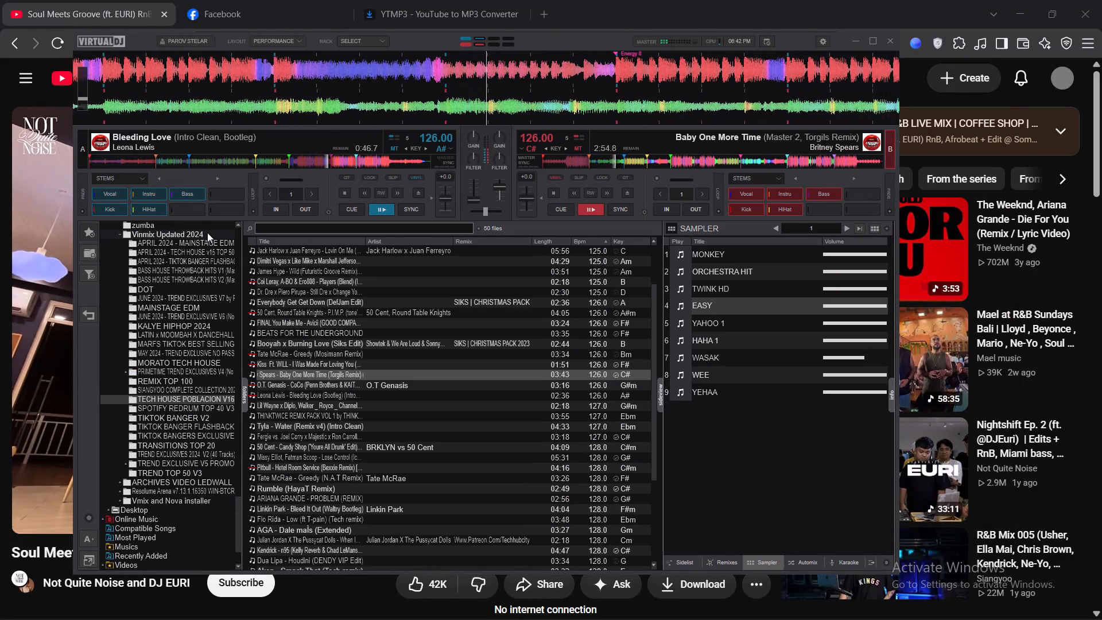
Switch to Q Light Controller Plus and activate the red colour scene in the upper frame of the virtual console.
key("alt+Tab")
key("alt+Tab")
key("alt+Tab")
key("alt+Tab")
key("alt+Tab")
key("alt+Tab")
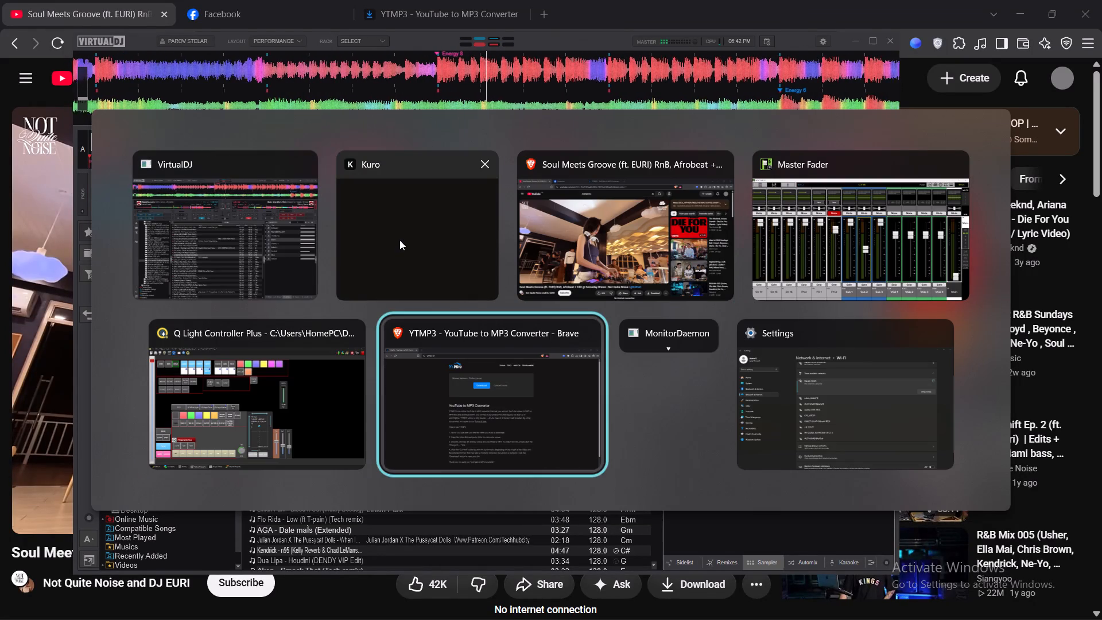
key("alt+Tab")
key("alt+Tab")
key("alt+Tab")
key("alt+Tab")
key("alt+Tab")
left_click(264, 383)
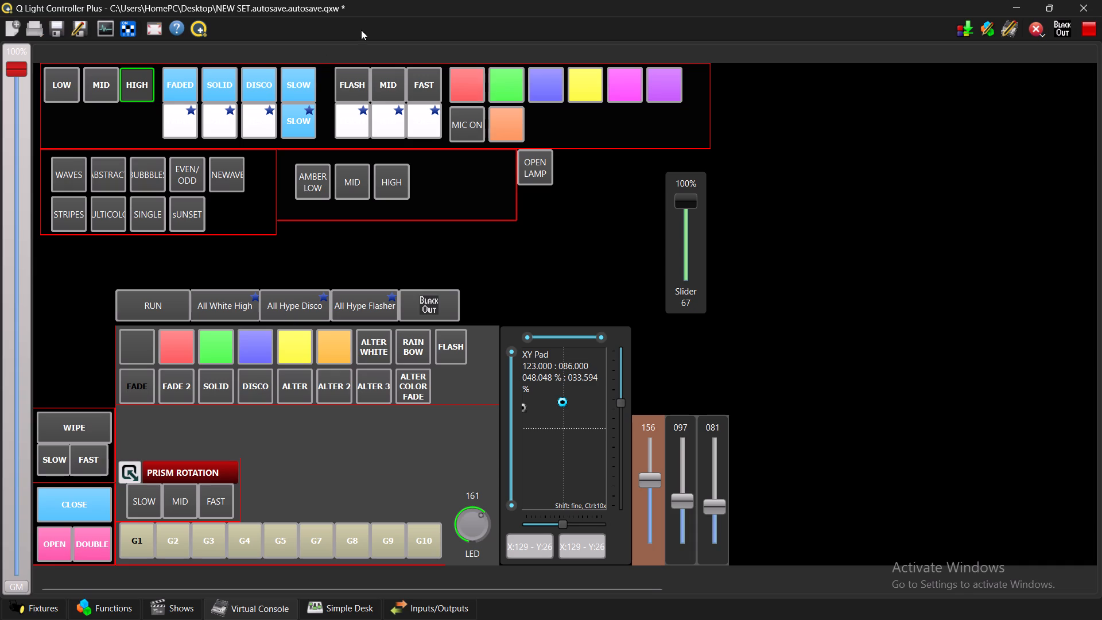
left_click(461, 81)
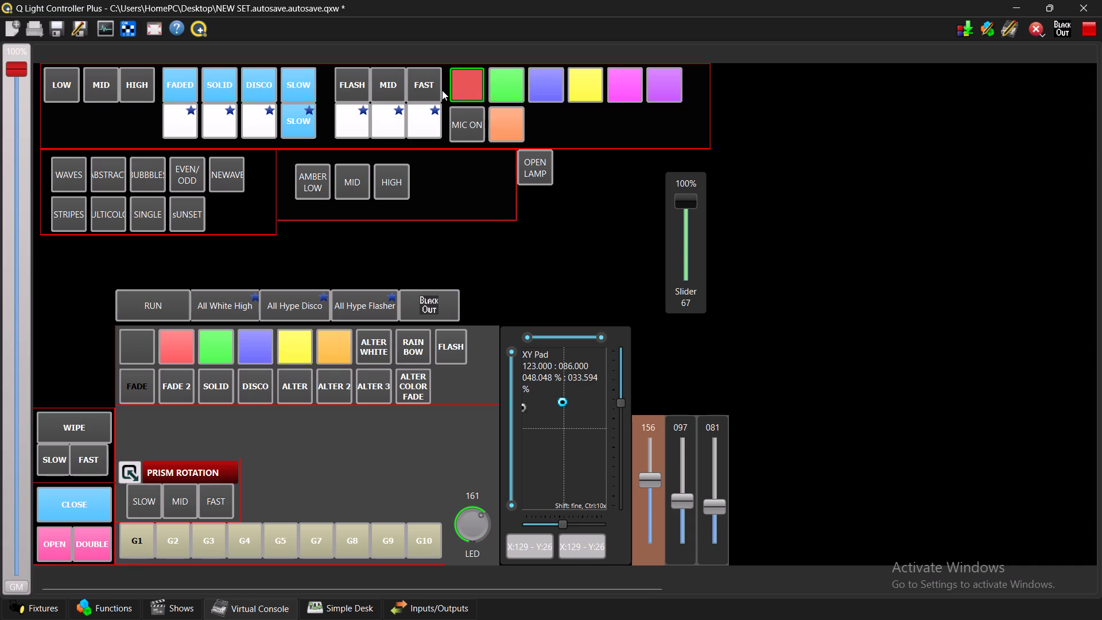
Check the decks in VirtualDJ, return to the lighting console, and alternate the HIGH and LOW scenes, ending on HIGH.
key("alt+Tab")
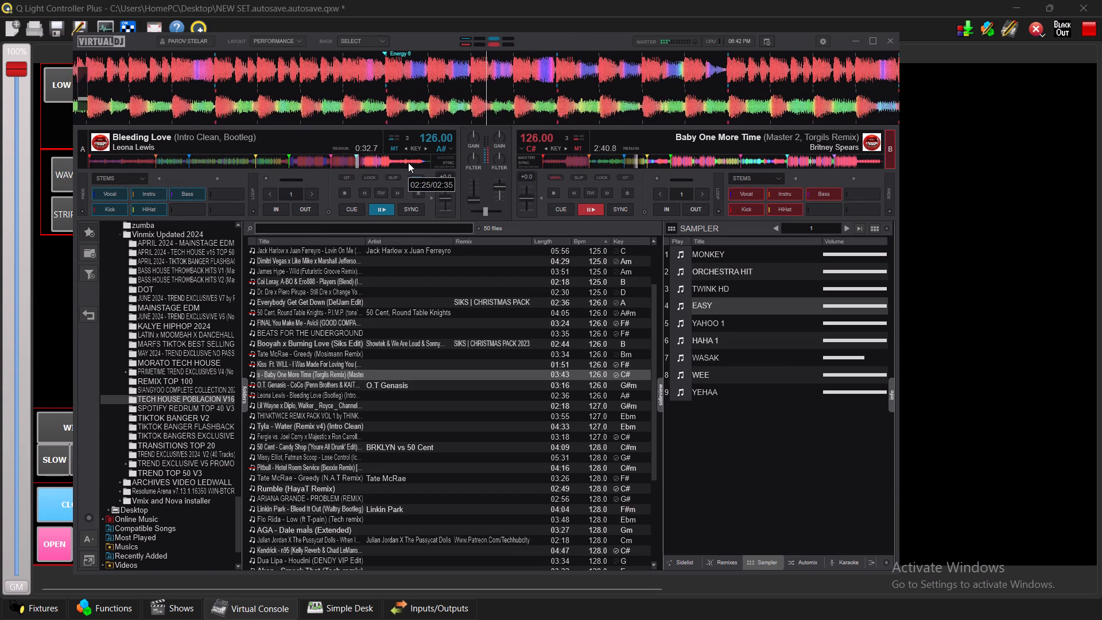
key("alt+Tab")
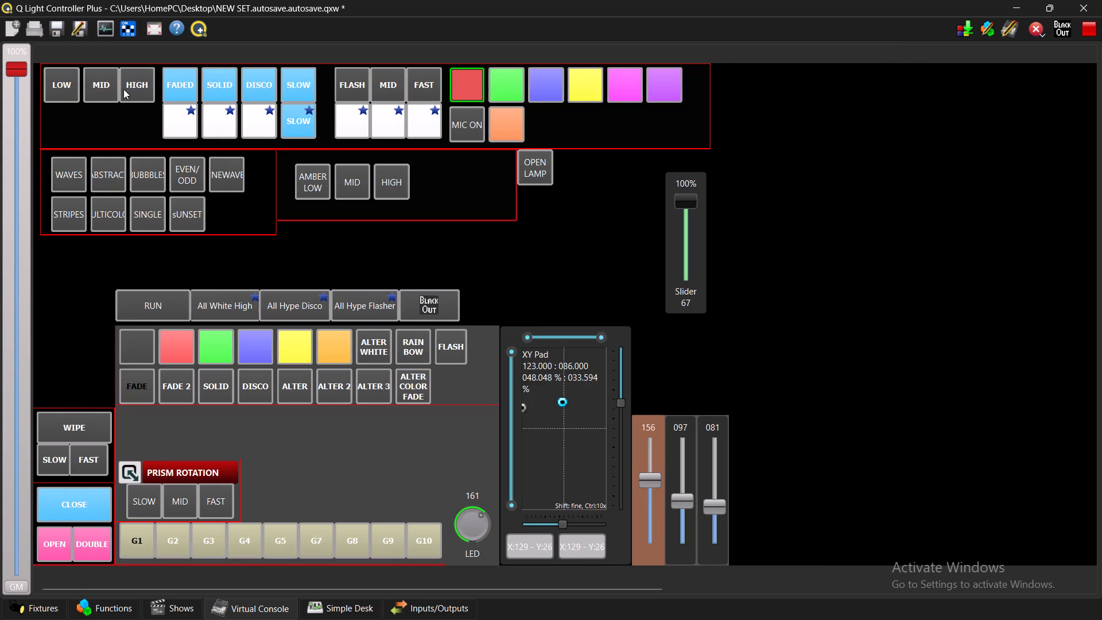
left_click(149, 94)
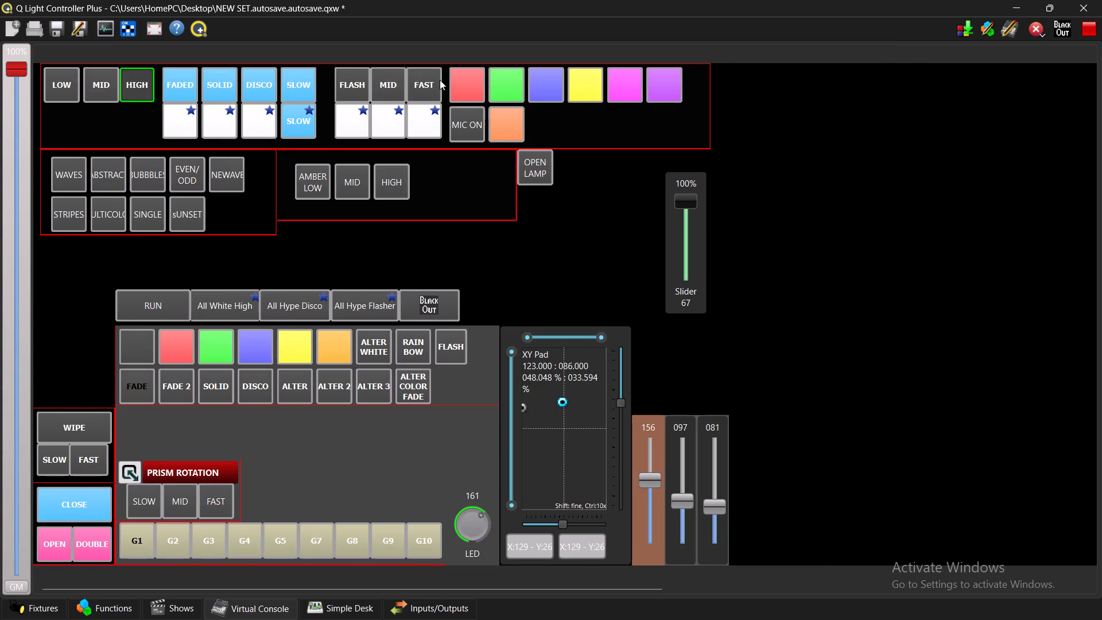
left_click(69, 86)
left_click(138, 90)
Run the yellow, red and green colour scenes in turn and return the lights to the HIGH scene.
left_click(577, 91)
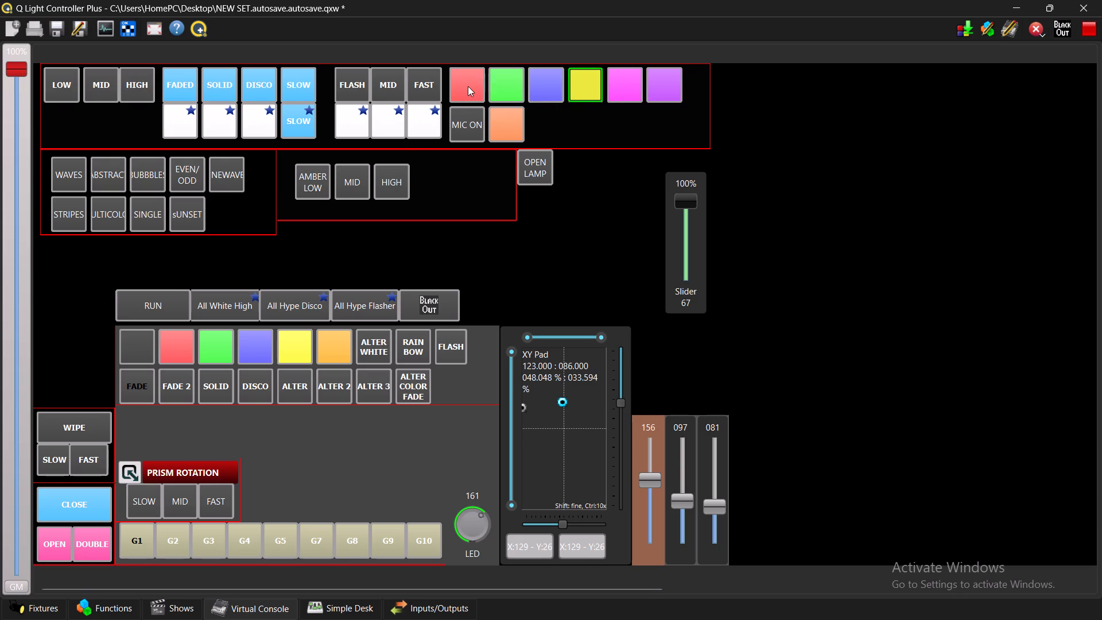
left_click(469, 86)
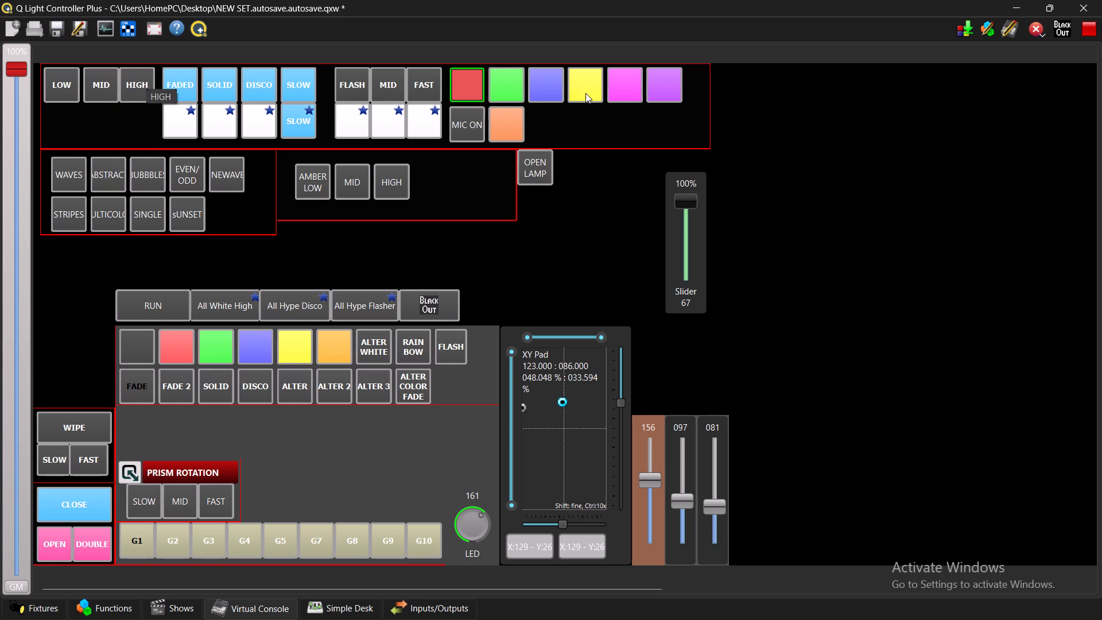
double_click(509, 72)
left_click(513, 81)
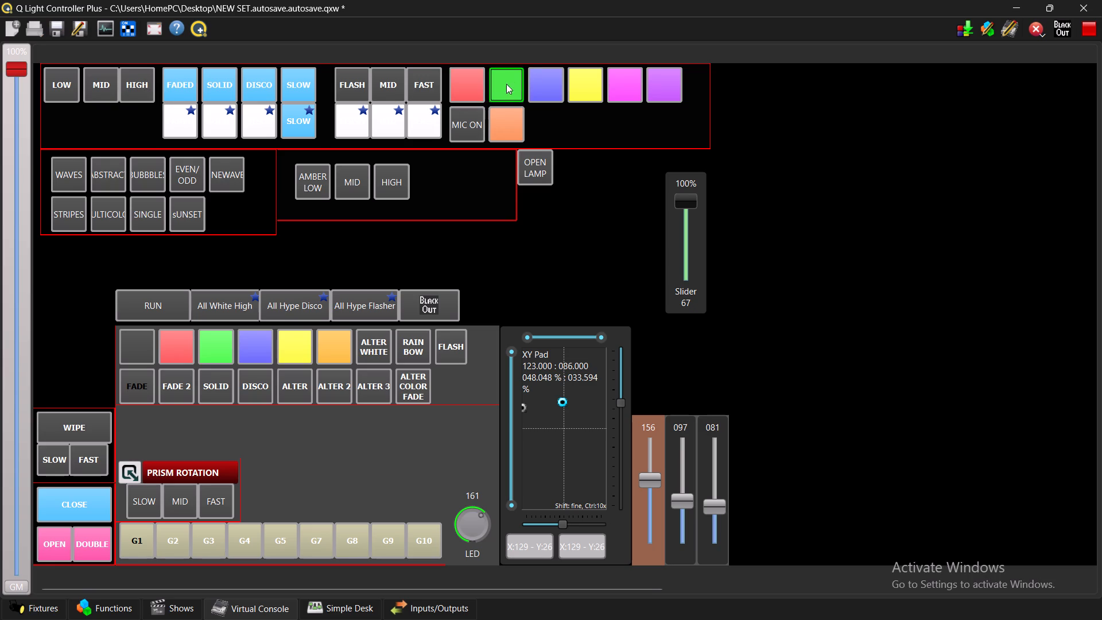
left_click(134, 88)
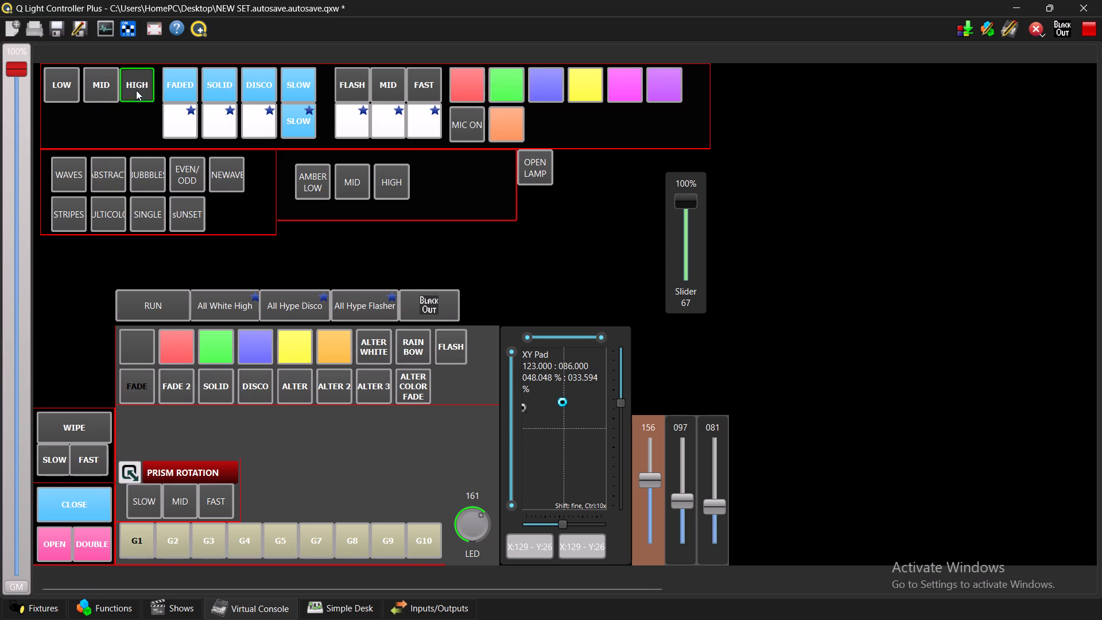
Switch to VirtualDJ and select the track Flo Rida - Low (Tech remix) in the TECH HOUSE POBLACION V16 folder.
key("alt+Tab")
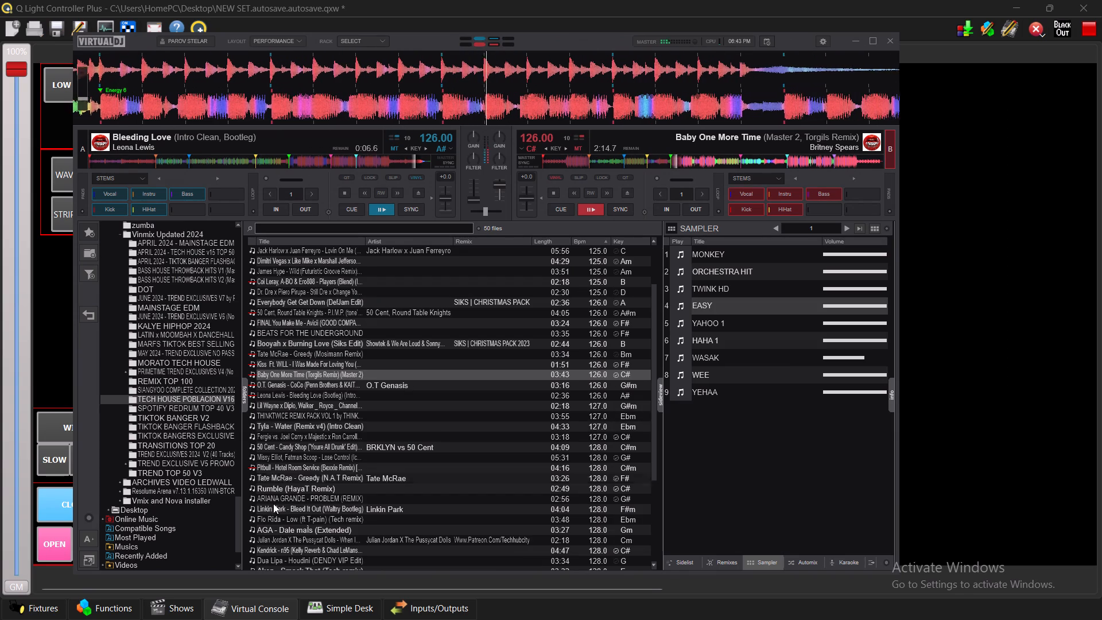
scroll(284, 482, "down", 2)
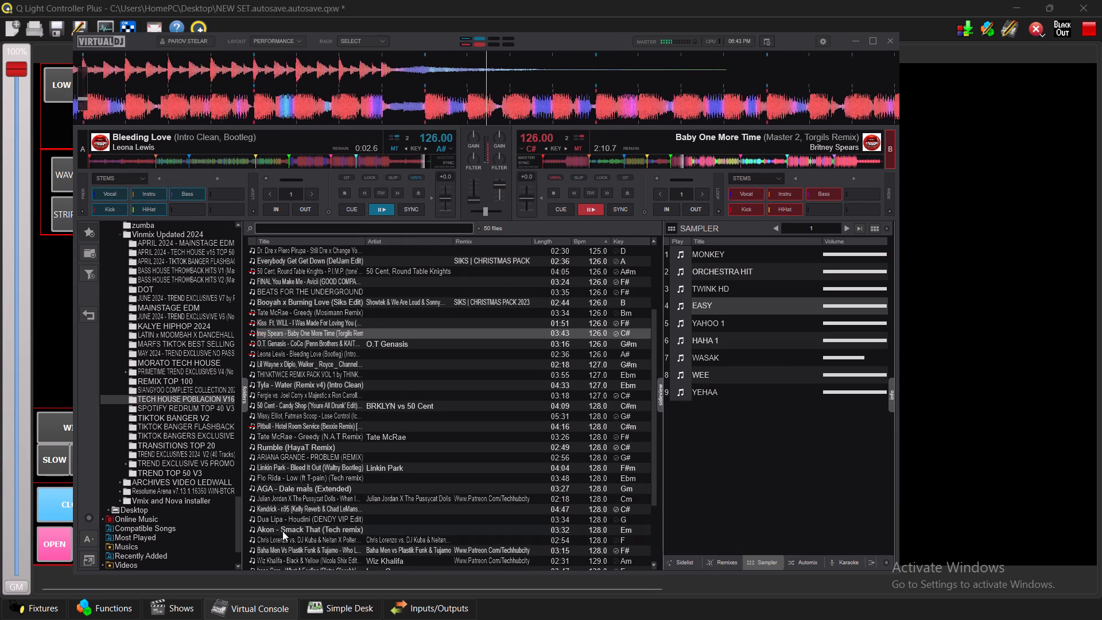
left_click(284, 529)
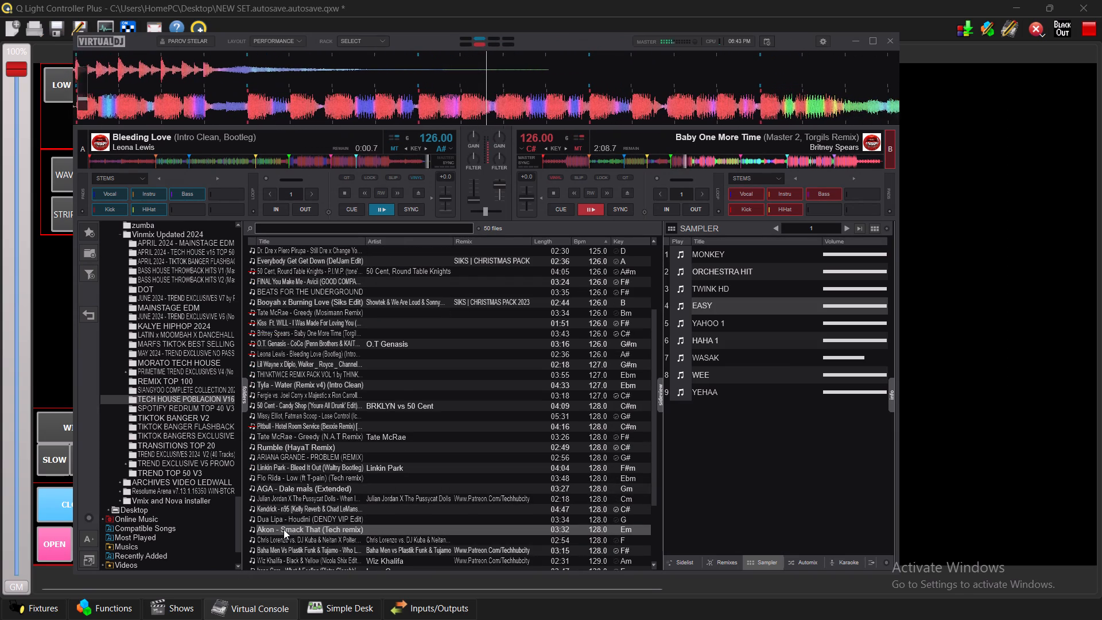
left_click(303, 482)
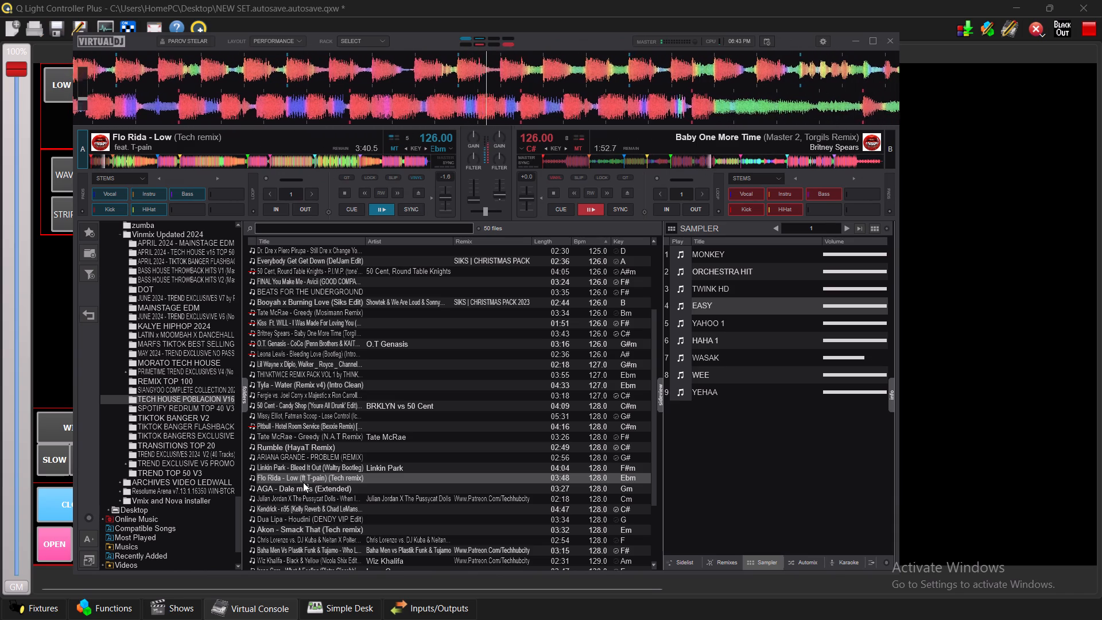
Switch to Q Light Controller Plus and activate the red colour scene in the upper frame.
key("alt+Tab")
left_click(458, 89)
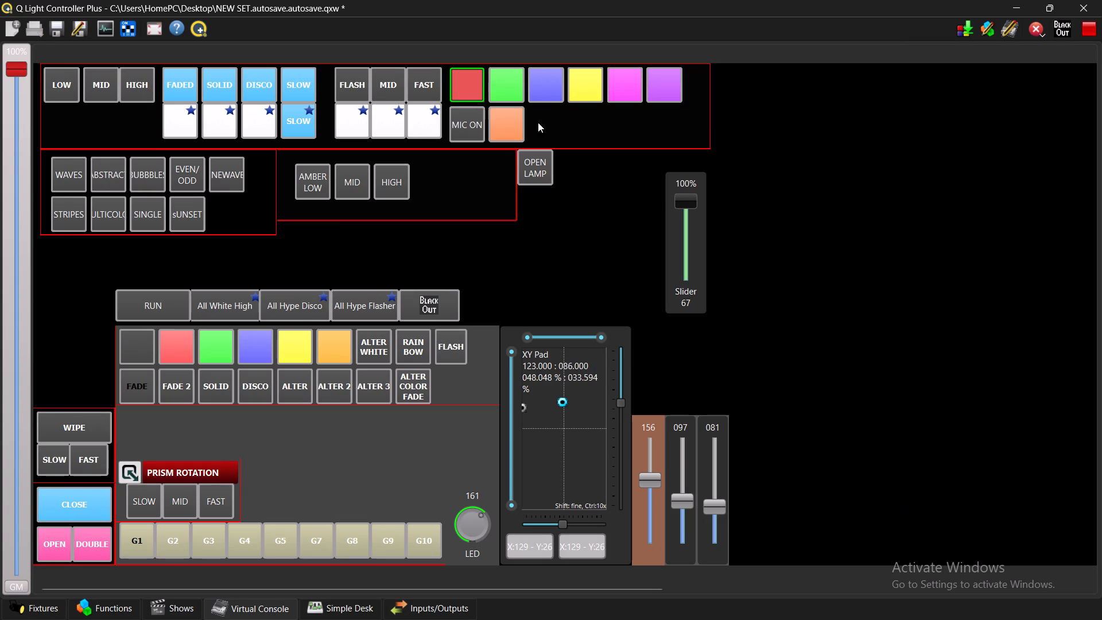
Switch to VirtualDJ and search the track library for "thriller".
key("alt+Tab")
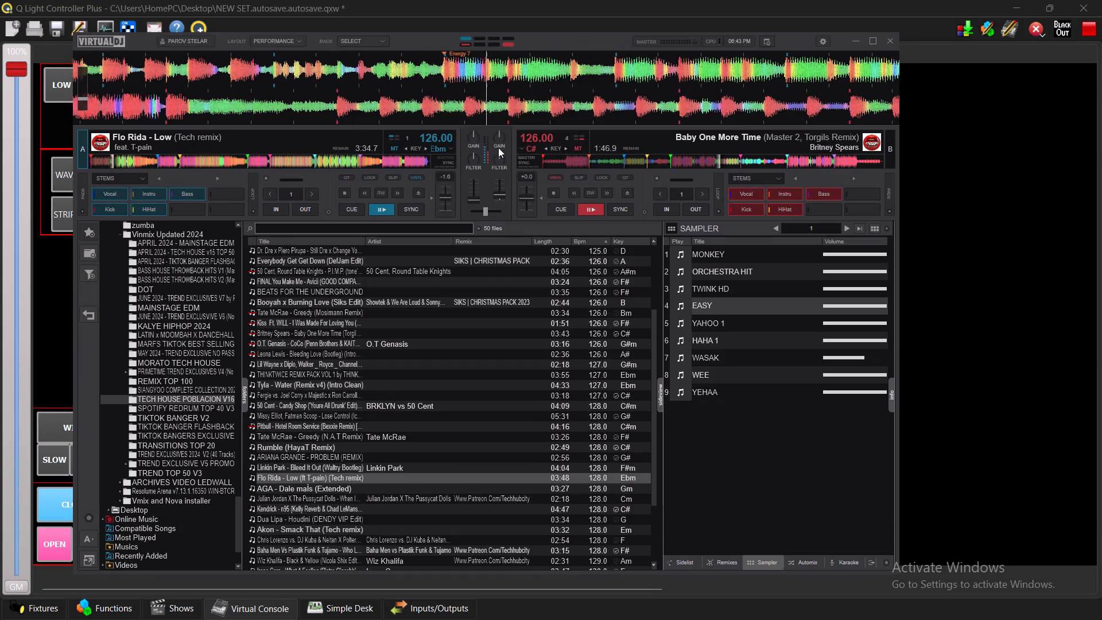
left_click(456, 228)
type("th")
type("rille")
key("r")
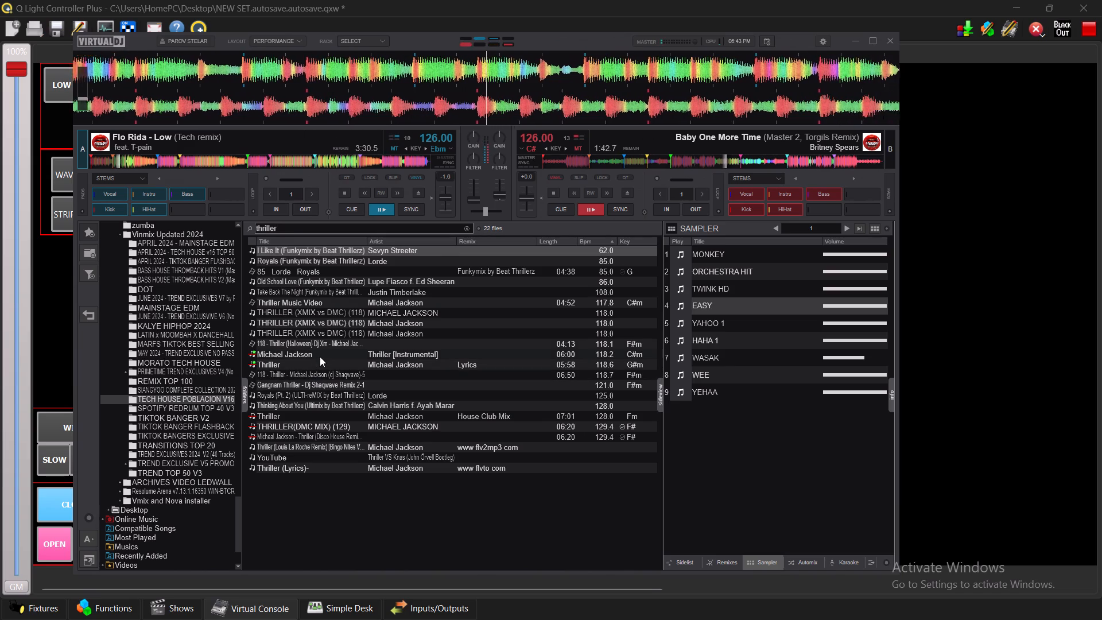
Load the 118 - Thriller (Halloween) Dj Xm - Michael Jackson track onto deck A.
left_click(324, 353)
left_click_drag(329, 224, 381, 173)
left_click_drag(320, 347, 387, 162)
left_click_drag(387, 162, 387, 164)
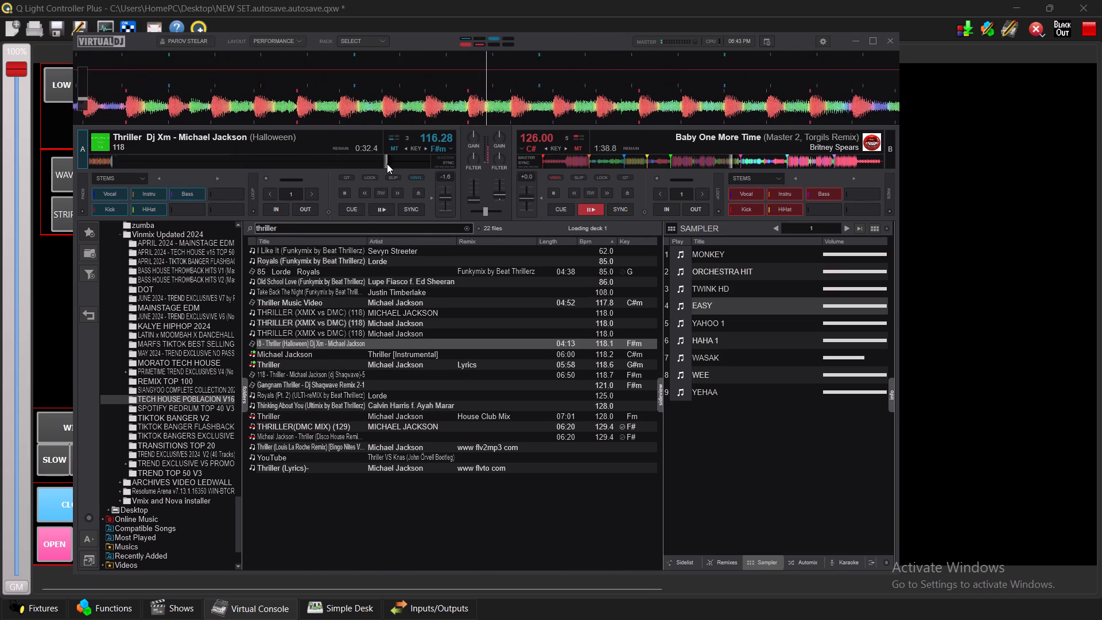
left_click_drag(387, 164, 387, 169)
Load the Michael Jackson Thriller [Instrumental] track onto deck A.
left_click_drag(314, 355, 327, 354)
left_click_drag(327, 354, 352, 236)
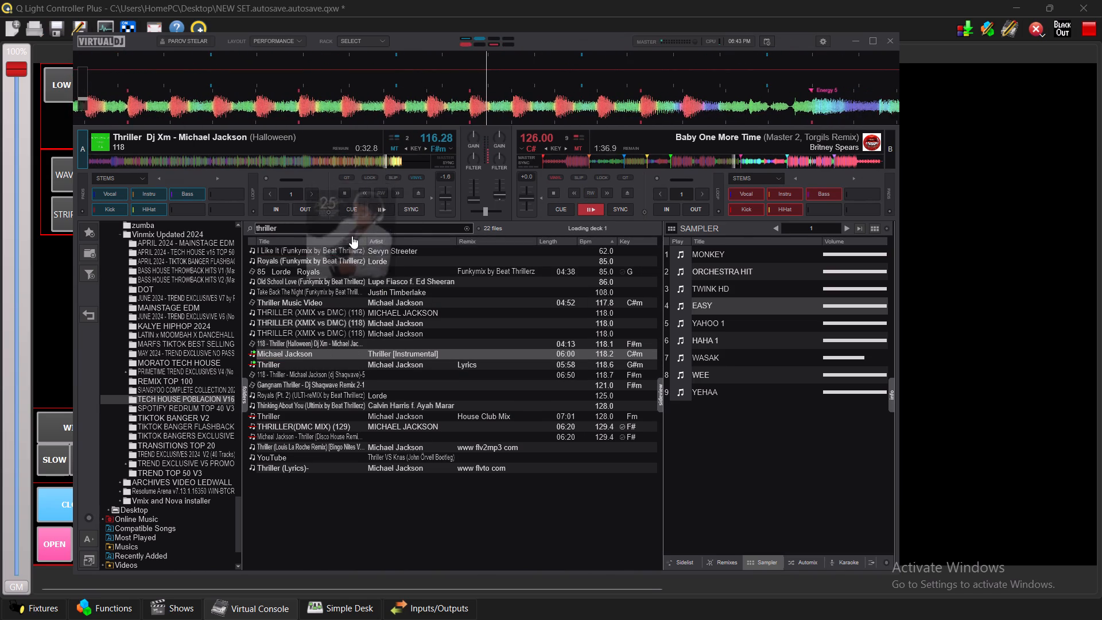
left_click_drag(352, 236, 351, 168)
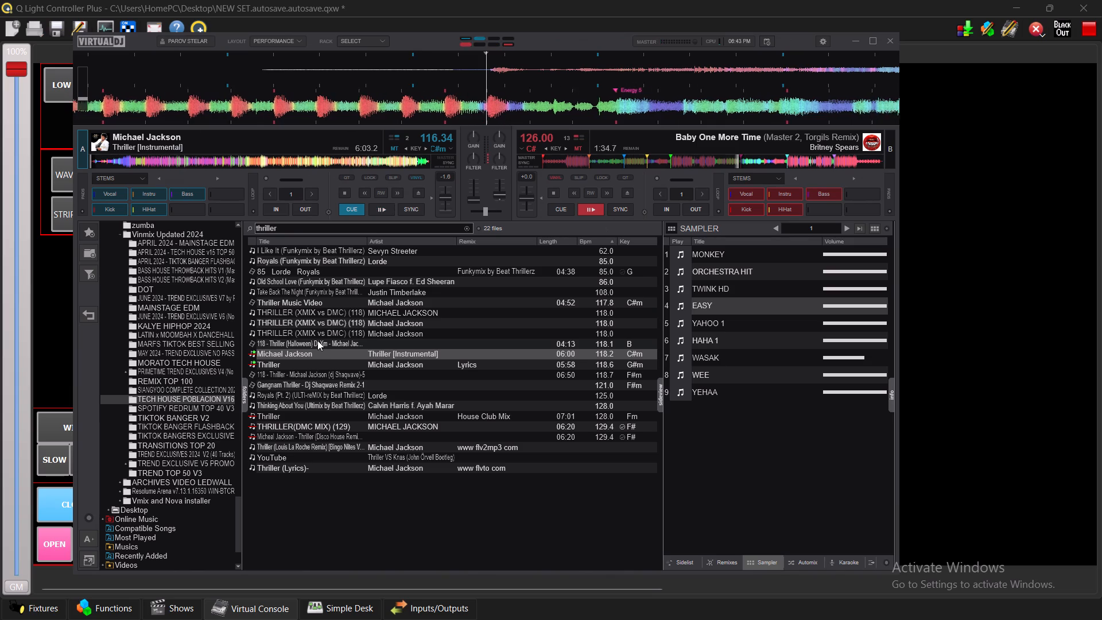
Switch to Q Light Controller Plus and activate the yellow colour scene in the upper frame.
key("alt+Tab")
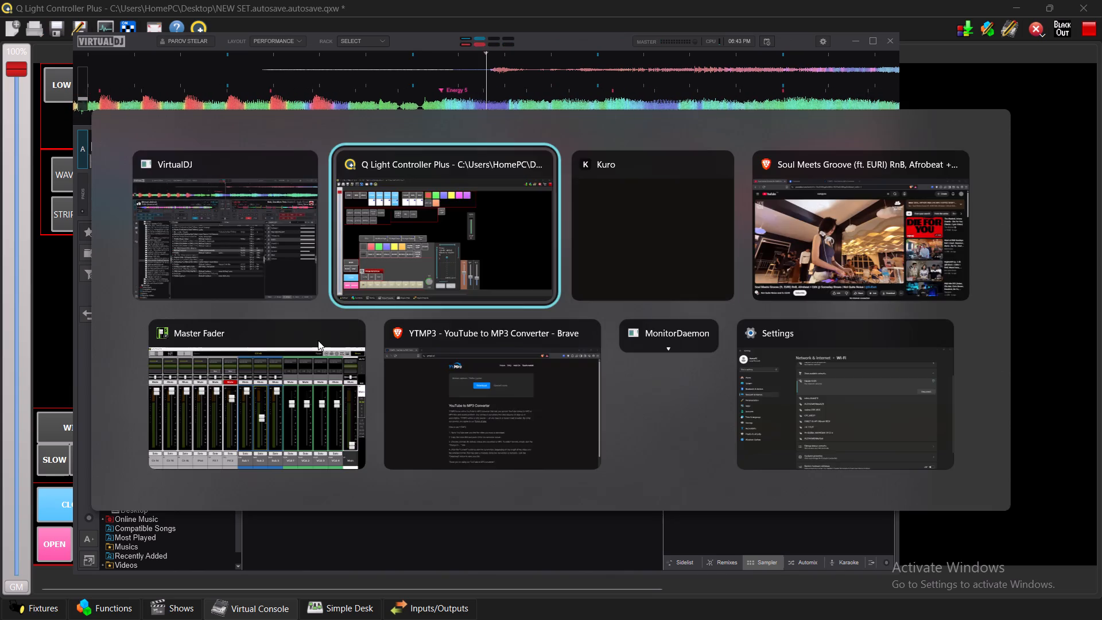
left_click(576, 95)
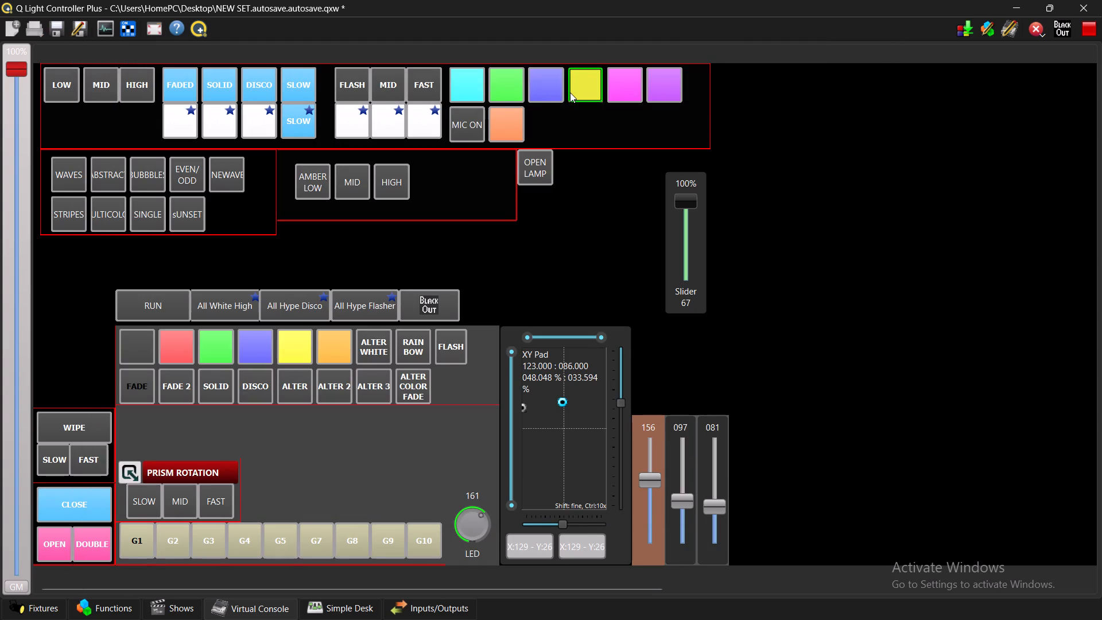
Switch to VirtualDJ and change the layout from Performance to Pro.
key("alt+Tab")
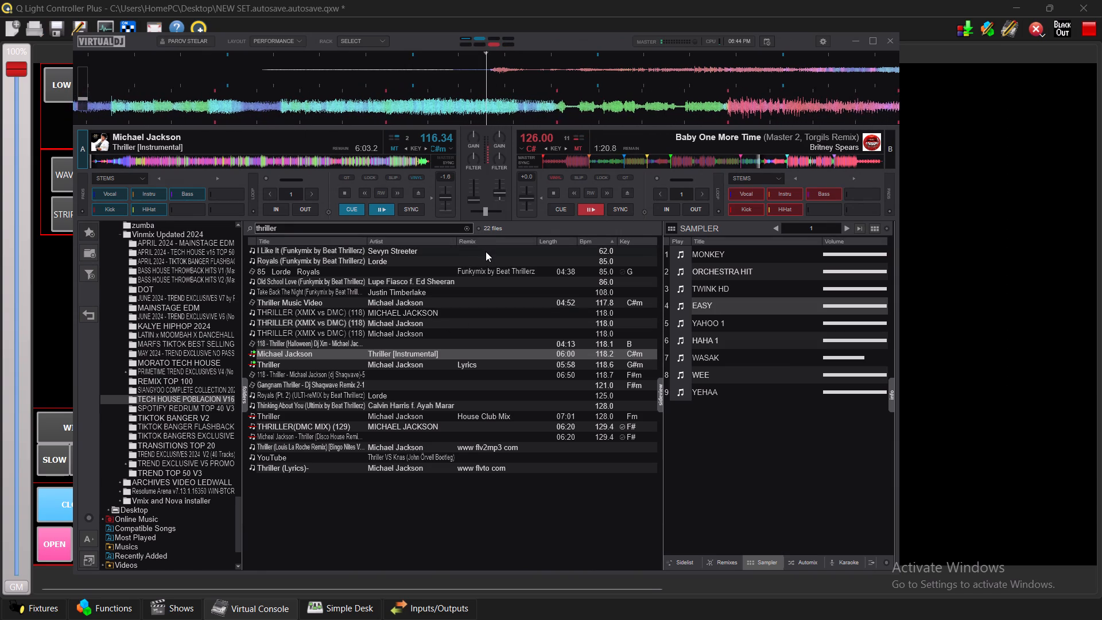
left_click(777, 180)
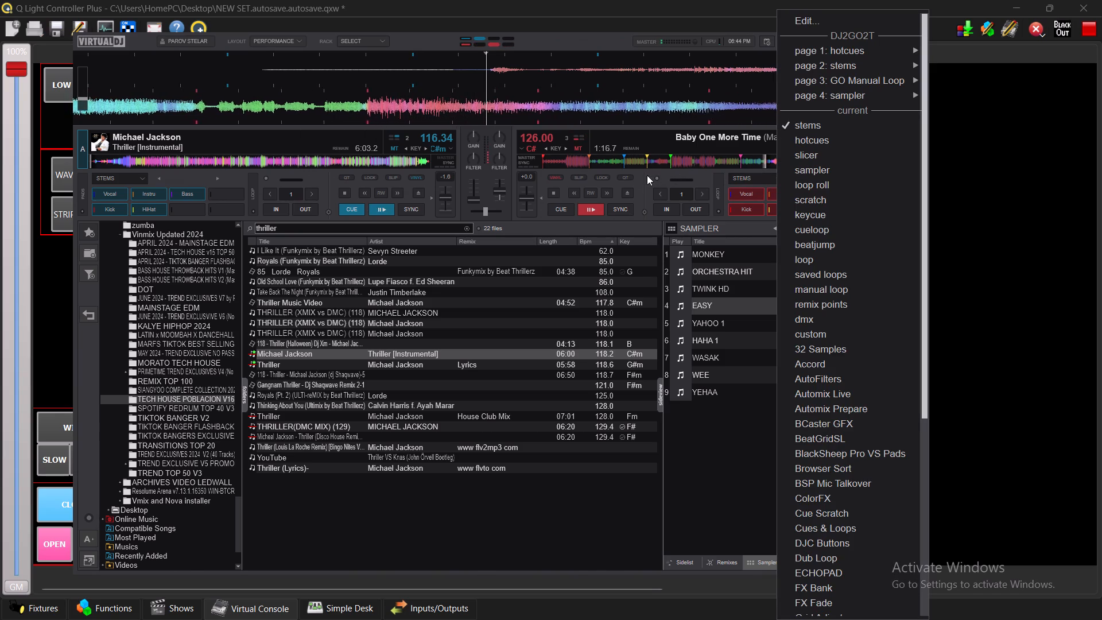
left_click(639, 175)
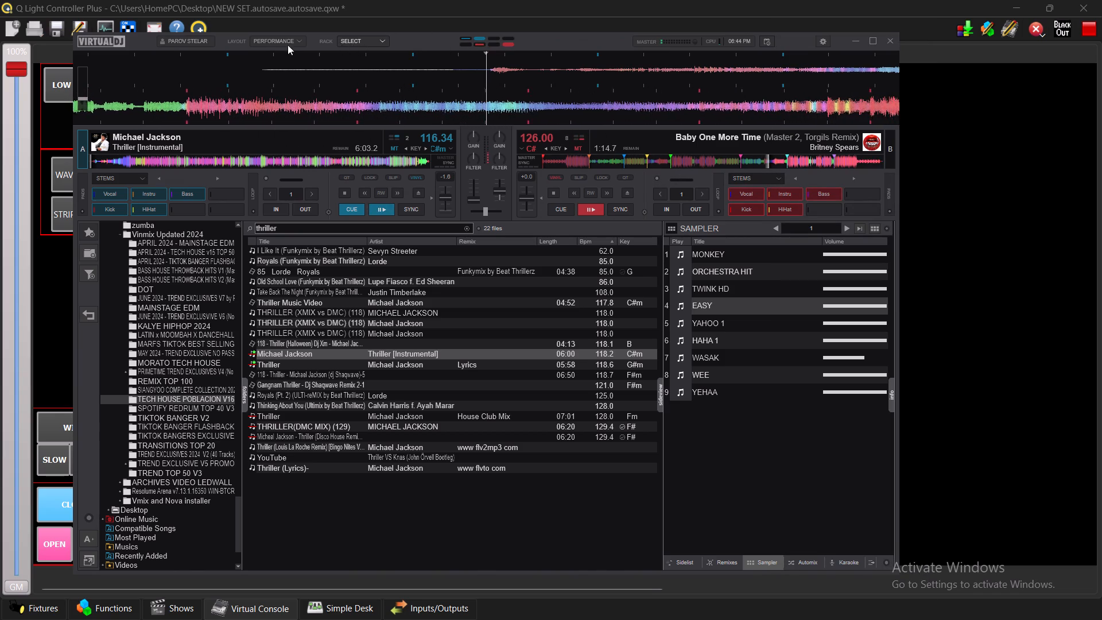
left_click(284, 42)
left_click(324, 83)
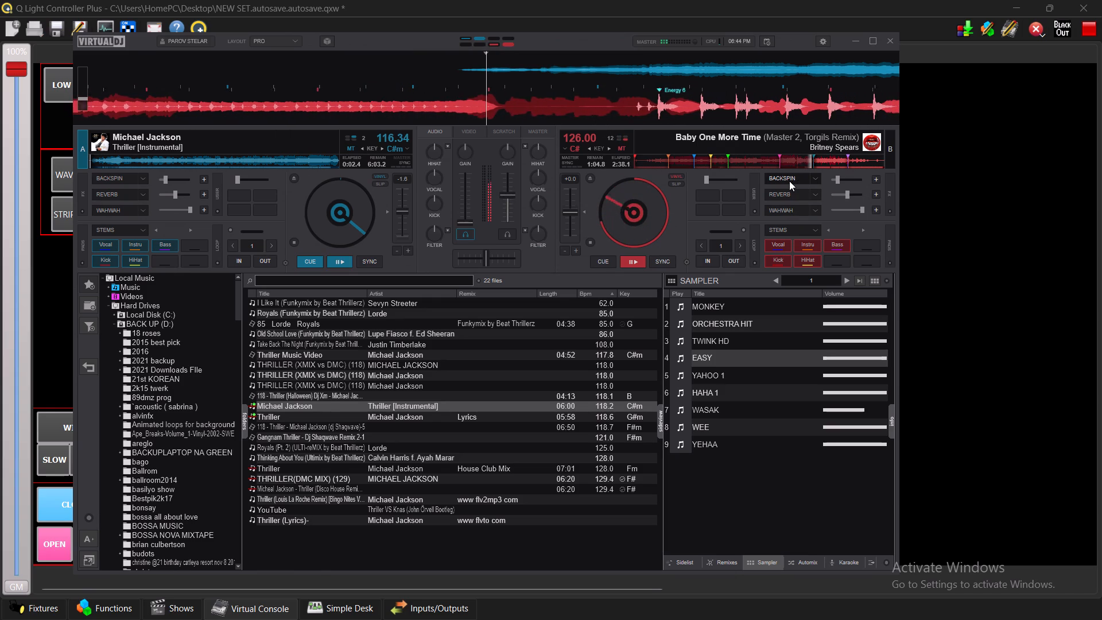
Replace Backspin with BrakeStart in the first effect slot of deck B.
left_click(792, 179)
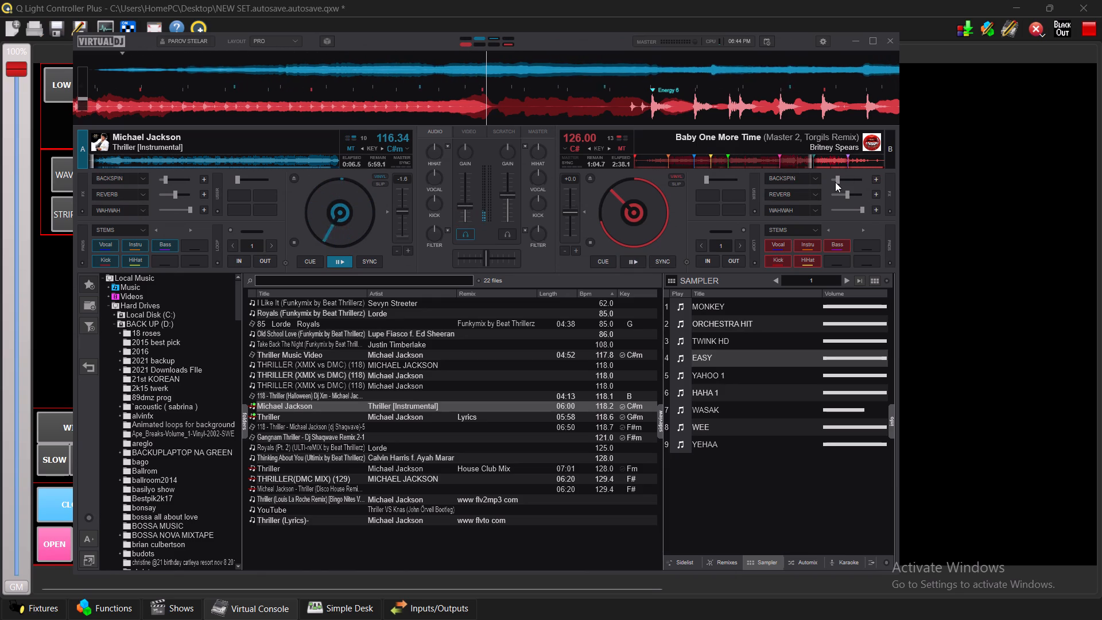
left_click(835, 182)
left_click(797, 177)
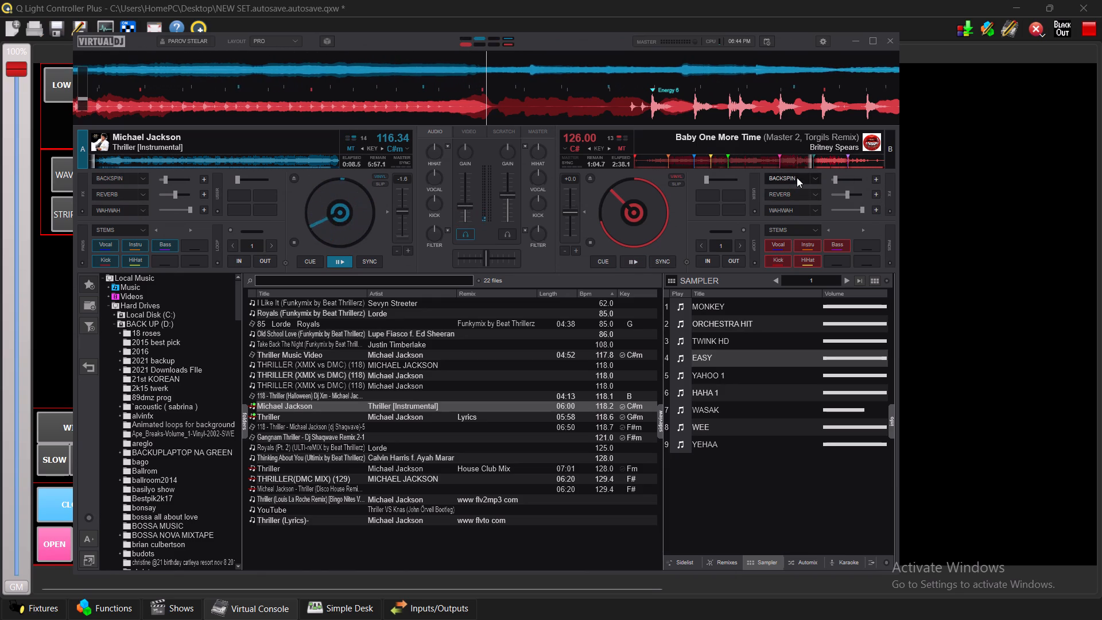
double_click(814, 180)
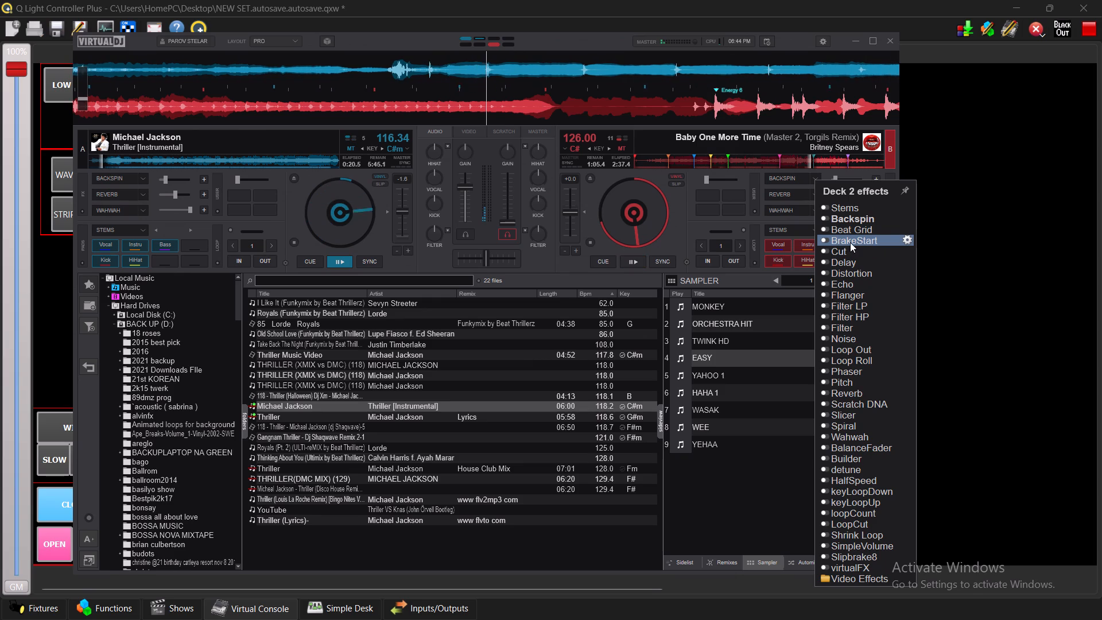
left_click(882, 240)
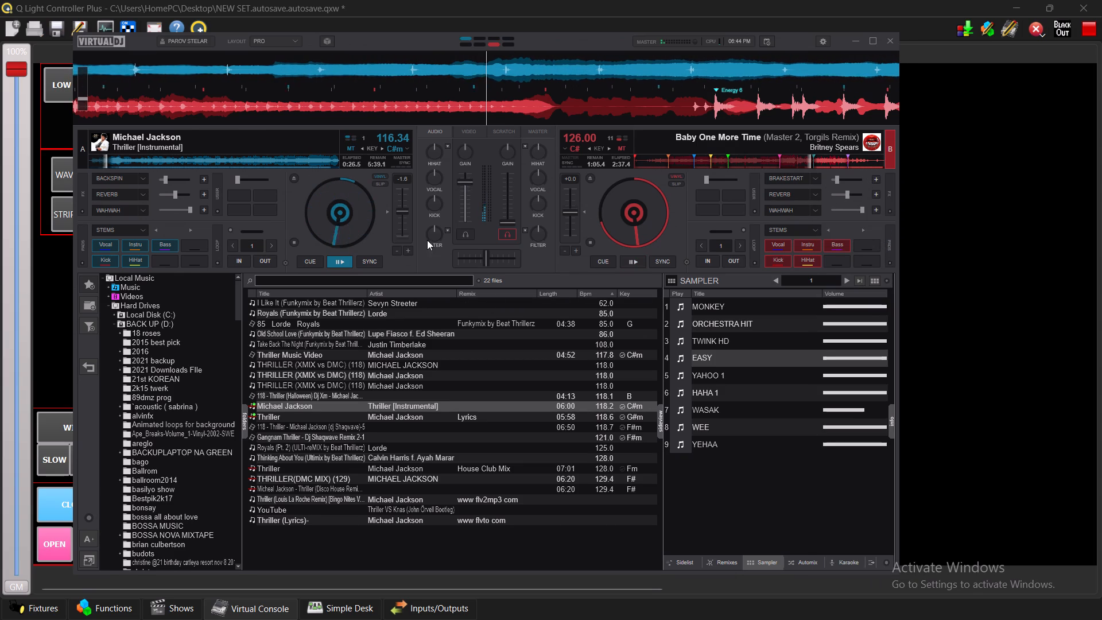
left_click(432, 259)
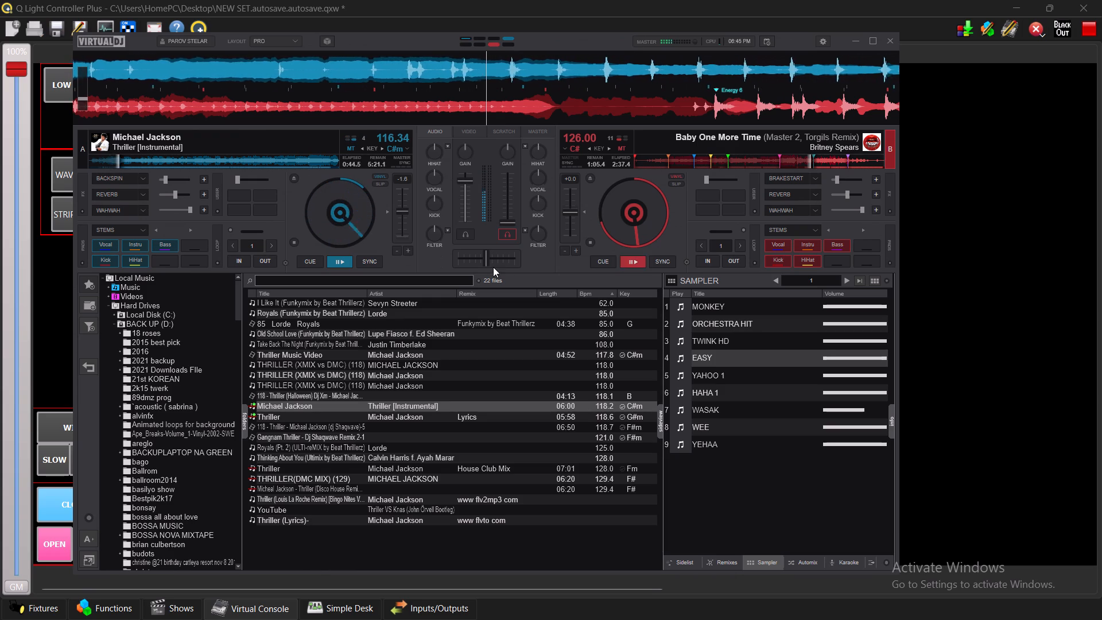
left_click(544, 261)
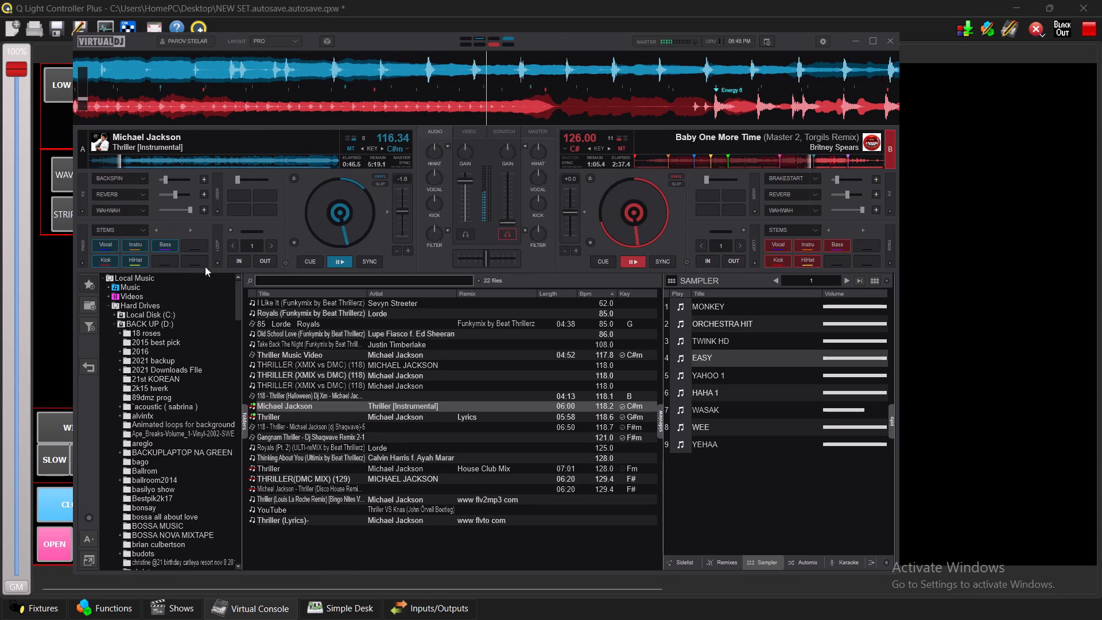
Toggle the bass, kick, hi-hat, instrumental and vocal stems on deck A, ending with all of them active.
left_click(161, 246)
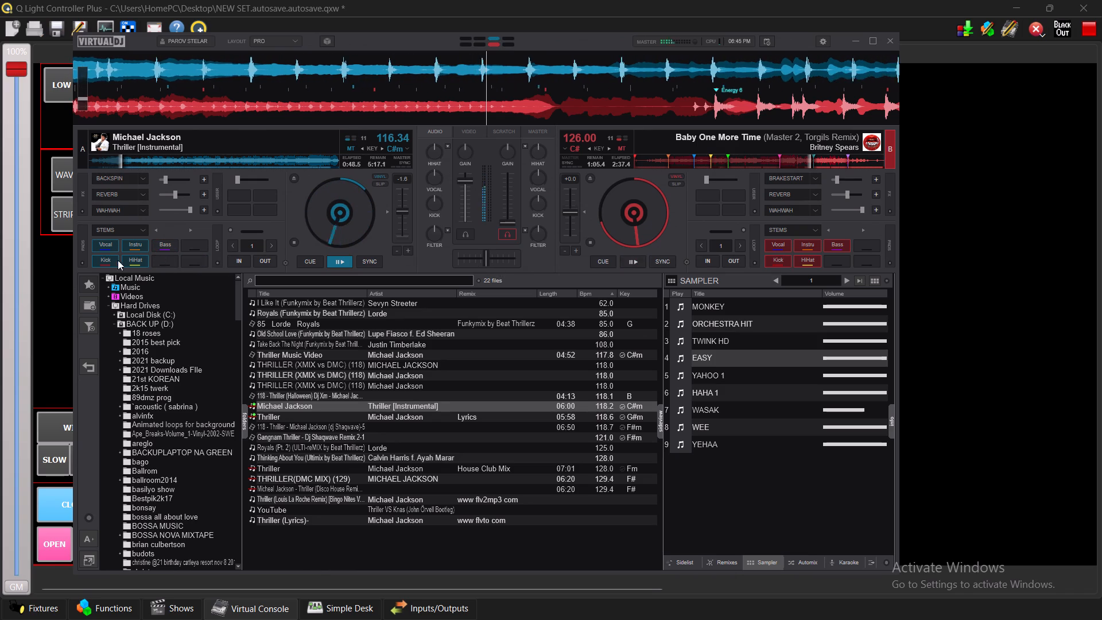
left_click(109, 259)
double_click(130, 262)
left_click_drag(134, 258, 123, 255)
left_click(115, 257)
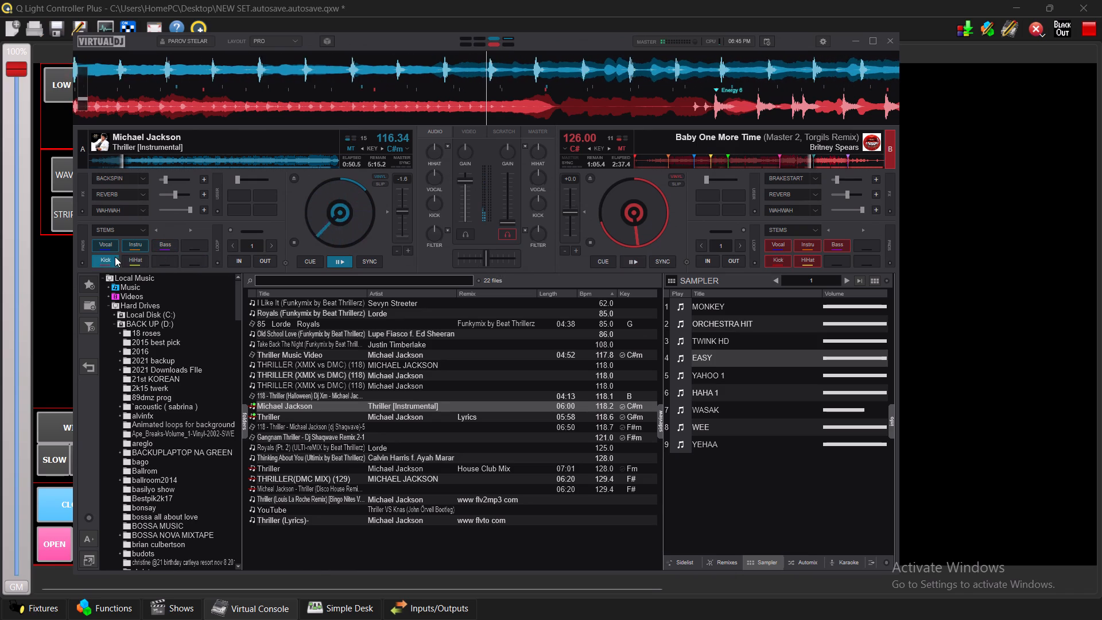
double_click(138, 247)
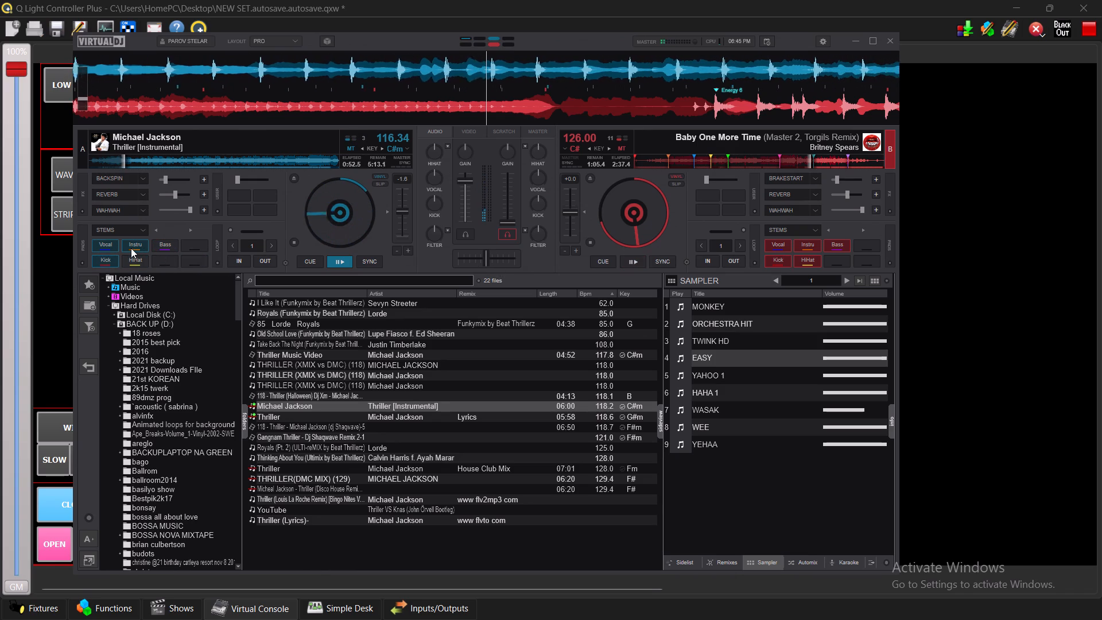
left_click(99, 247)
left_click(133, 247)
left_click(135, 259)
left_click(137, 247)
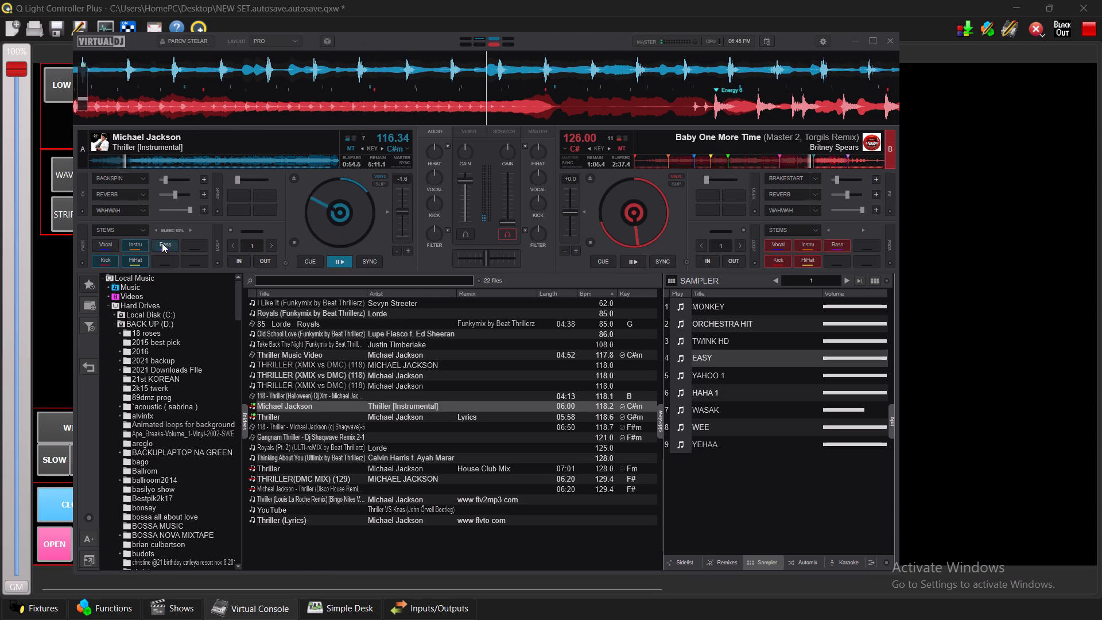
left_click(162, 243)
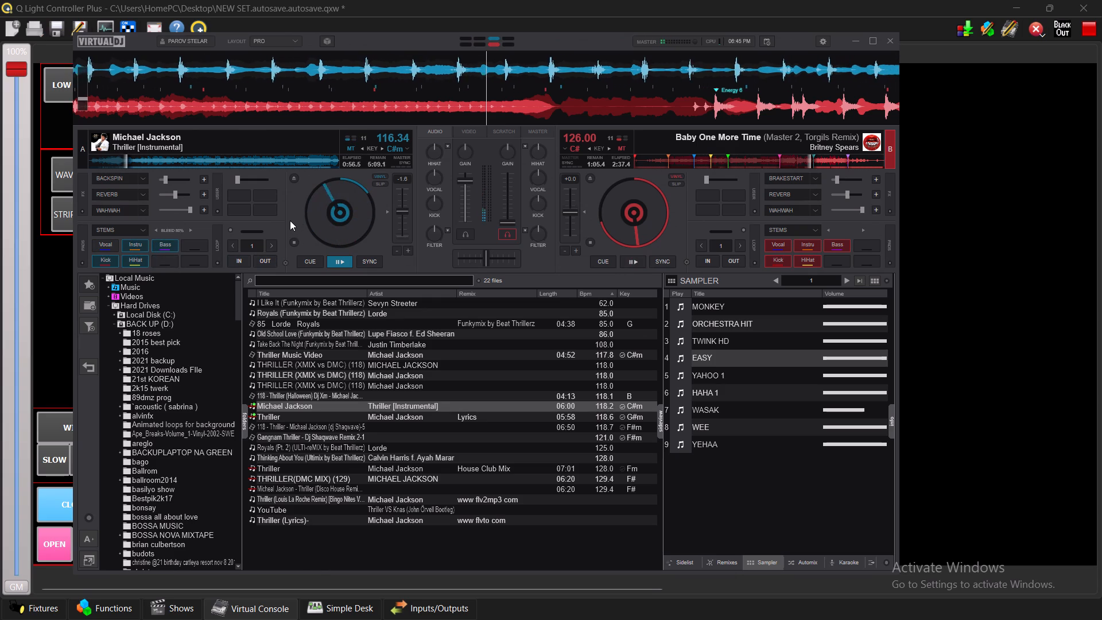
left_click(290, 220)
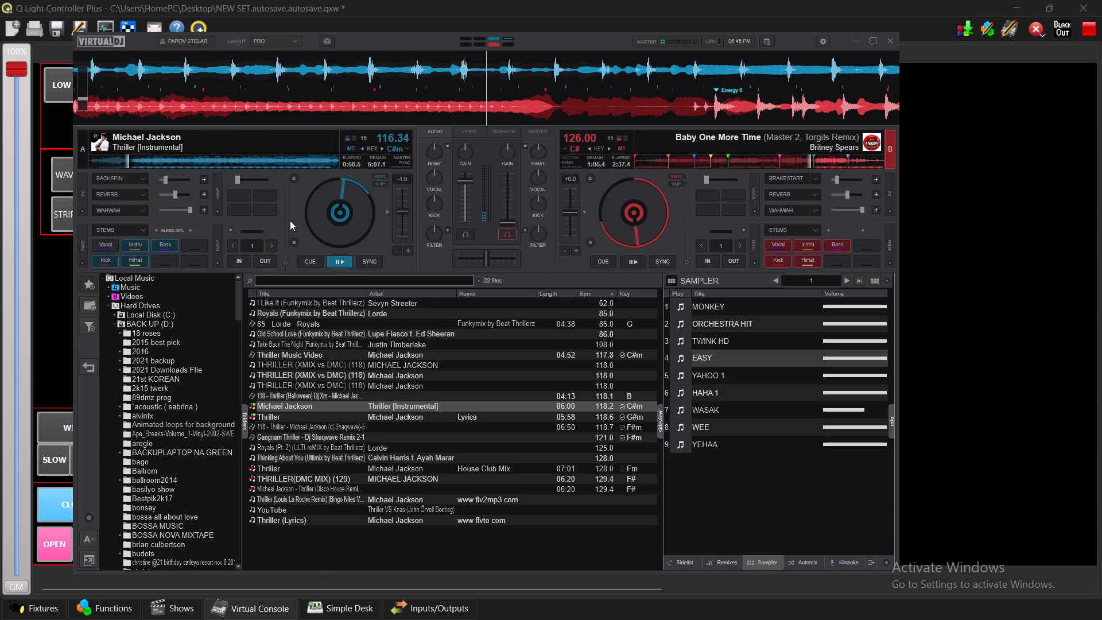
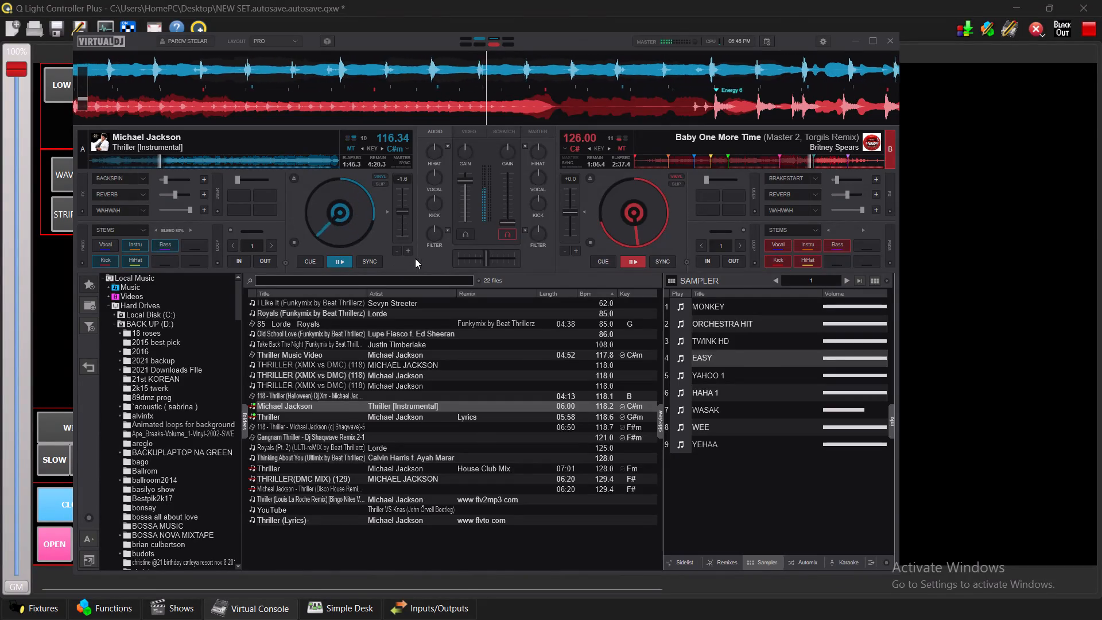
Switch to Q Light Controller Plus and activate the red colour scene in the upper frame.
key("alt+Tab")
left_click(471, 84)
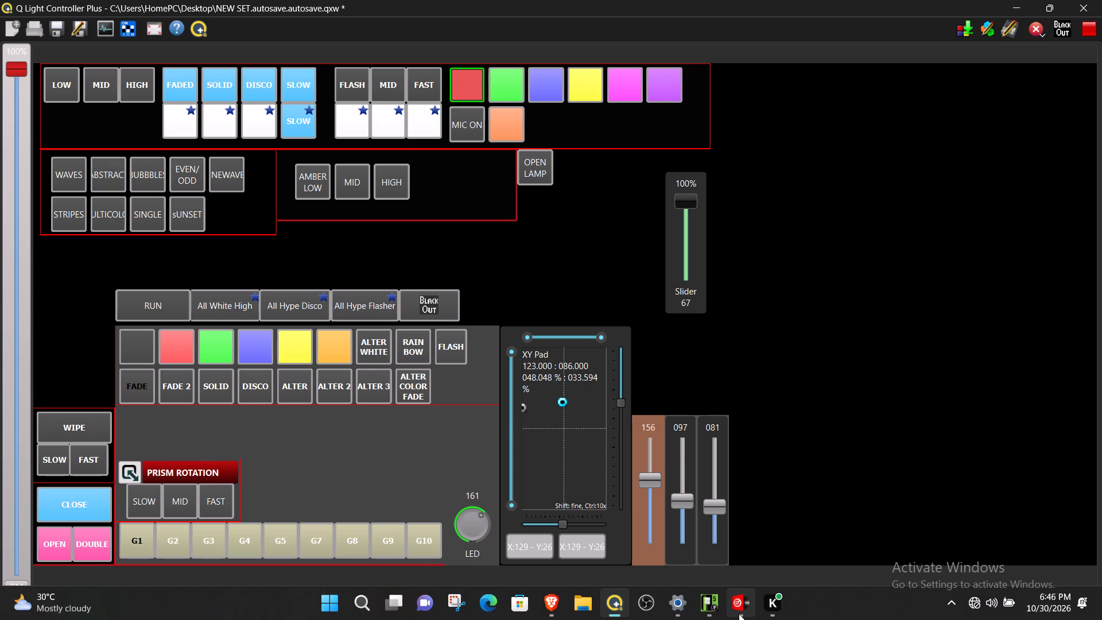
Switch to VirtualDJ and select Michael Jackson's Thriller (Lyrics) from the track list for deck B.
left_click(739, 613)
left_click(309, 281)
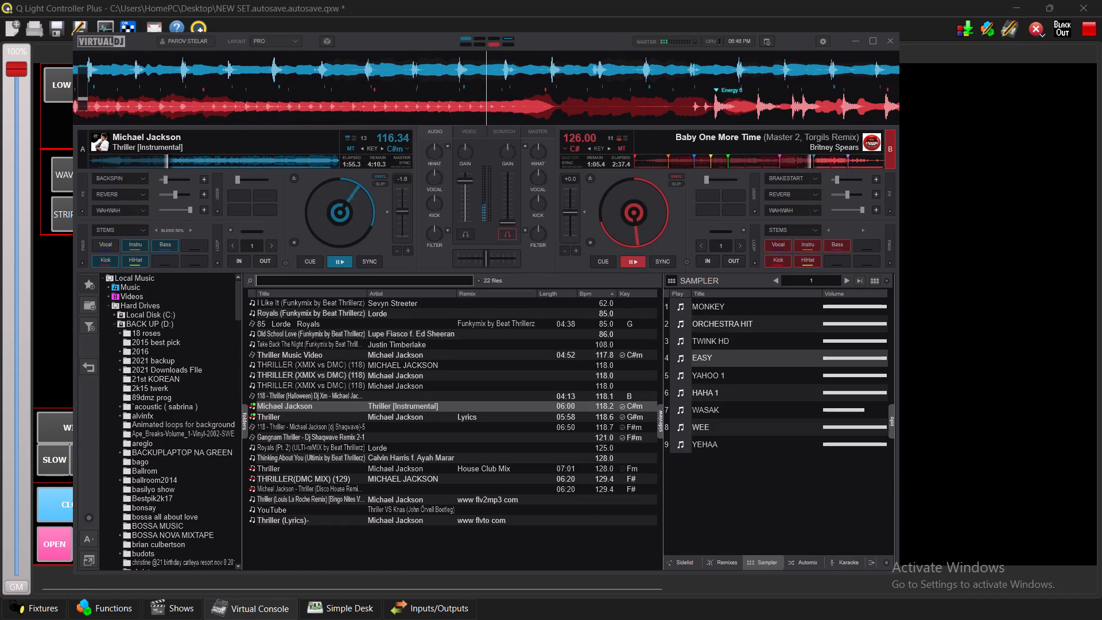
left_click(371, 416)
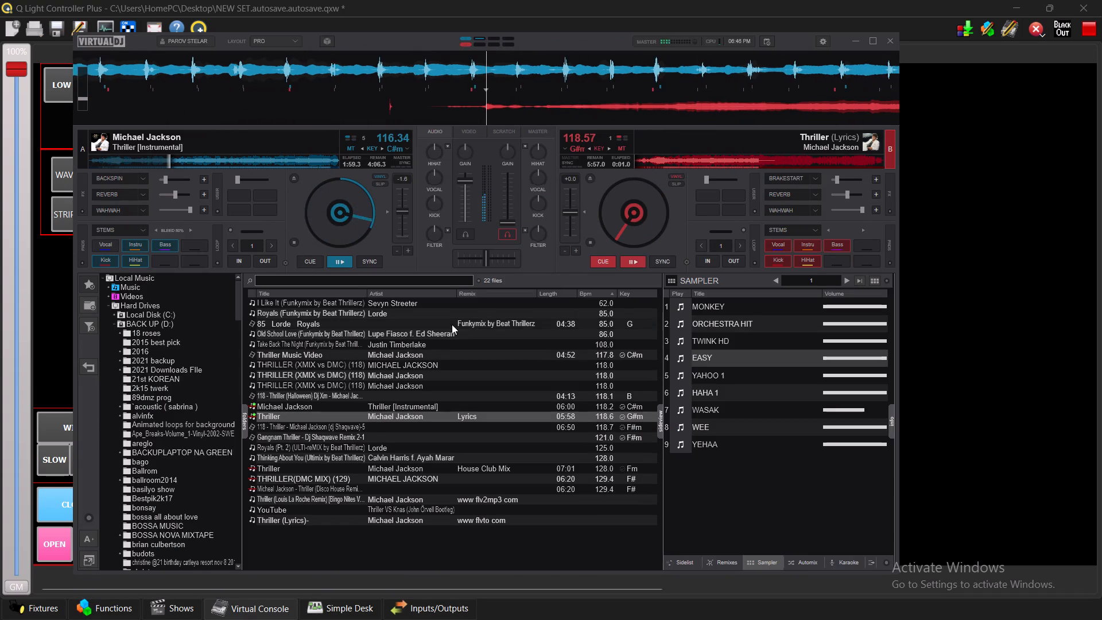
Seek through the opening of Thriller (Lyrics) on deck B, ending about 32 seconds into the track.
left_click(655, 155)
left_click(650, 161)
left_click(658, 162)
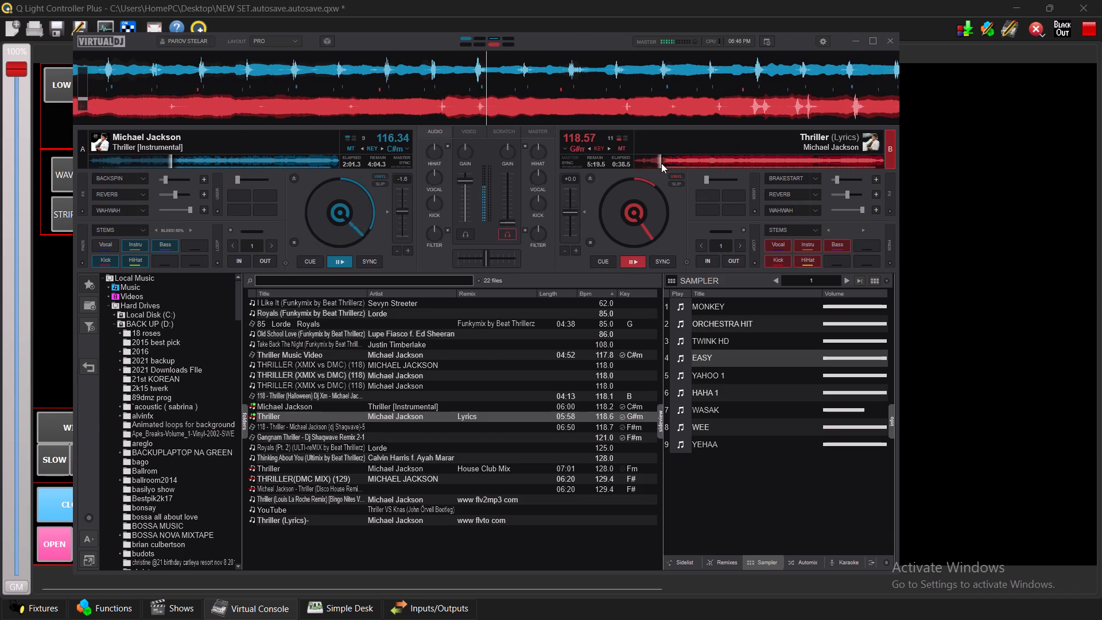
left_click(654, 163)
left_click(651, 163)
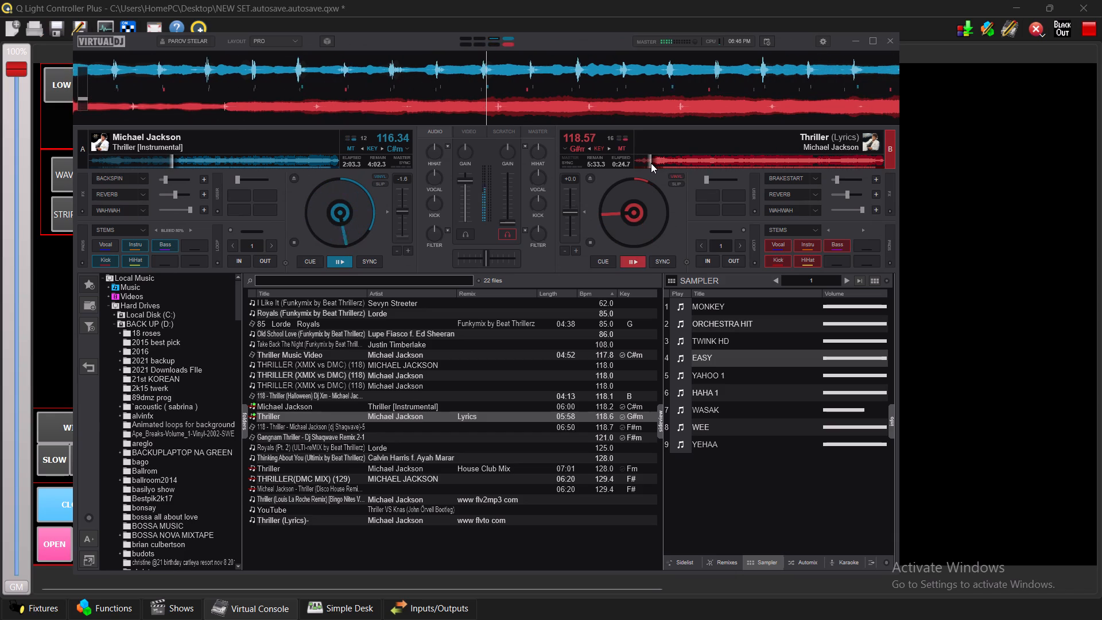
left_click(650, 163)
left_click(647, 163)
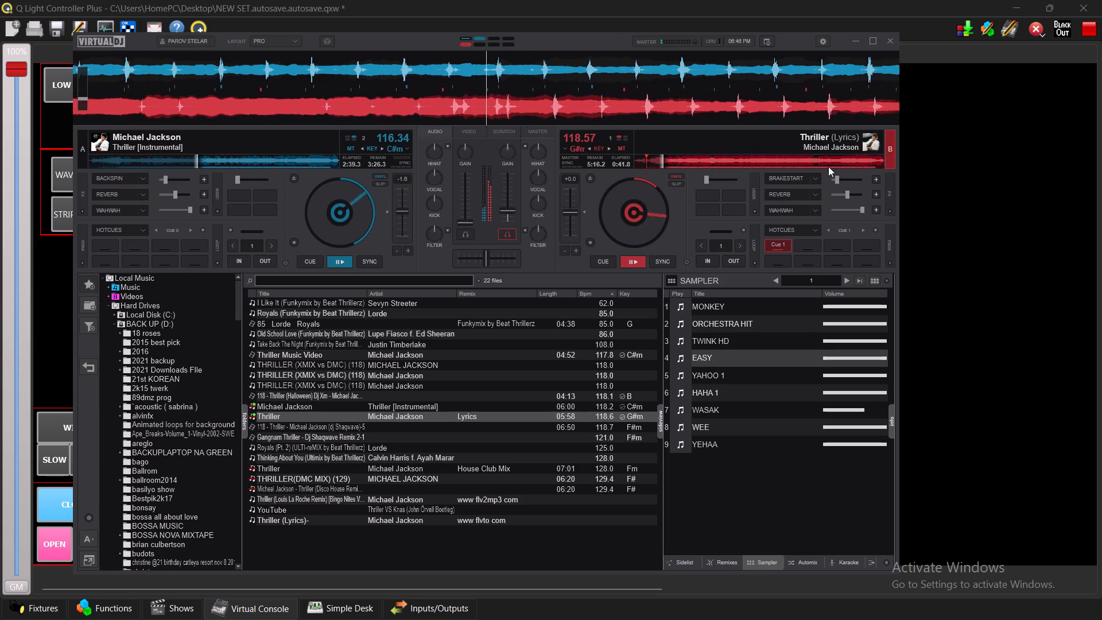
left_click(656, 157)
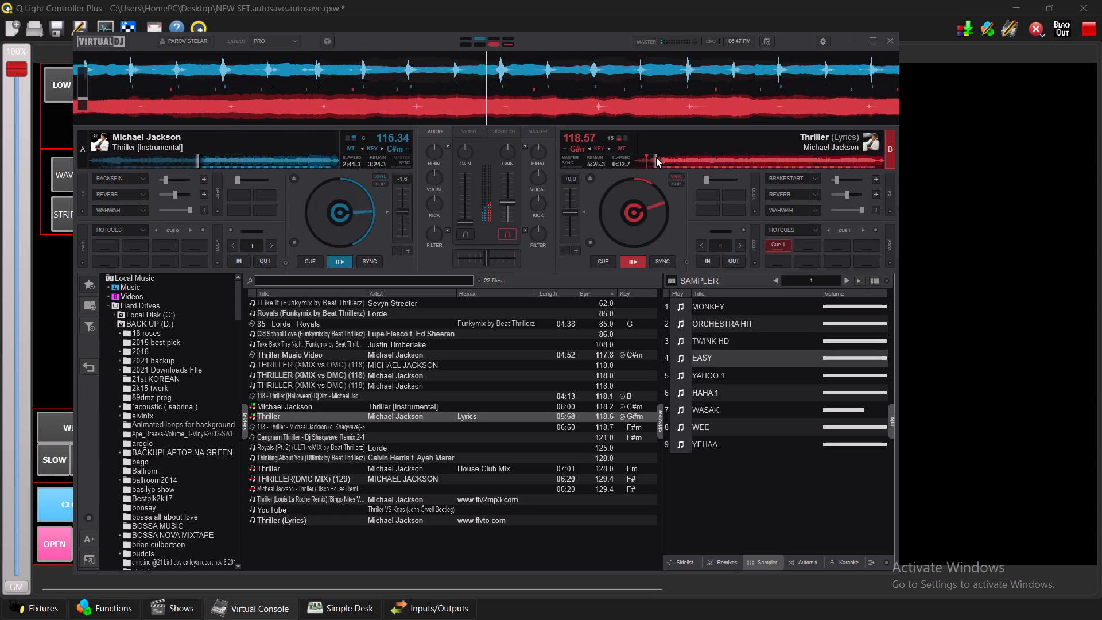
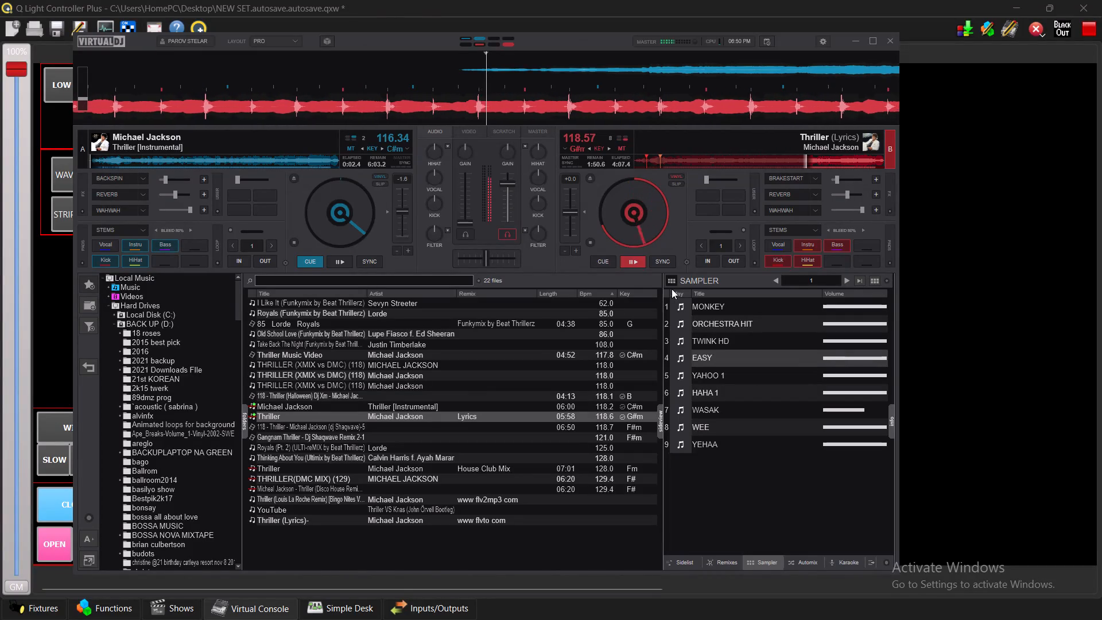
Toggle the vocal stem on deck B while Michael Jackson's Thriller (Lyrics) plays.
left_click(782, 249)
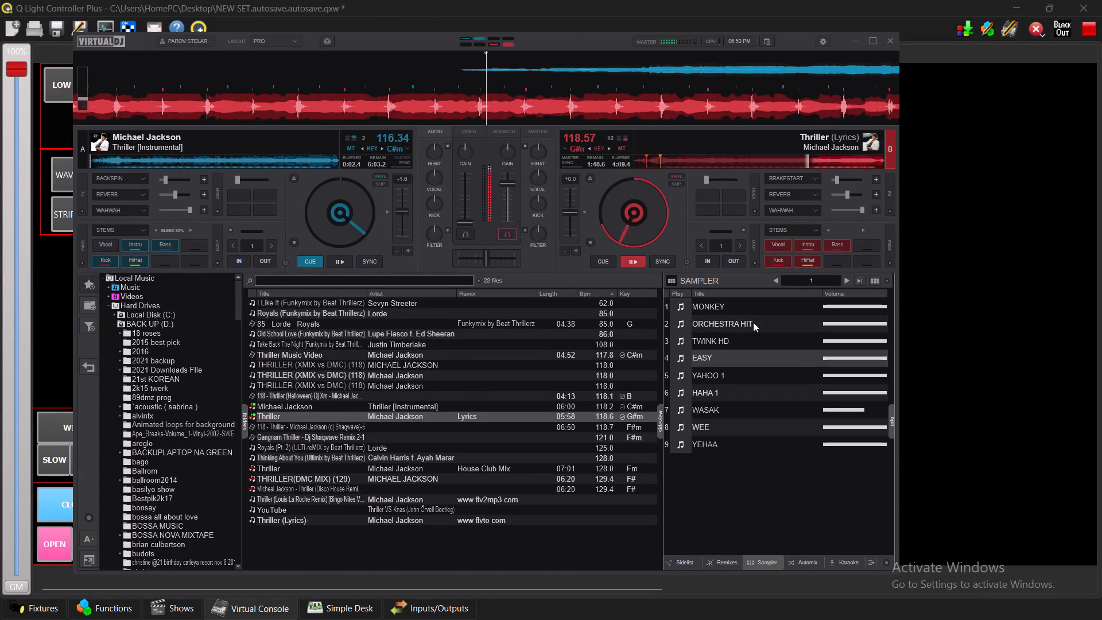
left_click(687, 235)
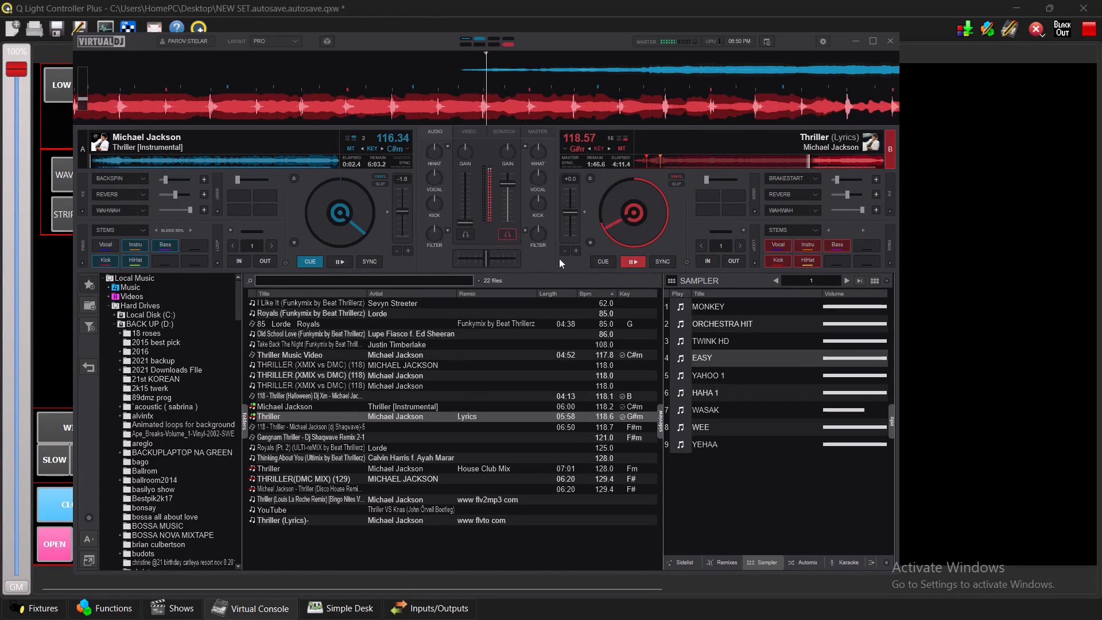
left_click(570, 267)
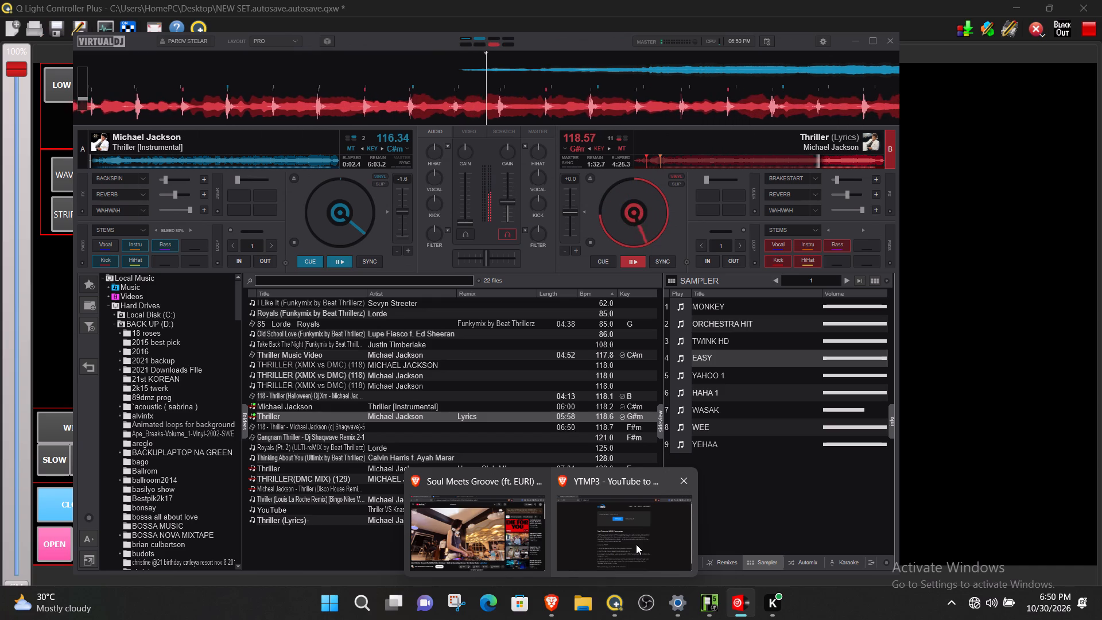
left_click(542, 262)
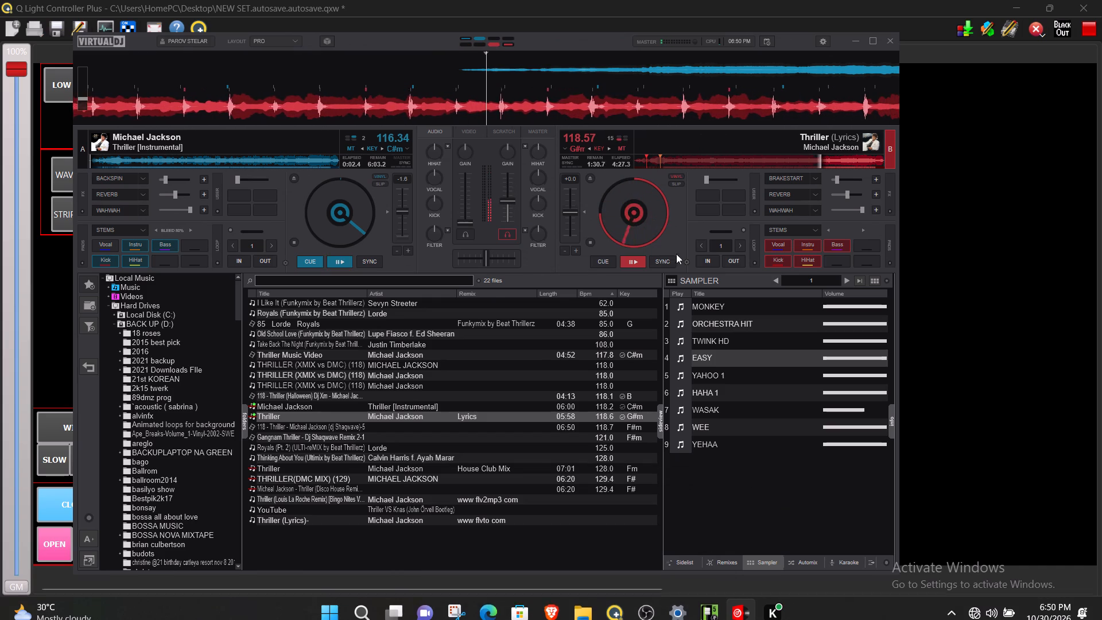
Toggle the vocal stem of Thriller (Lyrics) on deck B once more.
left_click(767, 242)
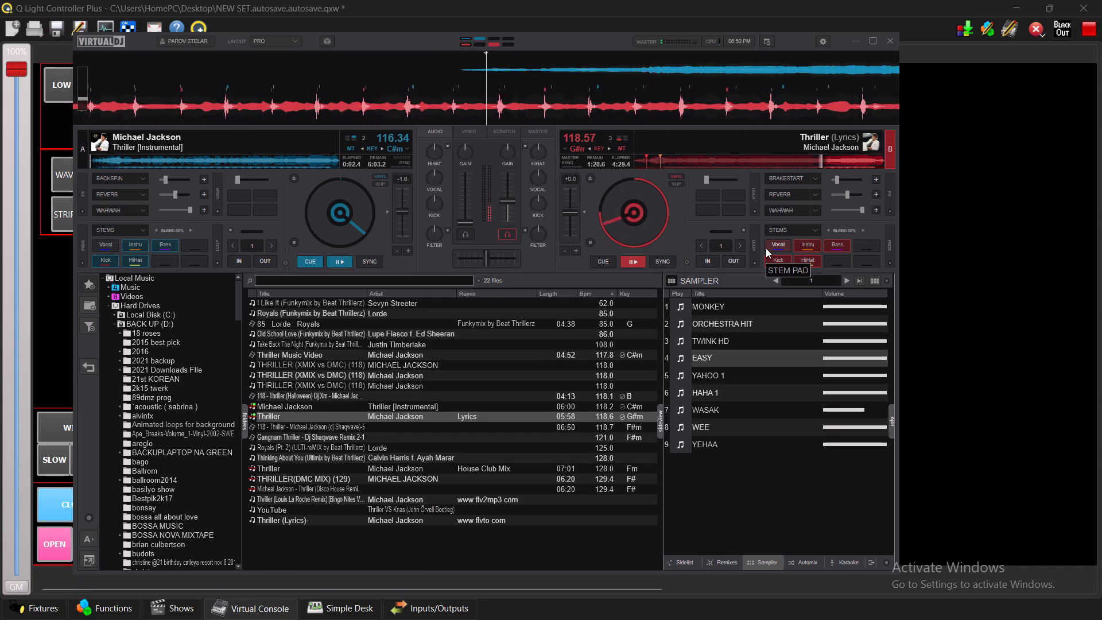
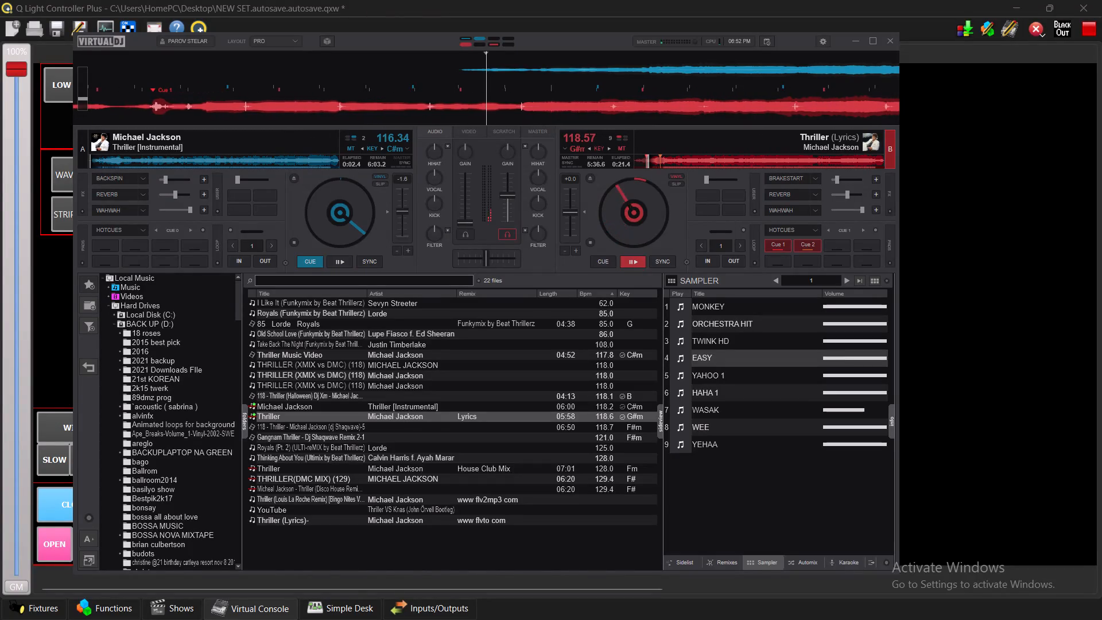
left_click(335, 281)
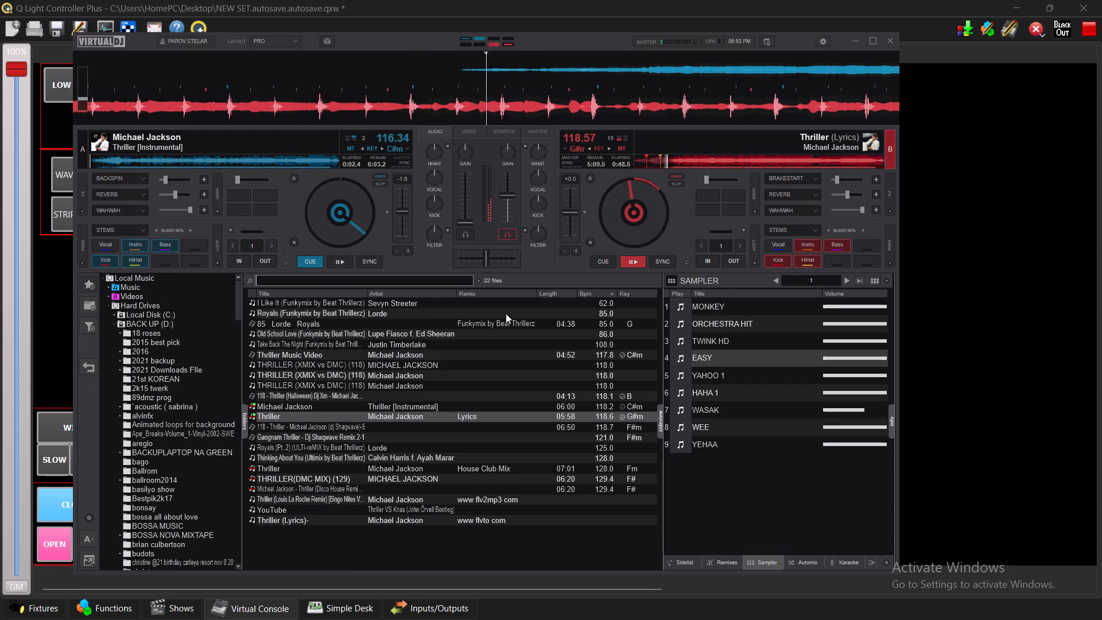
Toggle the HiHat stem on deck B while Michael Jackson's Thriller (Lyrics) plays.
left_click(798, 262)
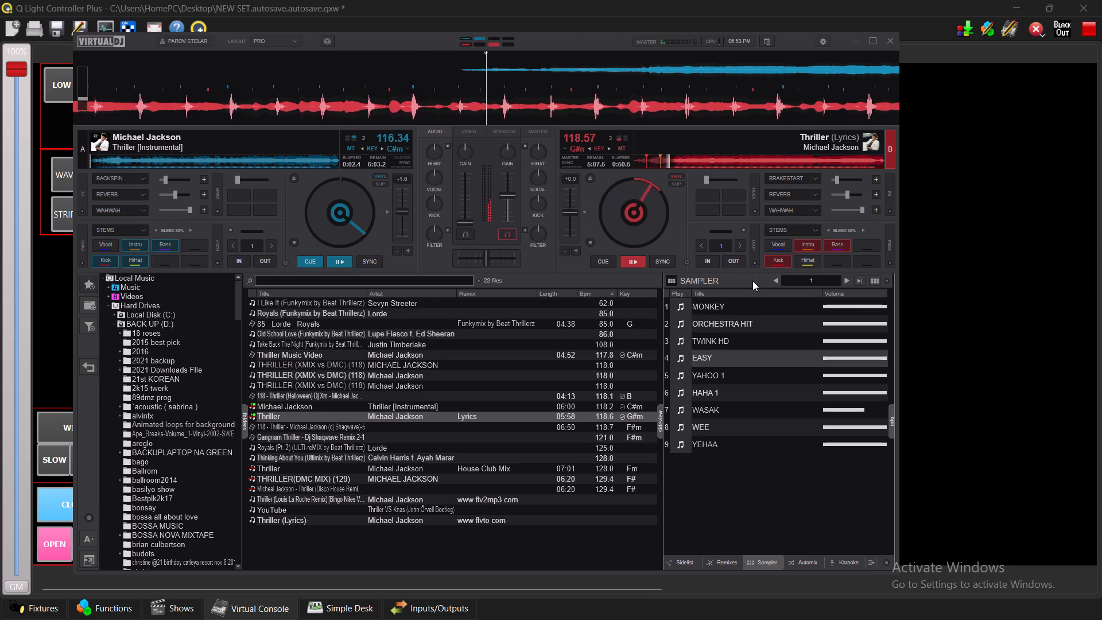
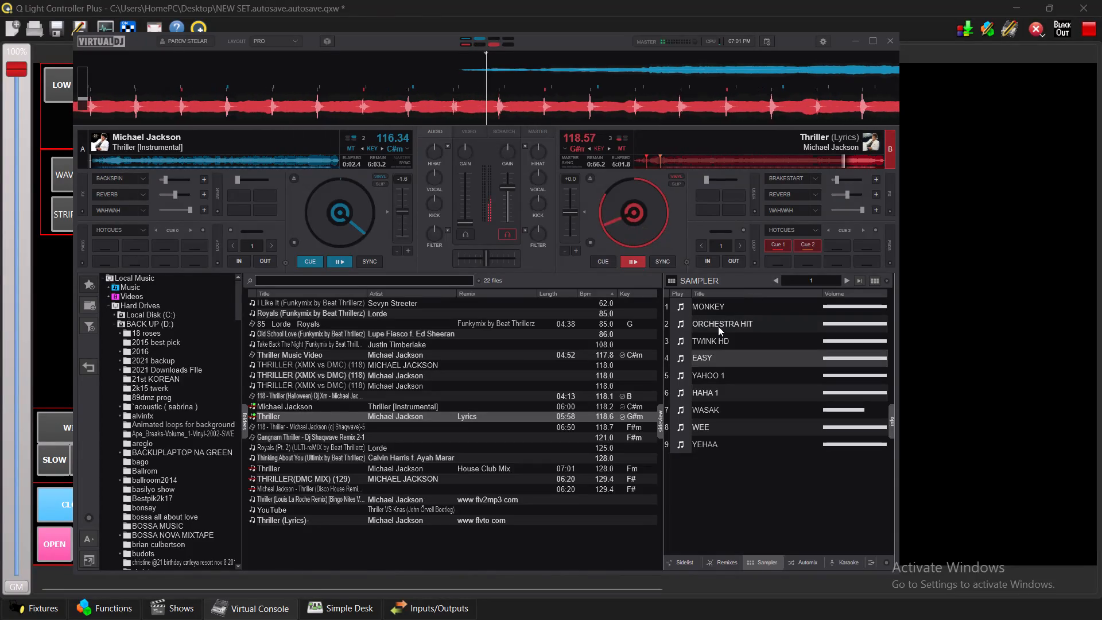
Switch to the Brave browser and search YouTube for "ozone".
key("alt+Tab")
key("alt+Tab")
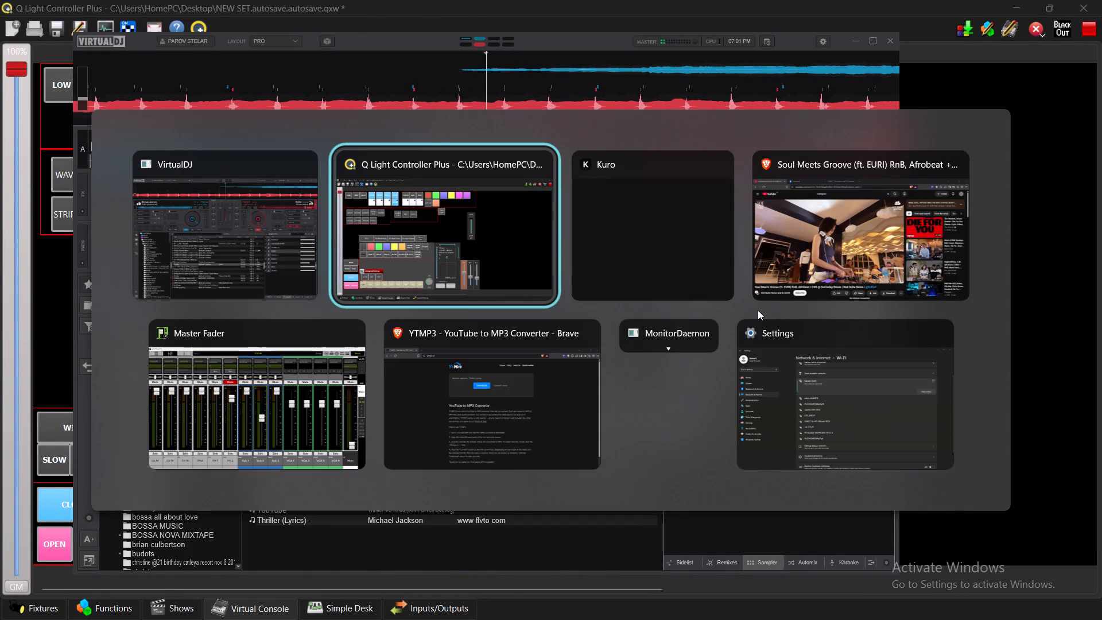
key("alt+Tab")
triple_click(462, 78)
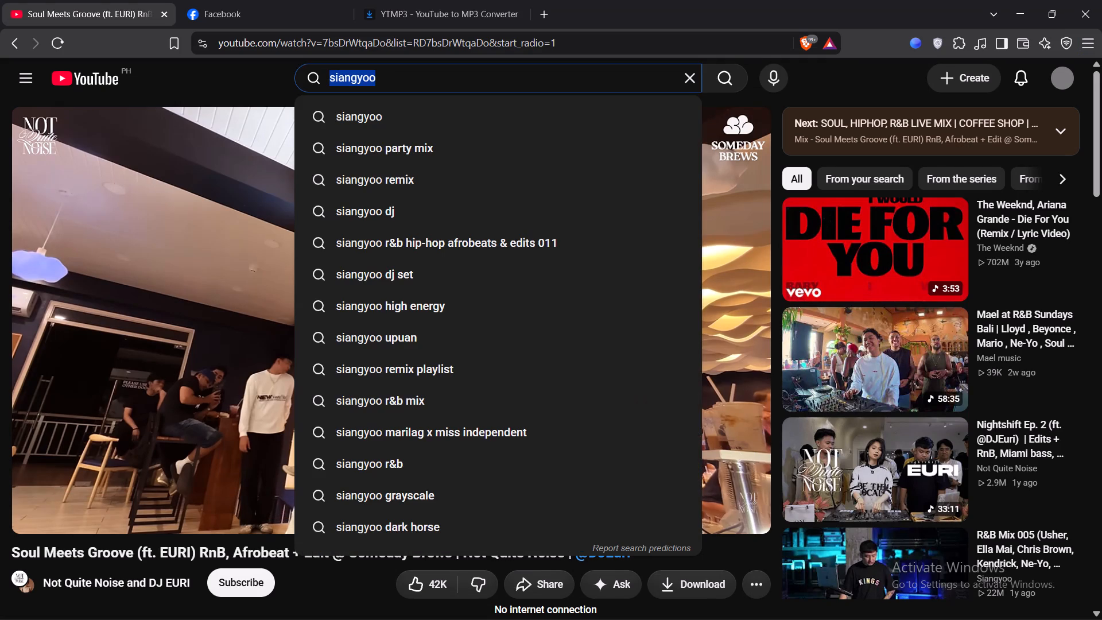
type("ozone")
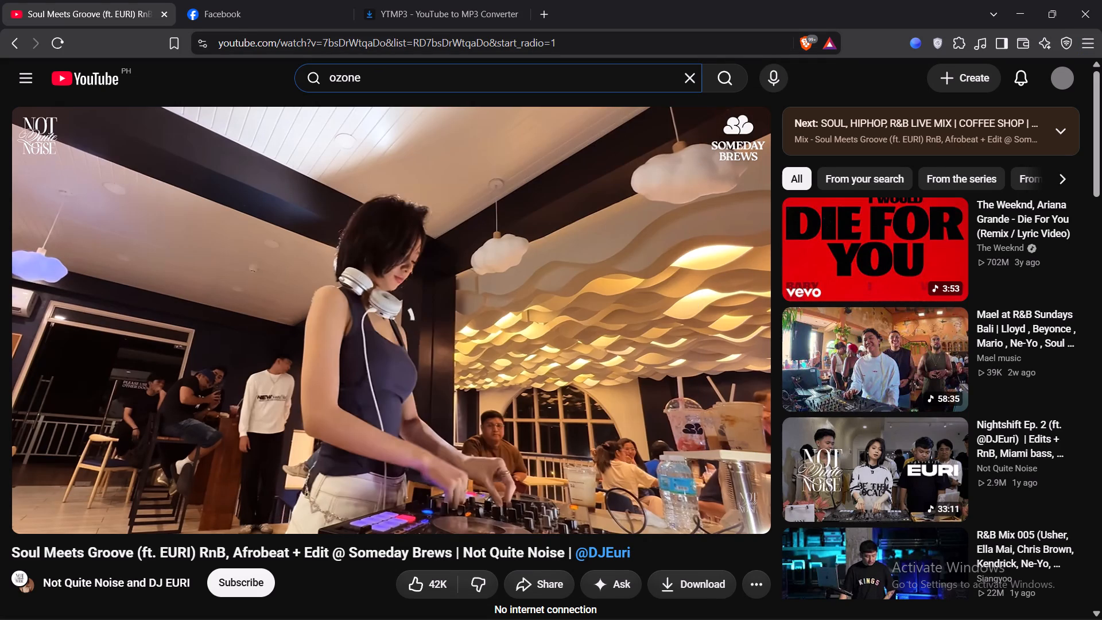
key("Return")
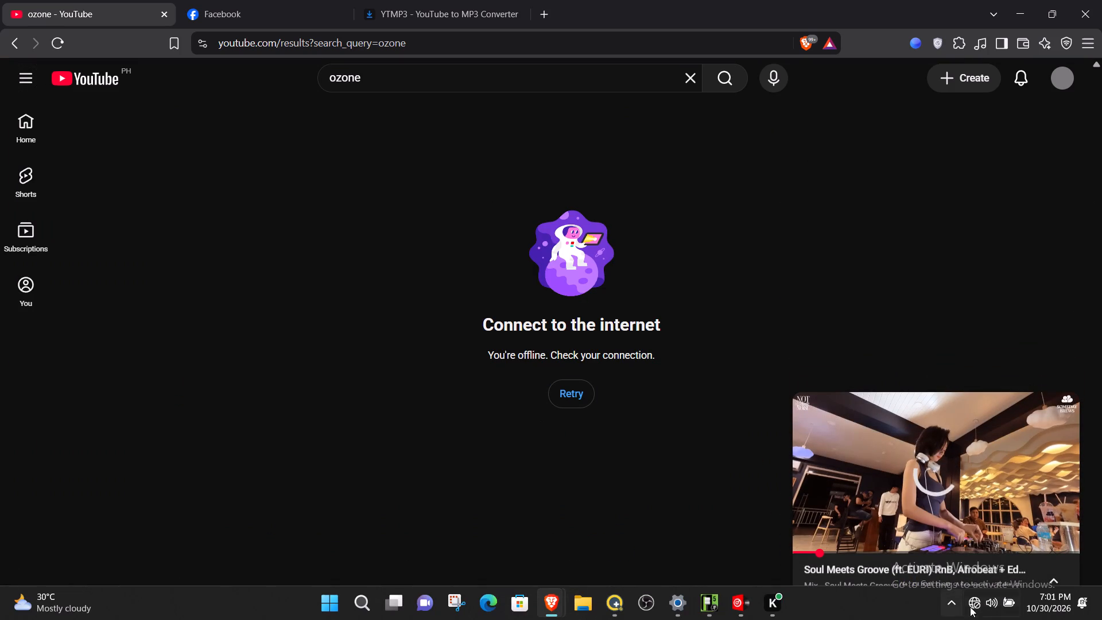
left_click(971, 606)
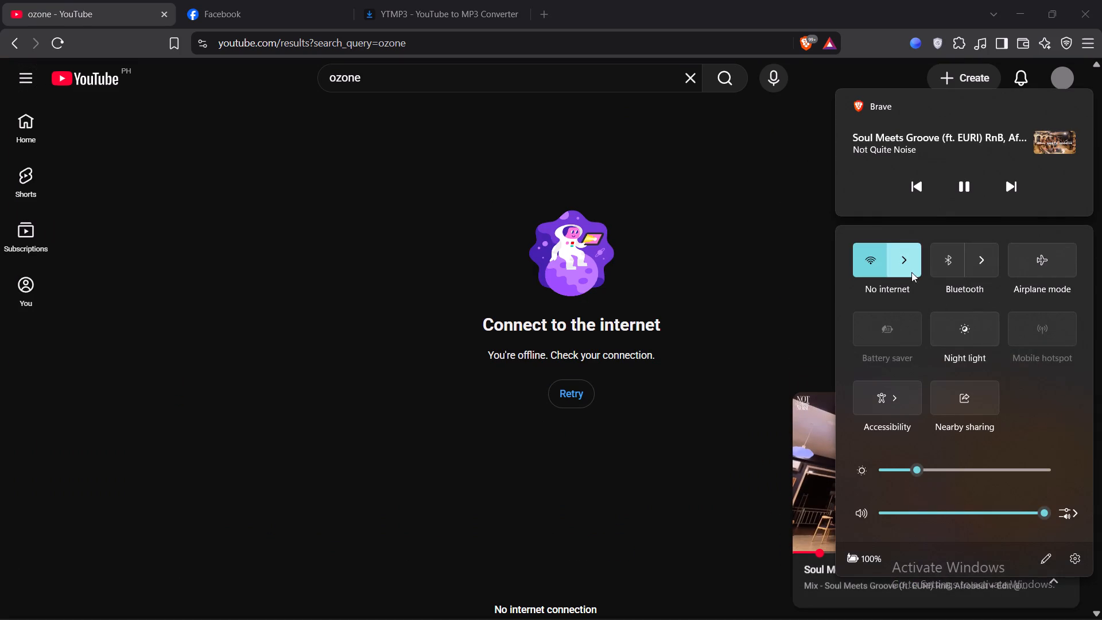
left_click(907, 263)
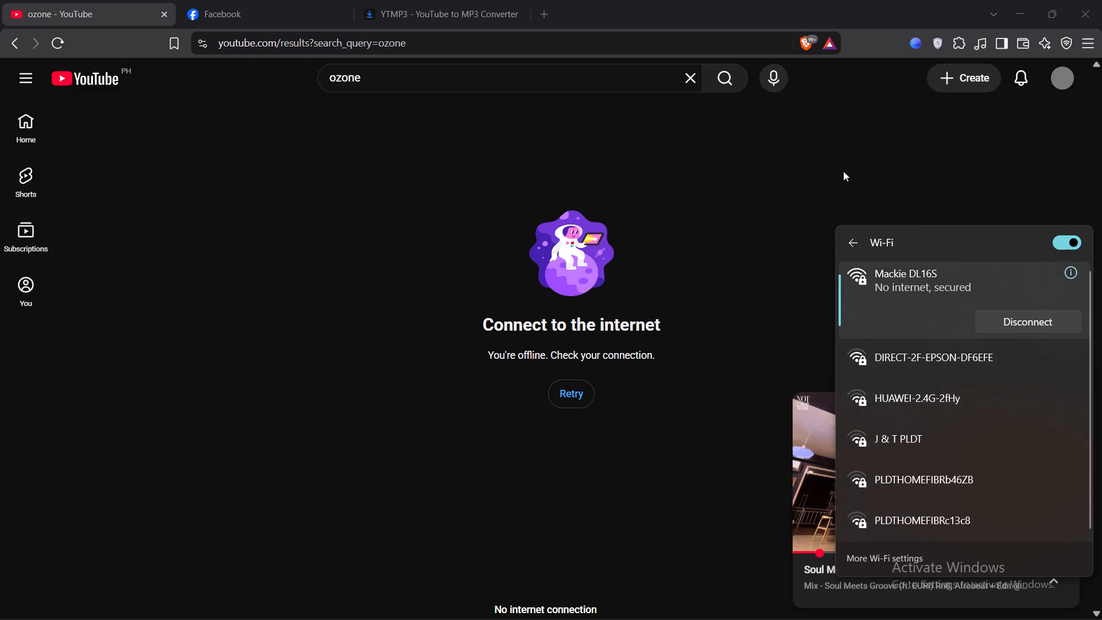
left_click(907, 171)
Connect the computer's Wi-Fi to the Infinix SMART 8 network.
left_click(977, 606)
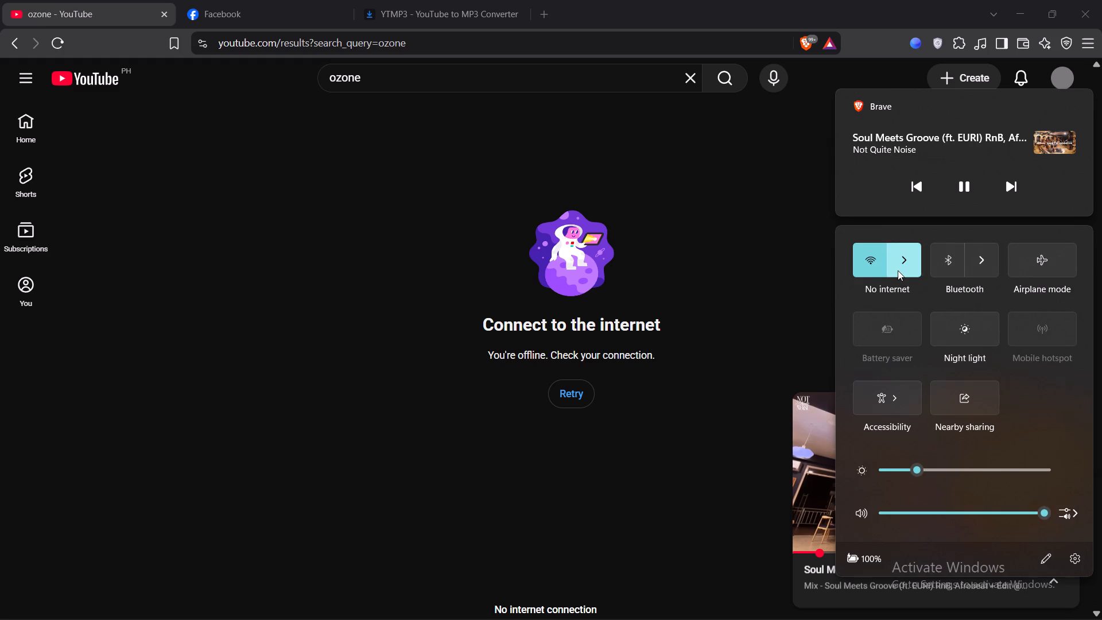
left_click(898, 270)
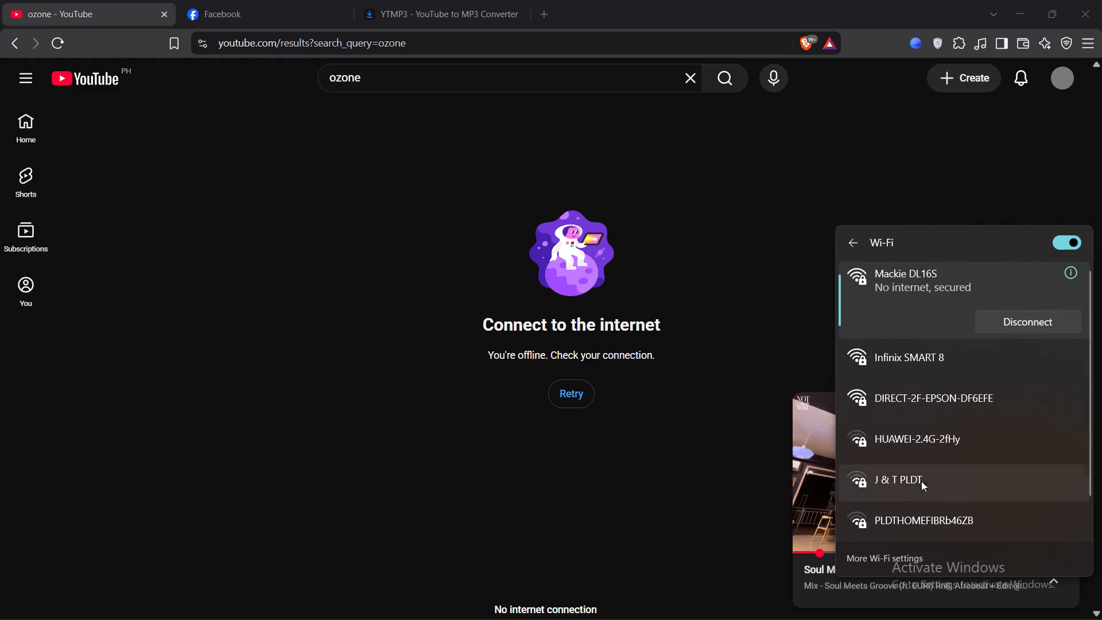
left_click(919, 367)
left_click(1033, 386)
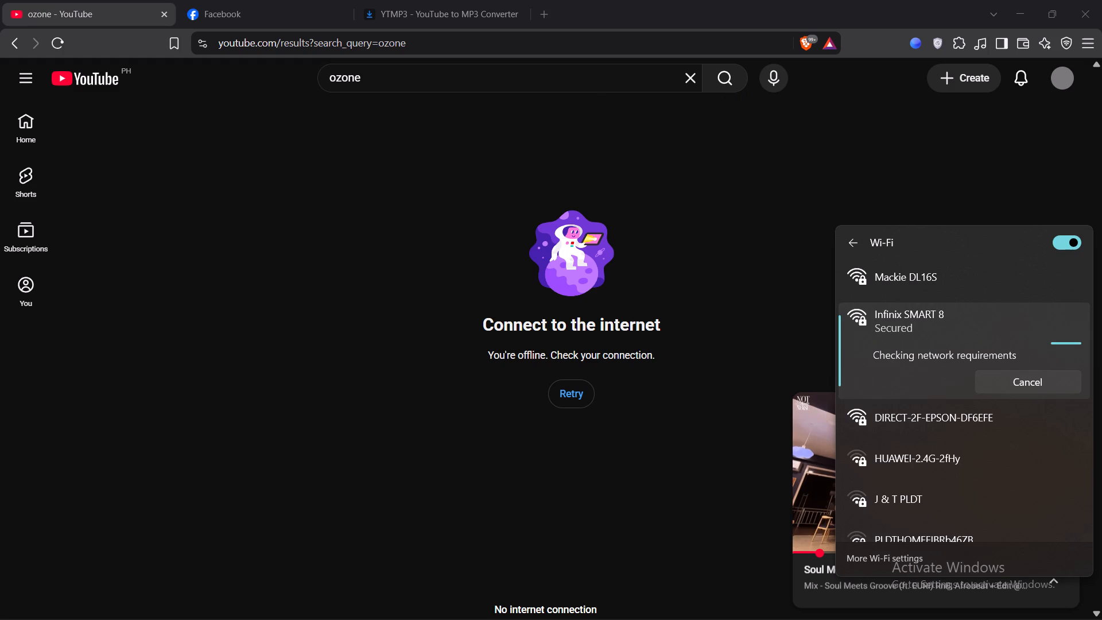
Search YouTube for the suggested "ozone unique" and copy the link address of Unique Salonga's OZONE (Itulak Ang Pinto) official lyric video.
left_click(612, 87)
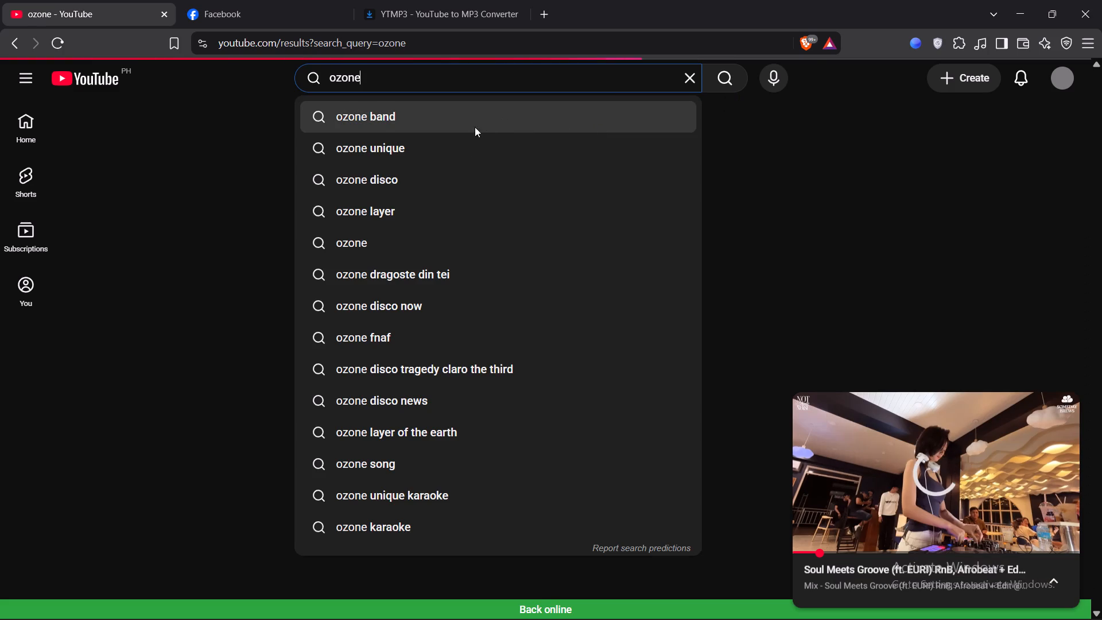
left_click(465, 151)
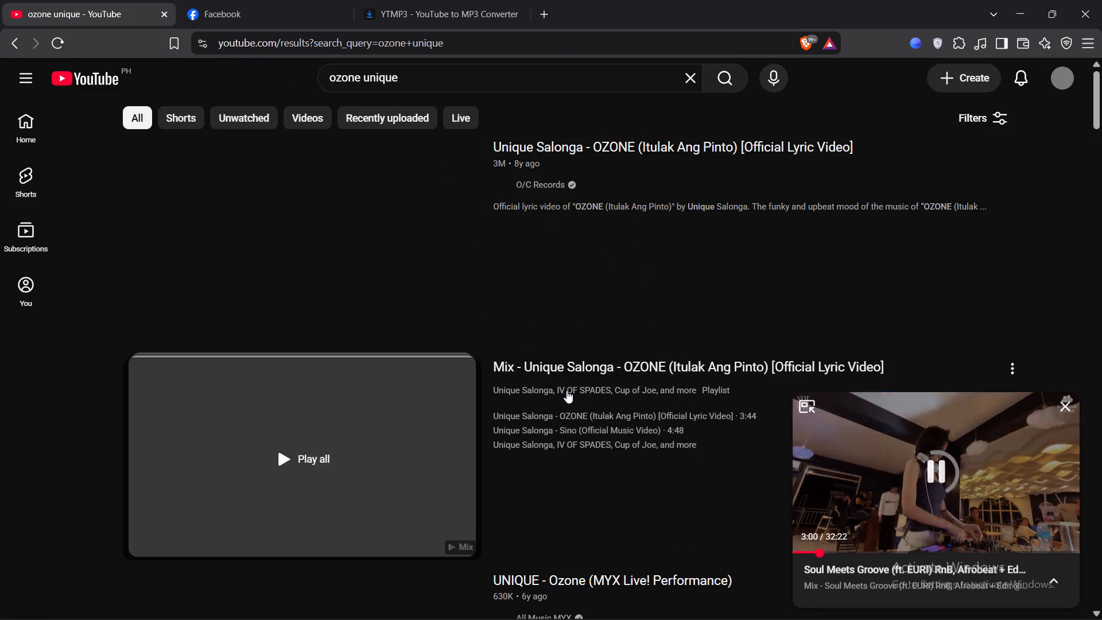
right_click(288, 255)
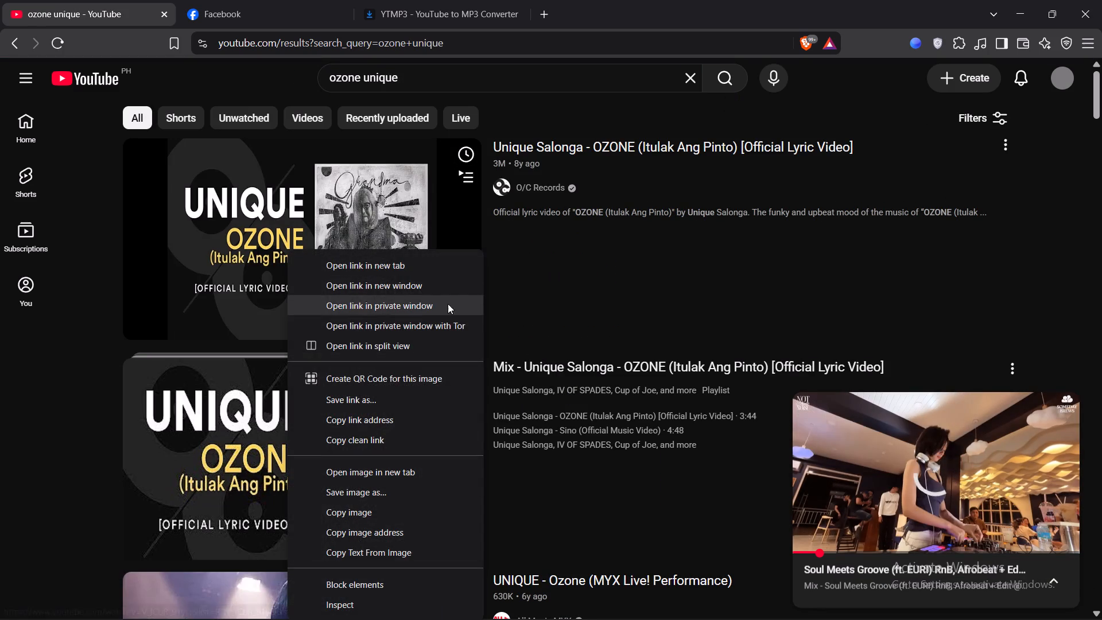
left_click(404, 423)
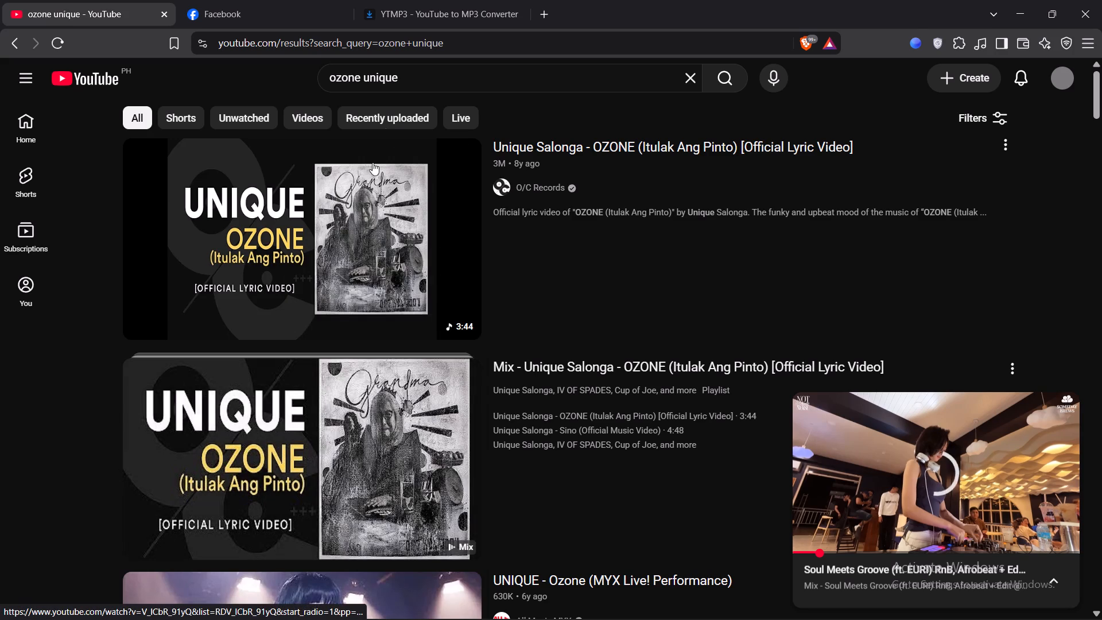
Go to the open YTMP3 converter page and start another conversion in place of the finished Thriller [Instrumental] one.
left_click(460, 10)
left_click(591, 199)
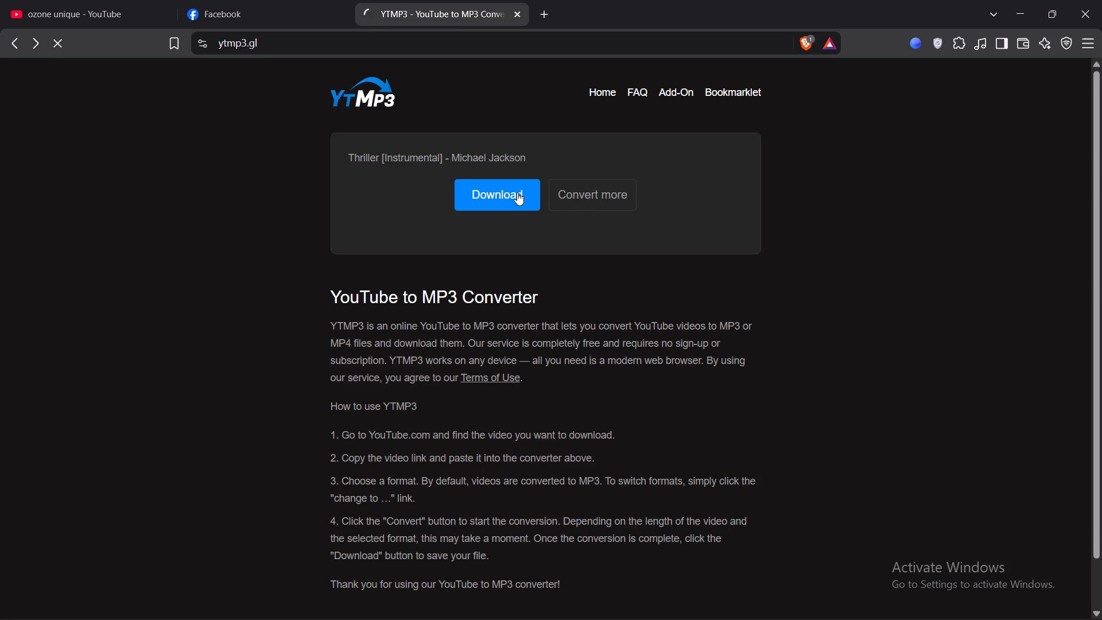
Convert the copied YouTube link for Unique Salonga's OZONE (Itulak Ang Pinto) lyric video to MP3 and save it in Downloads > New folder.
left_click(591, 199)
key("ctrl+v")
left_click(698, 195)
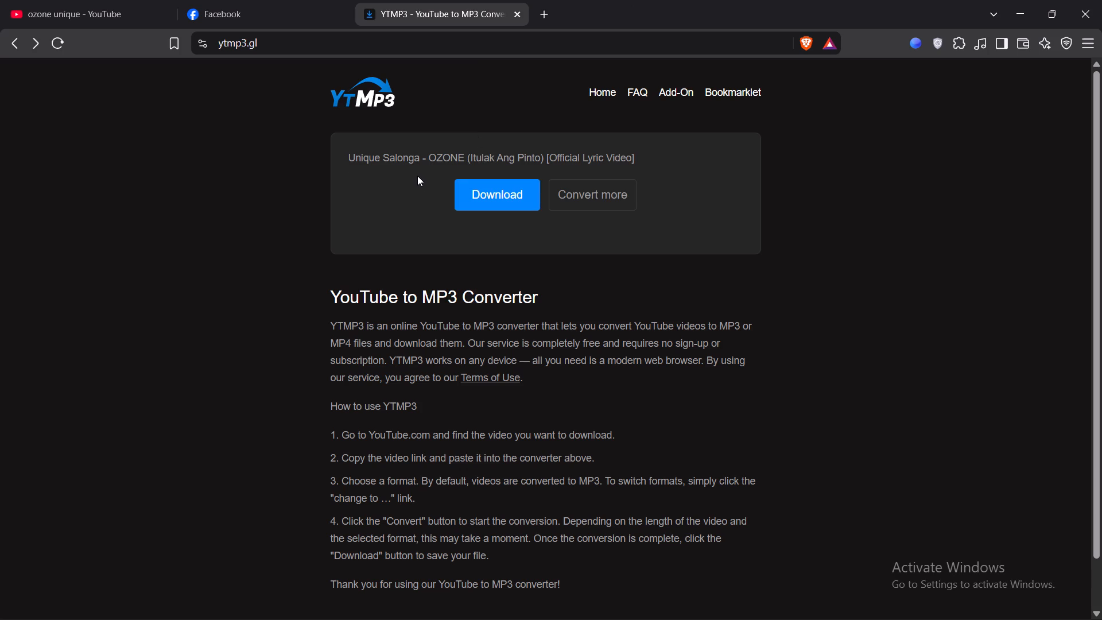
left_click(505, 205)
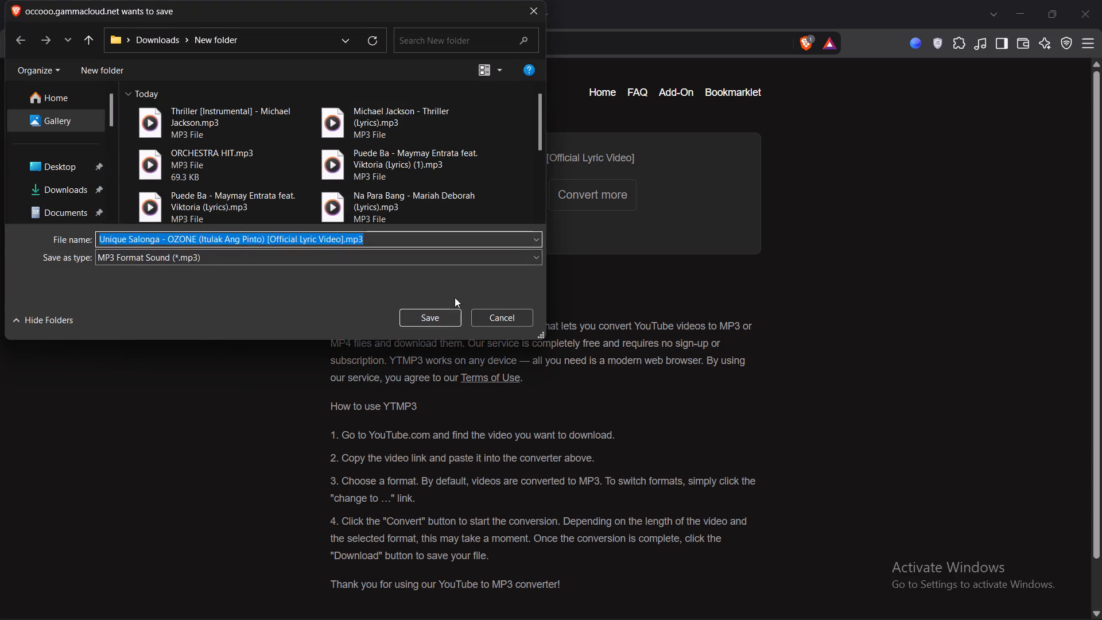
left_click(436, 315)
Load the downloaded OZONE (Itulak Ang Pinto) track from the browser's download history onto deck A in VirtualDJ.
left_click(955, 41)
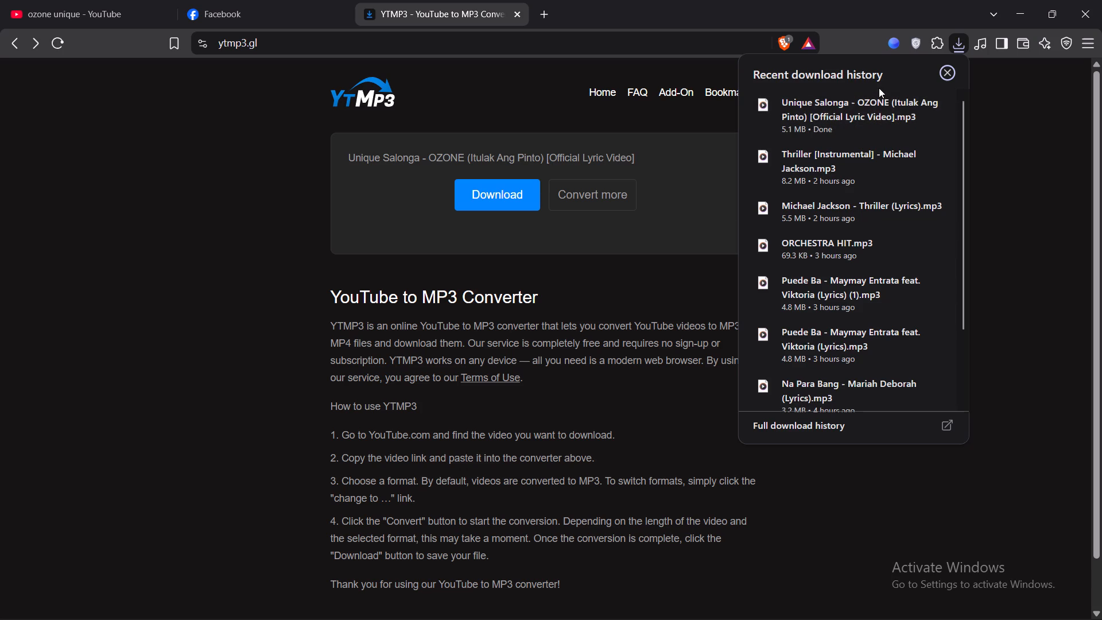
left_click_drag(872, 114, 867, 107)
left_click_drag(862, 104, 798, 115)
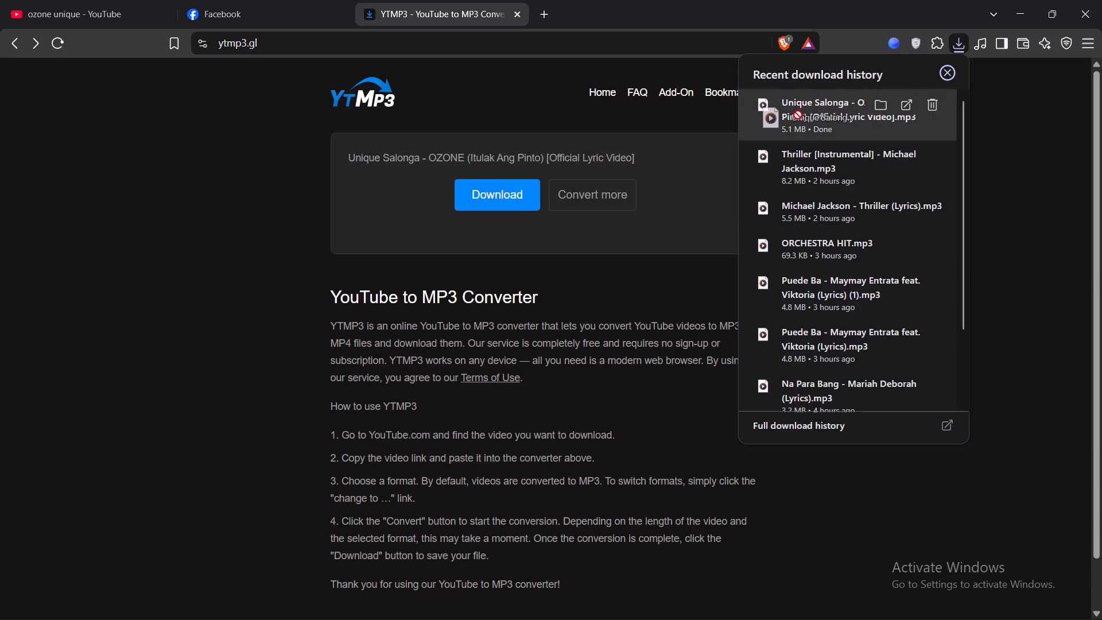
left_click_drag(798, 115, 636, 218)
key("alt+Tab")
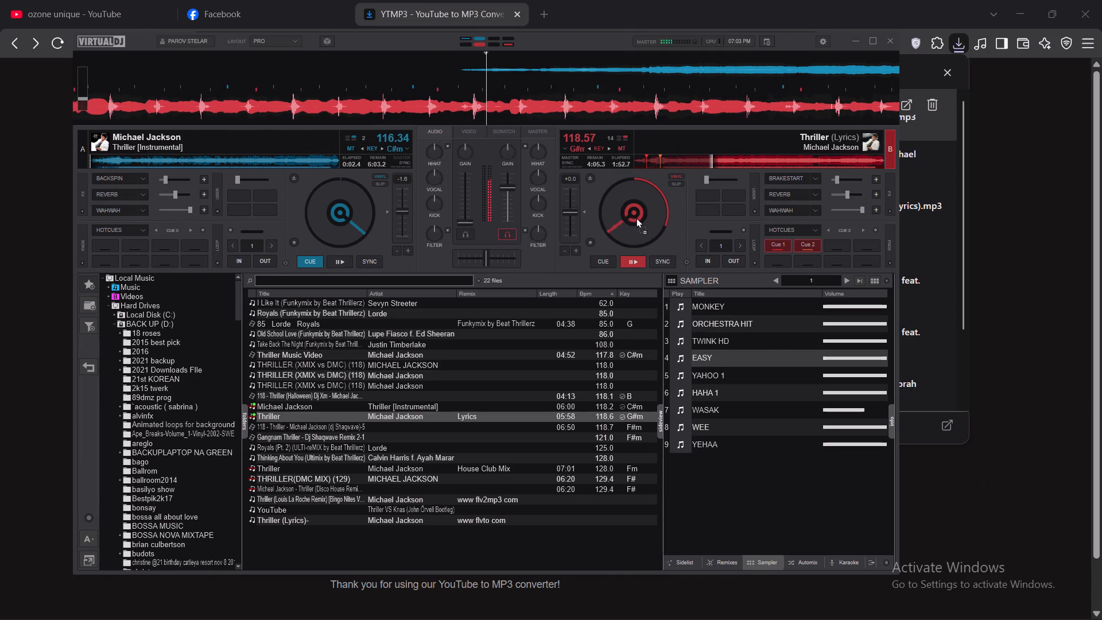
left_click_drag(636, 218, 315, 199)
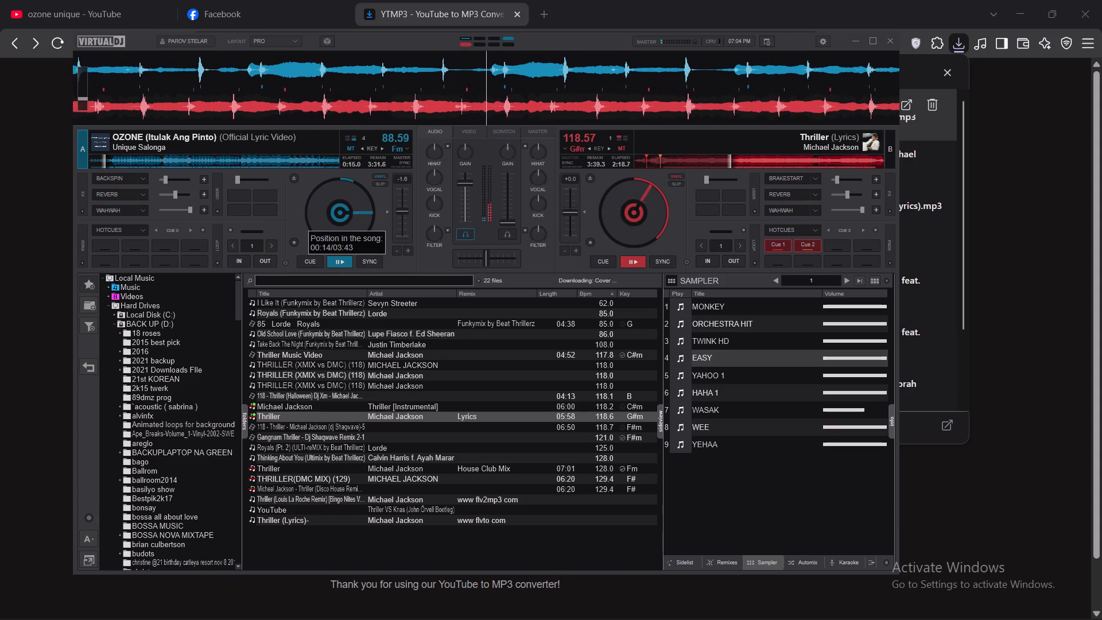
Switch to Q Light Controller Plus and pulse the All Hype Flasher scene on and off repeatedly, ending with it off.
key("alt+Tab")
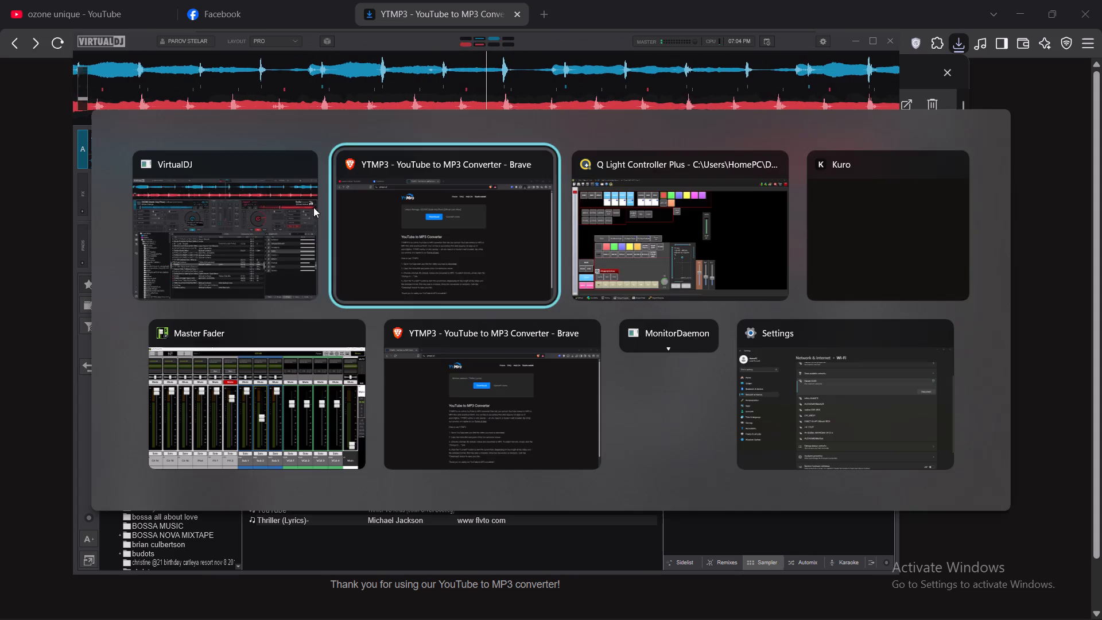
key("alt+Tab")
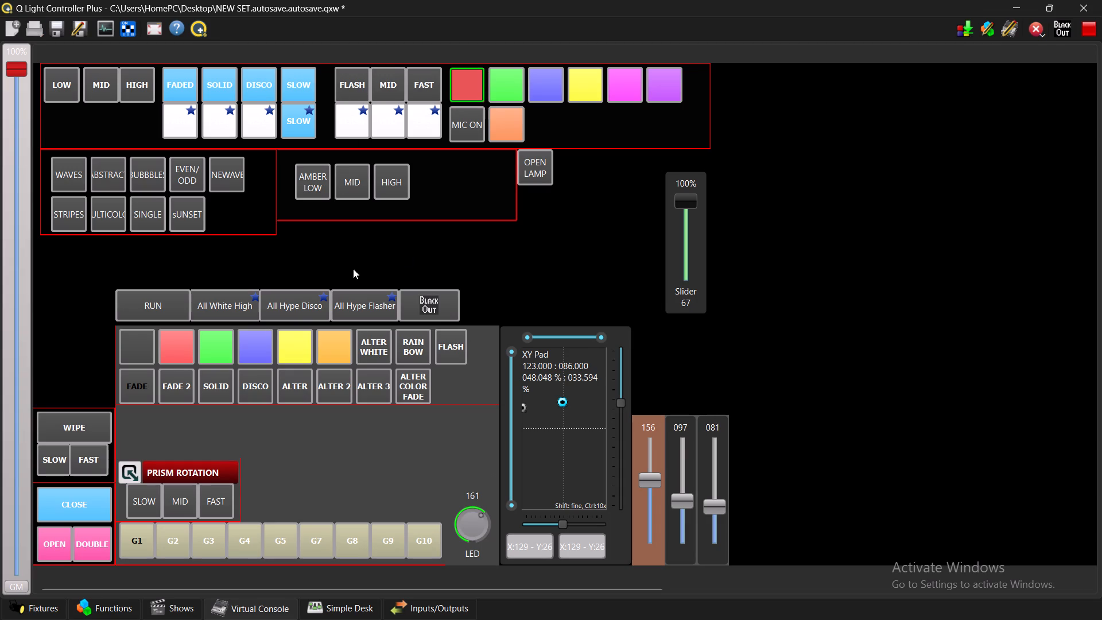
left_click(370, 311)
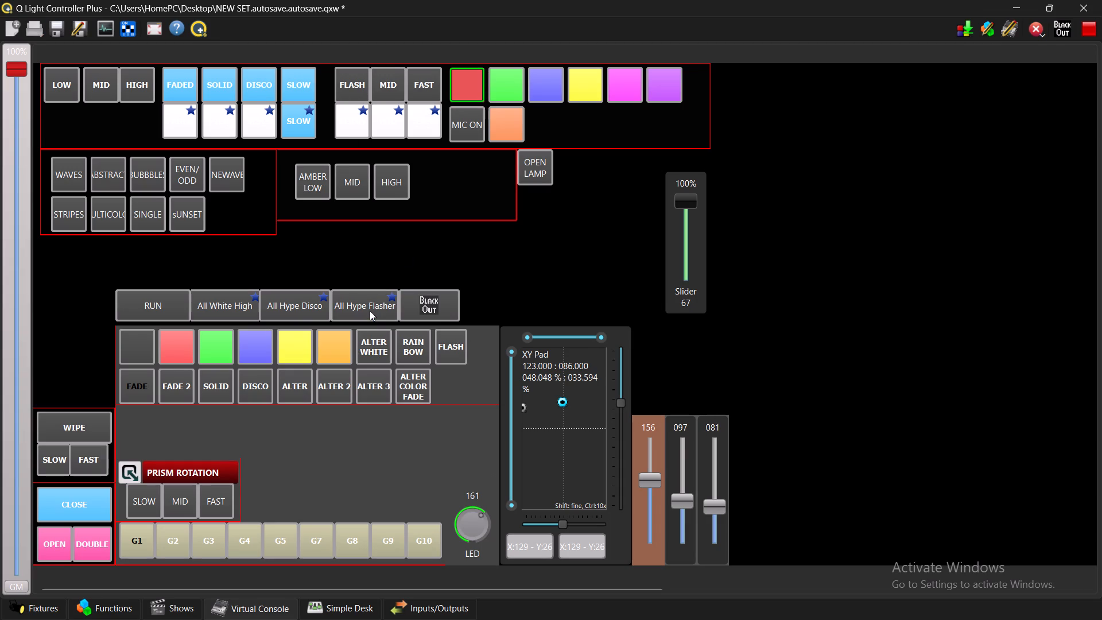
left_click(370, 311)
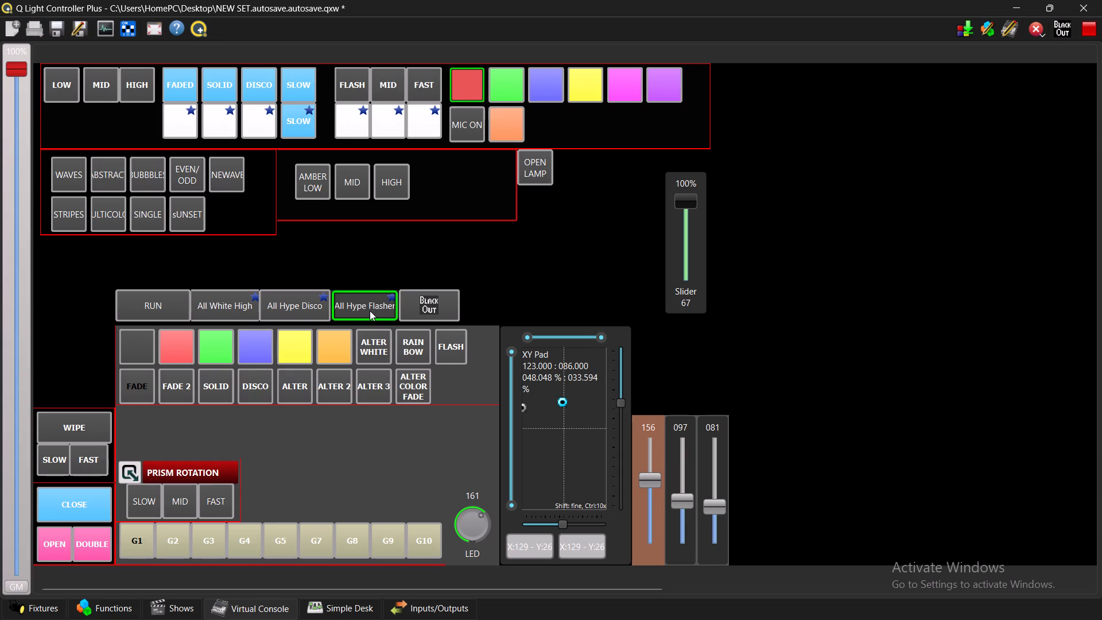
left_click(370, 311)
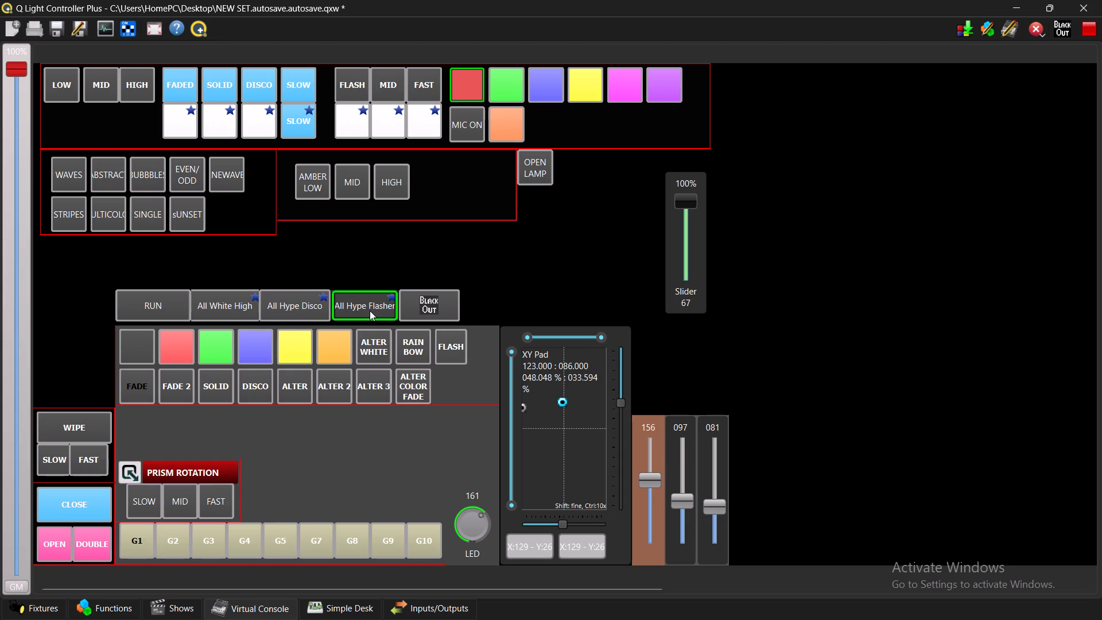
left_click(370, 311)
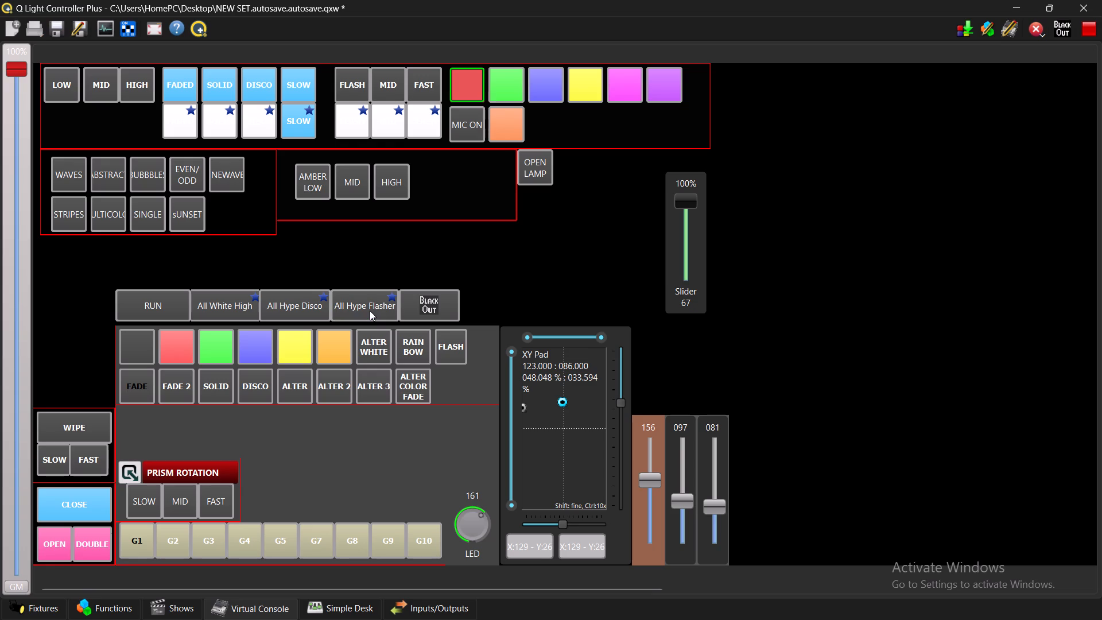
double_click(370, 311)
left_click(370, 311)
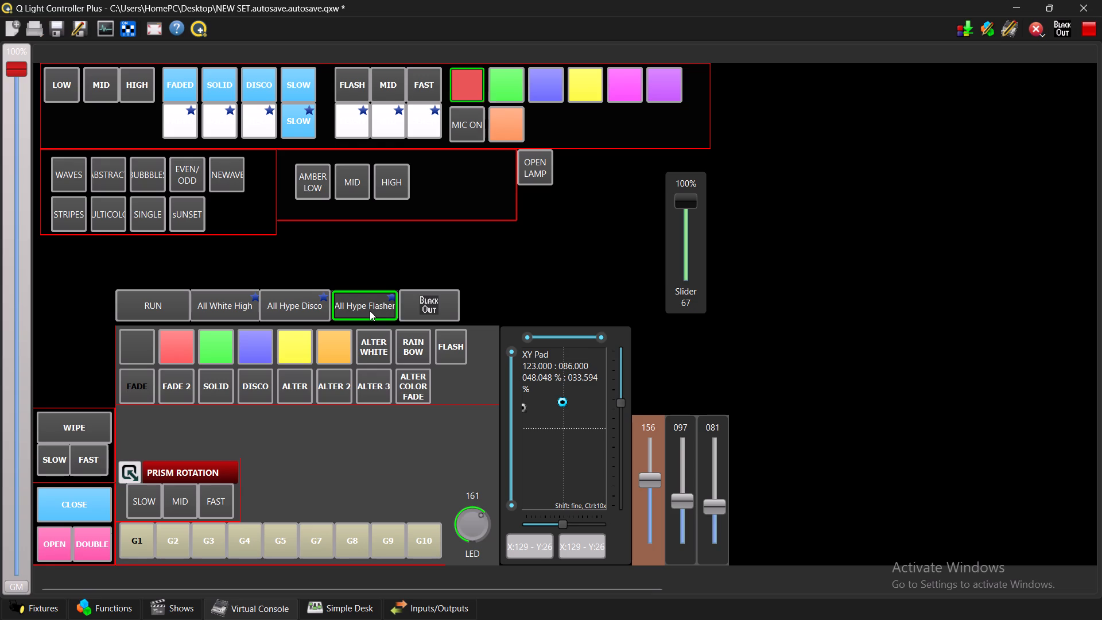
left_click(370, 311)
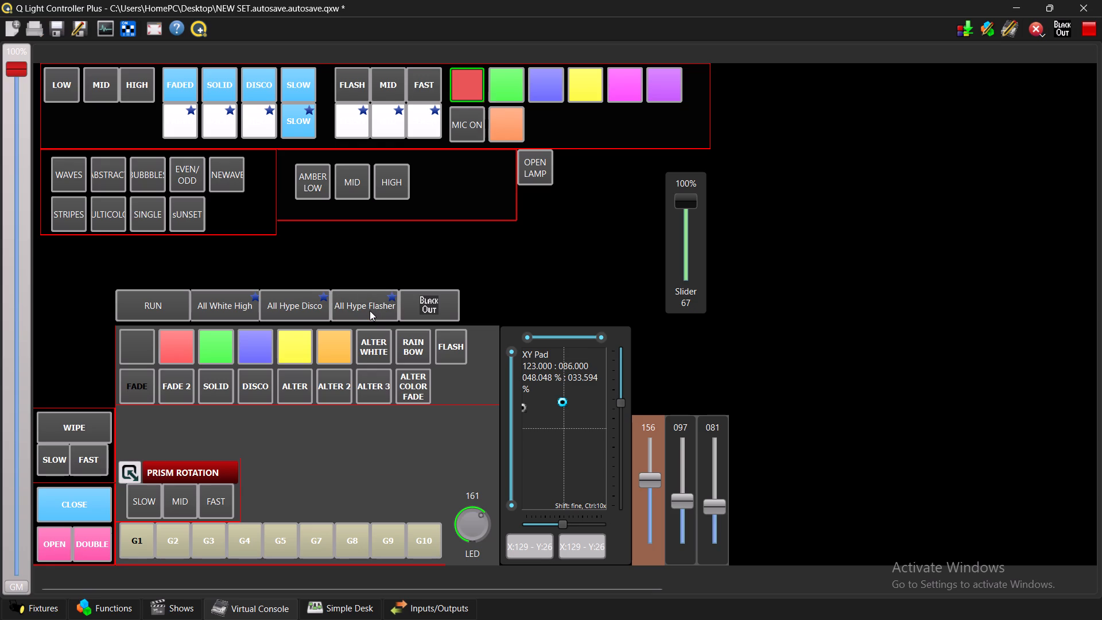
left_click(370, 311)
left_click(370, 311)
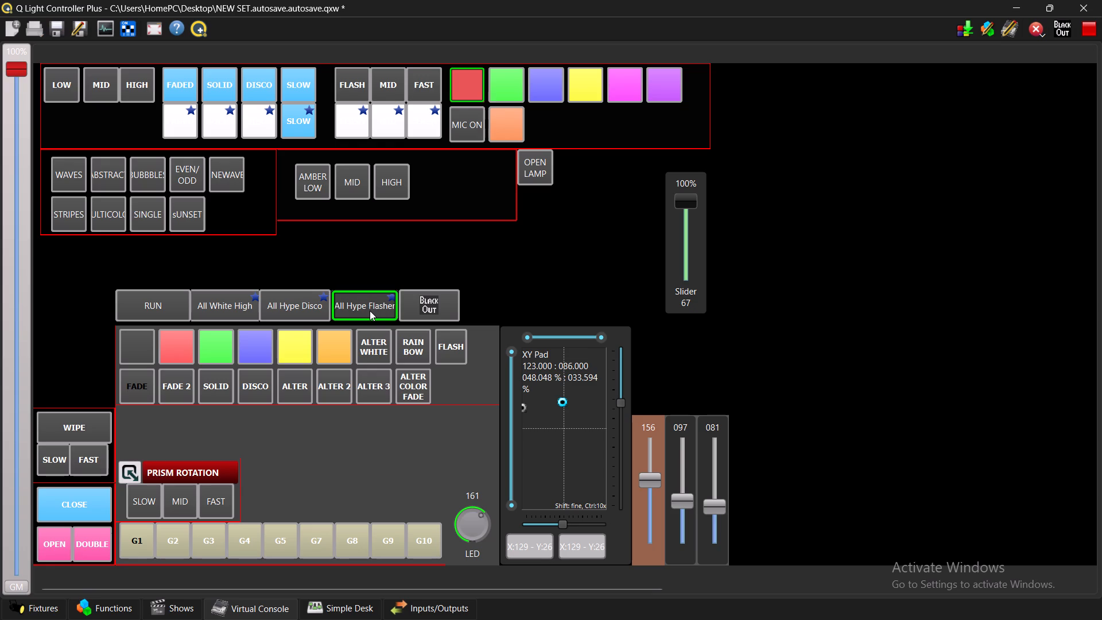
left_click(370, 311)
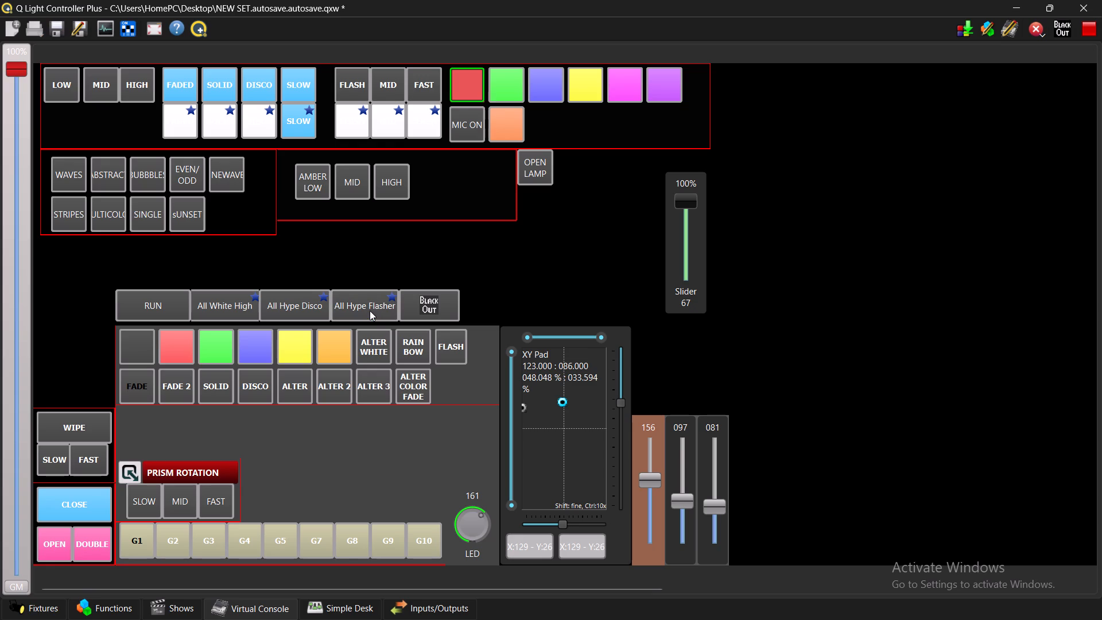
left_click(370, 311)
Cycle the upper lighting group through the yellow, red and green scenes and the MID and FLASH flashers, finishing on red.
left_click(585, 85)
left_click(451, 80)
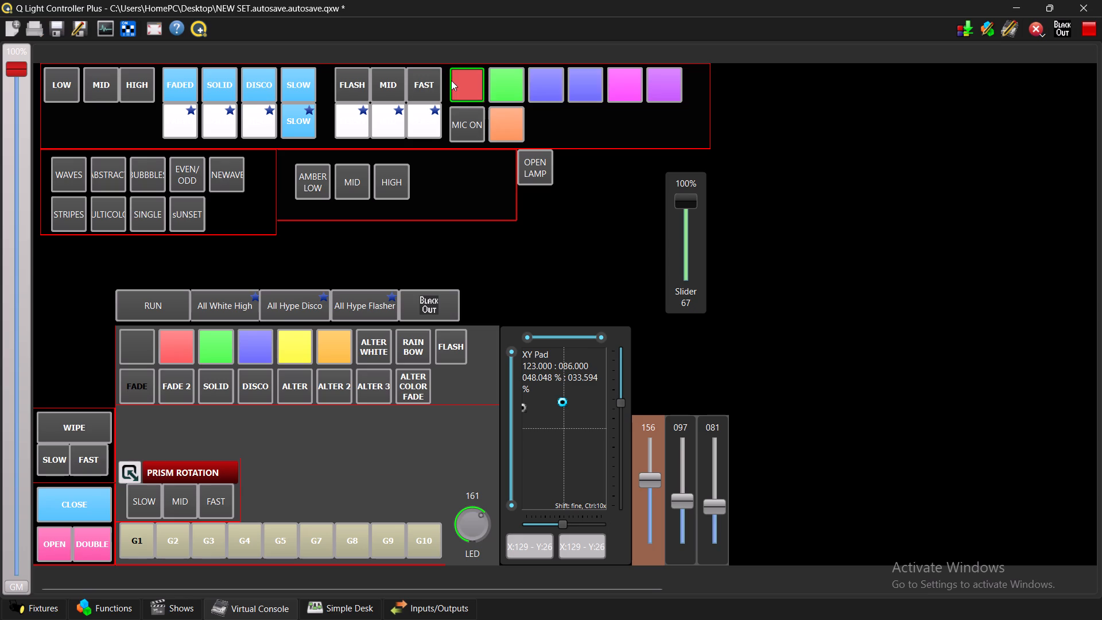
left_click(510, 85)
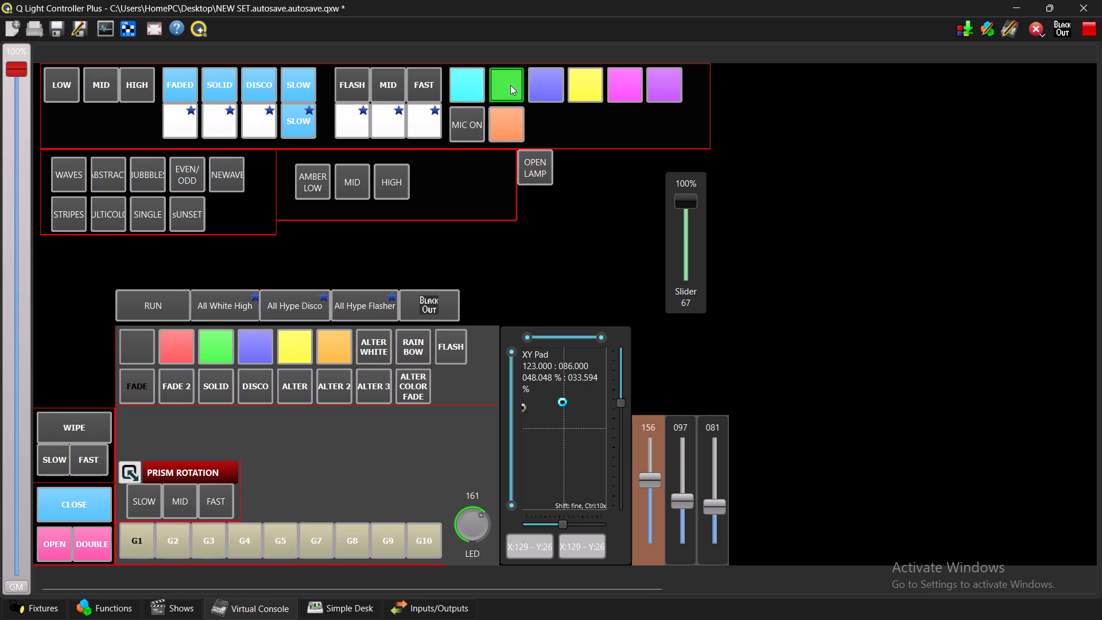
left_click(401, 87)
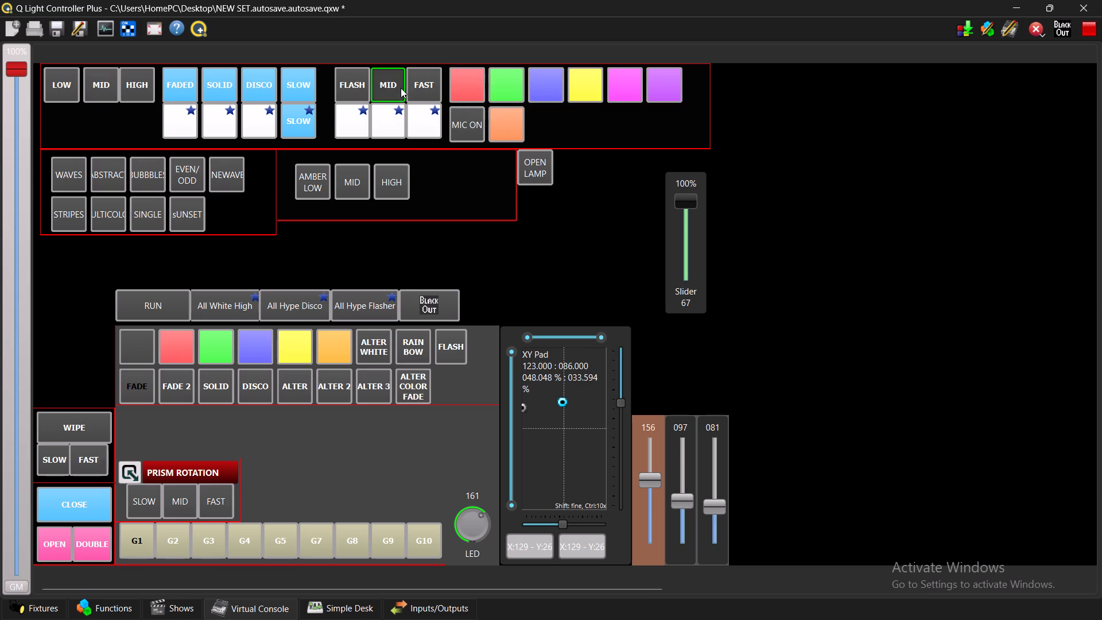
left_click(366, 91)
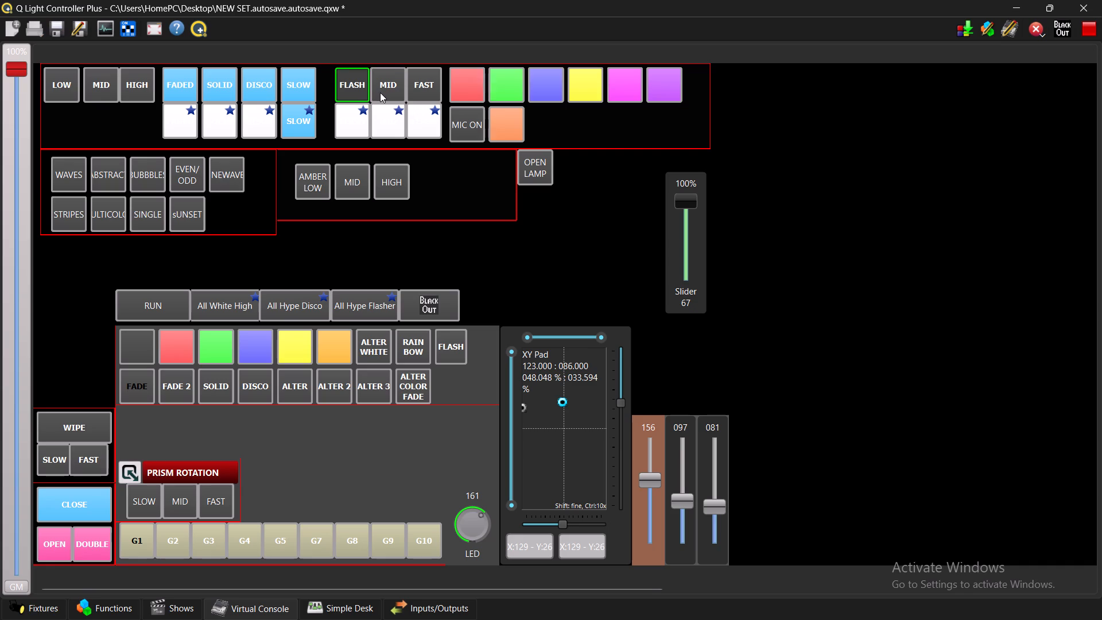
left_click(471, 81)
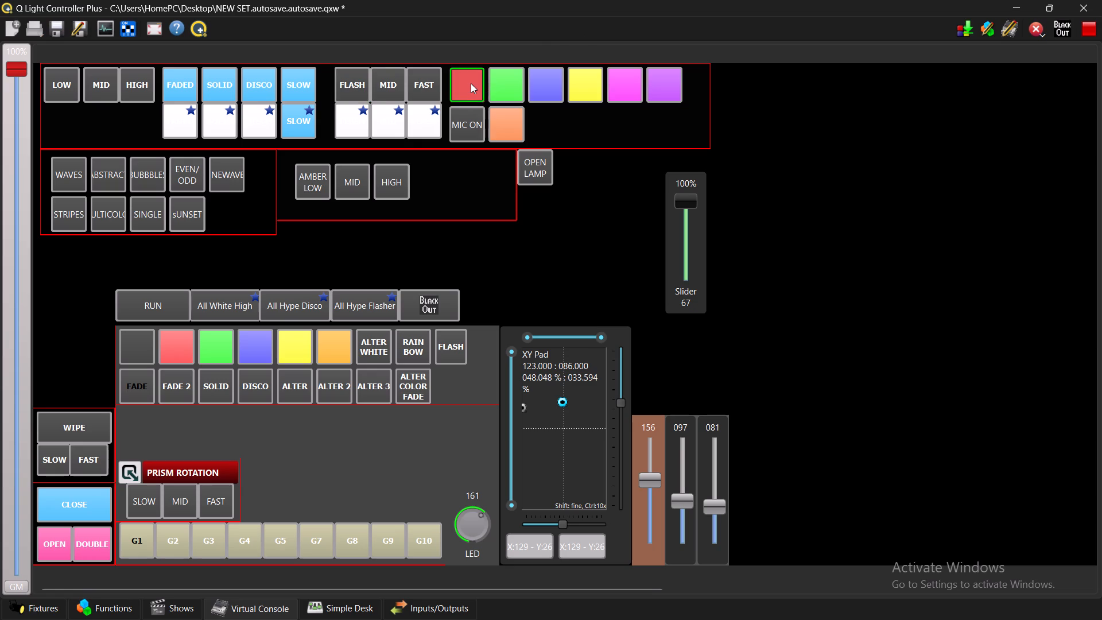
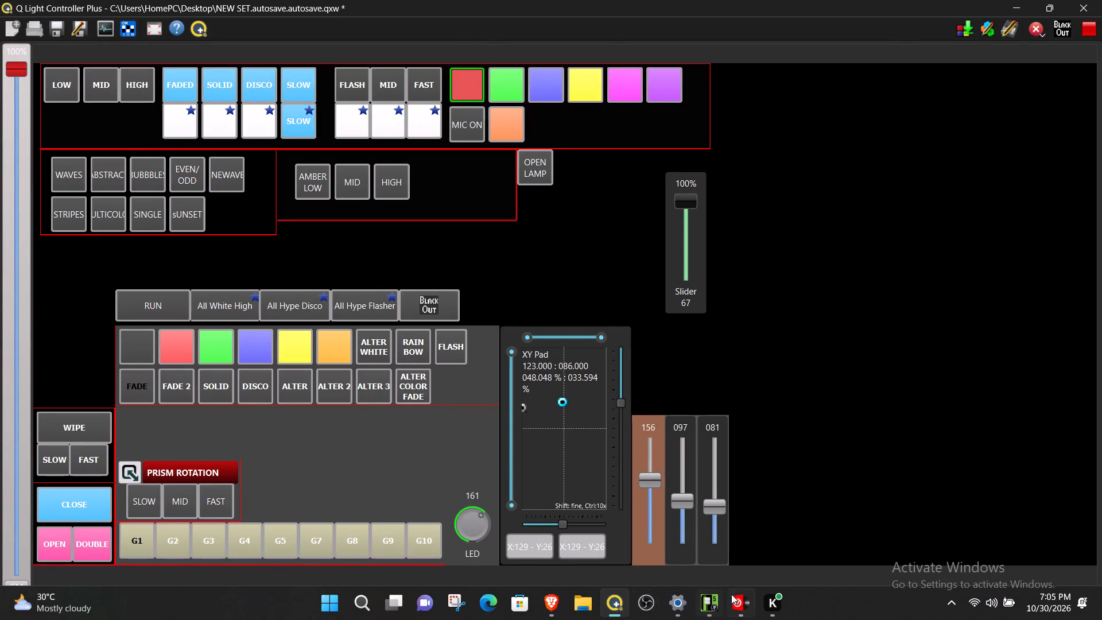
Switch from Q Light Controller Plus back to VirtualDJ.
left_click(743, 596)
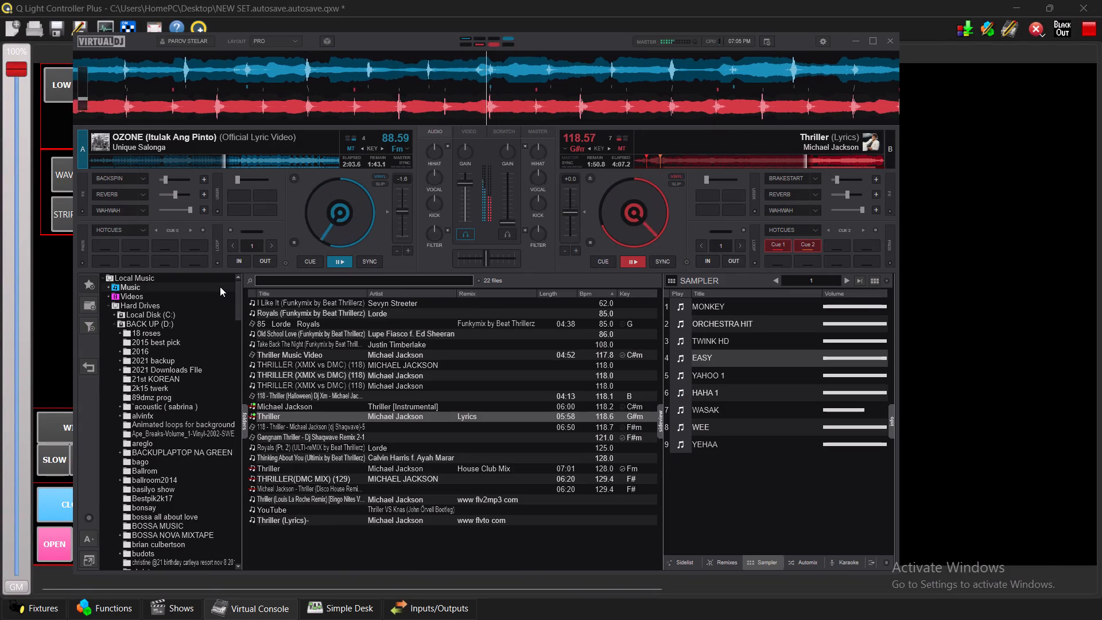
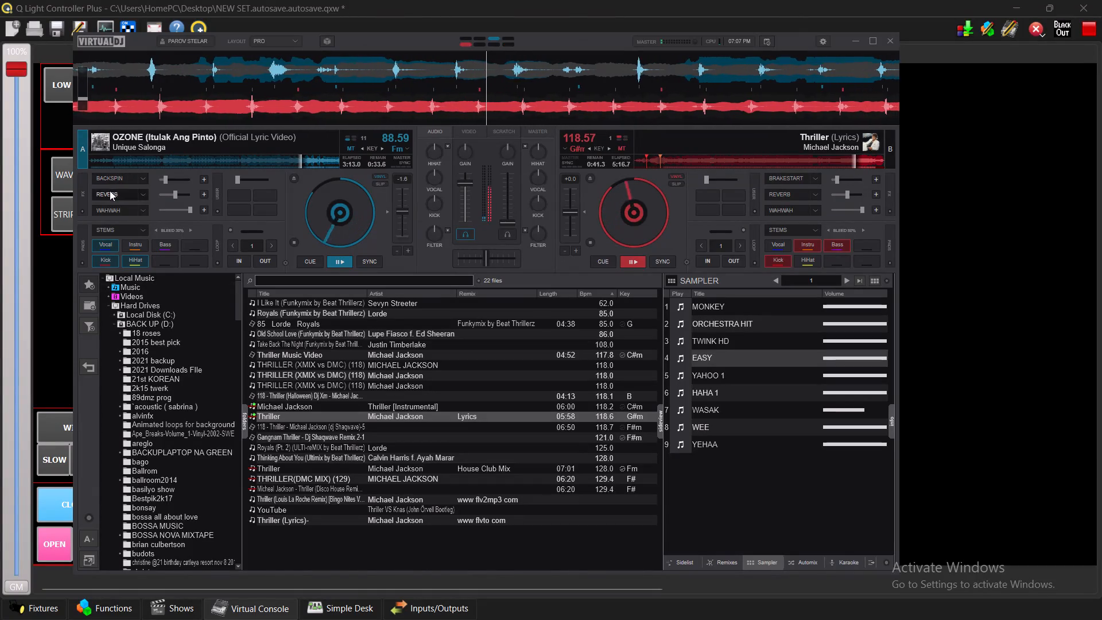
Toggle the Kick, HiHat, Instru and Bass stems on deck A while OZONE plays.
left_click(106, 261)
left_click(143, 257)
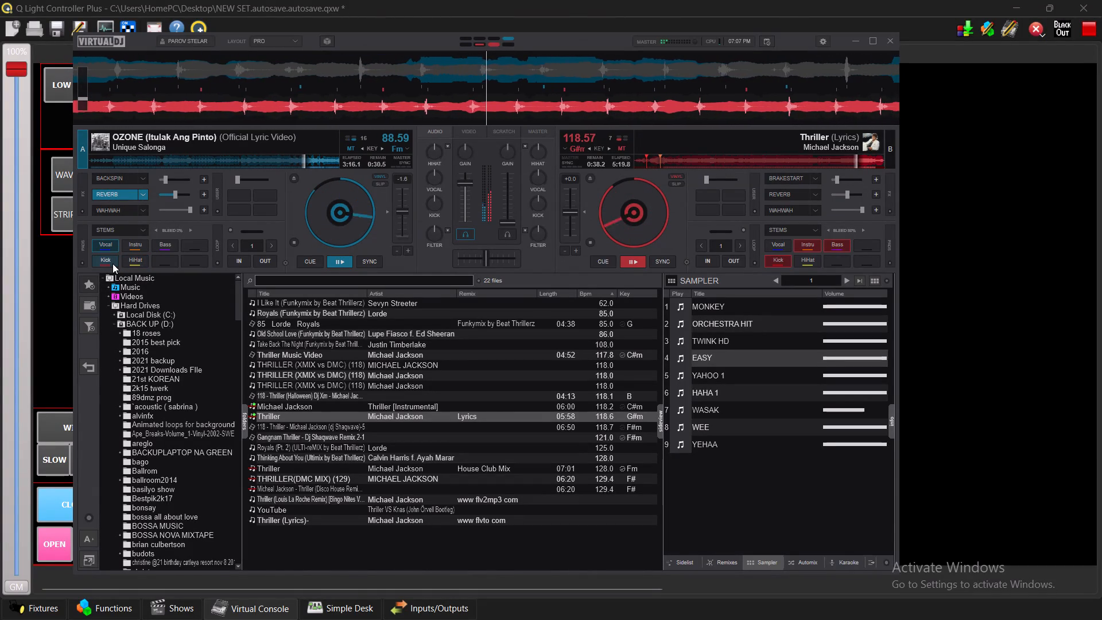
left_click(112, 263)
left_click(138, 257)
left_click(138, 249)
left_click(162, 254)
left_click(161, 245)
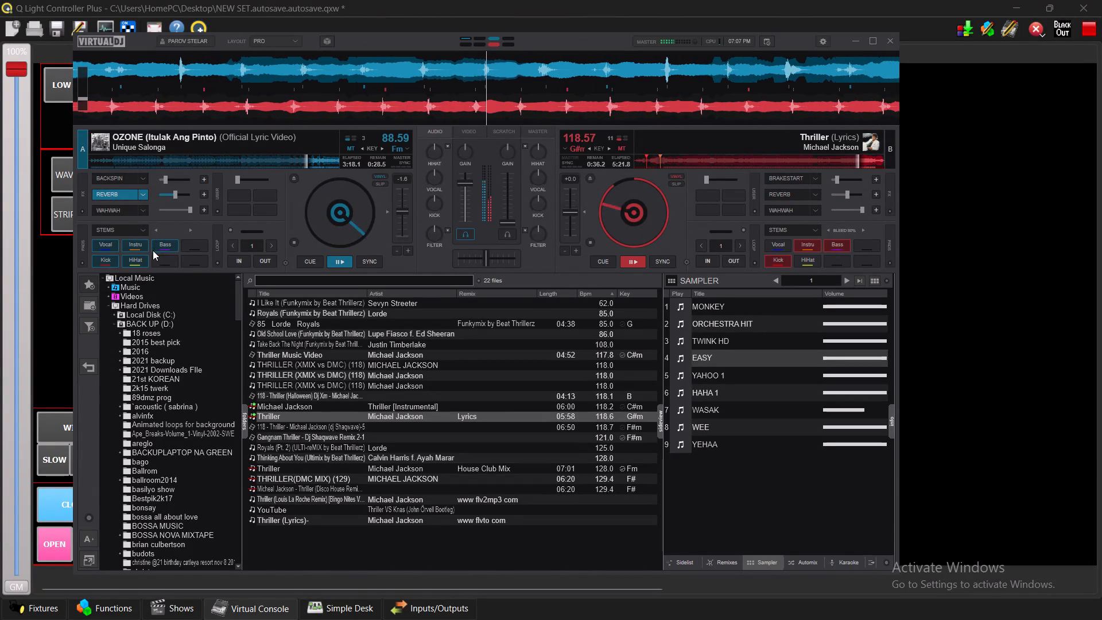
Turn off the Reverb effect on deck A.
left_click(120, 196)
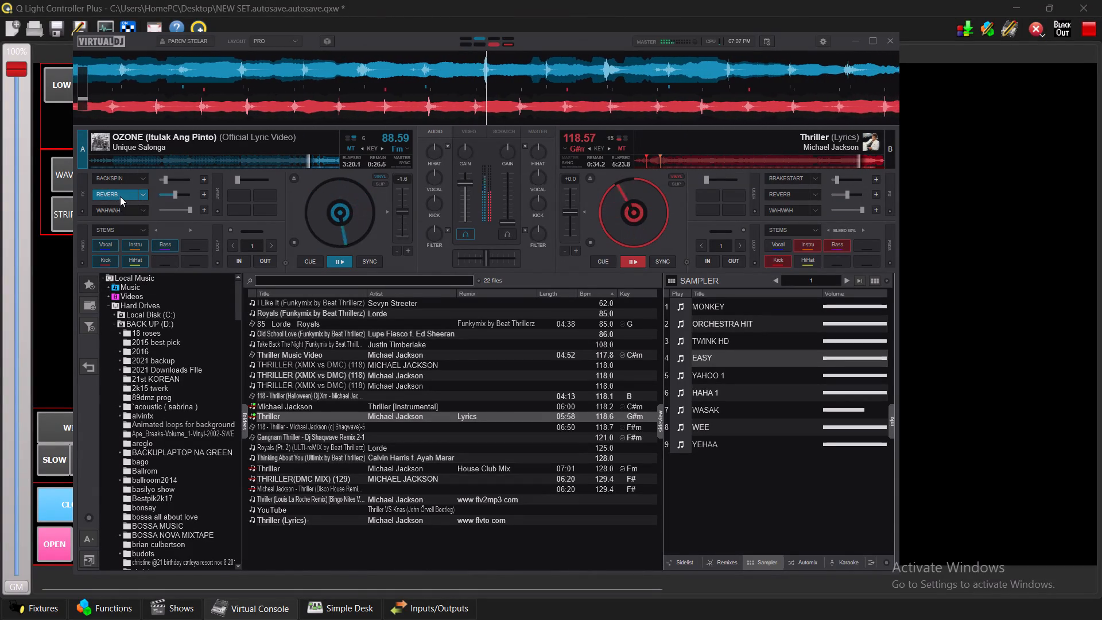
Toggle the Kick and HiHat stems on deck A to vary OZONE's beat.
left_click(113, 268)
left_click_drag(149, 253, 153, 247)
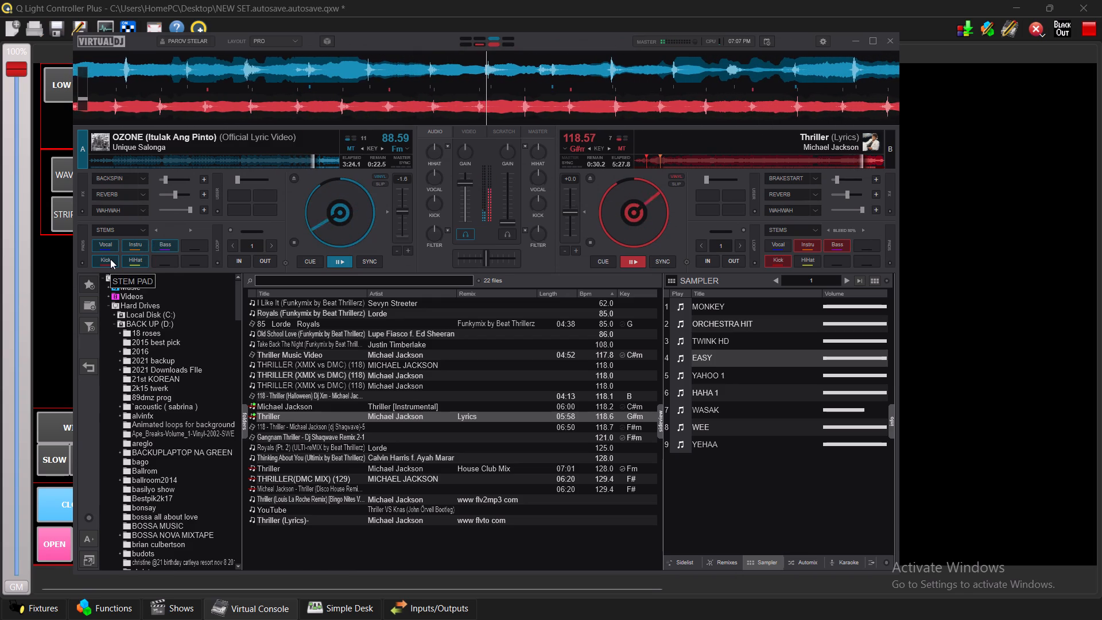
left_click(110, 263)
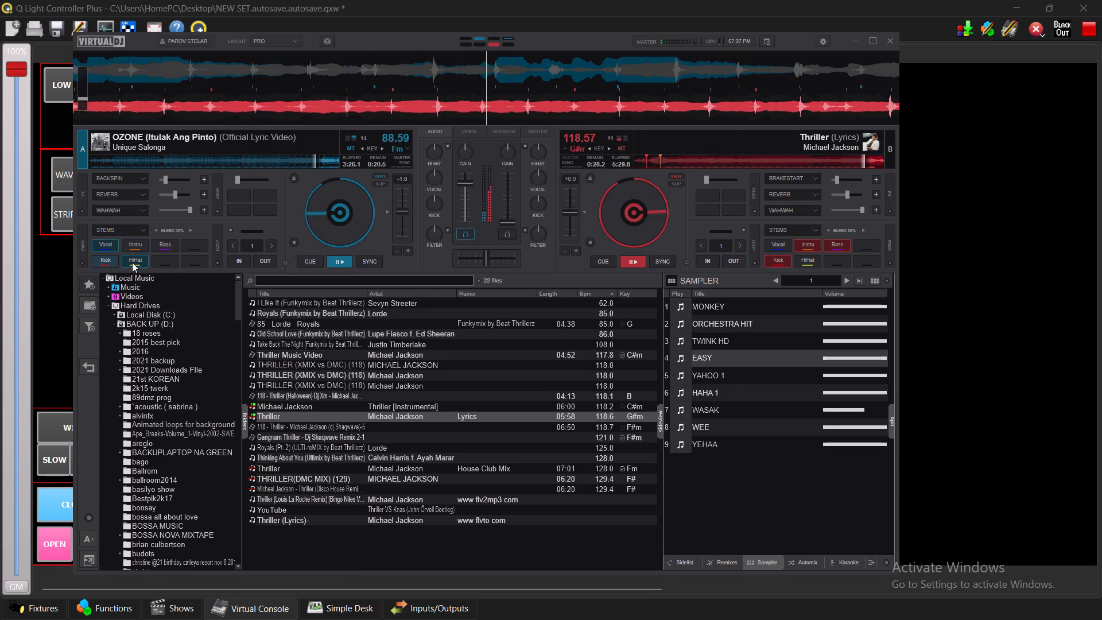
left_click(138, 259)
left_click(129, 260)
left_click(117, 259)
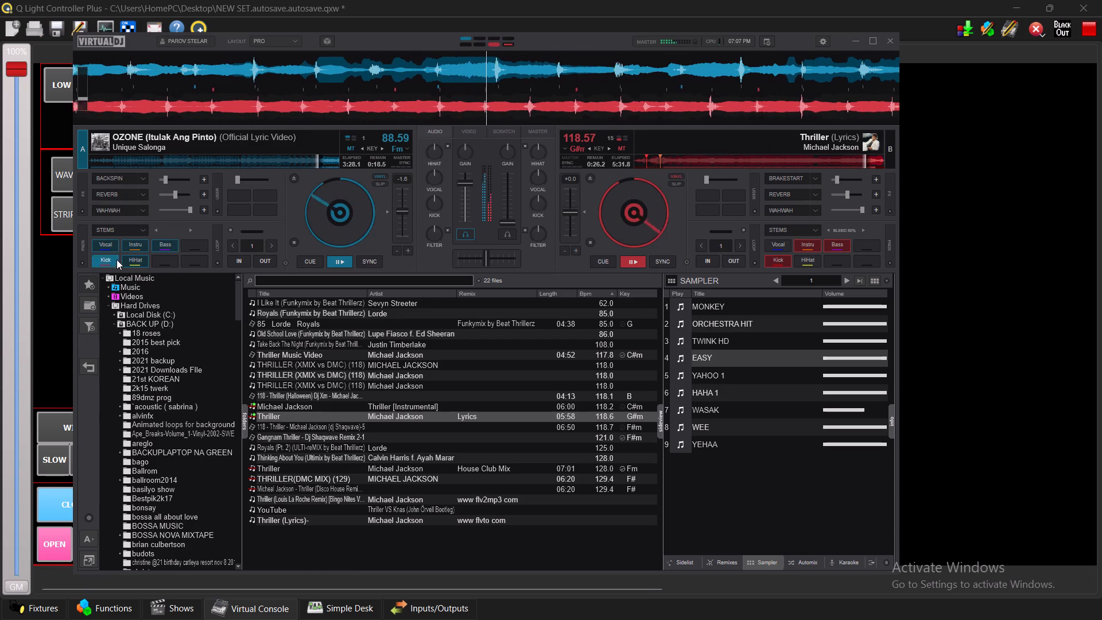
left_click(139, 263)
left_click(139, 261)
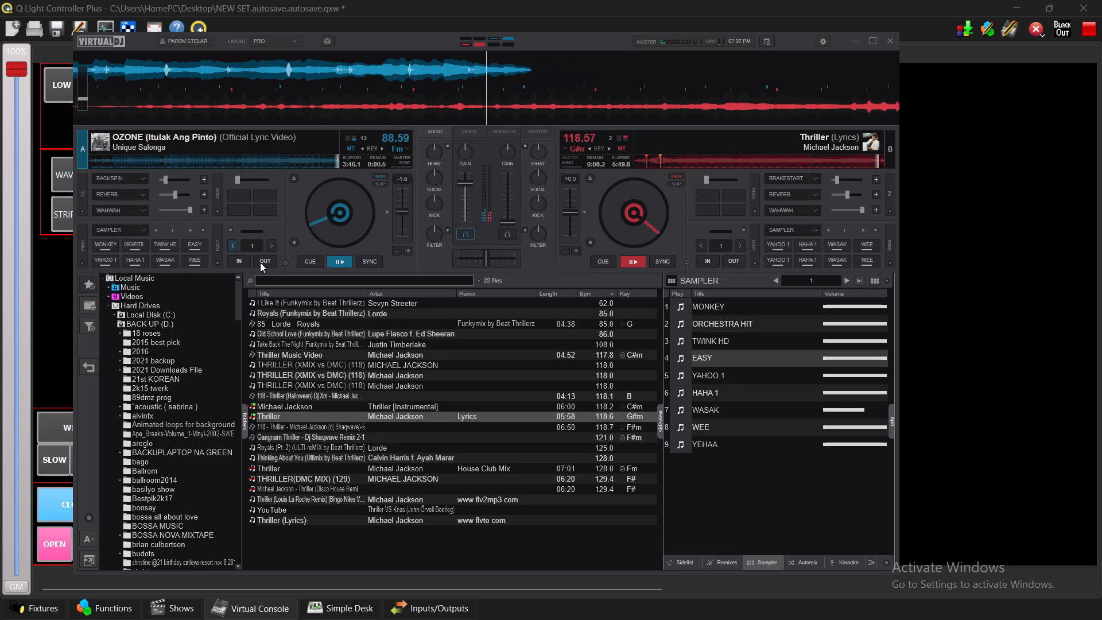
Play OZONE (Itulak Ang Pinto) from the start on deck A and toggle its Vocal stem.
left_click(340, 263)
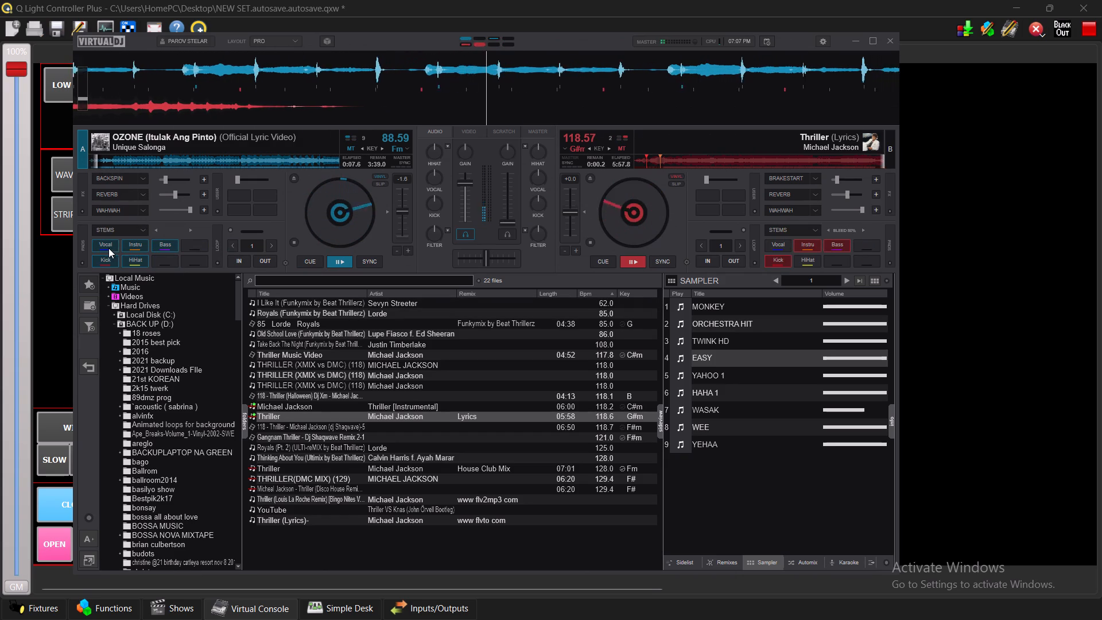
left_click(108, 248)
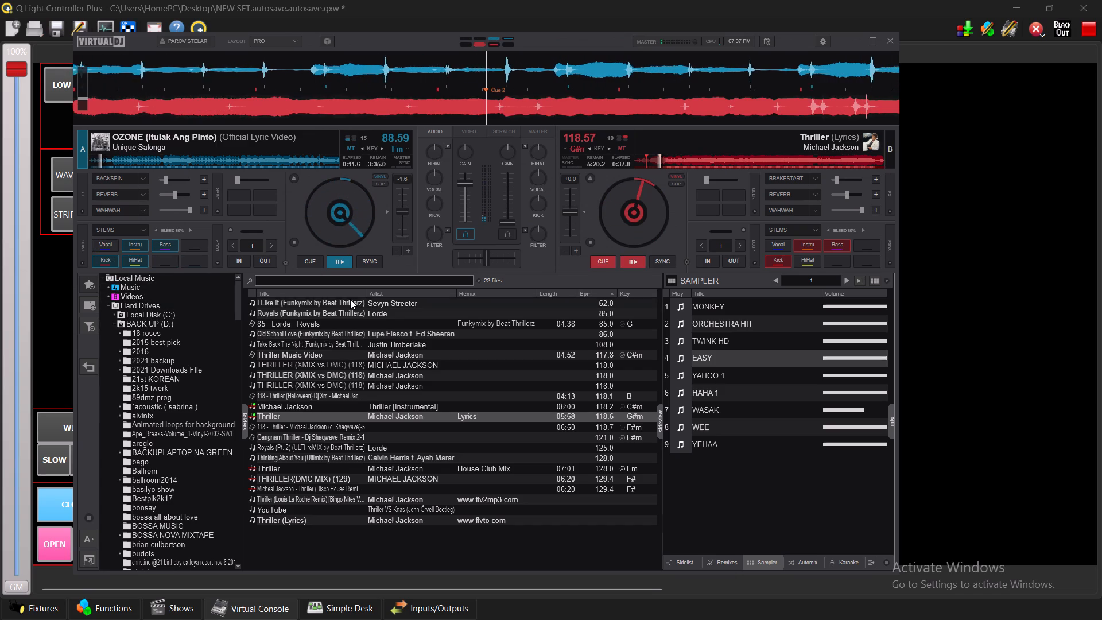
left_click(382, 275)
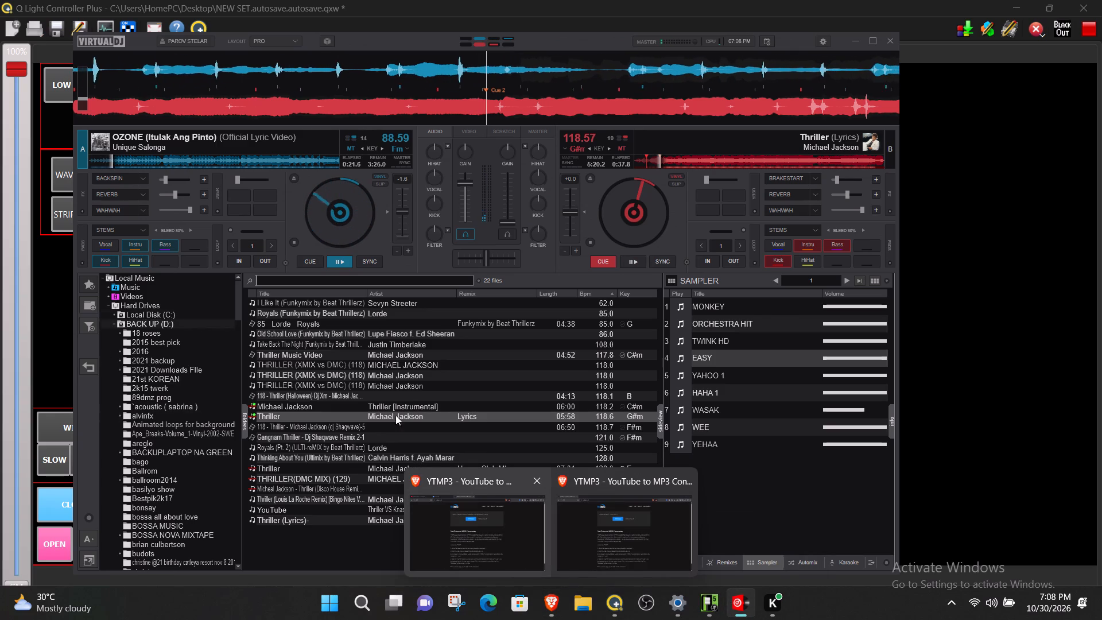
Switch to the YouTube page in Brave and search for "halloween".
left_click(514, 529)
left_click(57, 18)
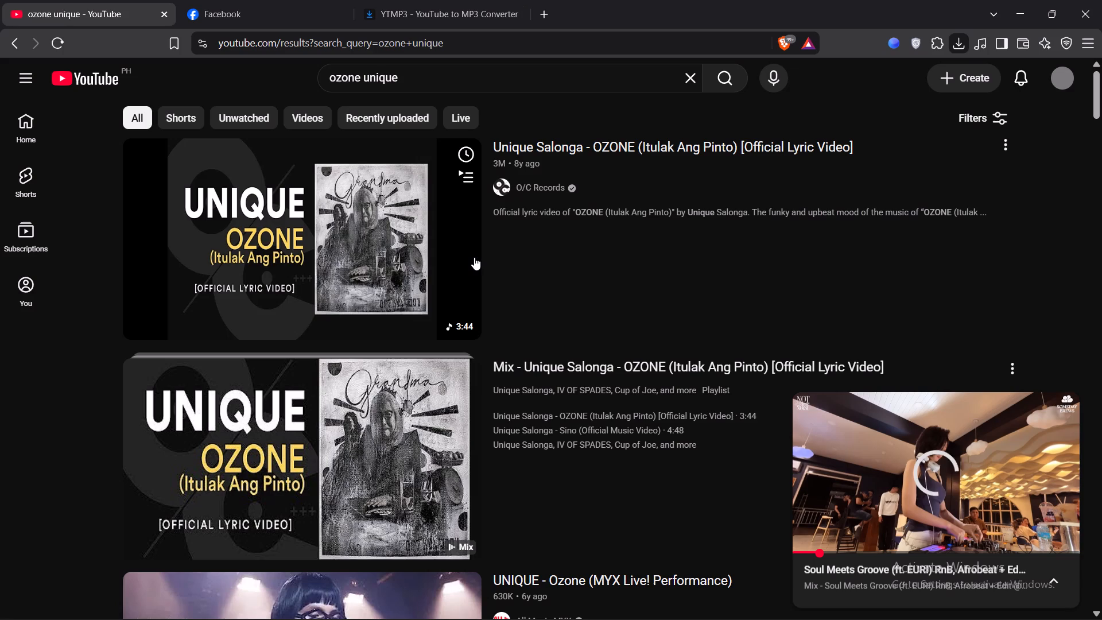
triple_click(536, 87)
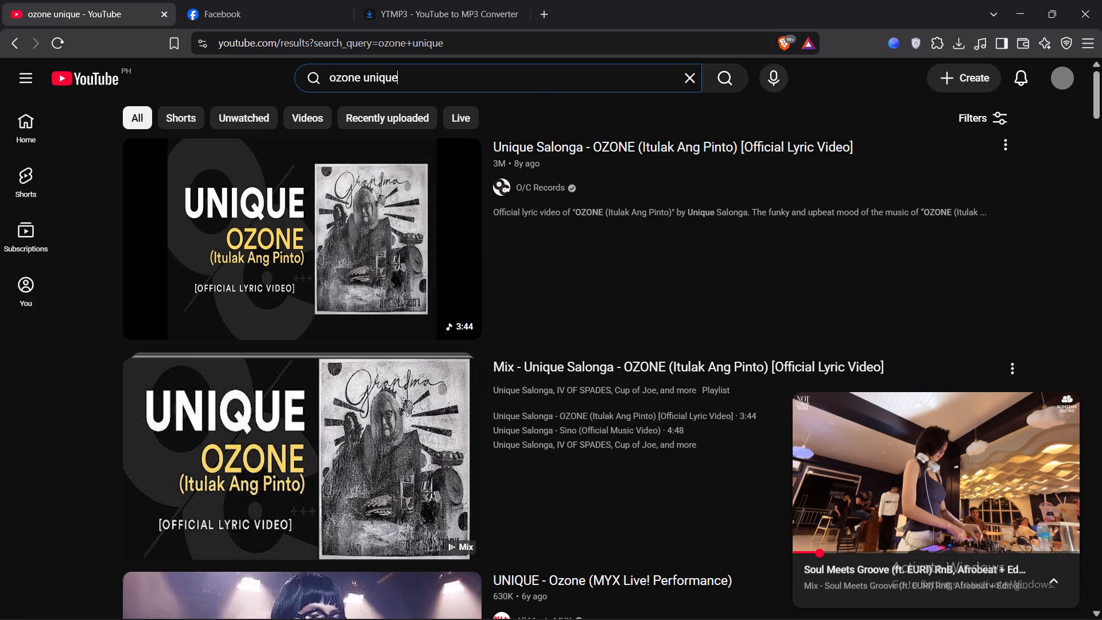
left_click(678, 82)
left_click(628, 77)
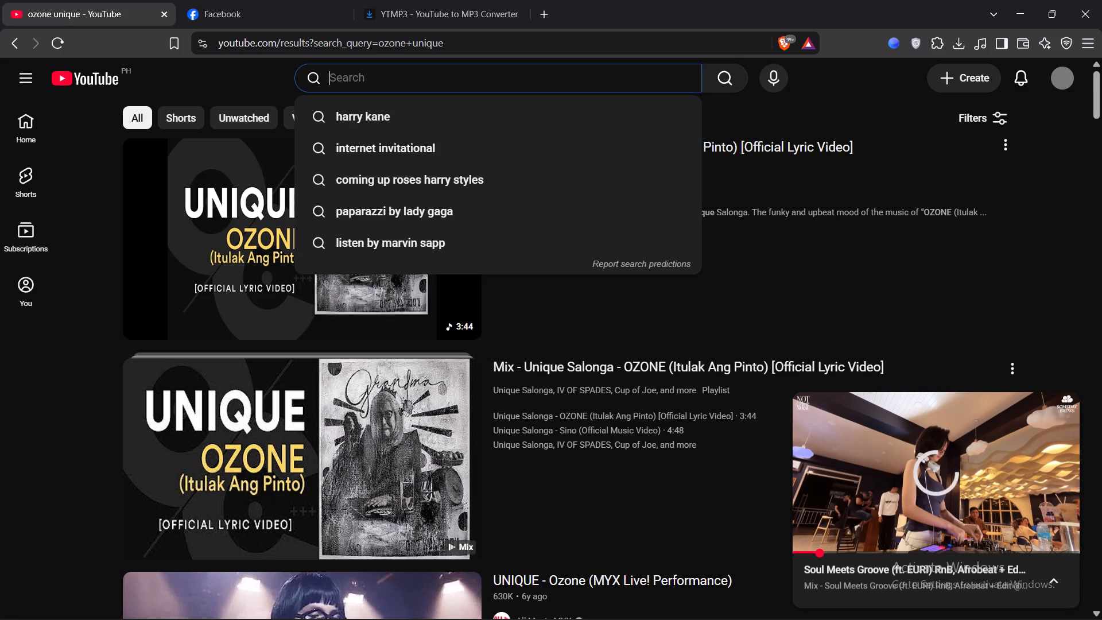
type("holo")
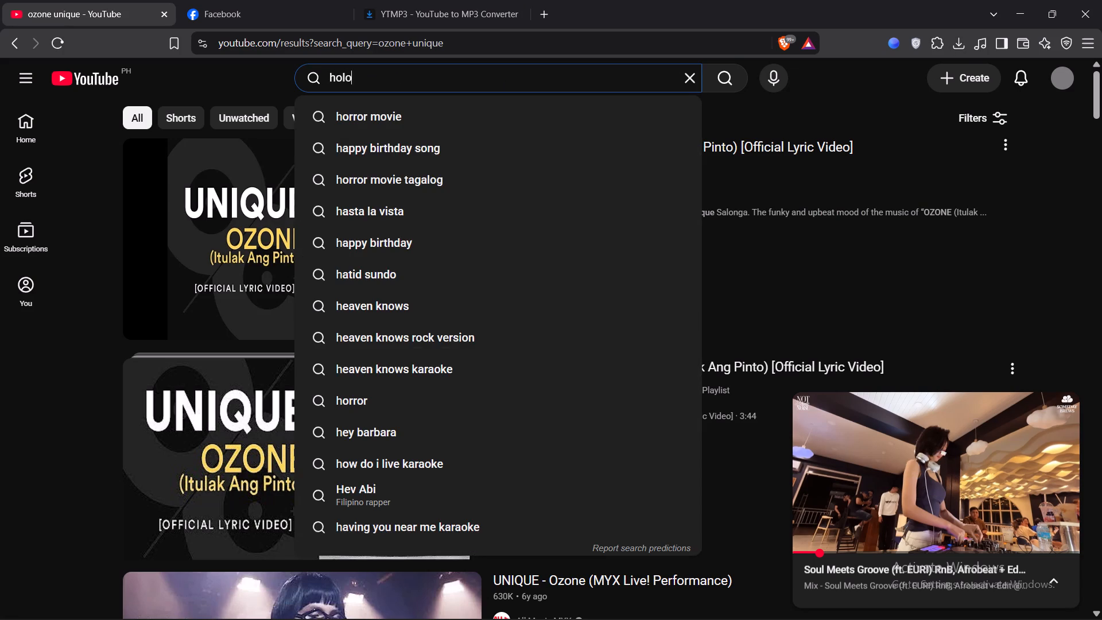
type("wwe")
key("n")
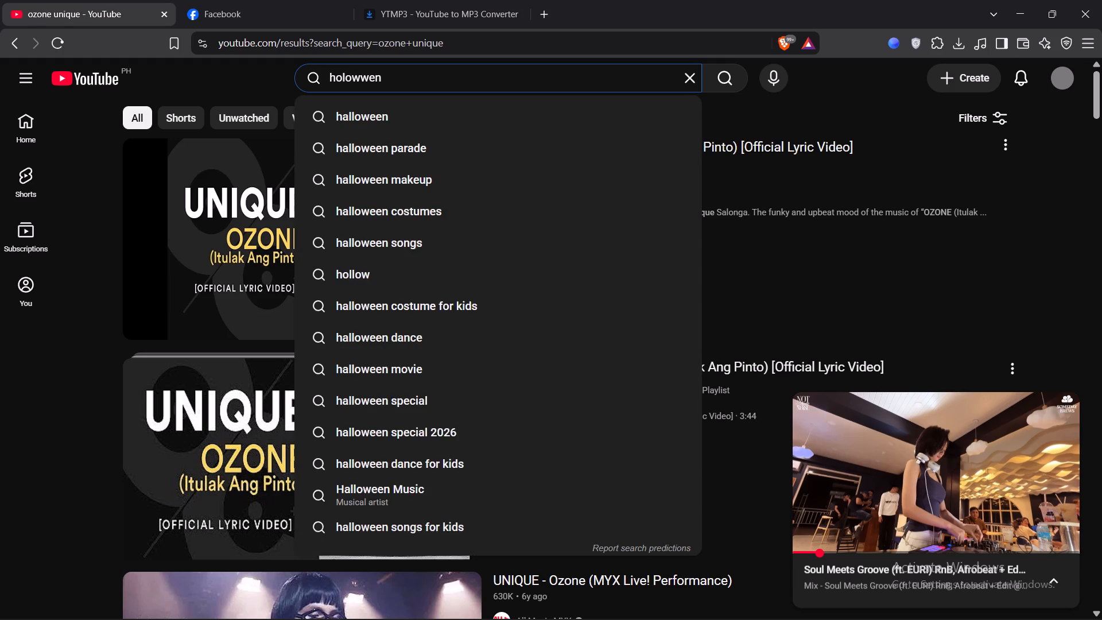
key("BackSpace")
key("BackSpace")
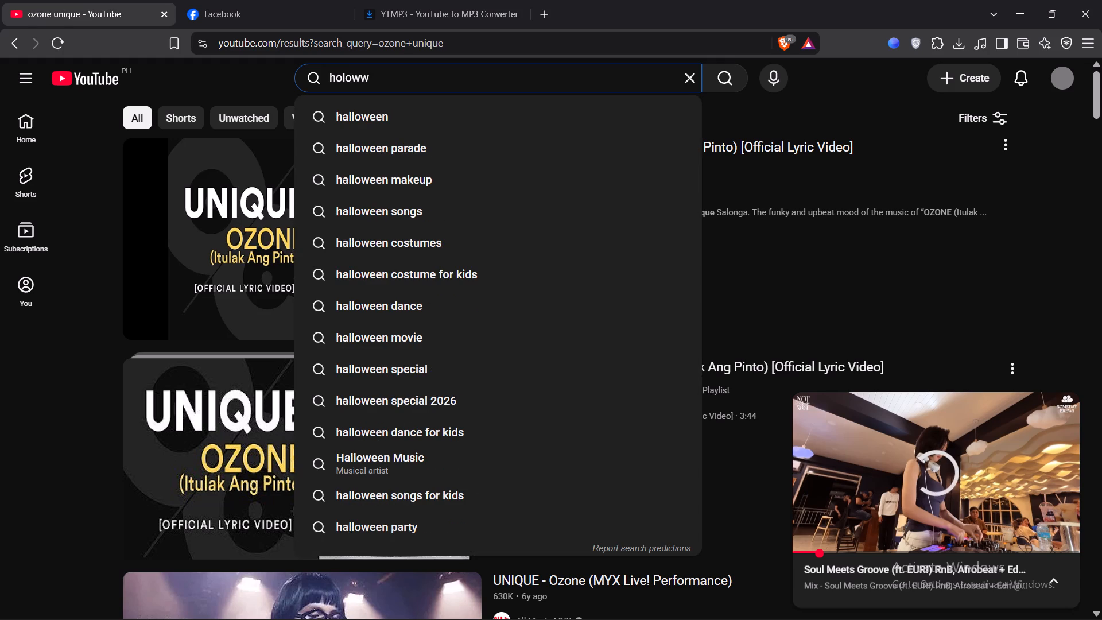
left_click(564, 118)
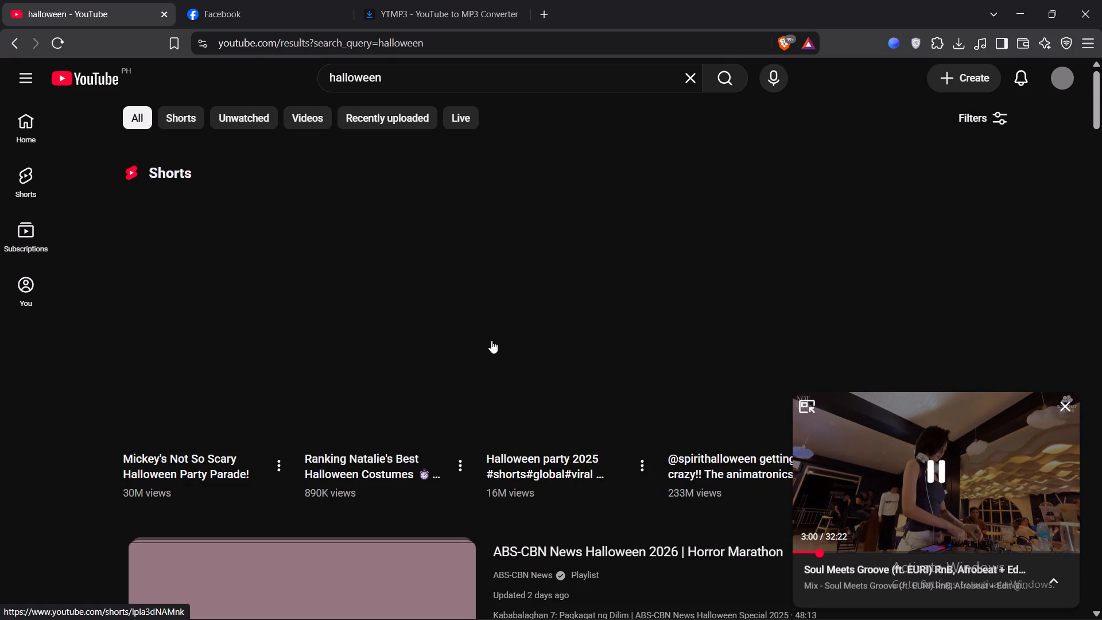
Look through the halloween results and refine the YouTube search to "halloween songs".
scroll(492, 340, "down", 8)
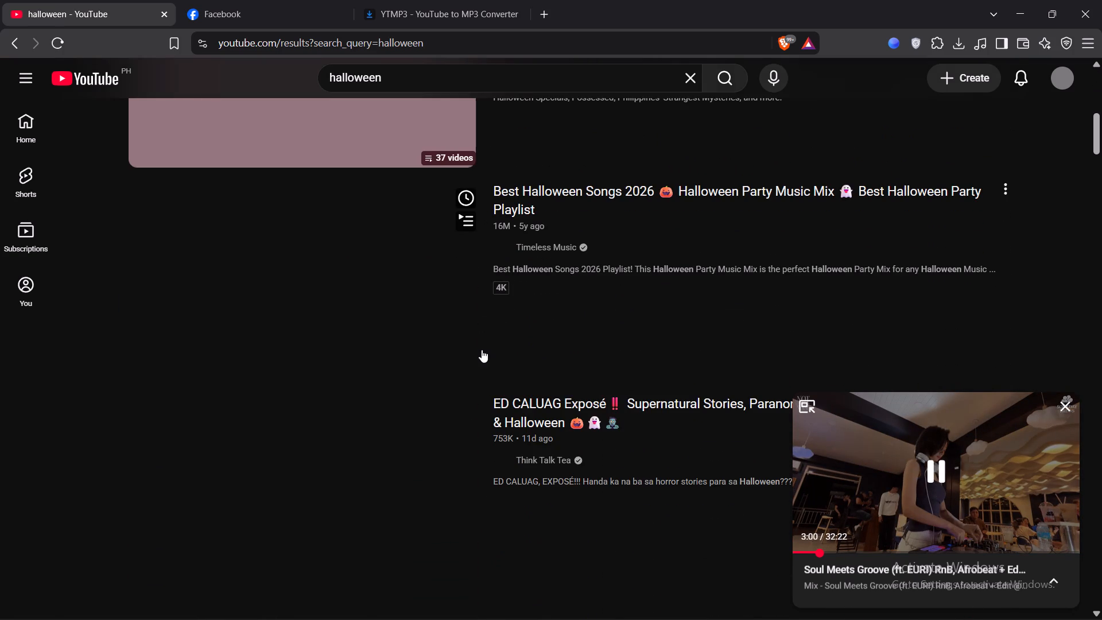
scroll(481, 350, "down", 3)
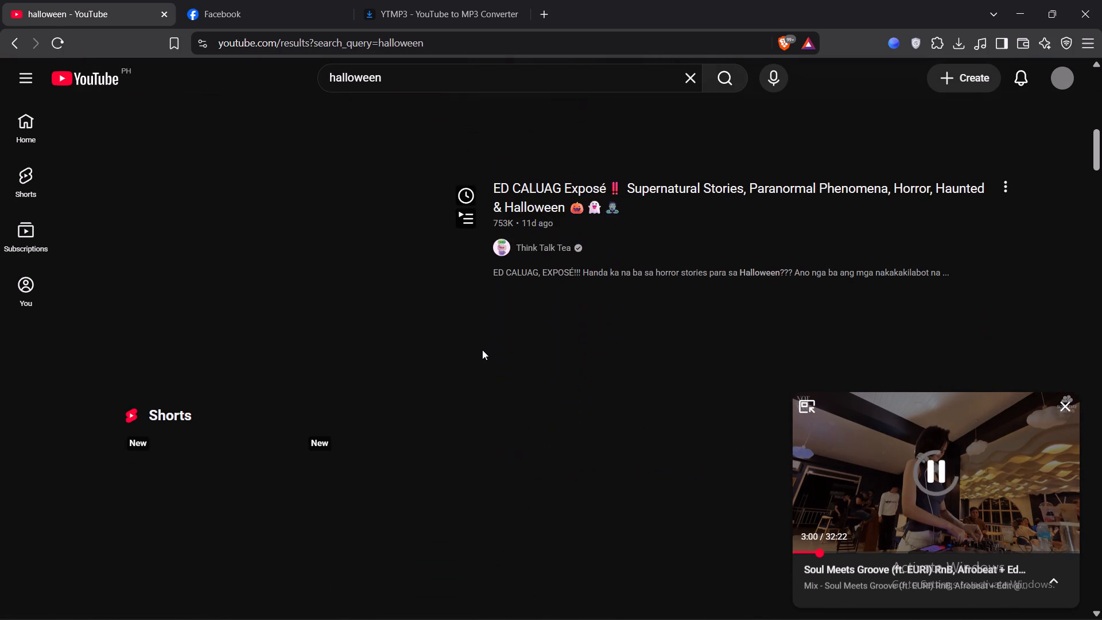
left_click(498, 80)
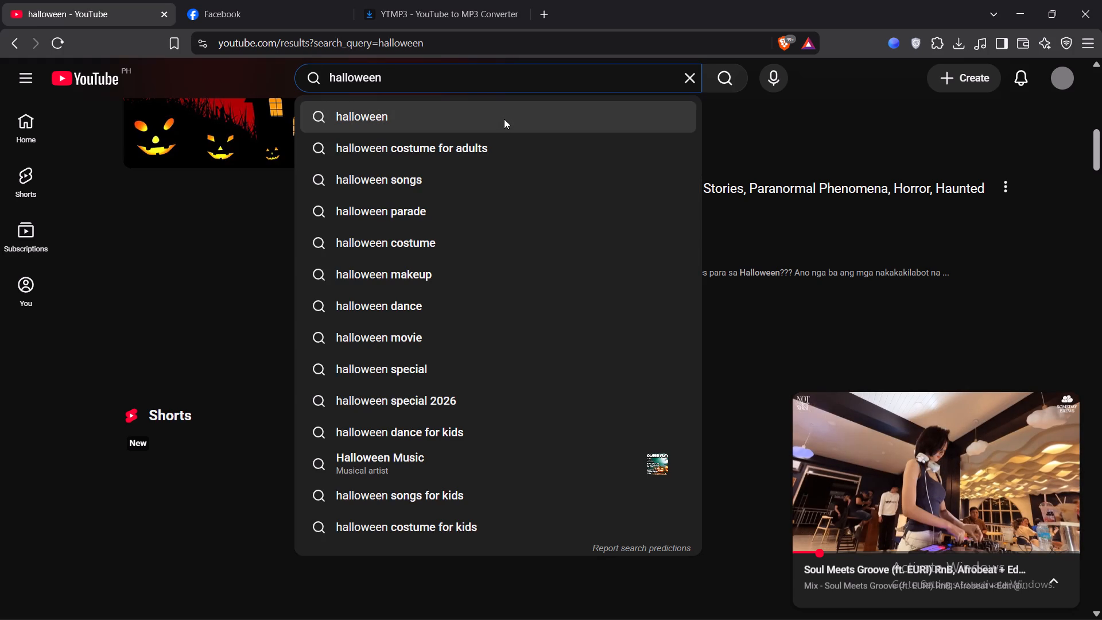
left_click(552, 191)
Examine the halloween songs results for a track that suits the set.
scroll(515, 361, "up", 3)
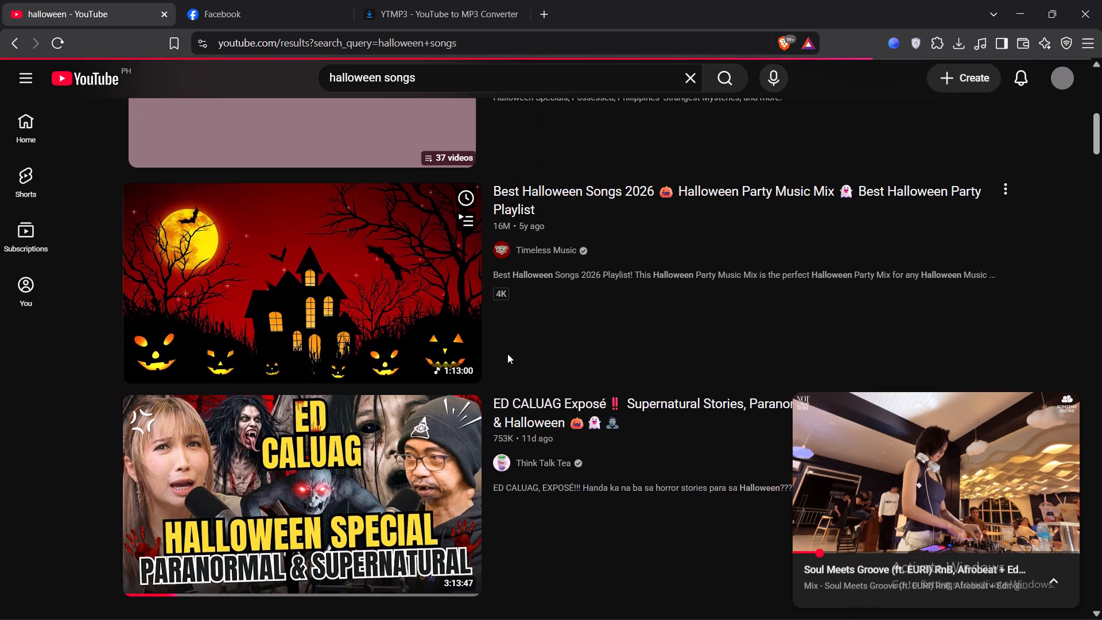
scroll(468, 416, "down", 4)
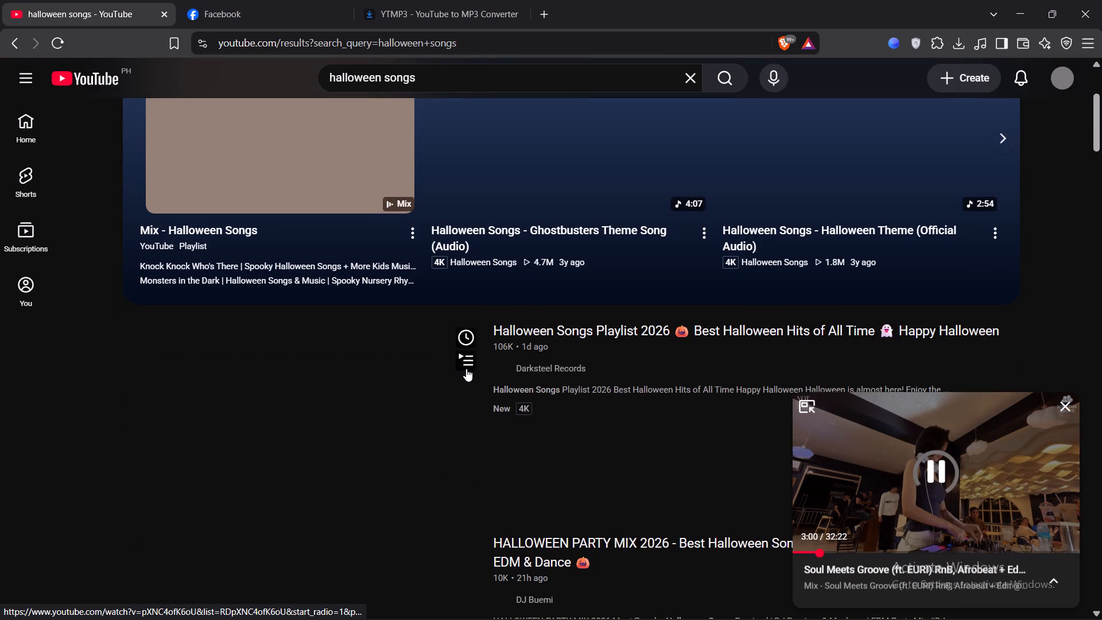
scroll(466, 369, "down", 2)
scroll(465, 369, "up", 3)
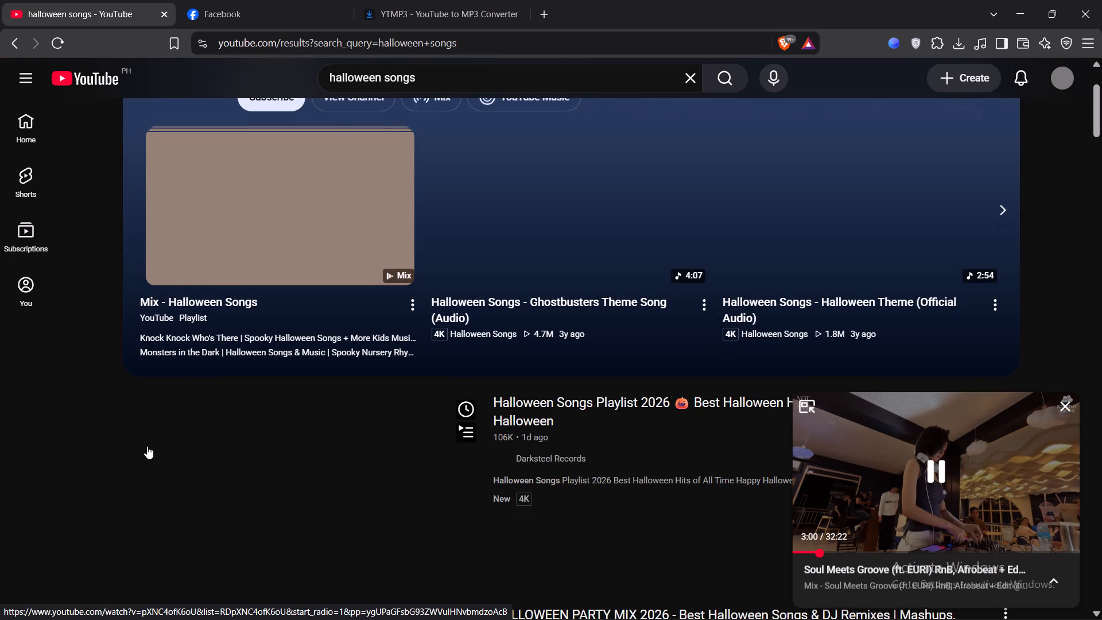
scroll(80, 431, "down", 10)
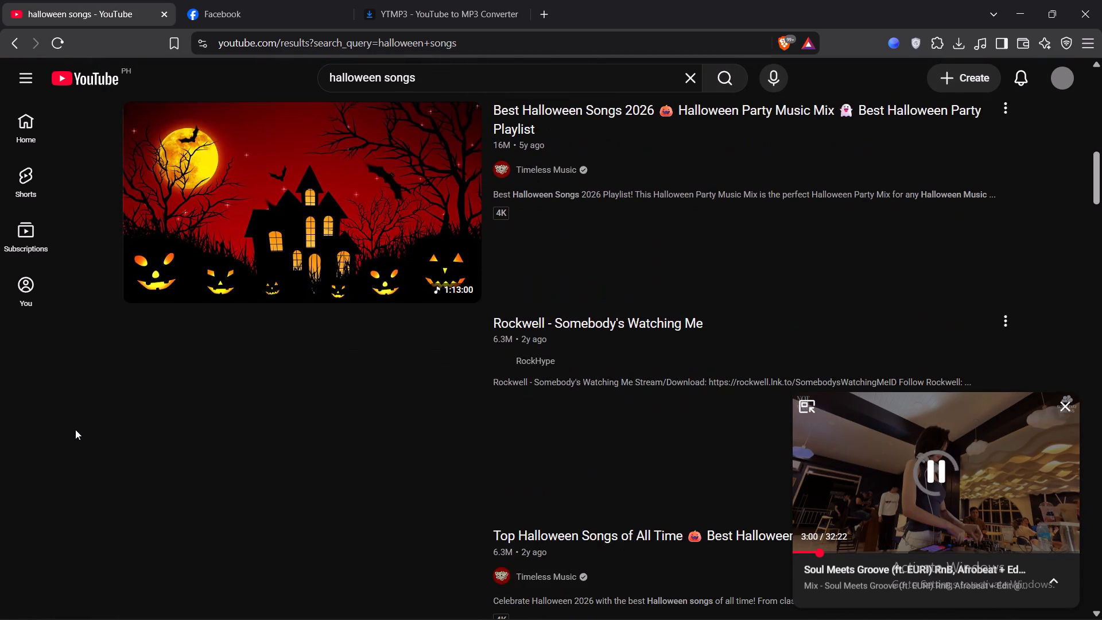
scroll(76, 429, "down", 1)
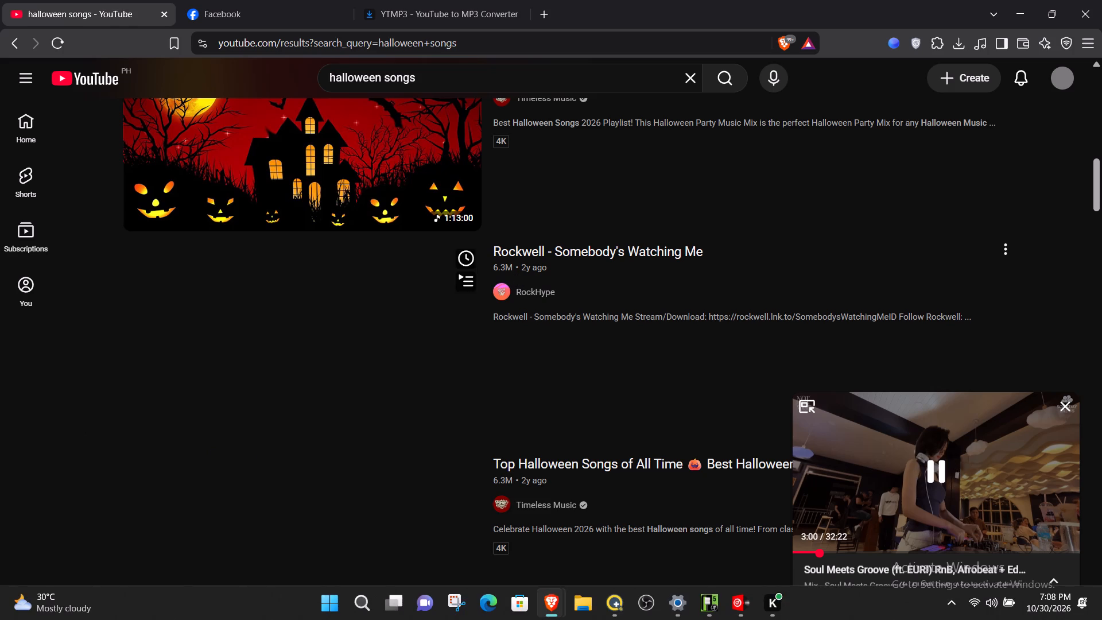
Switch to VirtualDJ, search the library for "somebody watc" and select Rockwell's Somebodys Watching Me.
left_click(734, 606)
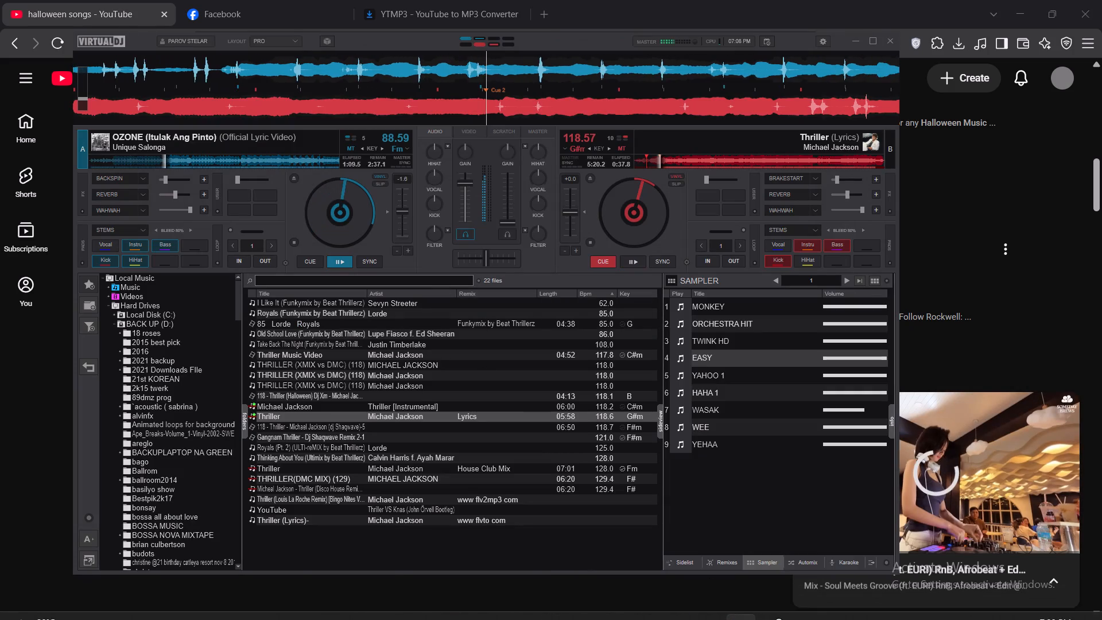
left_click(434, 283)
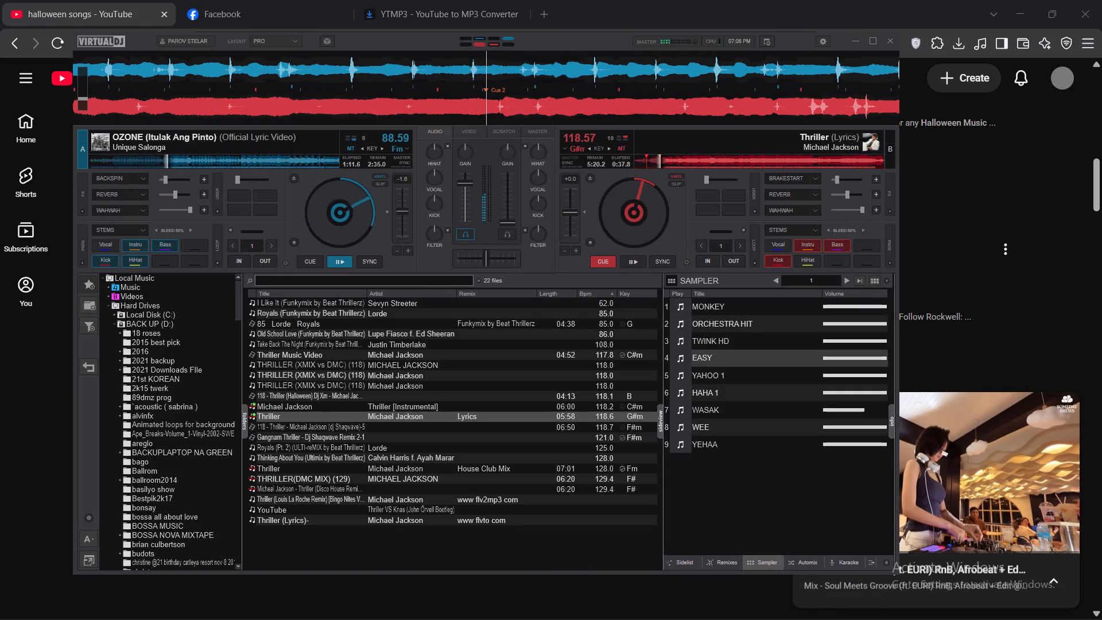
type("as")
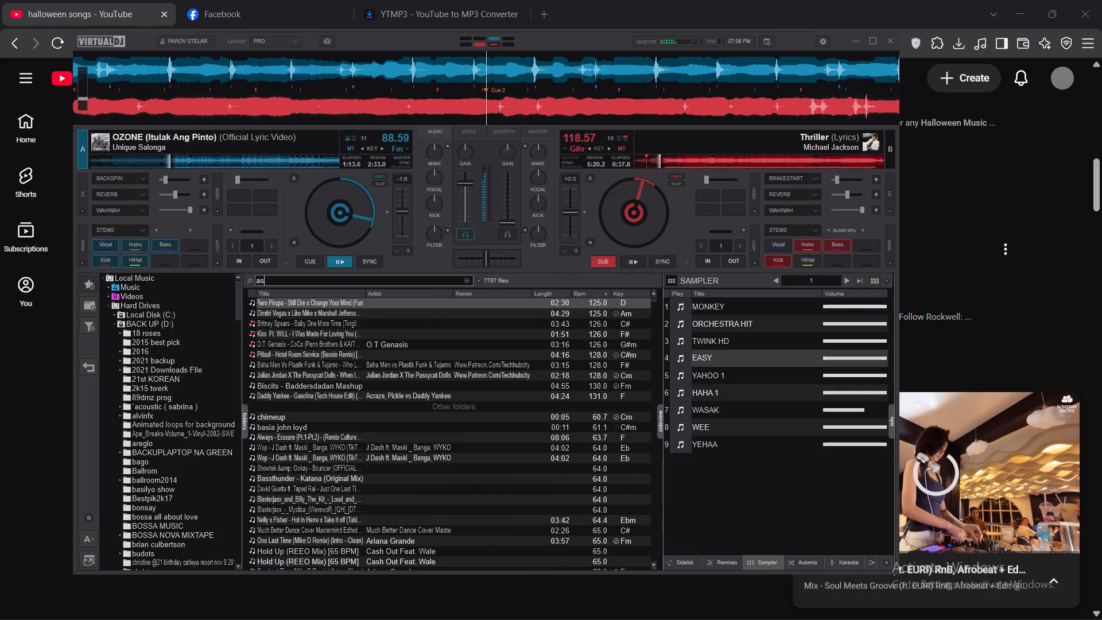
key("BackSpace")
key("BackSpace")
key("BackSpace")
type("somebody watc")
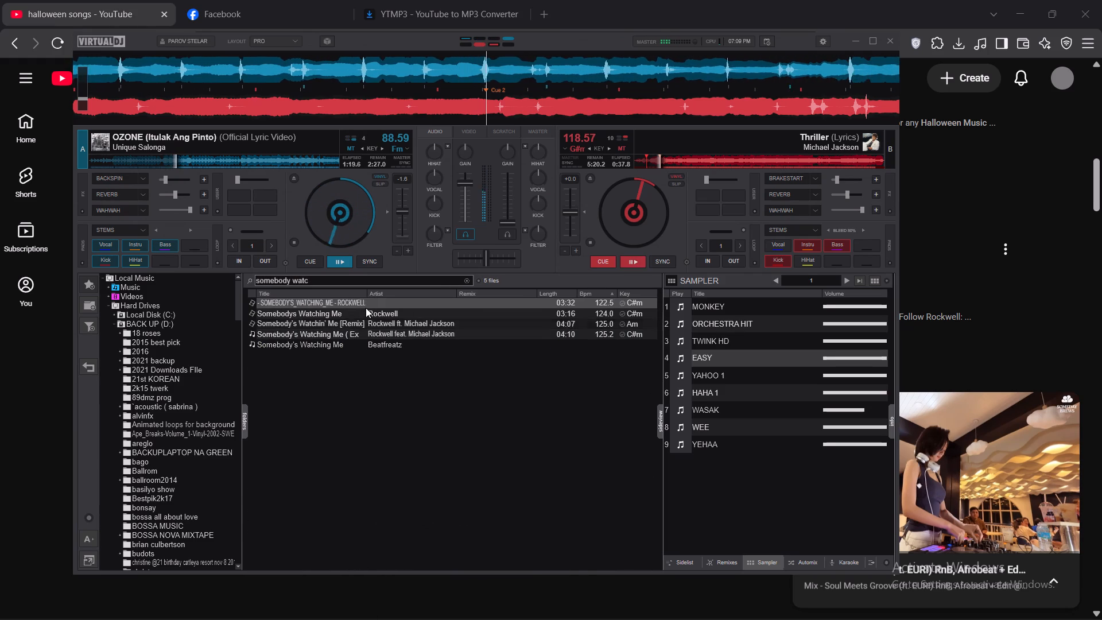
left_click(355, 308)
left_click(355, 315)
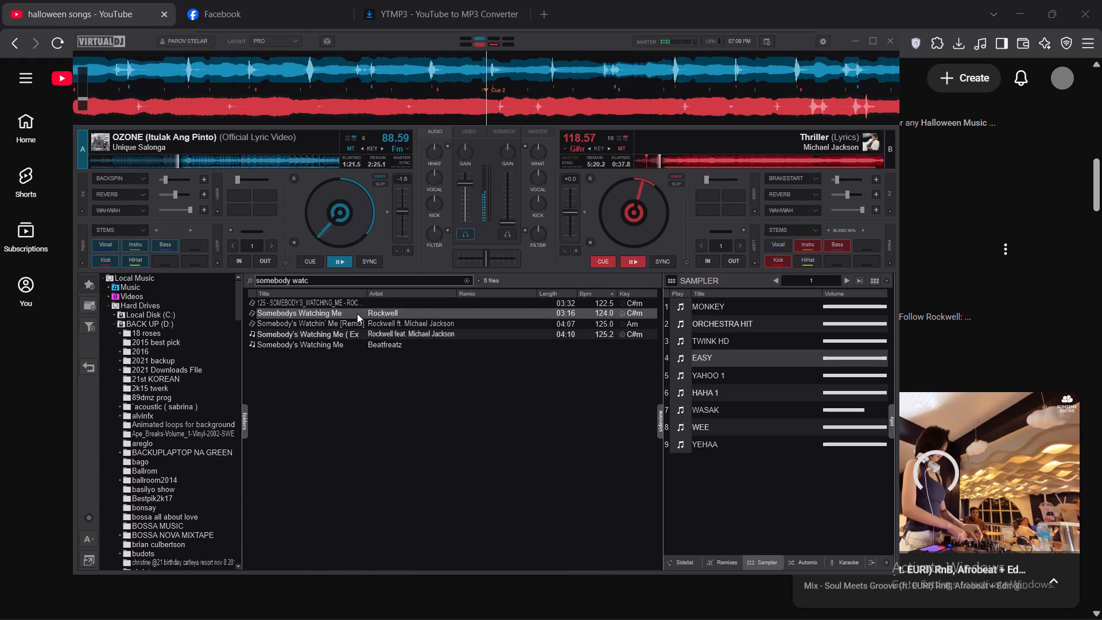
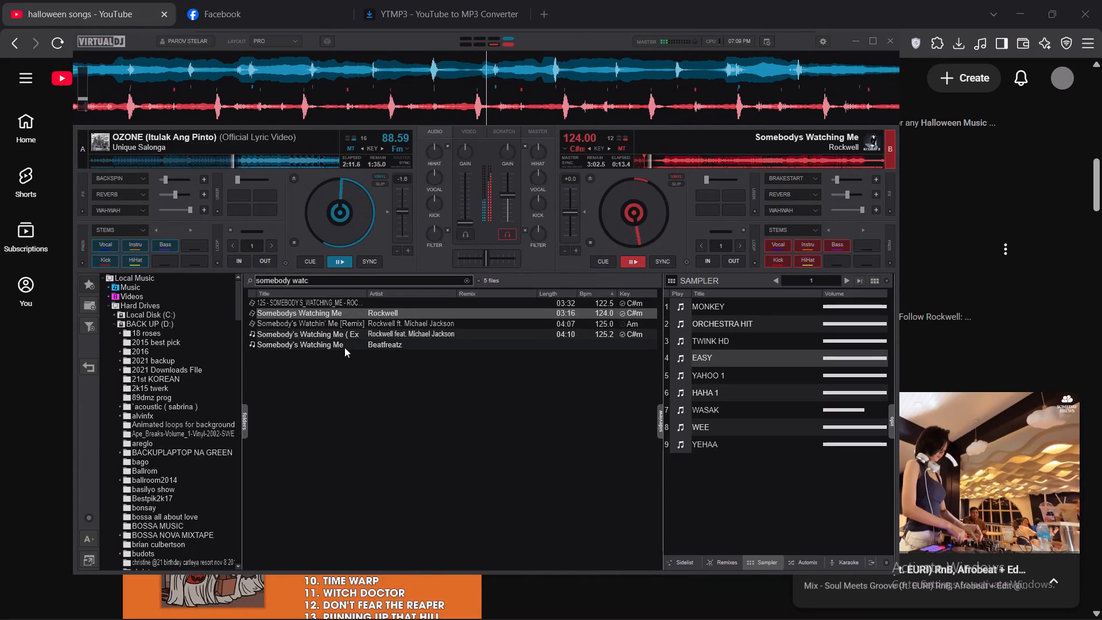
Switch to Brave and copy the link address of the "Rockwell - Somebody's Watching Me" video from the halloween songs results.
left_click(48, 477)
double_click(438, 75)
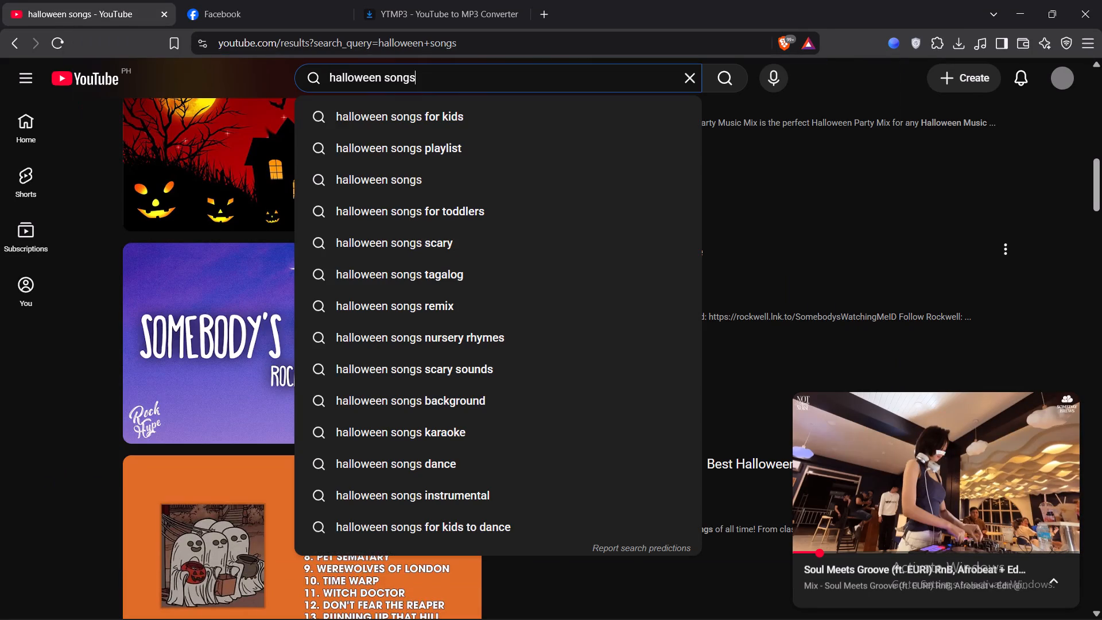
left_click(0, 385)
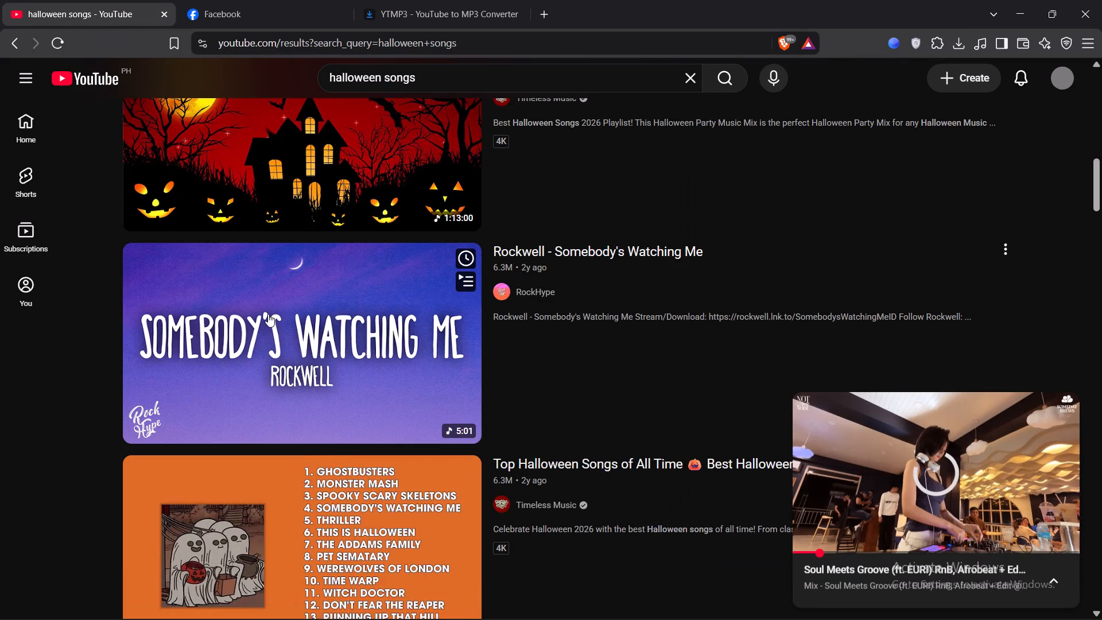
right_click(268, 314)
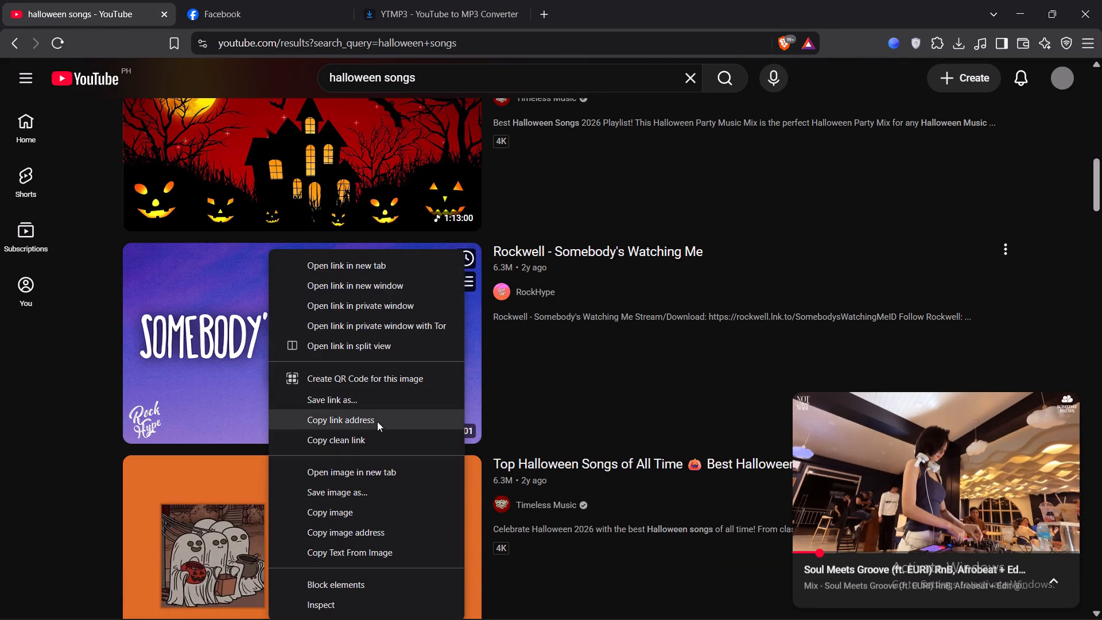
left_click(377, 422)
Go to the YTMP3 converter and request another conversion in place of the finished OZONE one, checking the YouTube results while it loads.
left_click(308, 15)
left_click(461, 3)
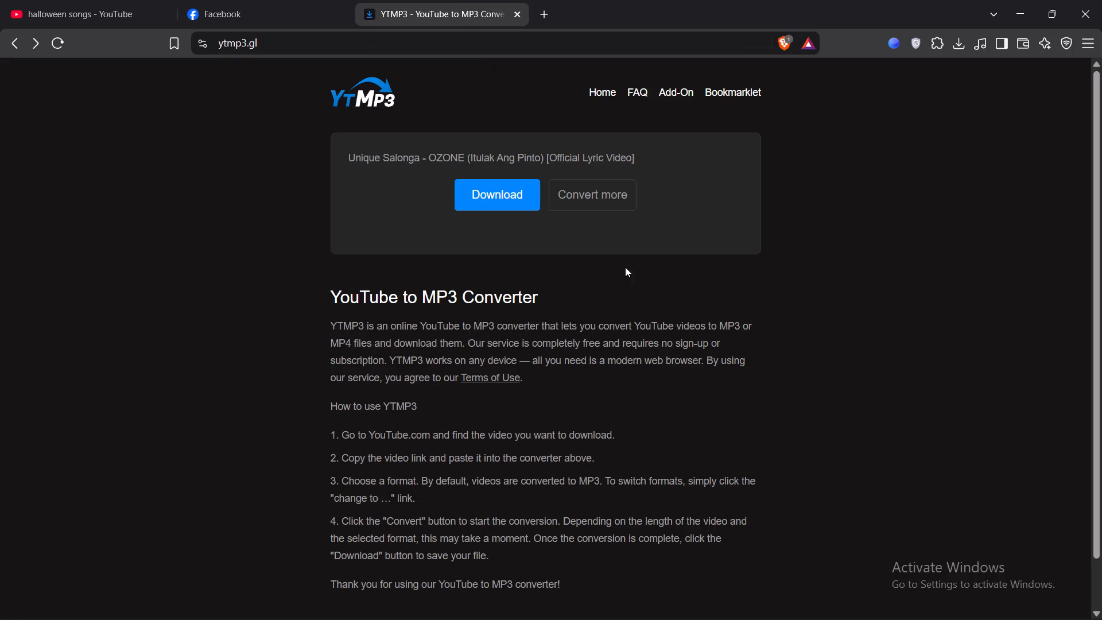
left_click(593, 194)
left_click(101, 11)
scroll(436, 417, "down", 2)
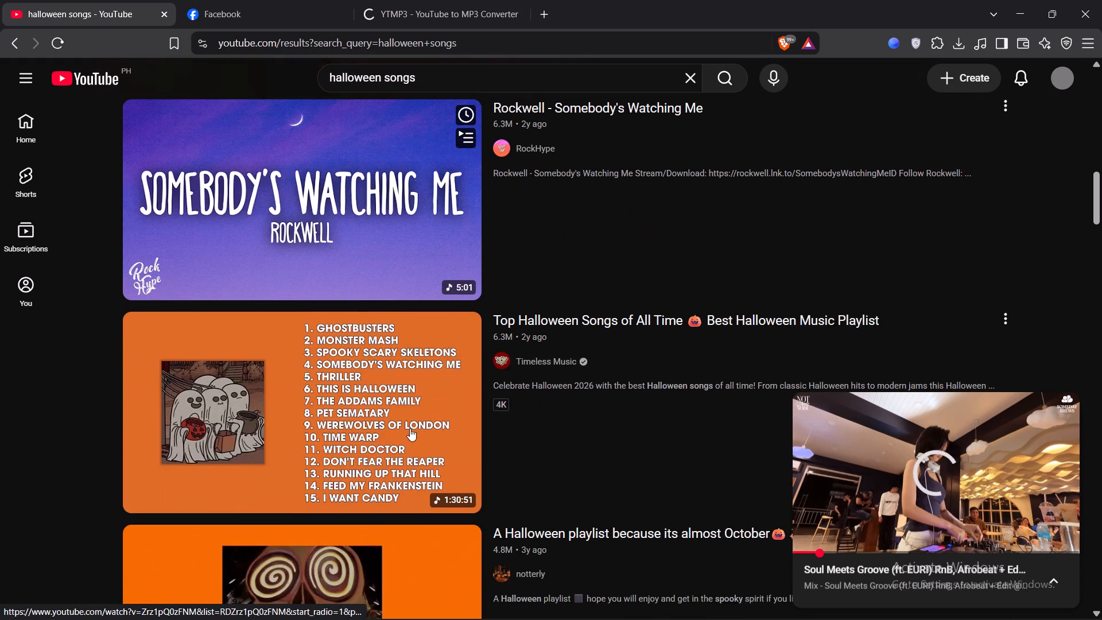
left_click(465, 8)
left_click(587, 191)
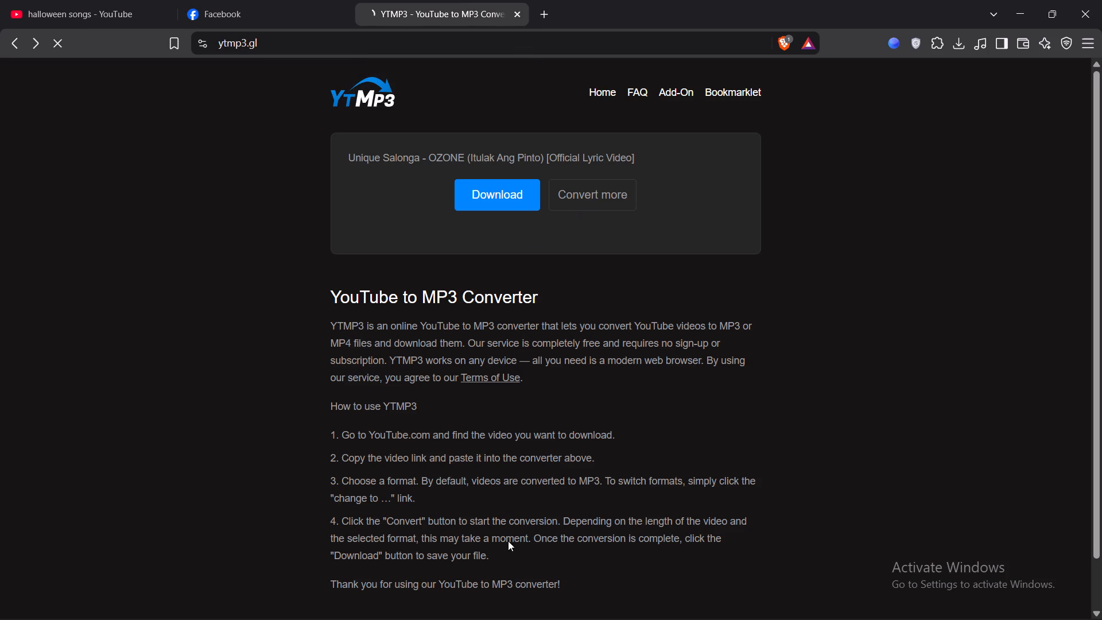
Switch back to VirtualDJ while the converter page loads.
double_click(746, 607)
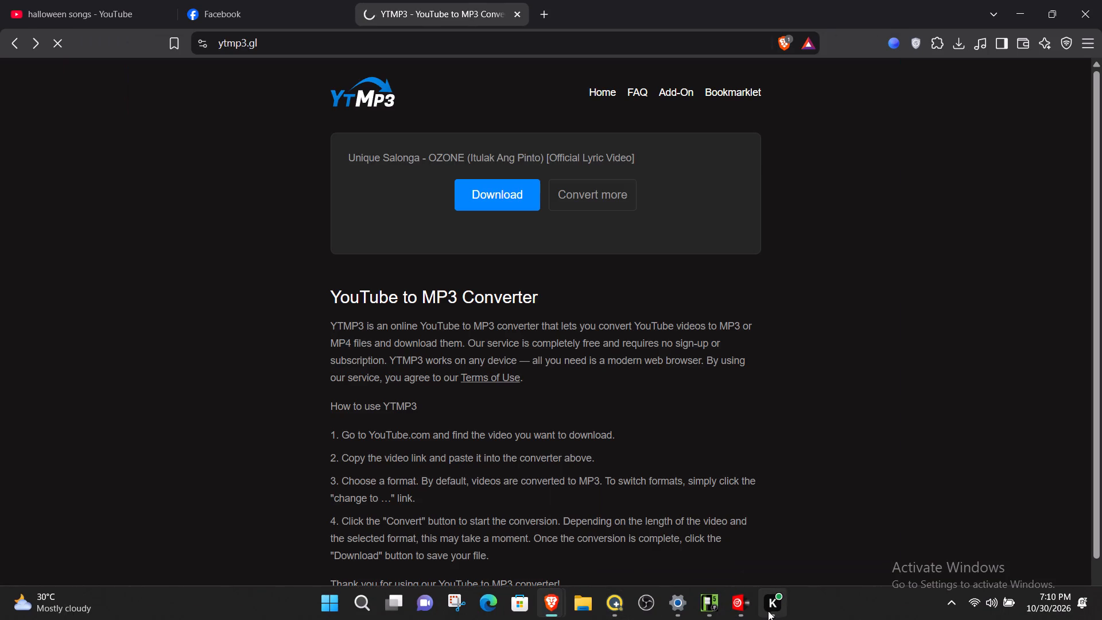
Switch to VirtualDJ and load Rockwell feat. Michael Jackson's Somebody's Watching Me onto deck B, replacing the song playing there.
left_click(741, 606)
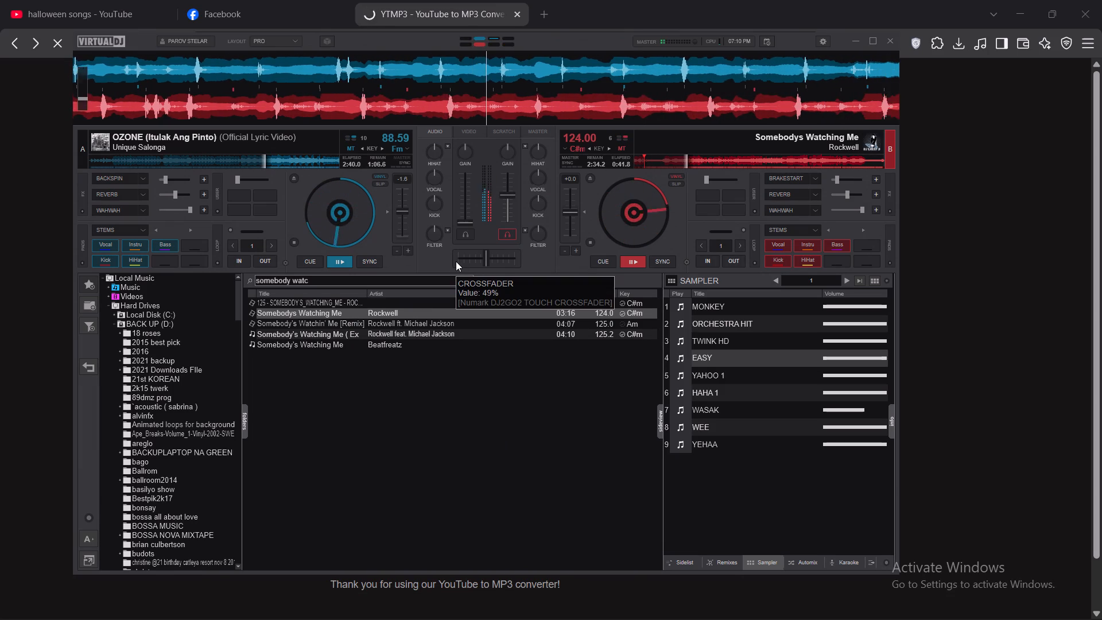
key("Tab")
key("alt+Tab")
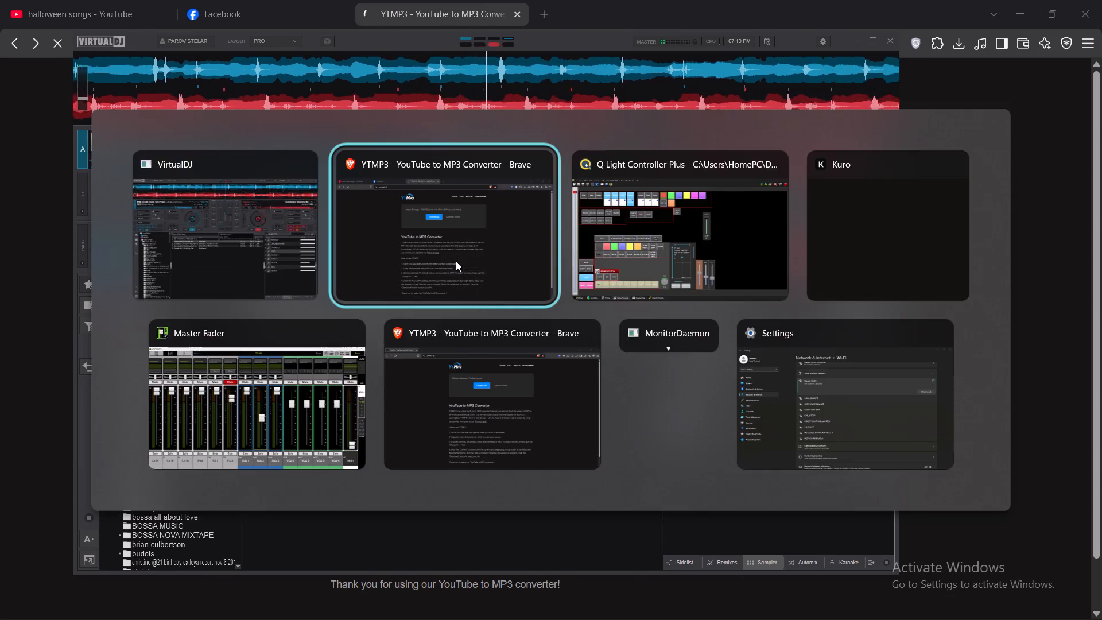
key("alt+Tab")
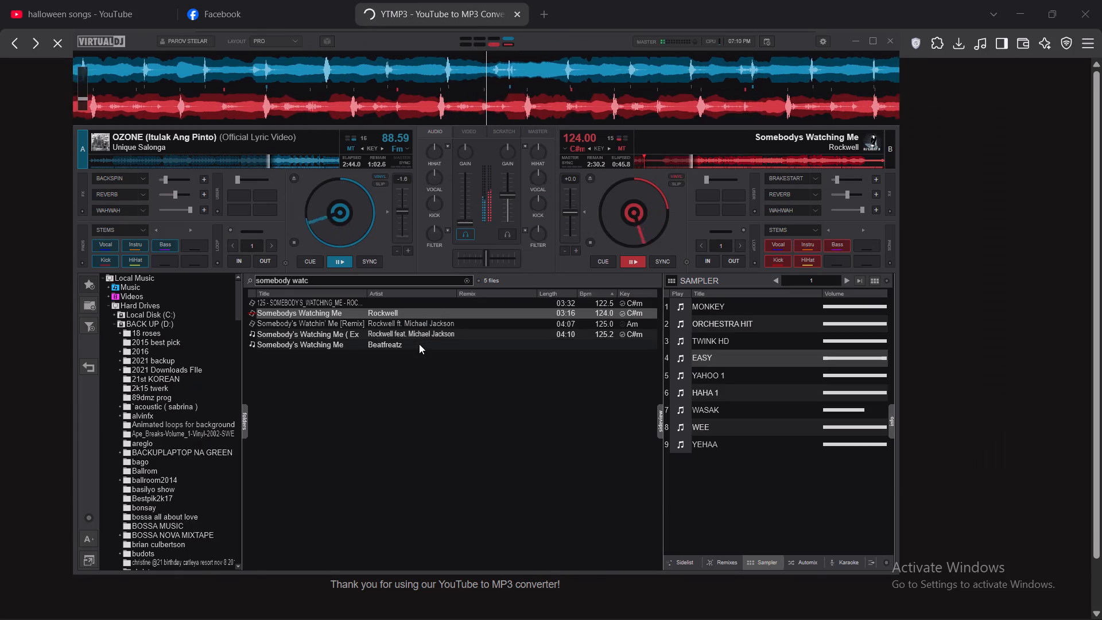
left_click(421, 336)
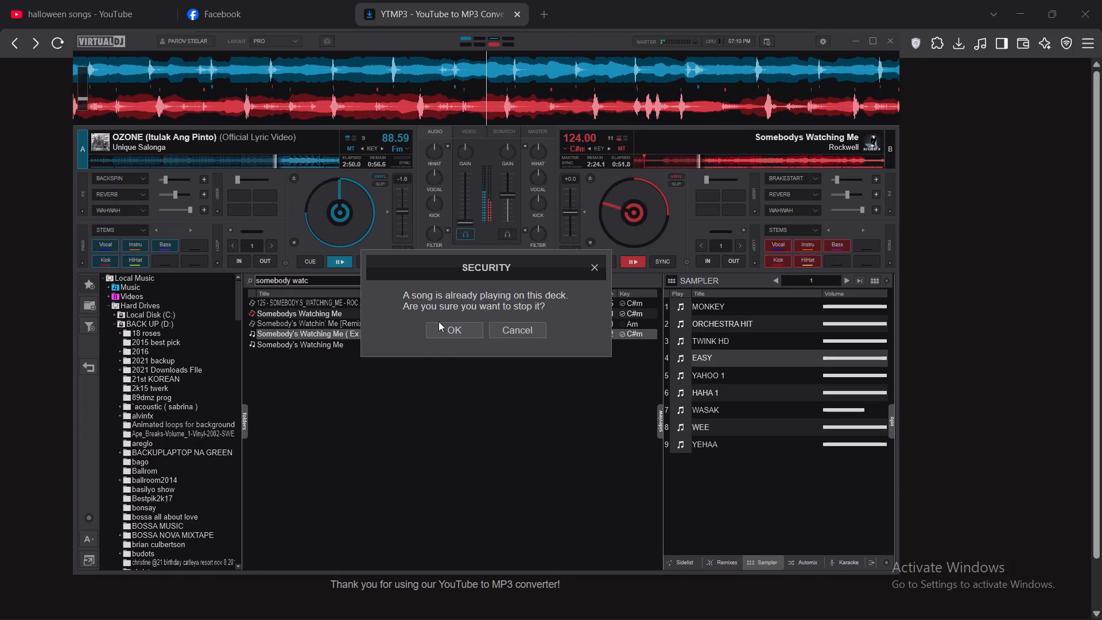
left_click(450, 331)
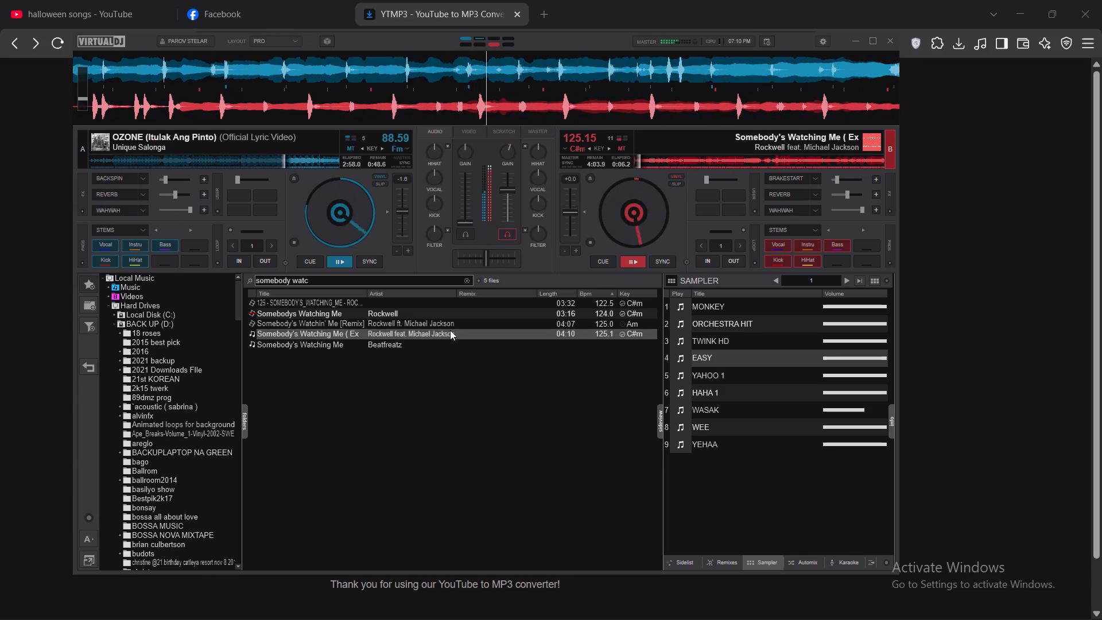
Return to the YouTube page in Brave and examine more of the halloween songs results for tracks that suit the set.
left_click(2, 257)
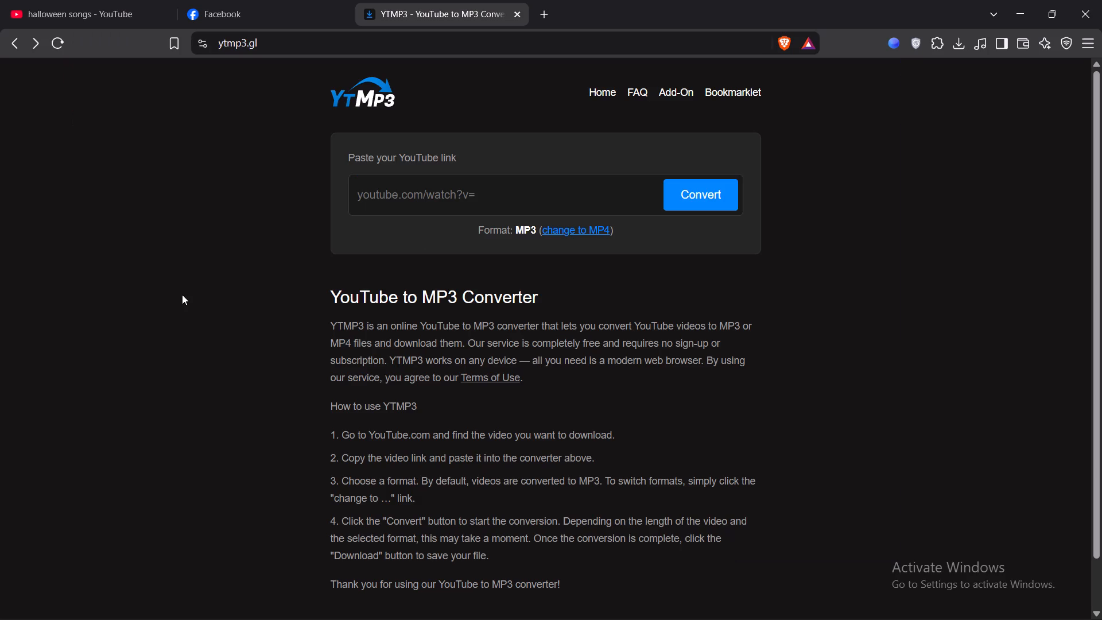
left_click(55, 7)
scroll(565, 479, "down", 4)
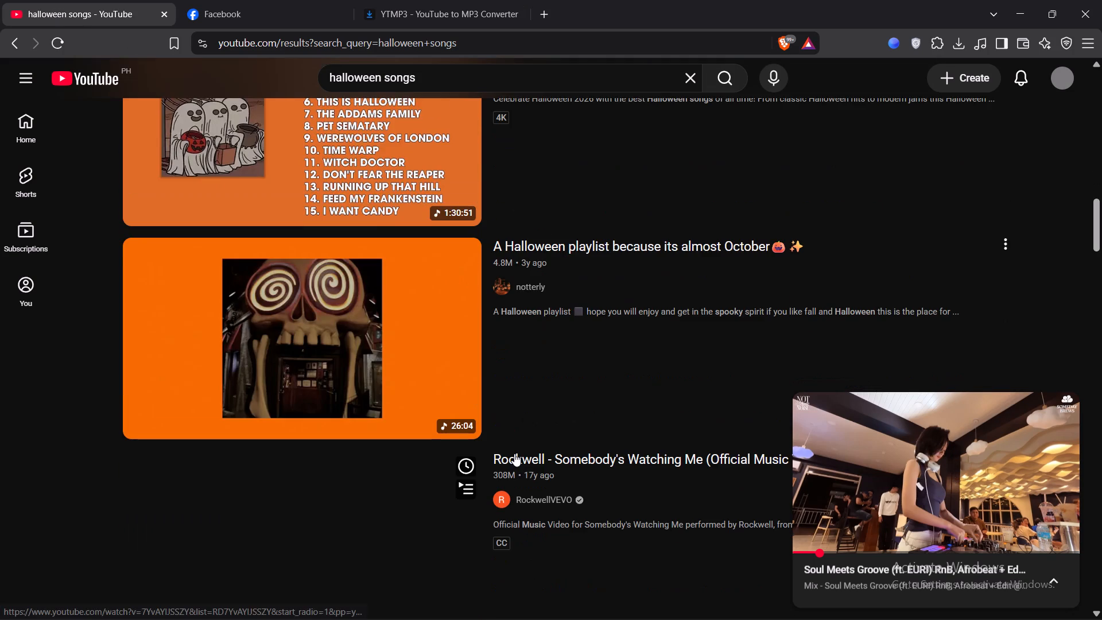
scroll(514, 454, "down", 3)
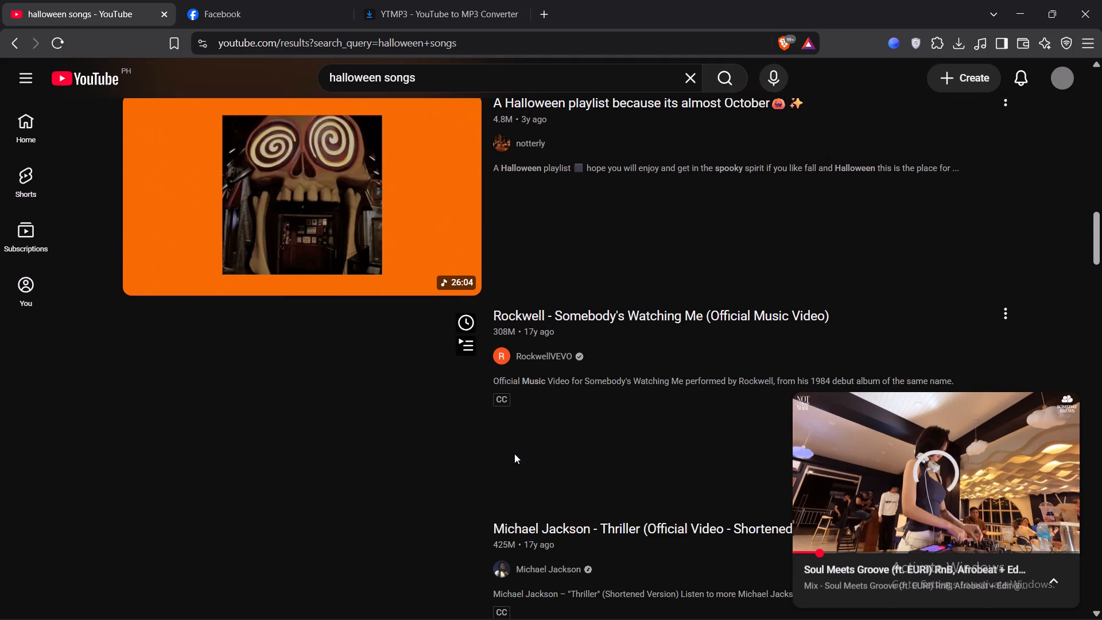
scroll(514, 454, "down", 4)
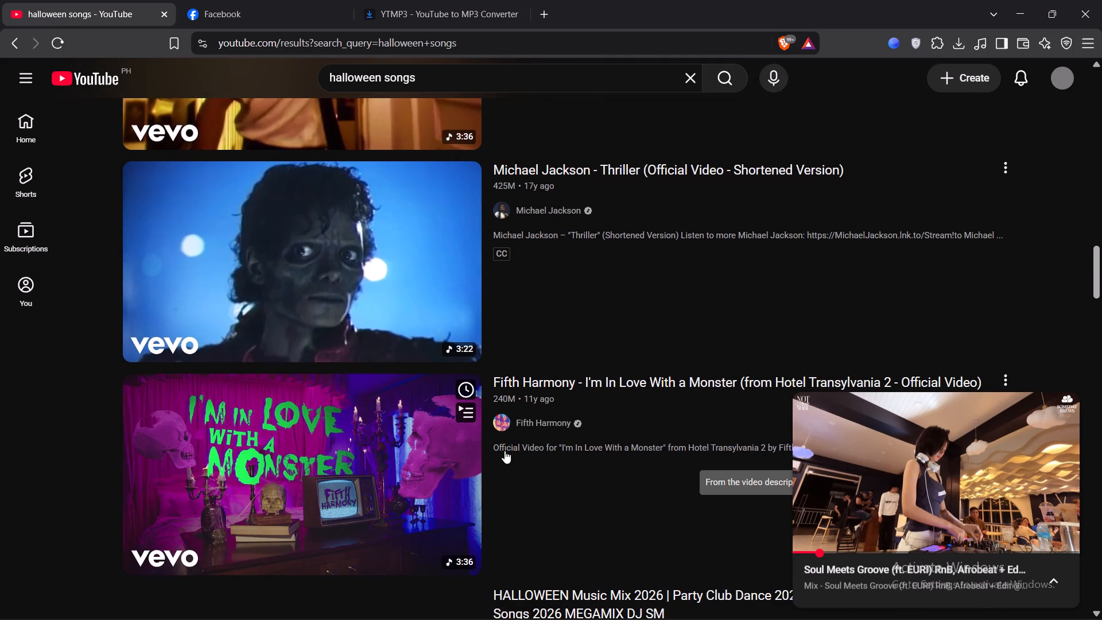
scroll(352, 290, "down", 1)
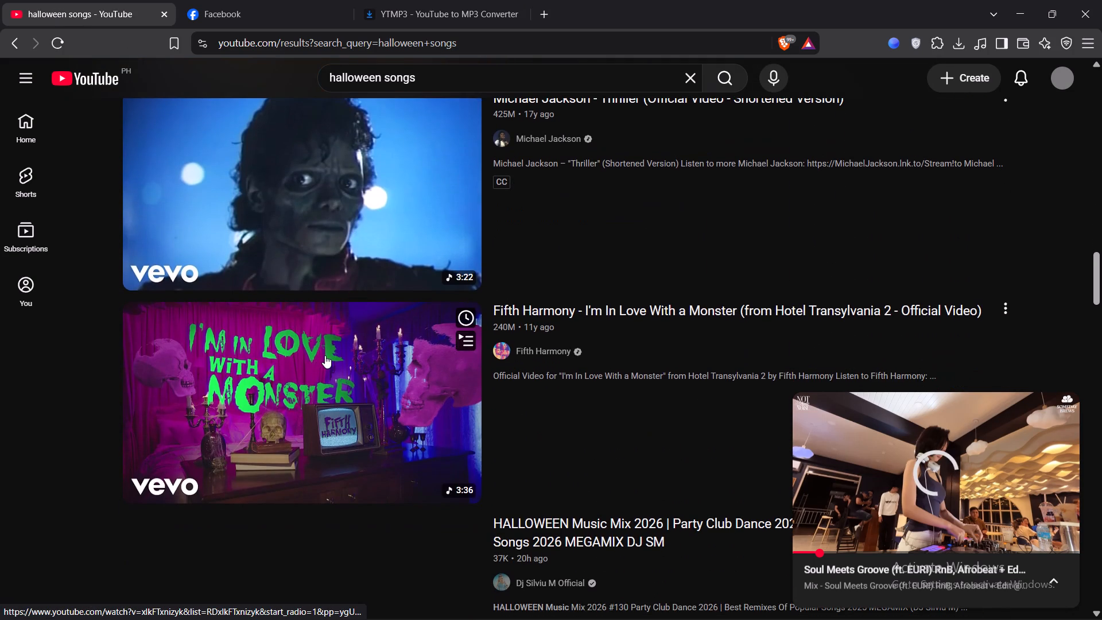
scroll(327, 355, "down", 6)
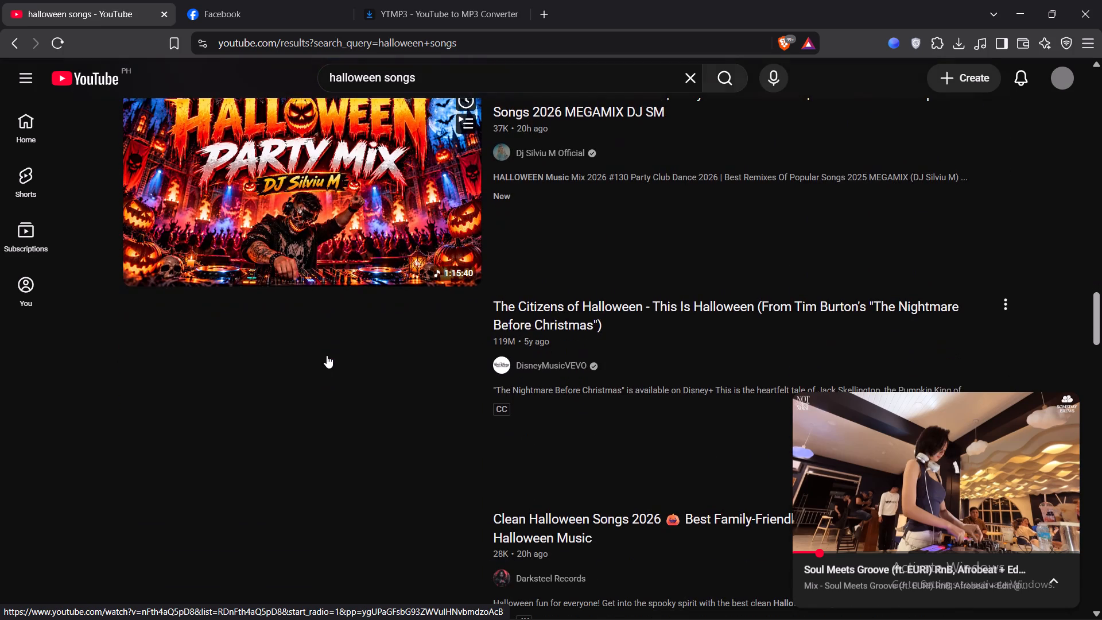
scroll(327, 355, "down", 3)
scroll(299, 394, "down", 2)
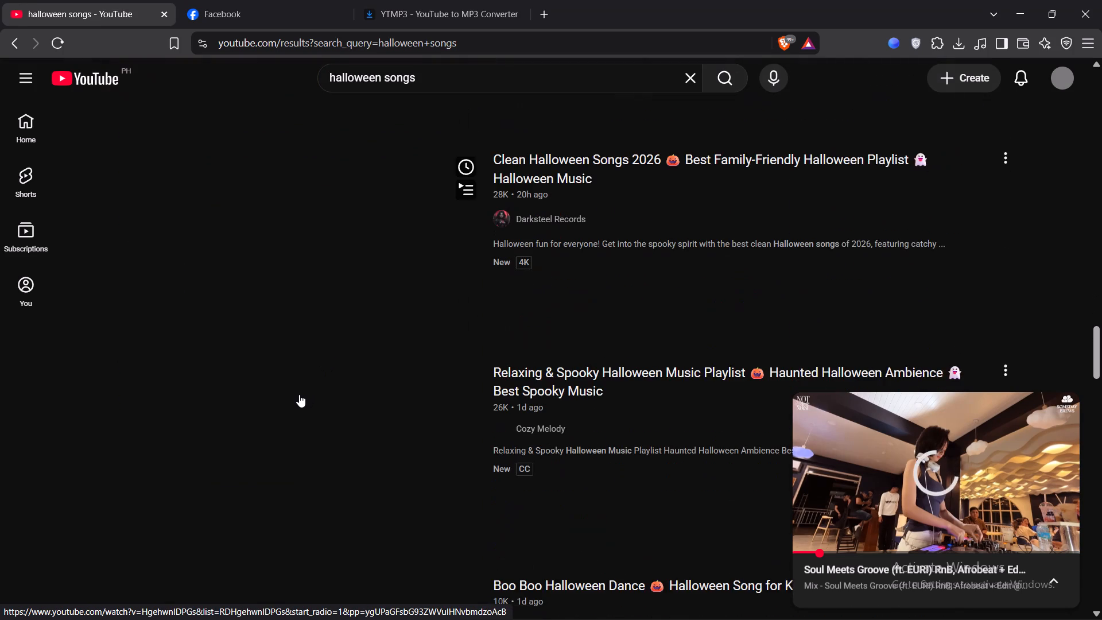
scroll(299, 394, "down", 6)
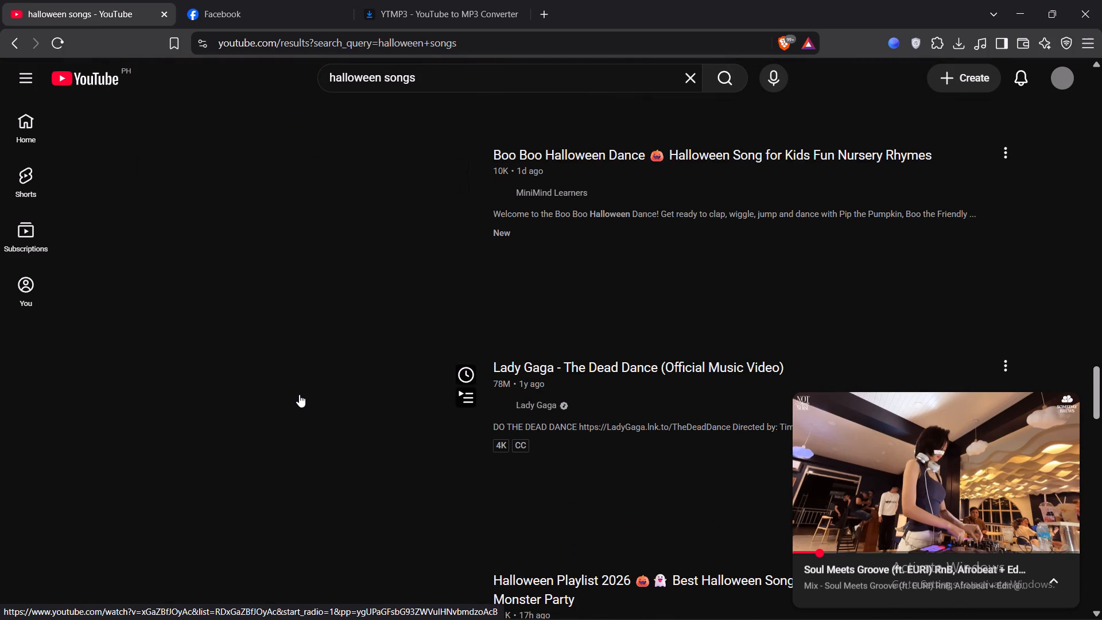
scroll(539, 444, "down", 2)
scroll(487, 462, "down", 3)
scroll(382, 432, "down", 3)
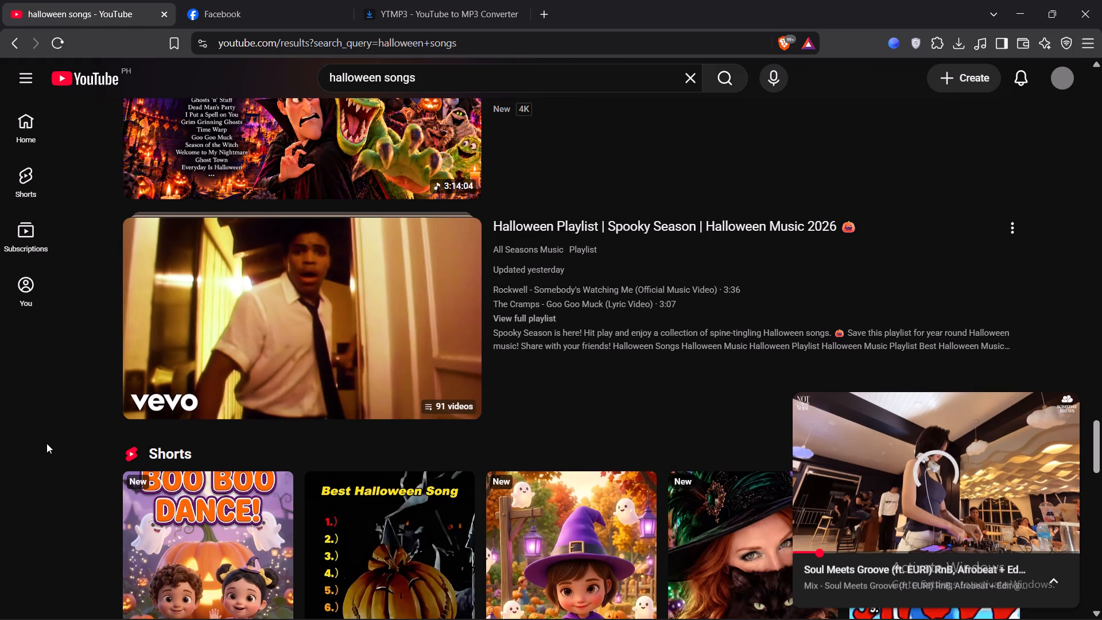
scroll(284, 404, "down", 3)
scroll(375, 469, "down", 5)
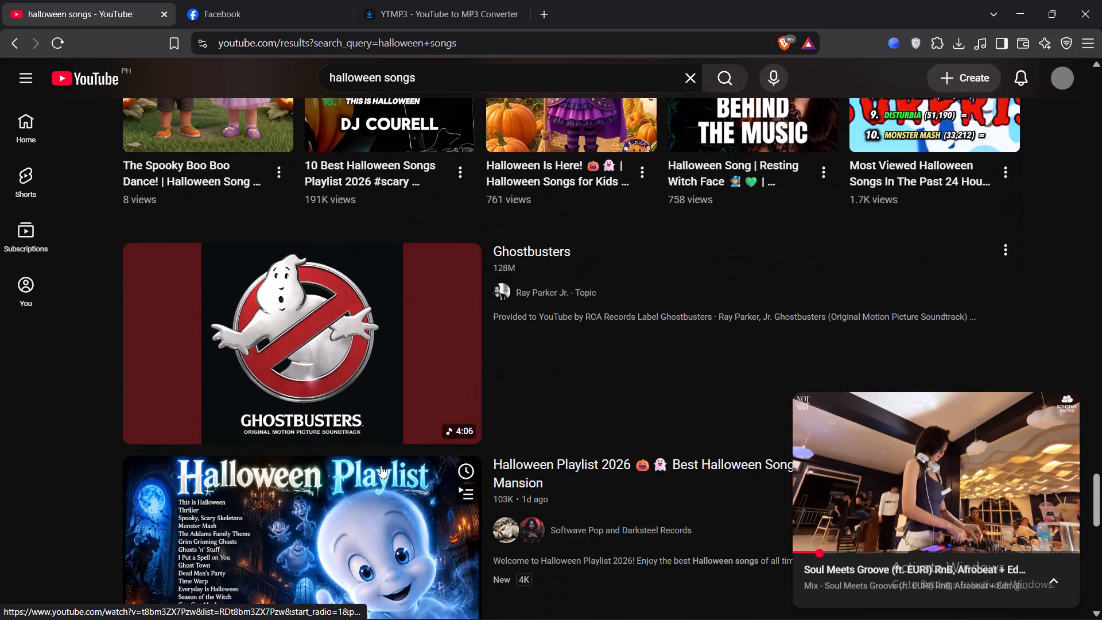
scroll(376, 460, "down", 8)
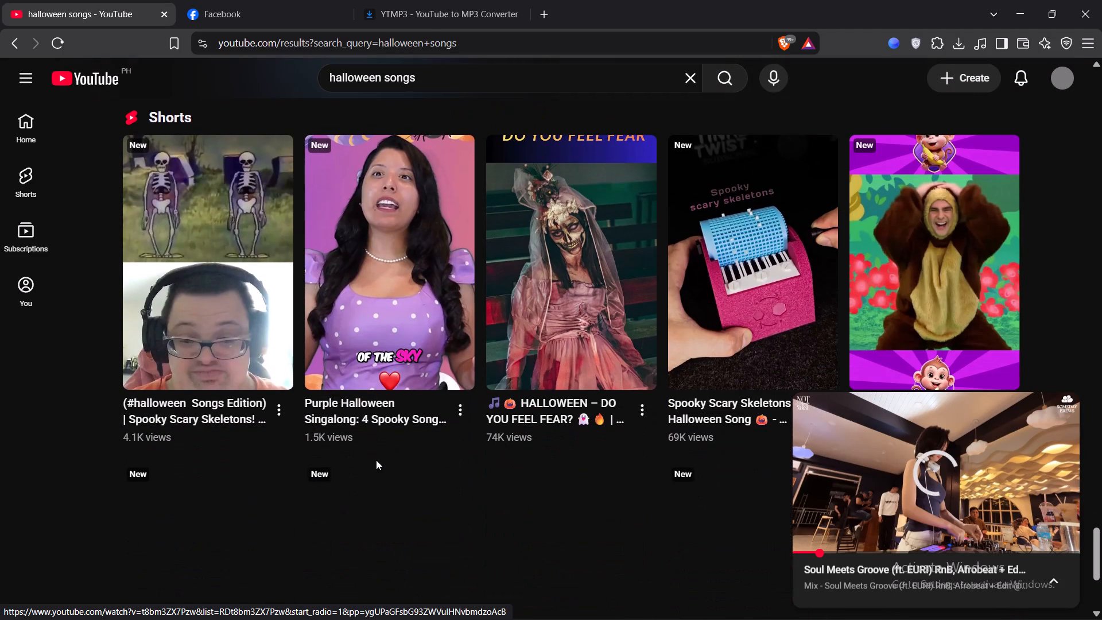
scroll(376, 460, "down", 4)
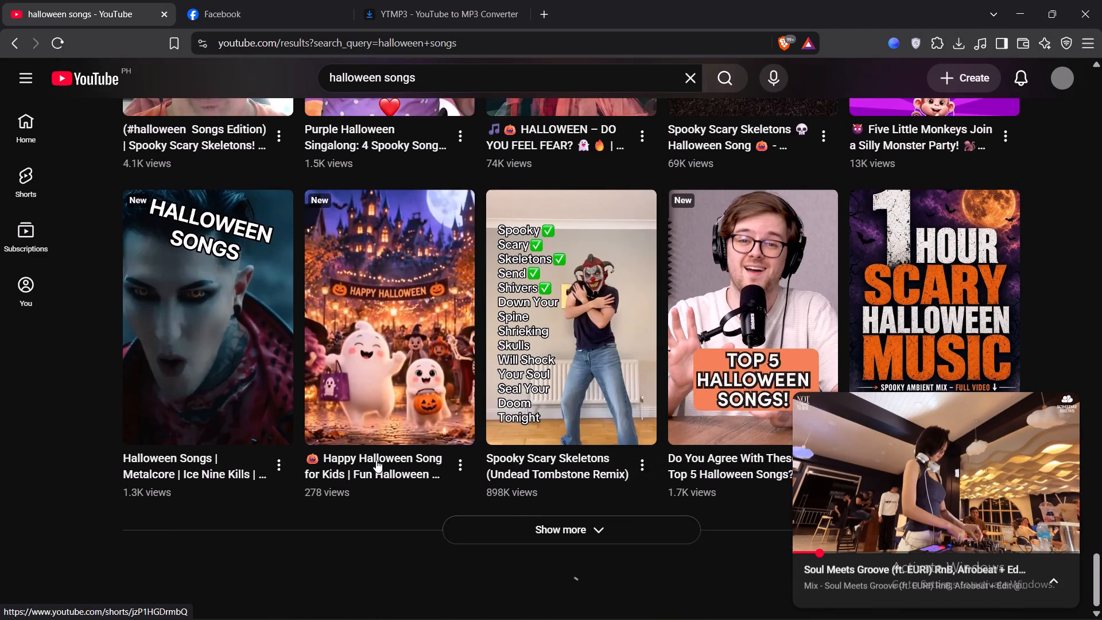
scroll(376, 460, "down", 4)
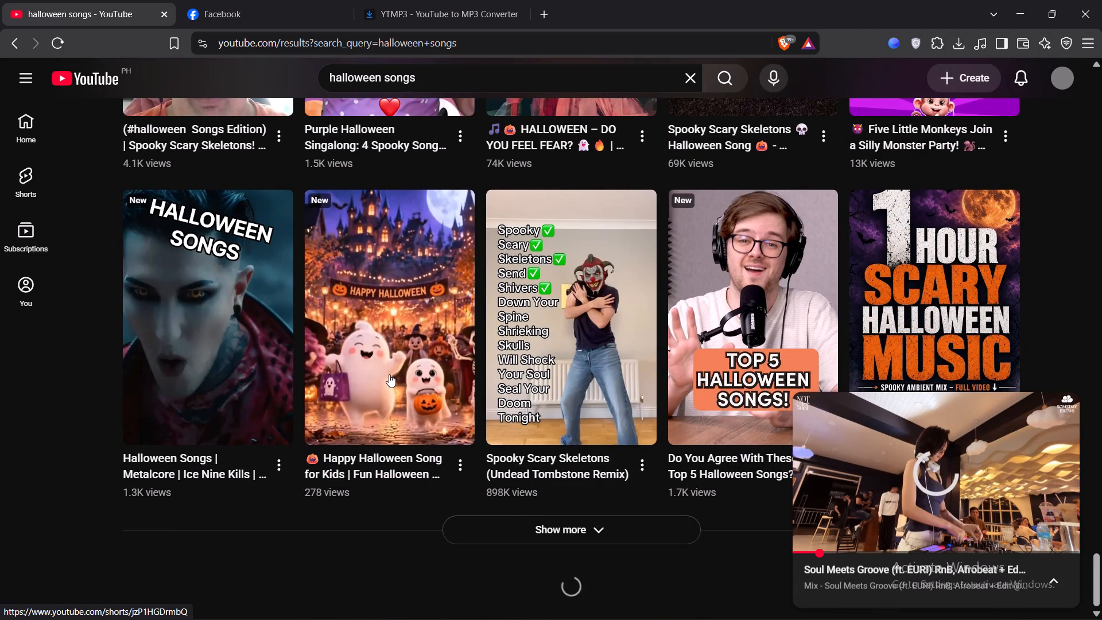
scroll(381, 378, "down", 3)
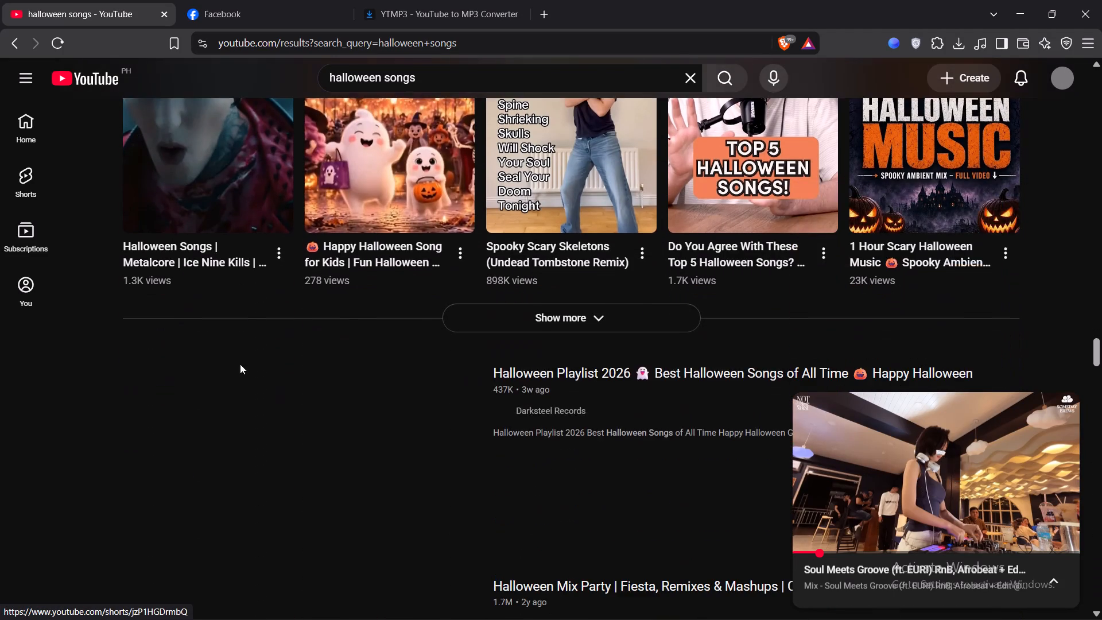
scroll(290, 396, "down", 2)
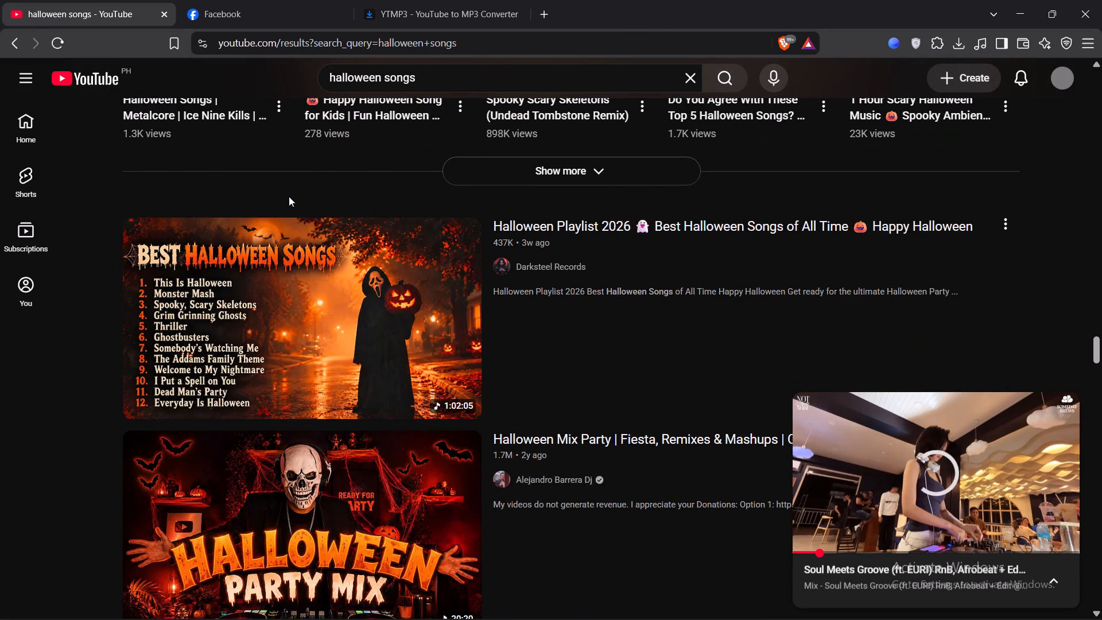
scroll(298, 196, "down", 1)
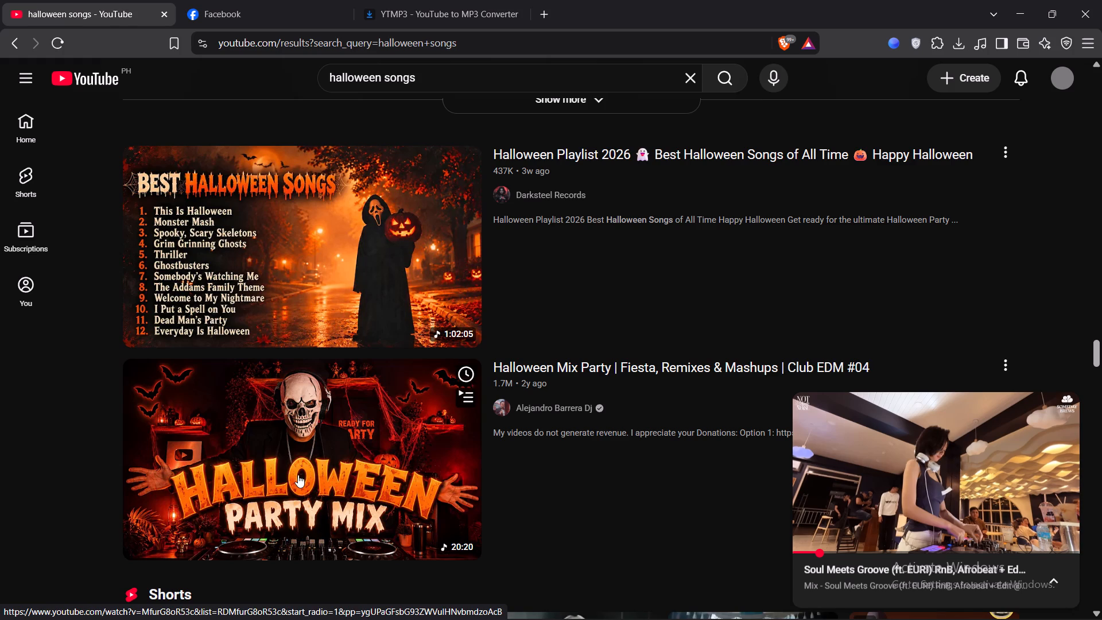
scroll(71, 490, "down", 5)
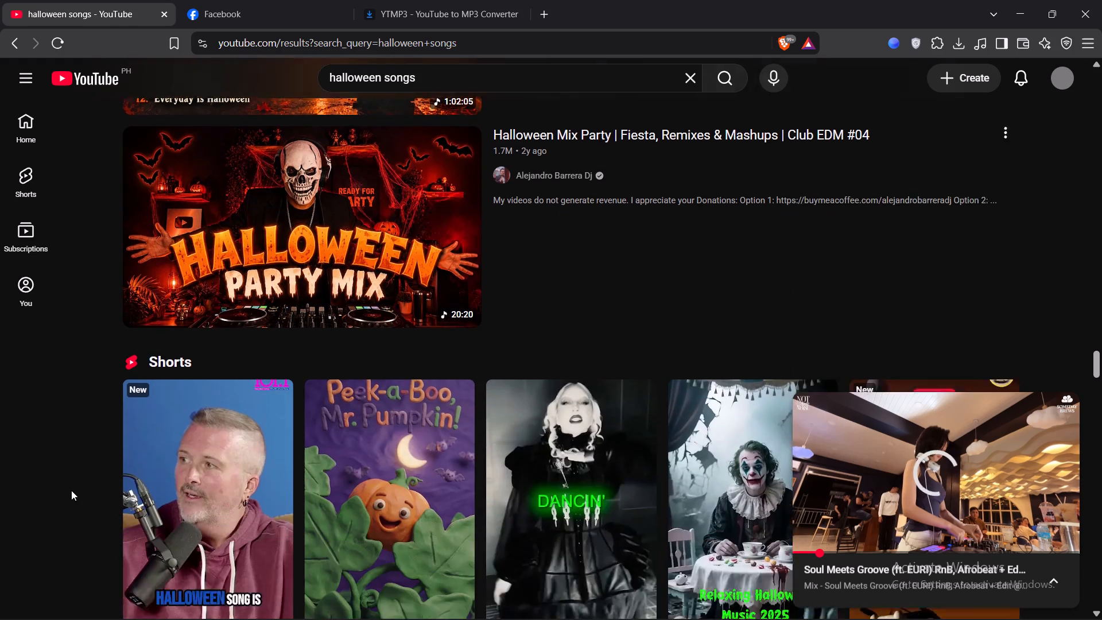
scroll(71, 490, "down", 5)
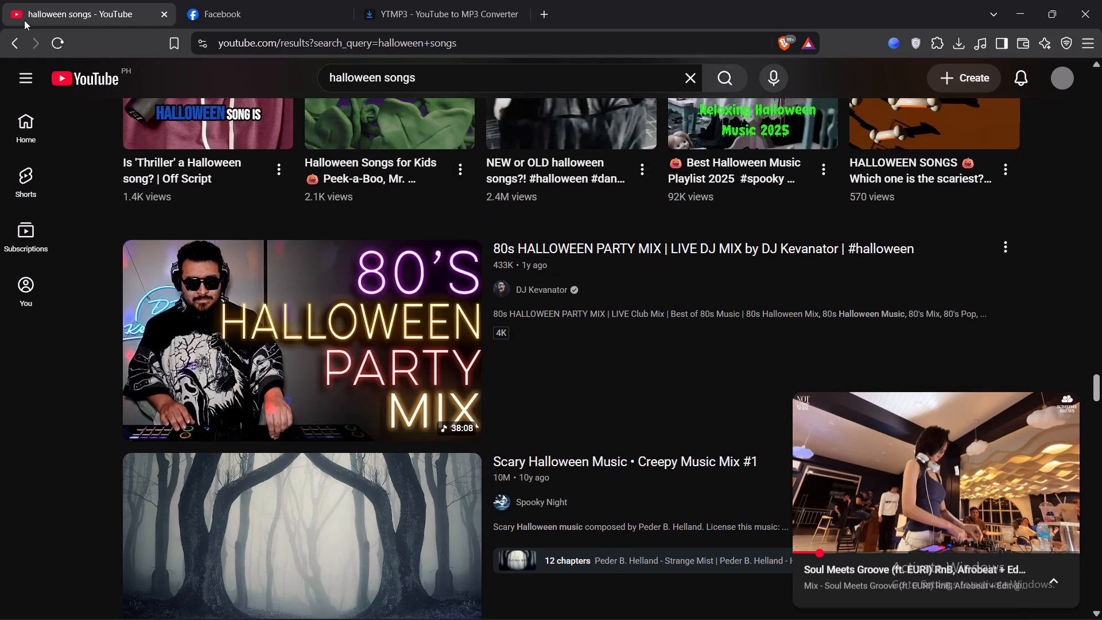
Leave the halloween songs results and go to the YouTube home page.
left_click(18, 39)
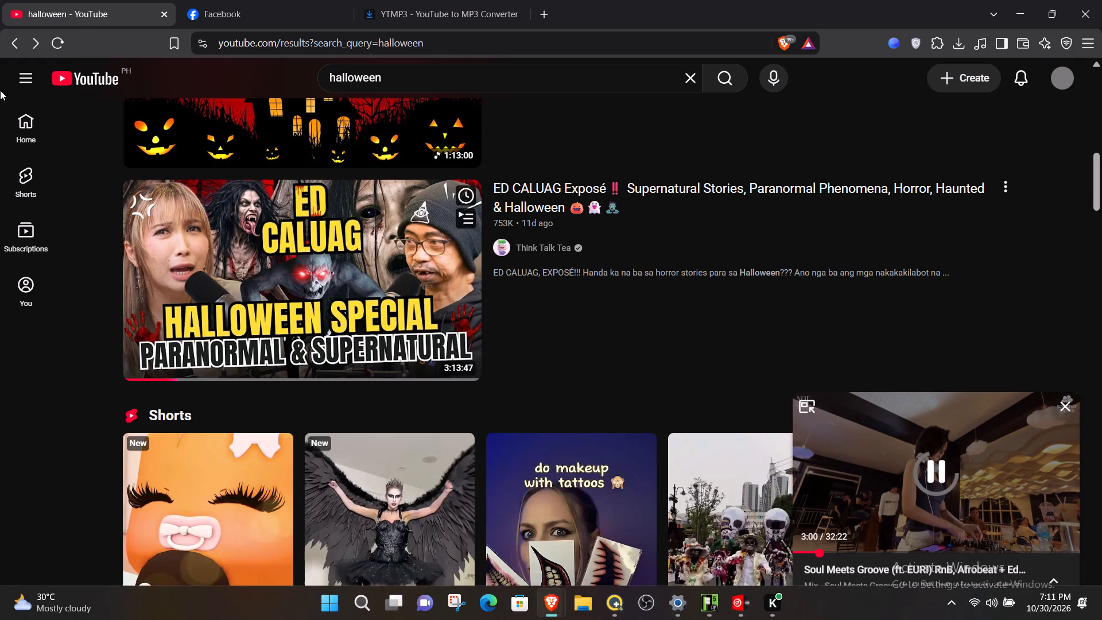
left_click(77, 75)
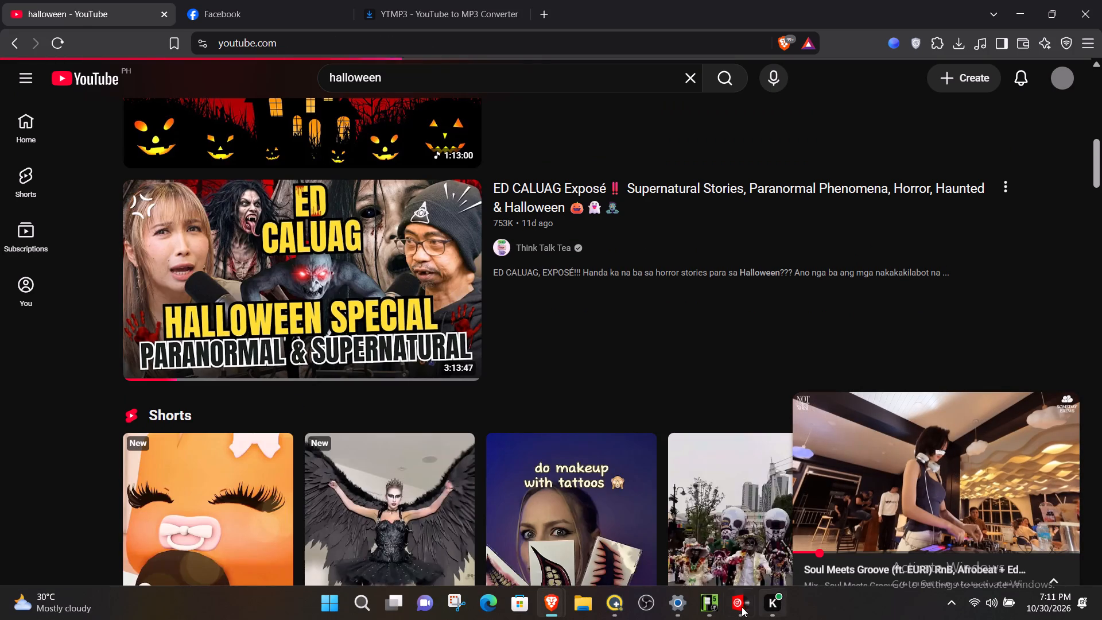
Switch to VirtualDJ, clear the previous library search and search for "ghost bus".
left_click(740, 607)
left_click(334, 427)
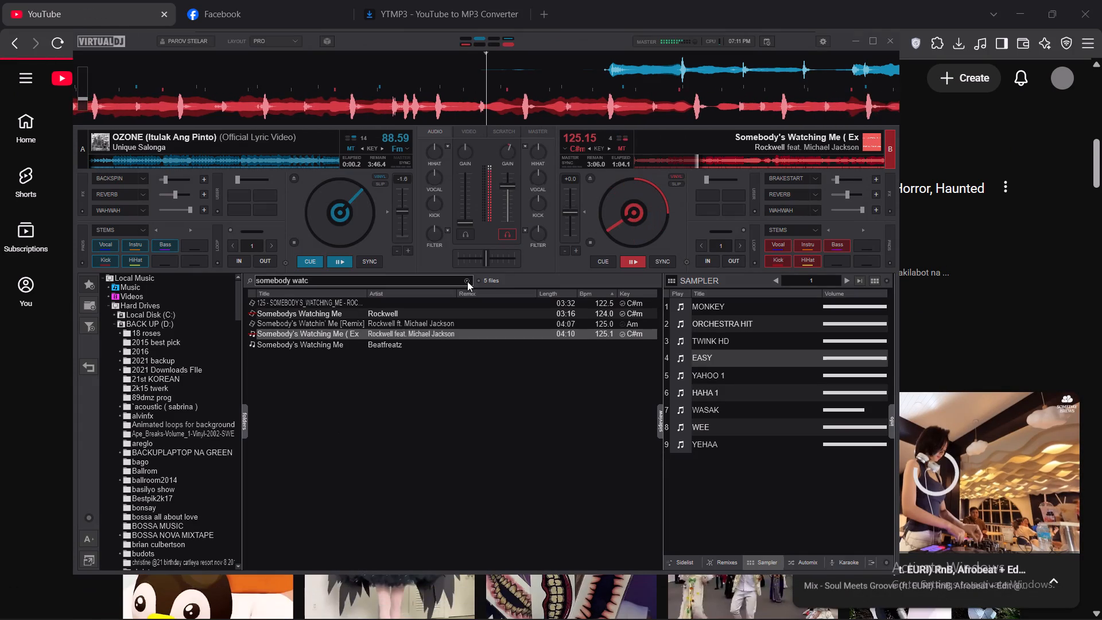
left_click(468, 279)
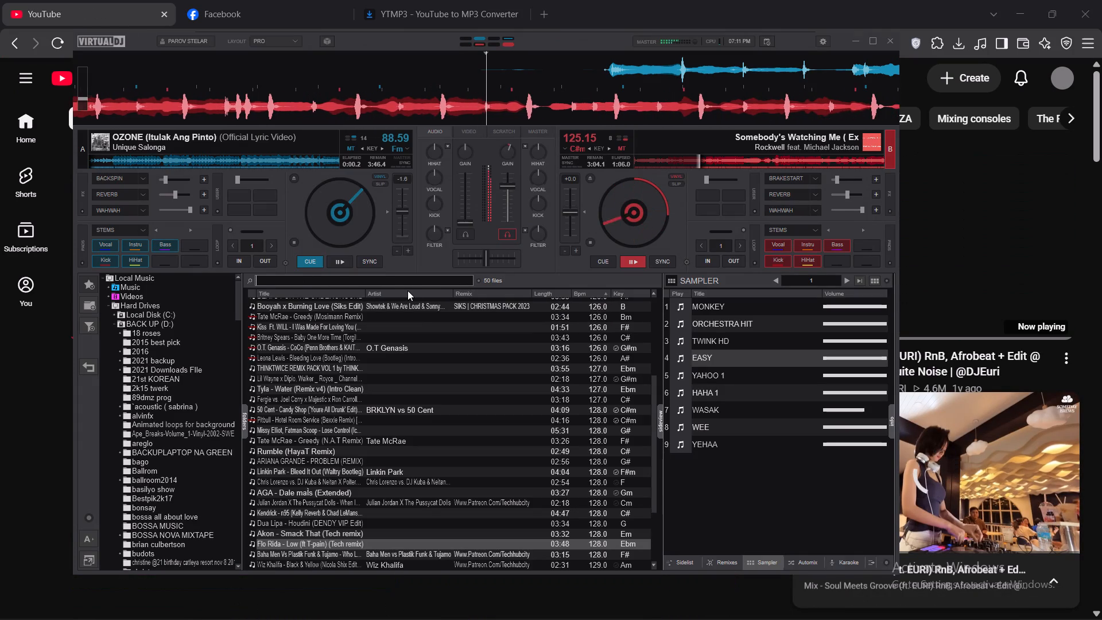
left_click(383, 277)
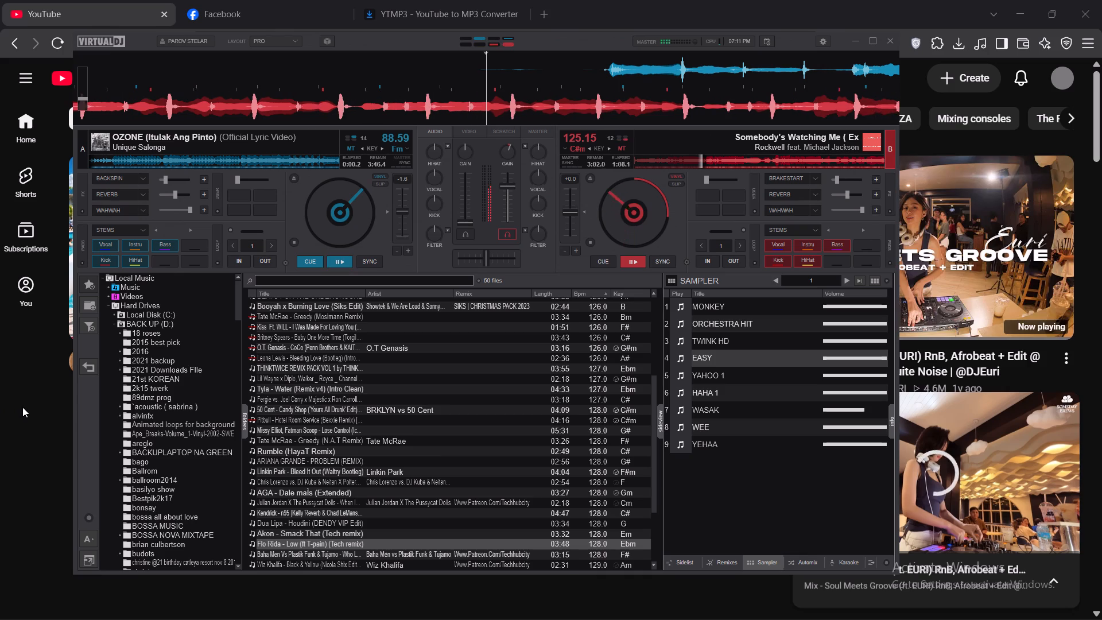
type("ghos")
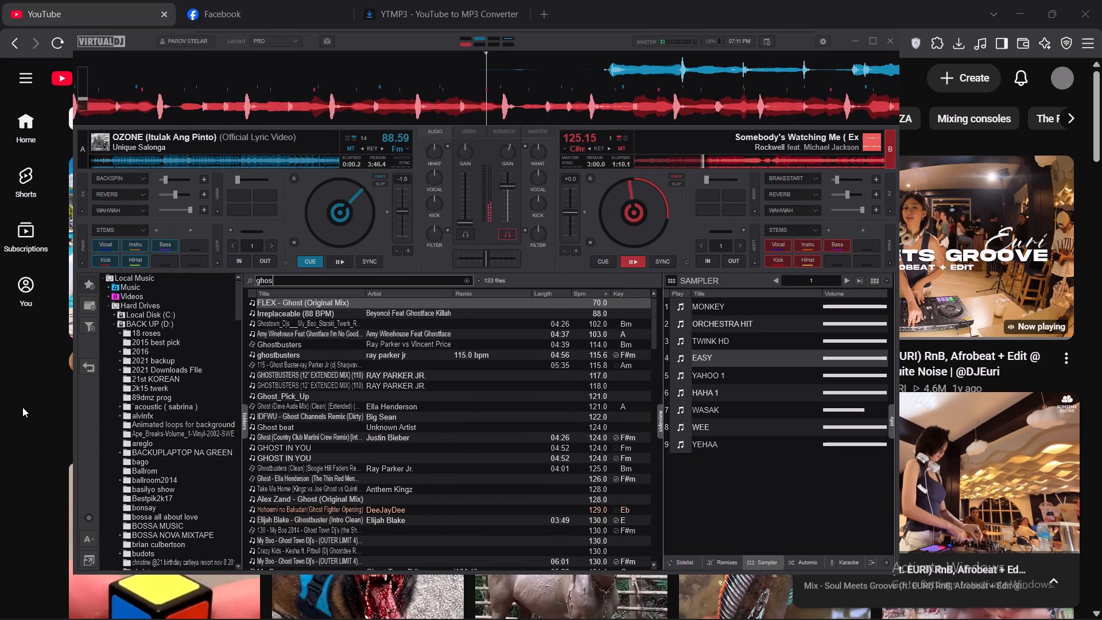
type("t bus")
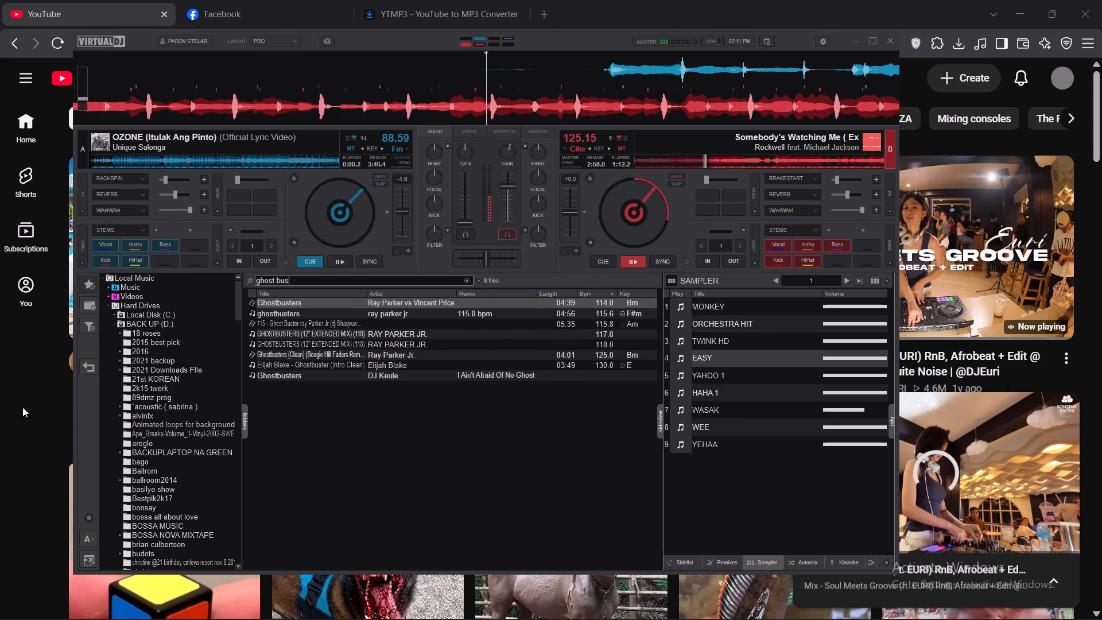
Show the sidelist and add Ghostbusters by Ray Parker vs Vincent Price to it.
left_click(681, 564)
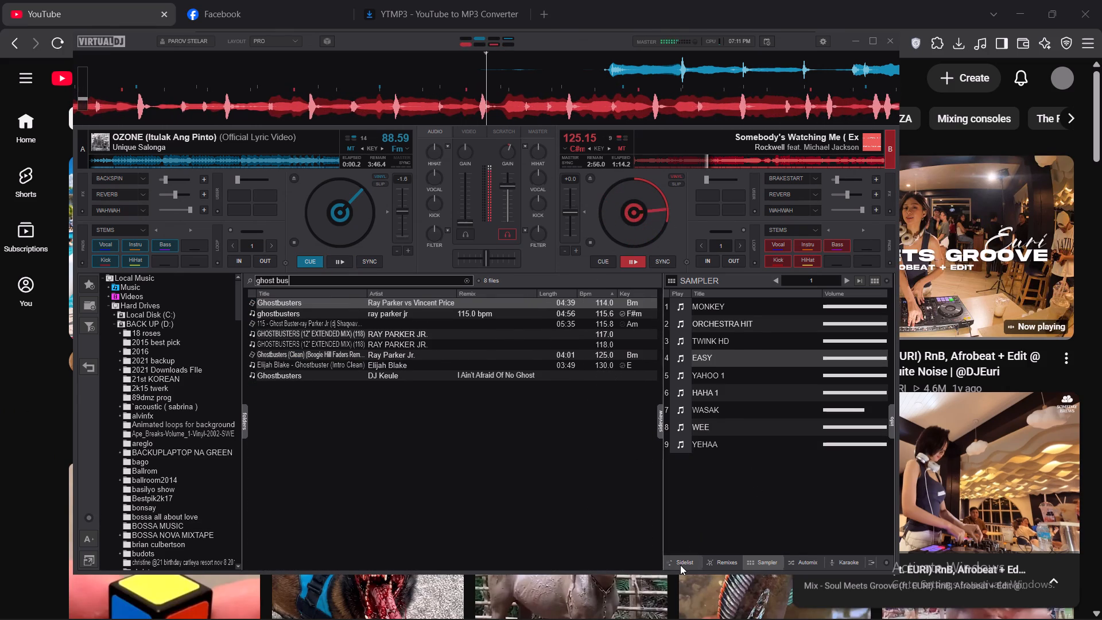
left_click(360, 301)
left_click_drag(337, 302, 715, 431)
left_click(704, 327)
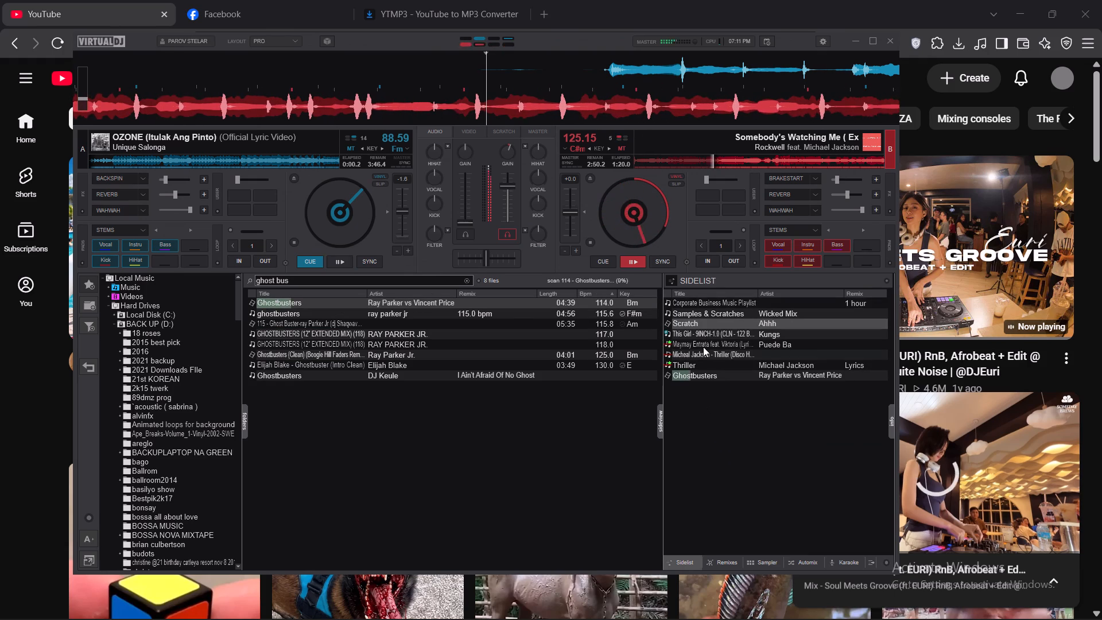
left_click(717, 420)
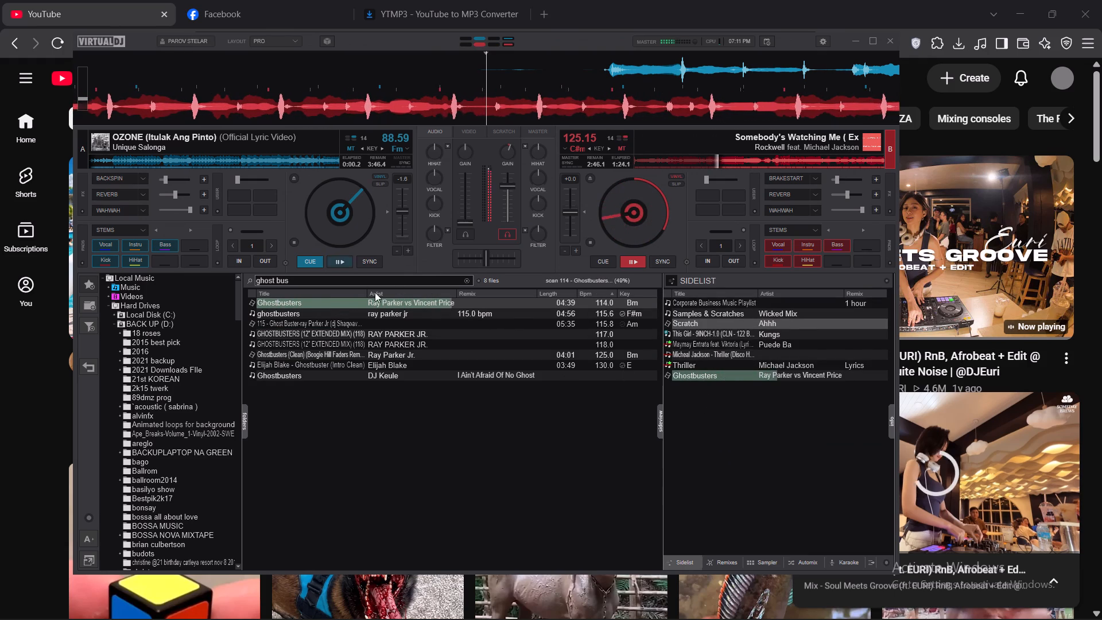
Replace the library search with "thrill".
left_click(377, 274)
left_click(379, 276)
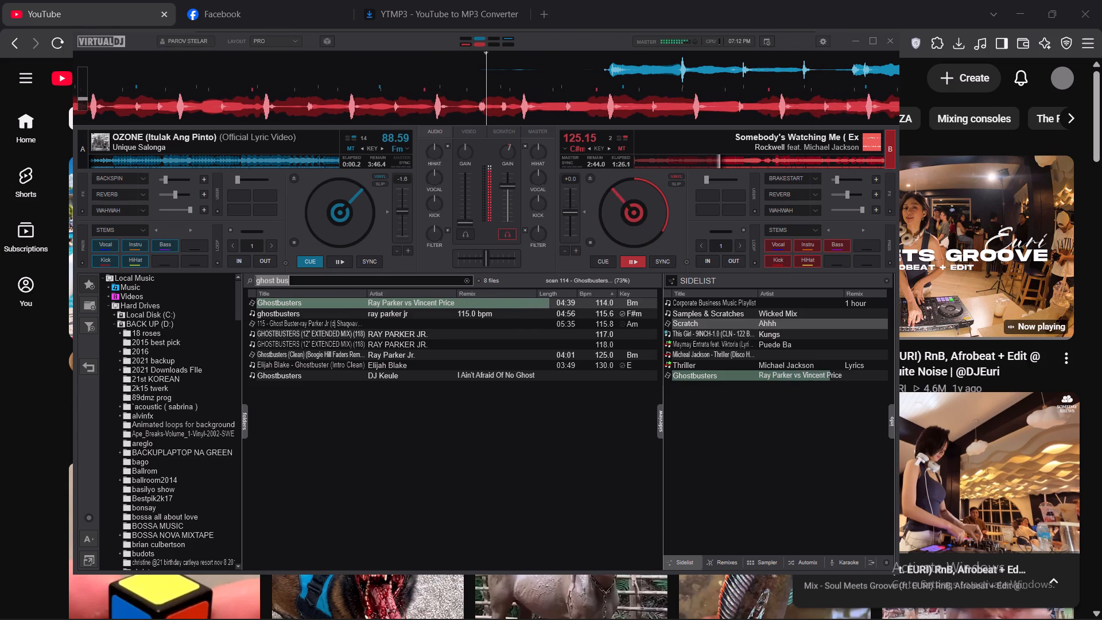
type("thrill")
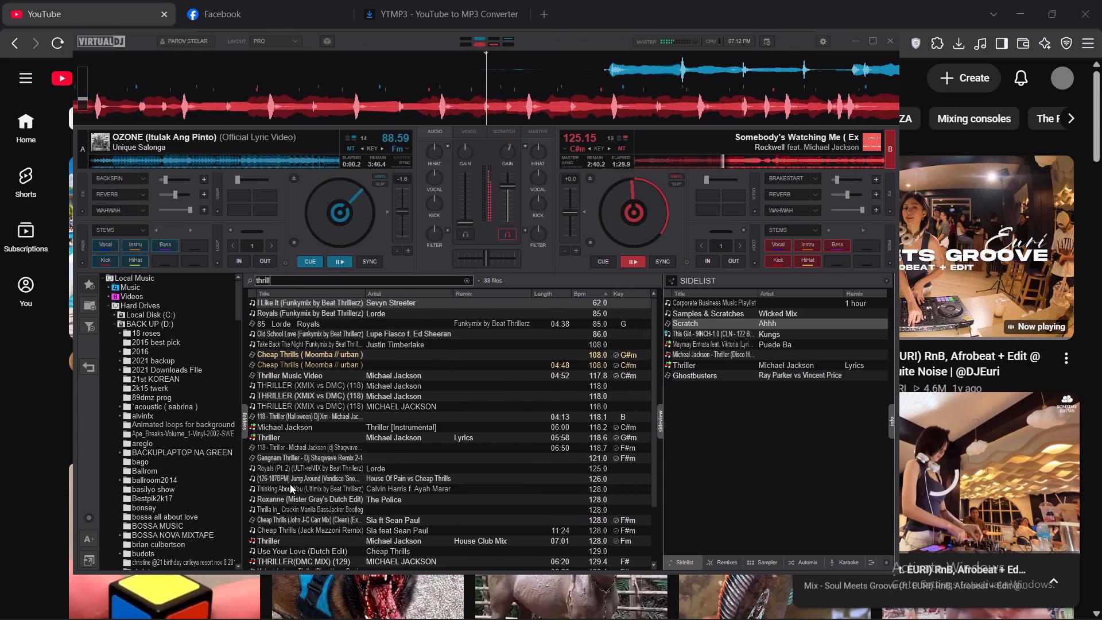
Select Michael Jackson's Thriller, the Lyrics version, in the search results, and clear the library search.
left_click(368, 437)
left_click_drag(331, 441, 441, 440)
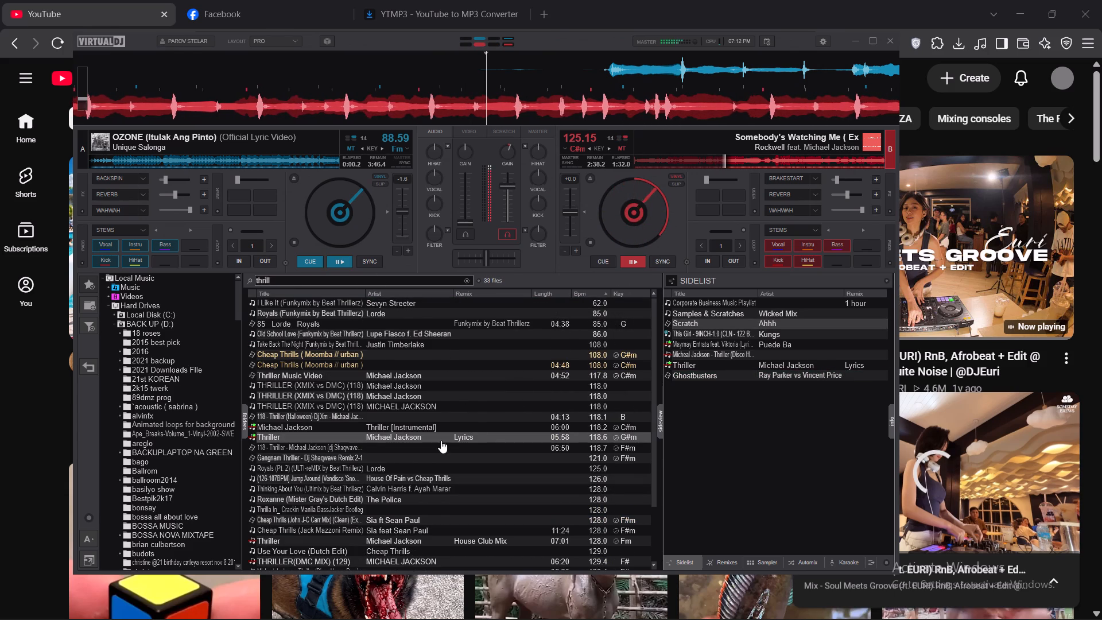
left_click_drag(441, 440, 468, 437)
left_click(467, 278)
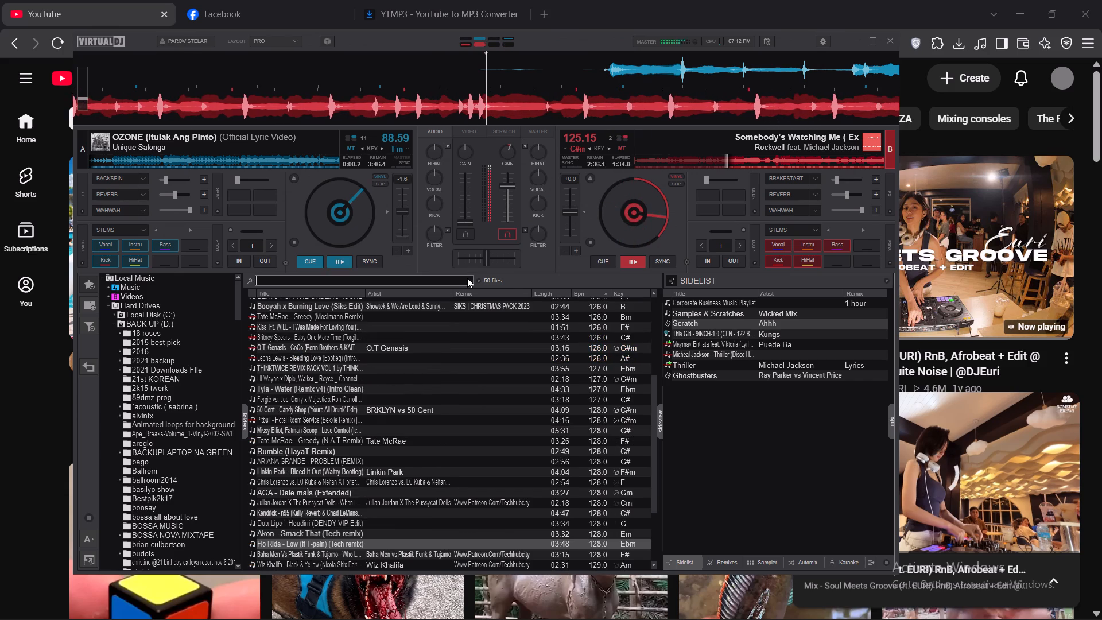
left_click(457, 281)
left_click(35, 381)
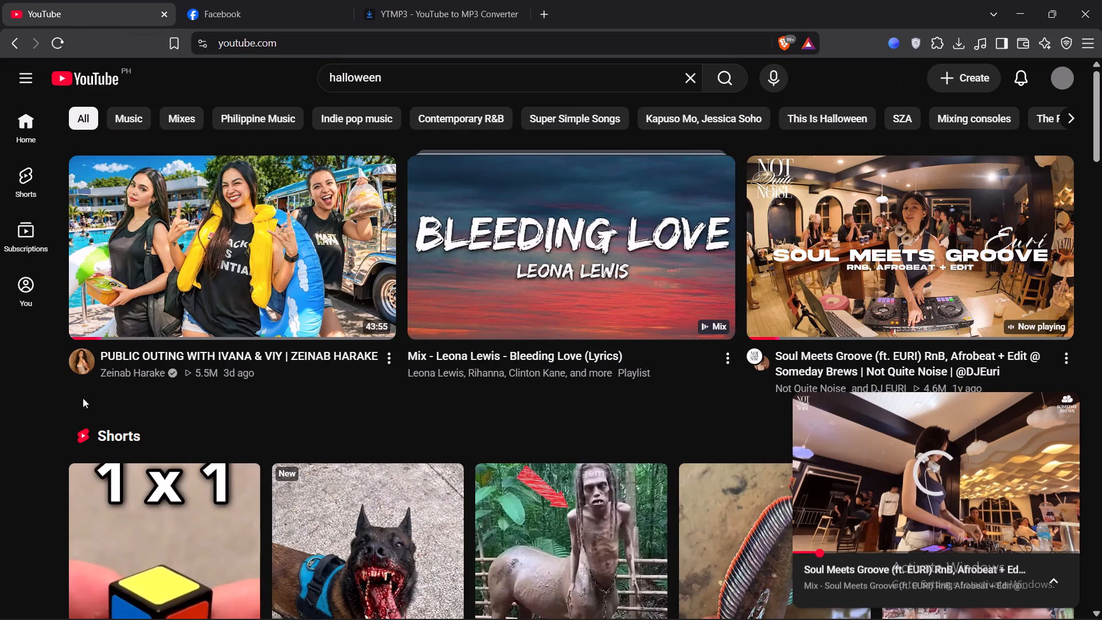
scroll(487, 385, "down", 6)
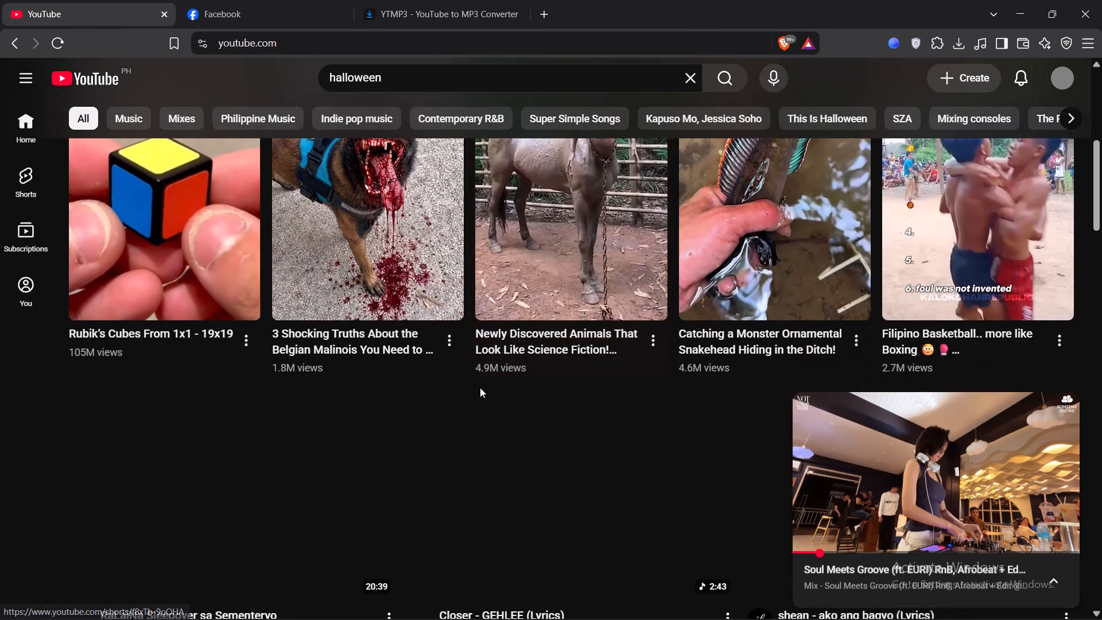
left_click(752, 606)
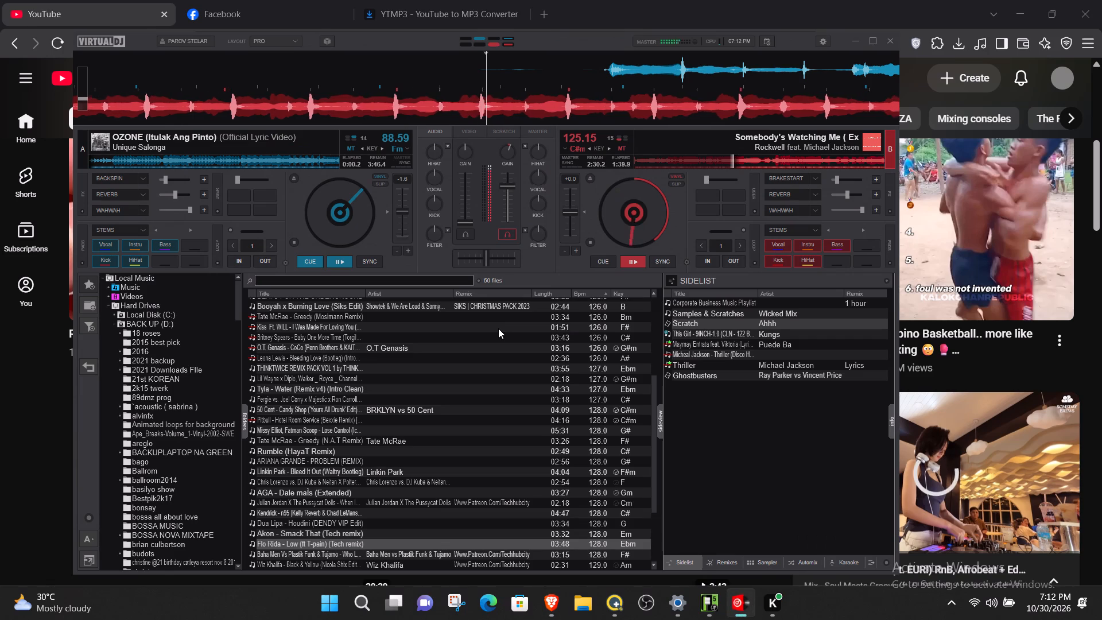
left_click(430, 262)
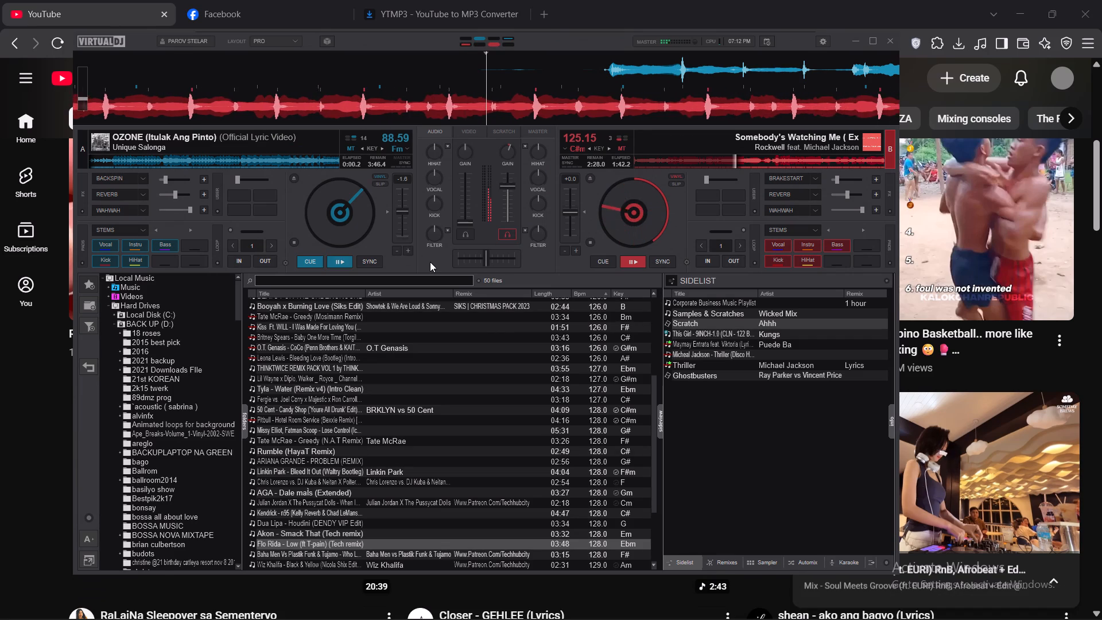
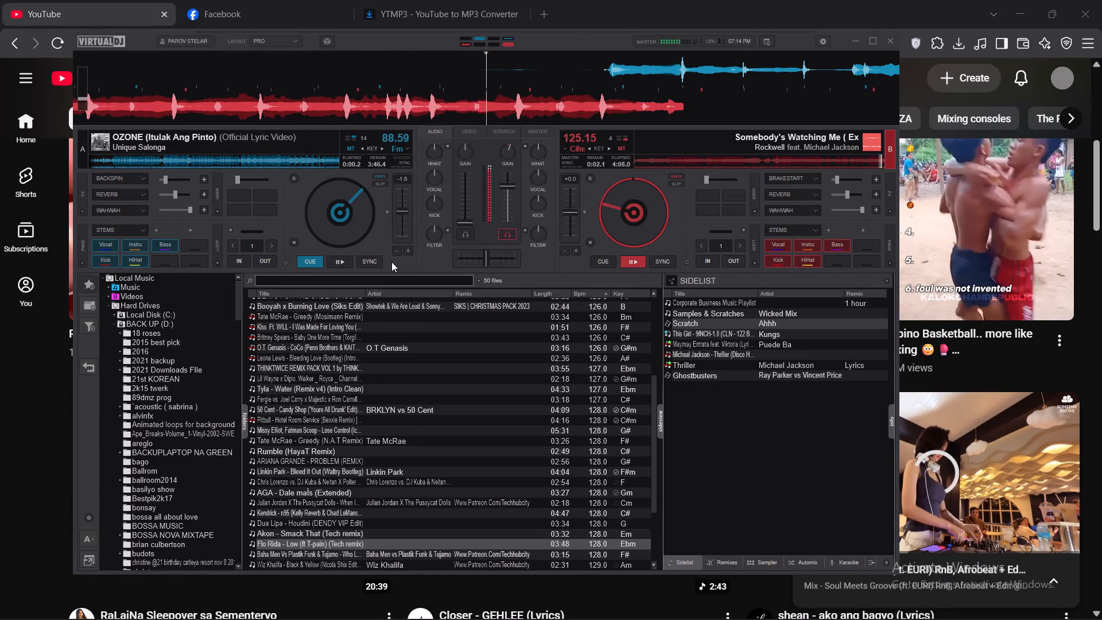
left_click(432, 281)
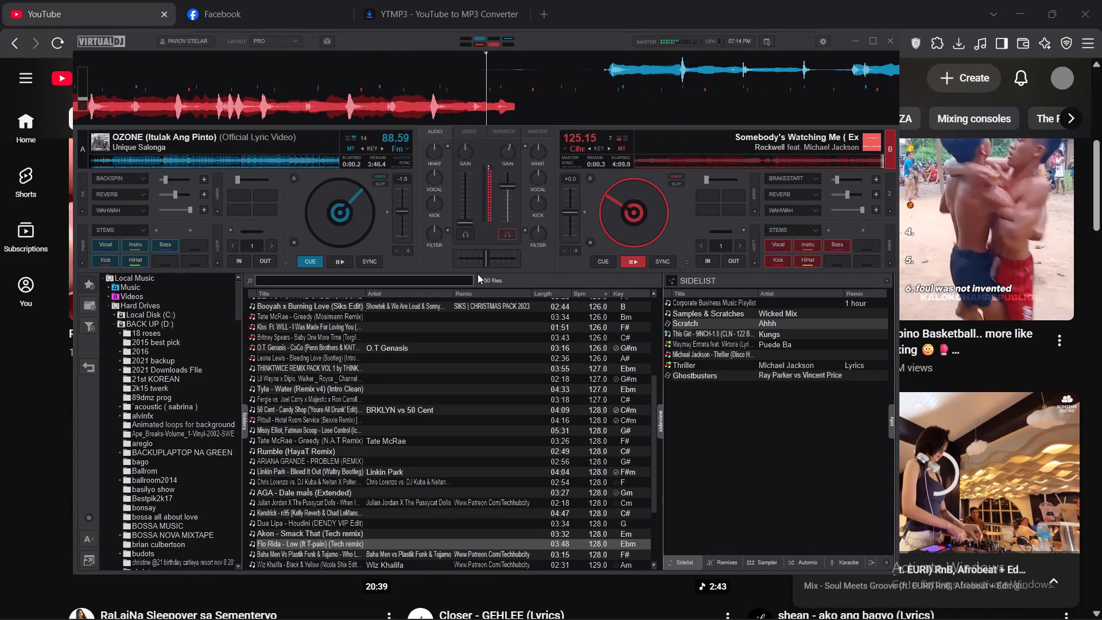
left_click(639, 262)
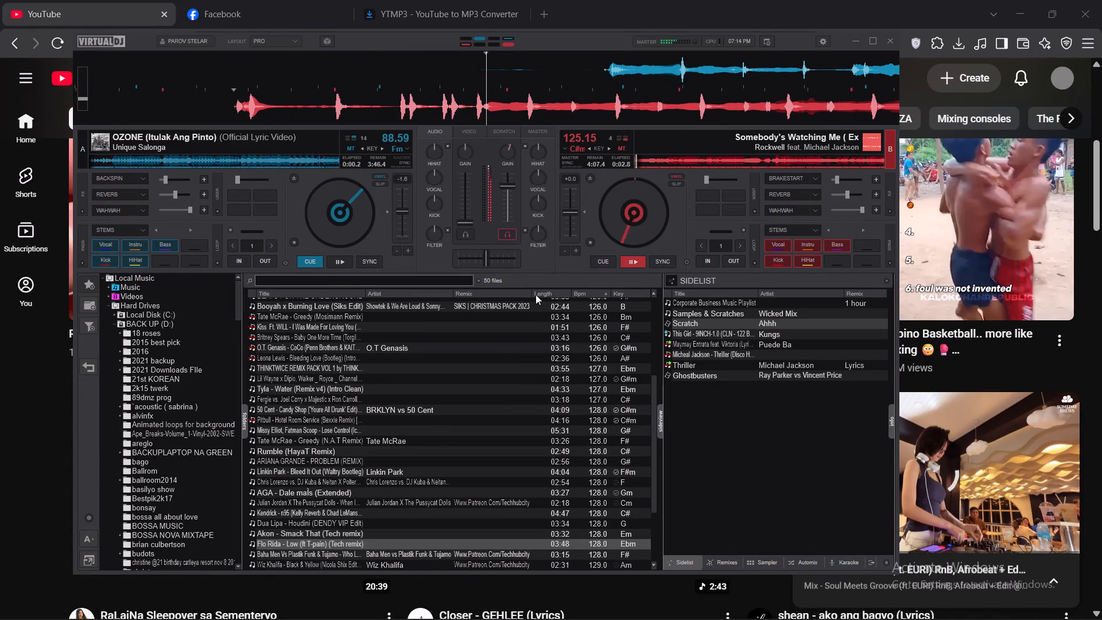
Load Michael Jackson's Thriller, the Lyrics version, from the sidelist onto deck A.
left_click_drag(711, 365, 392, 242)
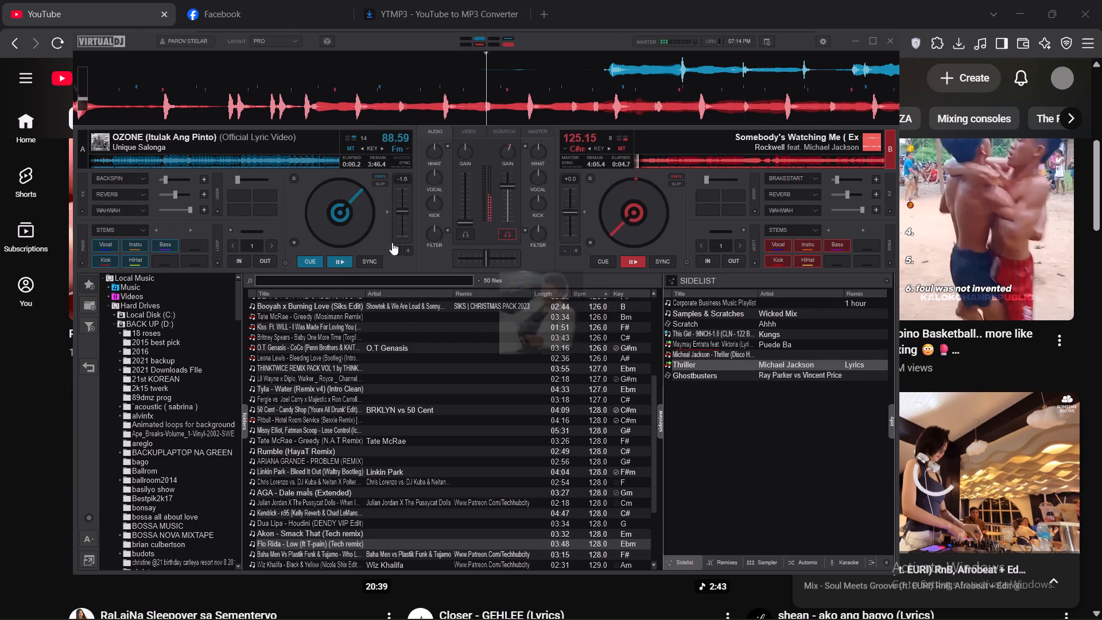
left_click_drag(392, 242, 334, 196)
left_click(433, 260)
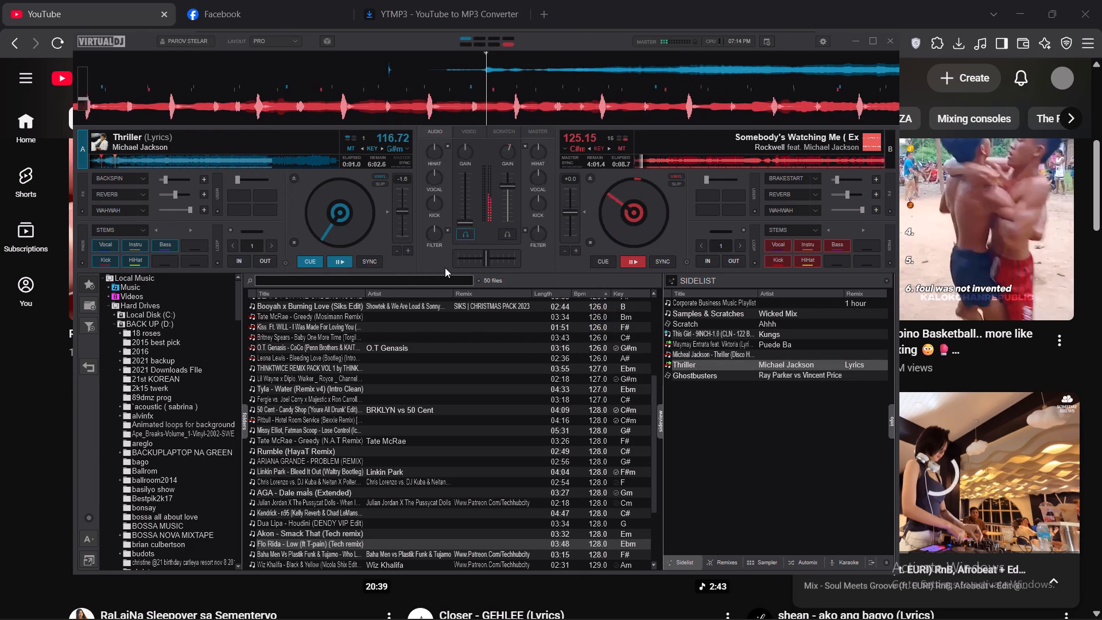
left_click(443, 268)
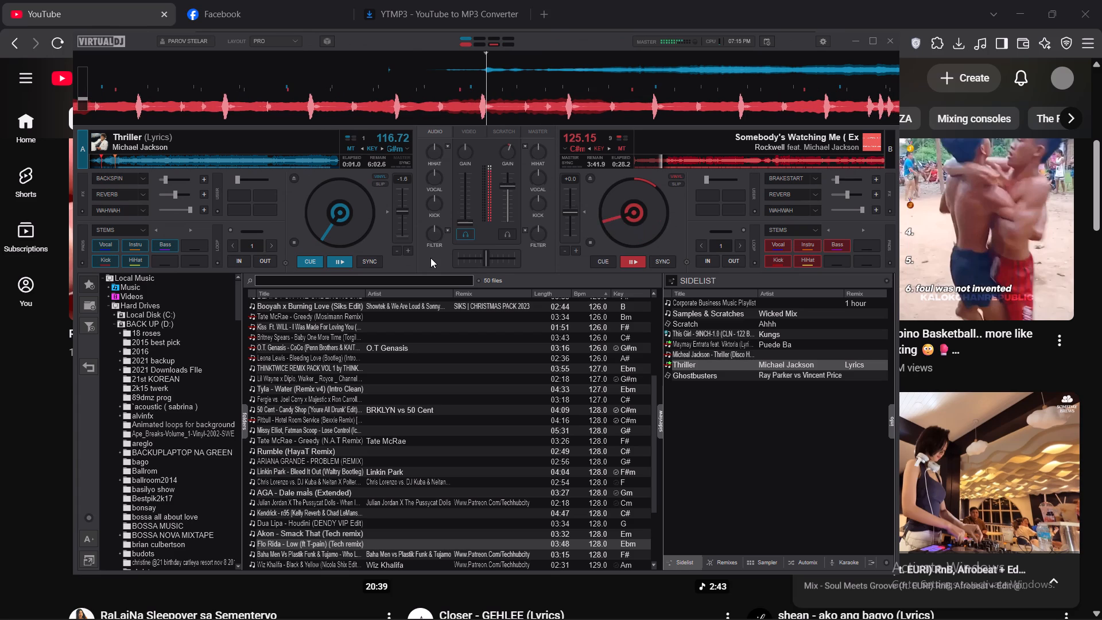
Switch to the Brave browser and look over the YouTube home page.
left_click(1066, 407)
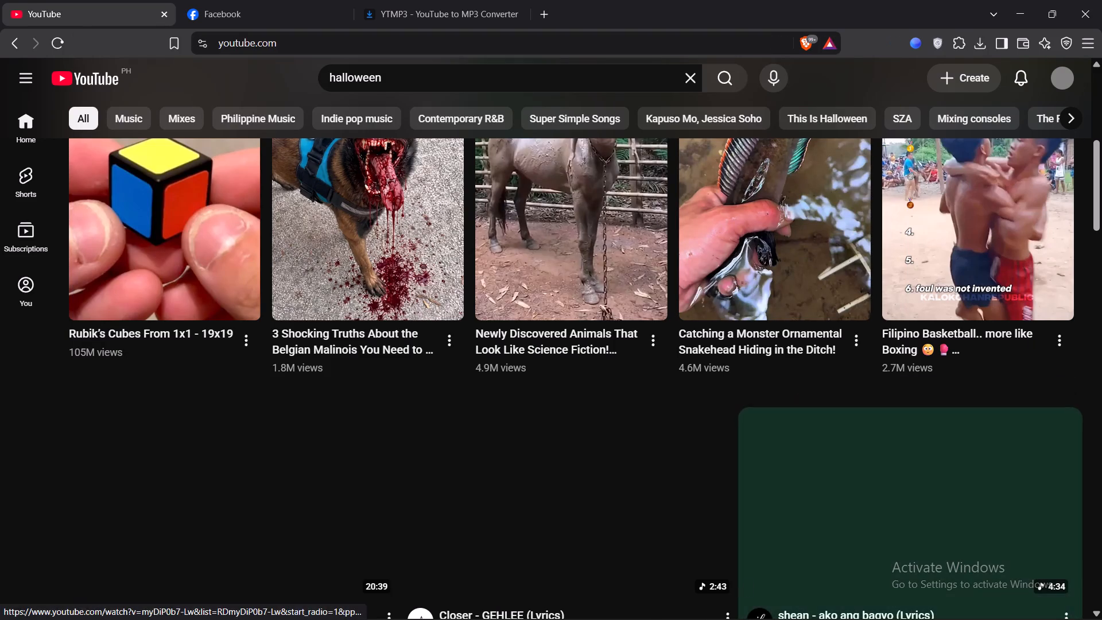
scroll(366, 383, "up", 1)
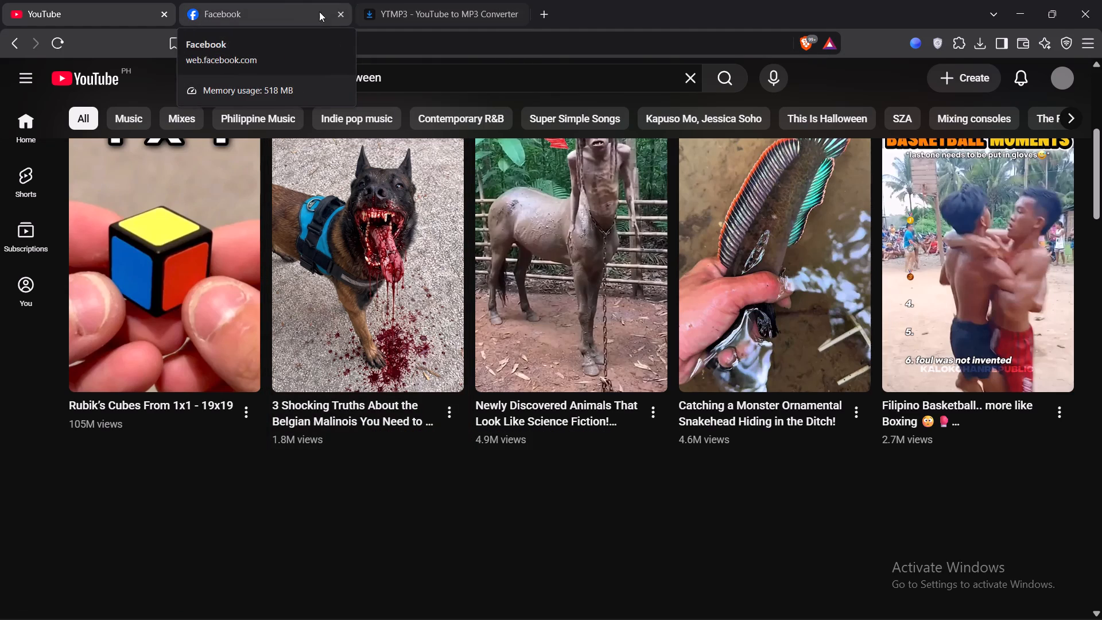
Bring up the Facebook page and close its browser tab, leaving YouTube and the YTMP3 converter open.
left_click(298, 11)
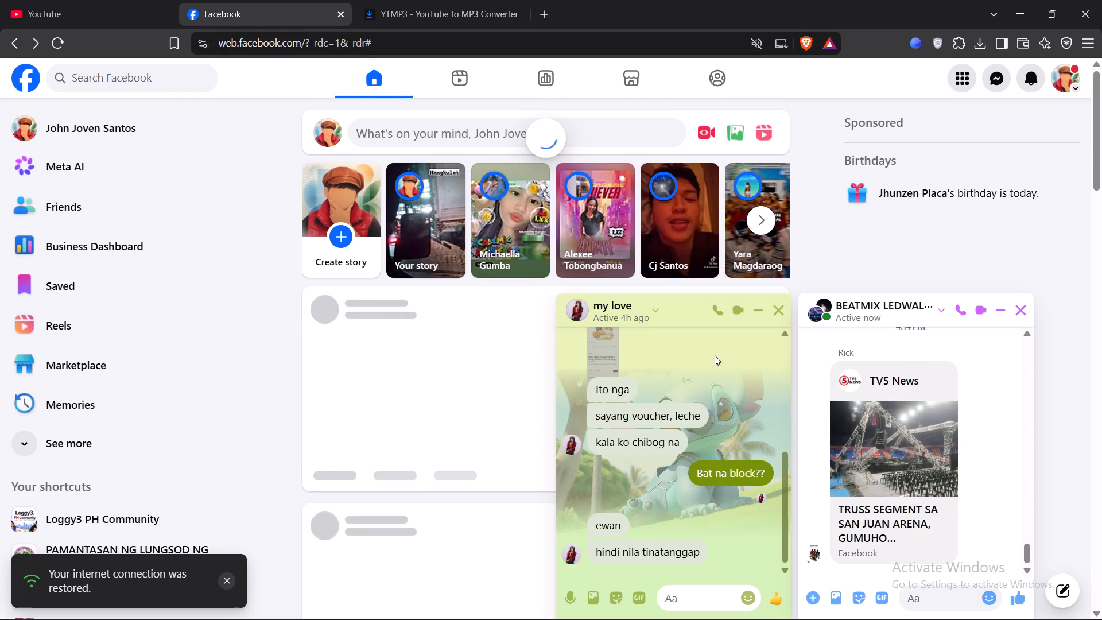
left_click(341, 10)
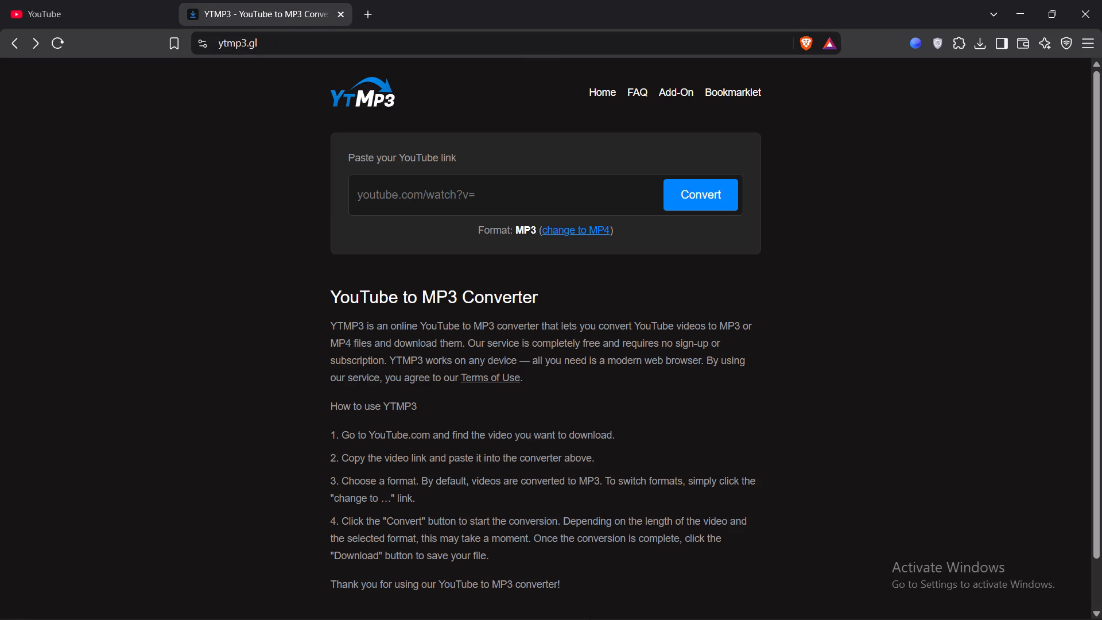
Switch back to VirtualDJ and bring the focus to its sidelist.
left_click(739, 608)
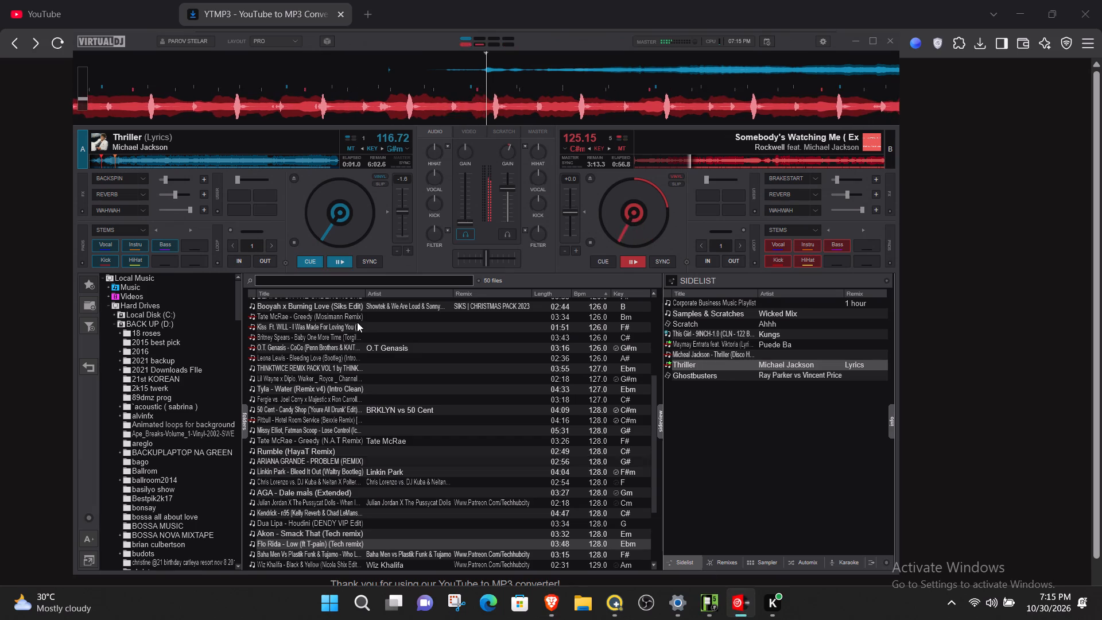
left_click(717, 476)
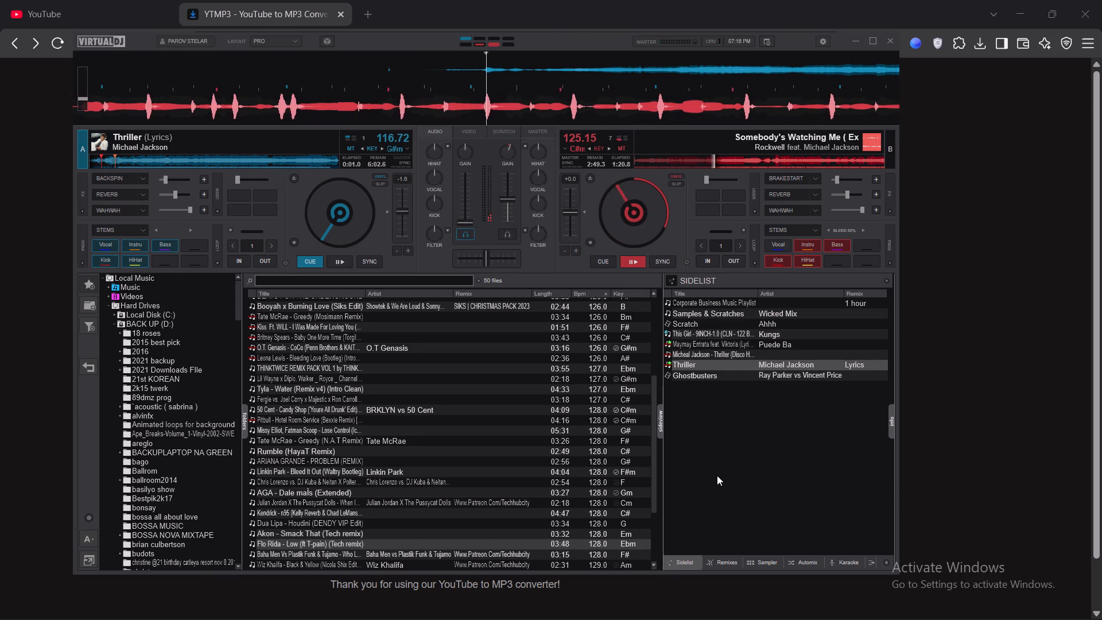
Return to VirtualDJ and jump deck B's Somebody's Watching Me back to about 1:17.
left_click(711, 163)
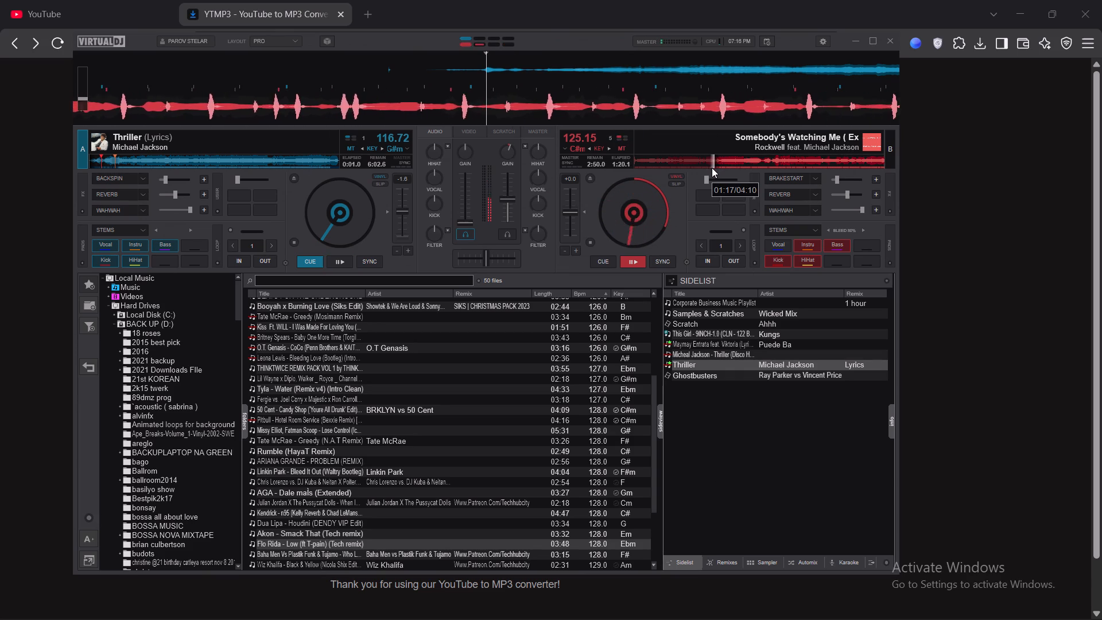
left_click(712, 168)
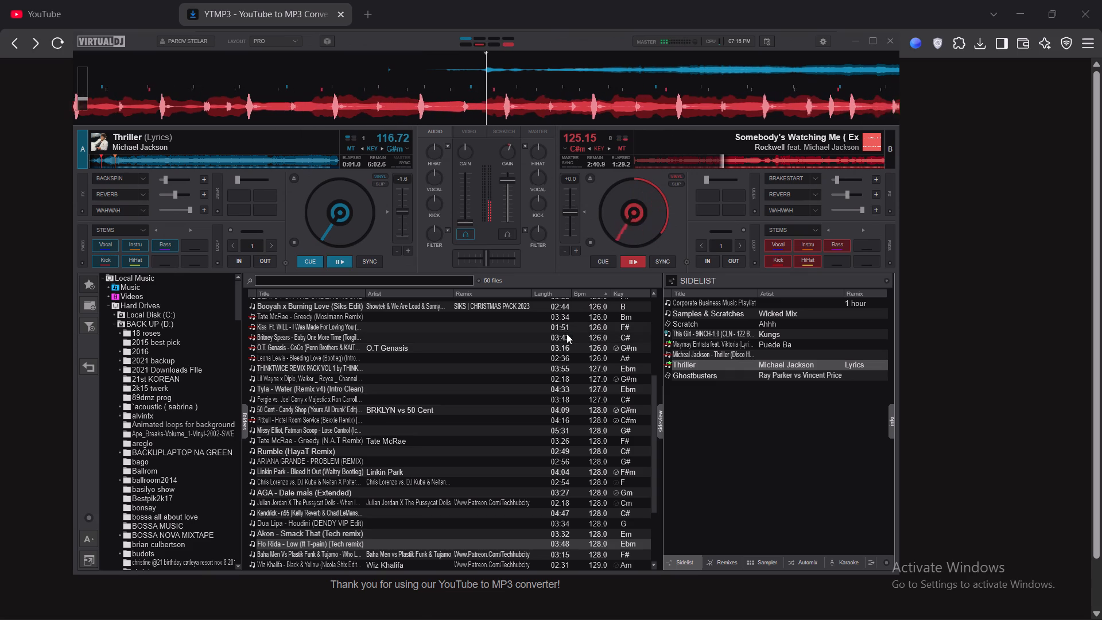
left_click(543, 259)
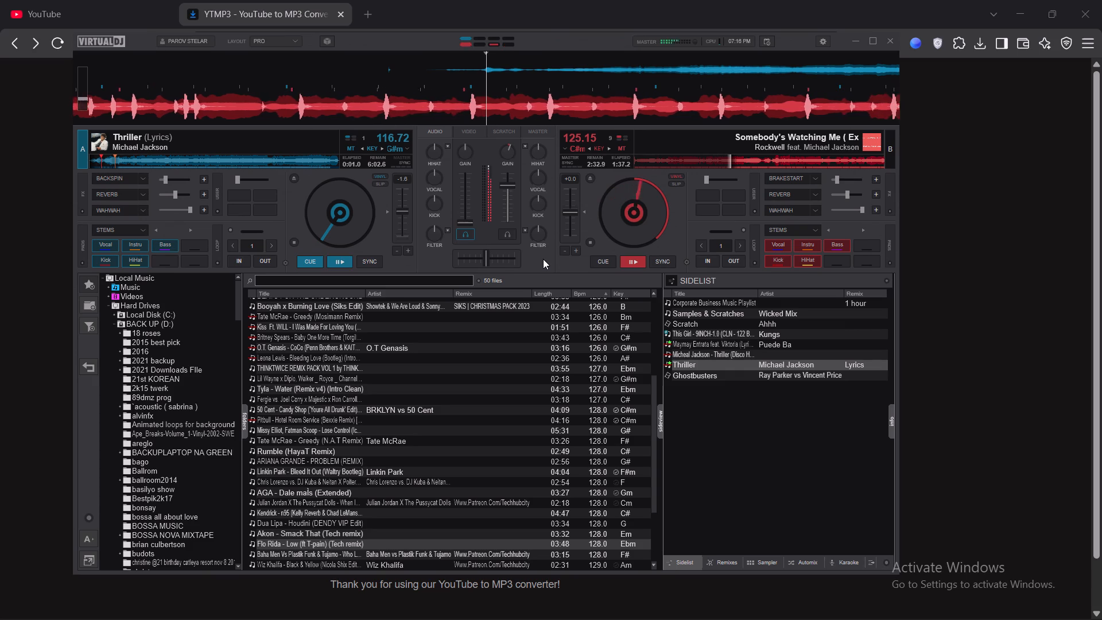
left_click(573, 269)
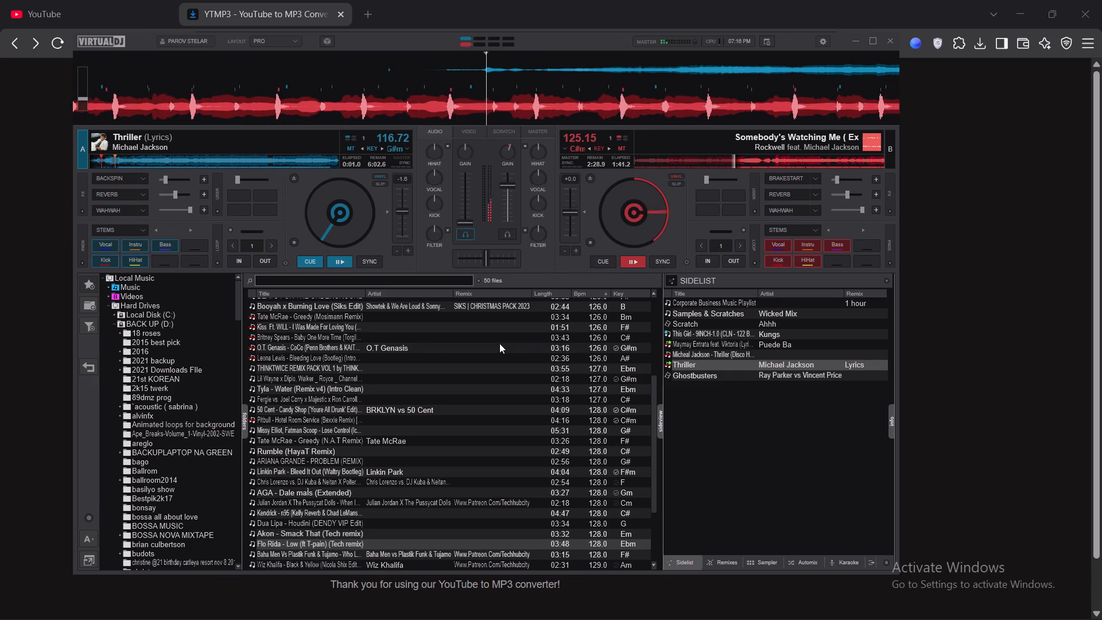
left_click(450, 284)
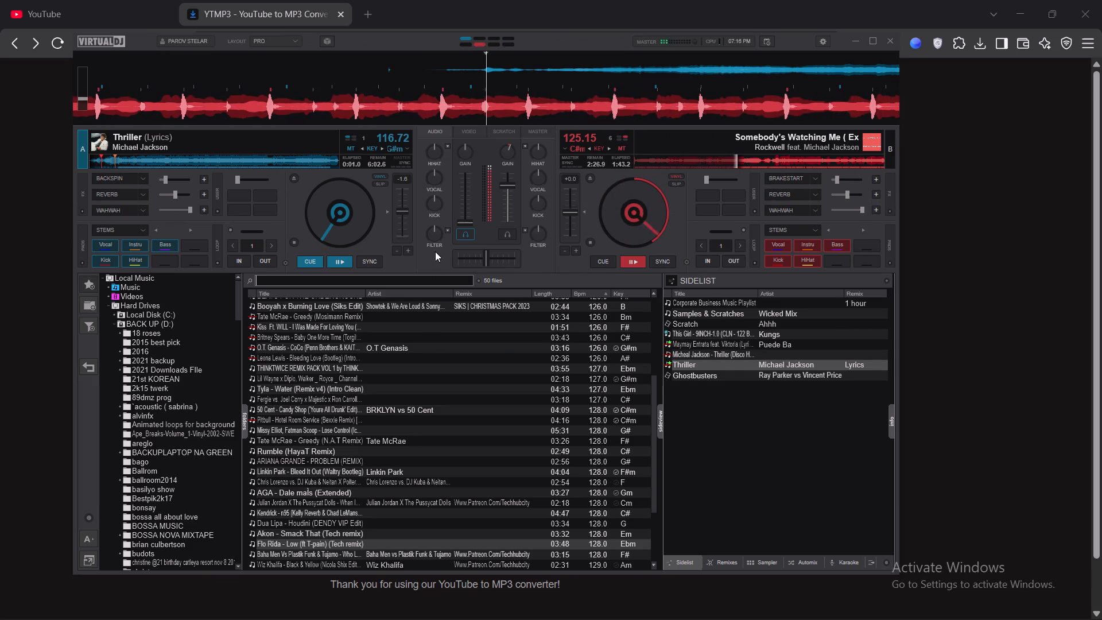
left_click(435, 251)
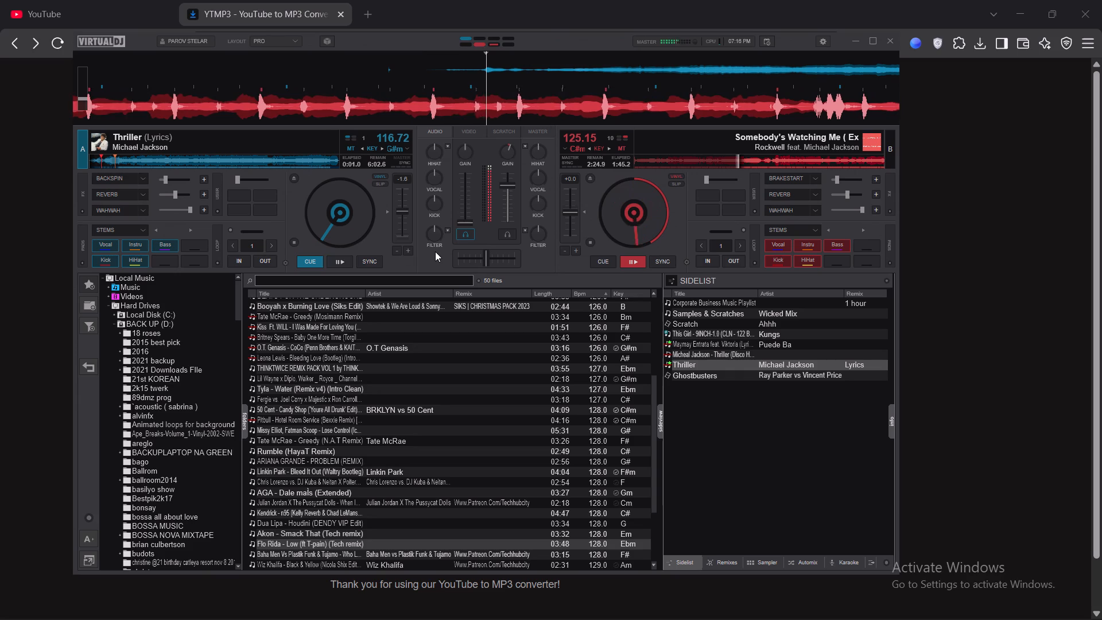
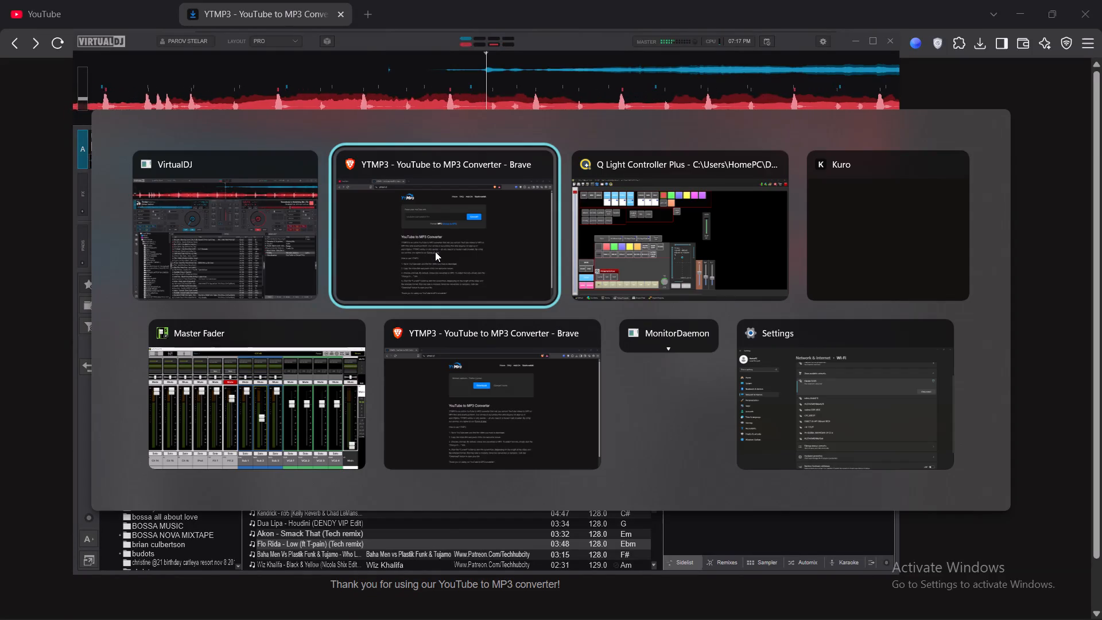
Switch to Q Light Controller Plus and activate the WIPE effect, the DOUBLE scene and the dark unlabelled colour scene beside red.
key("alt+Tab")
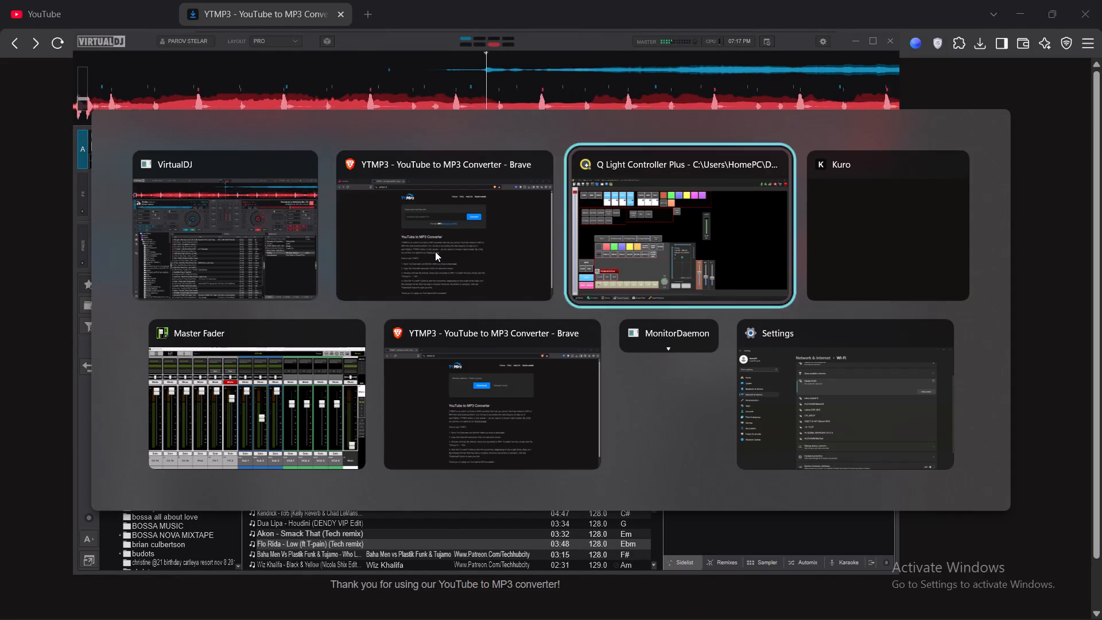
left_click(74, 431)
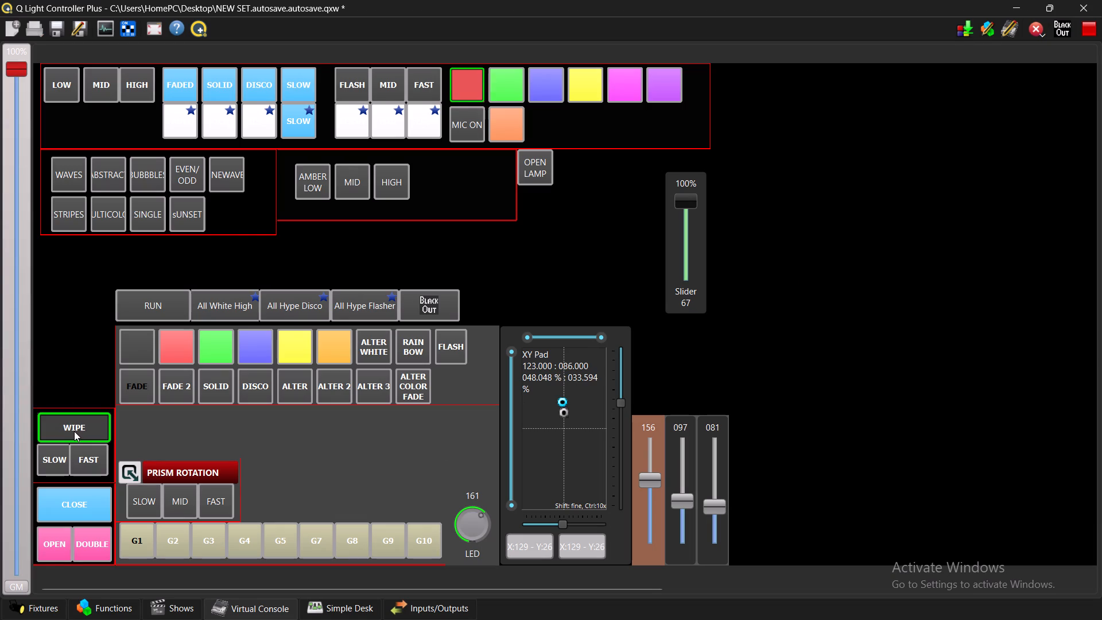
left_click(74, 518)
left_click(89, 536)
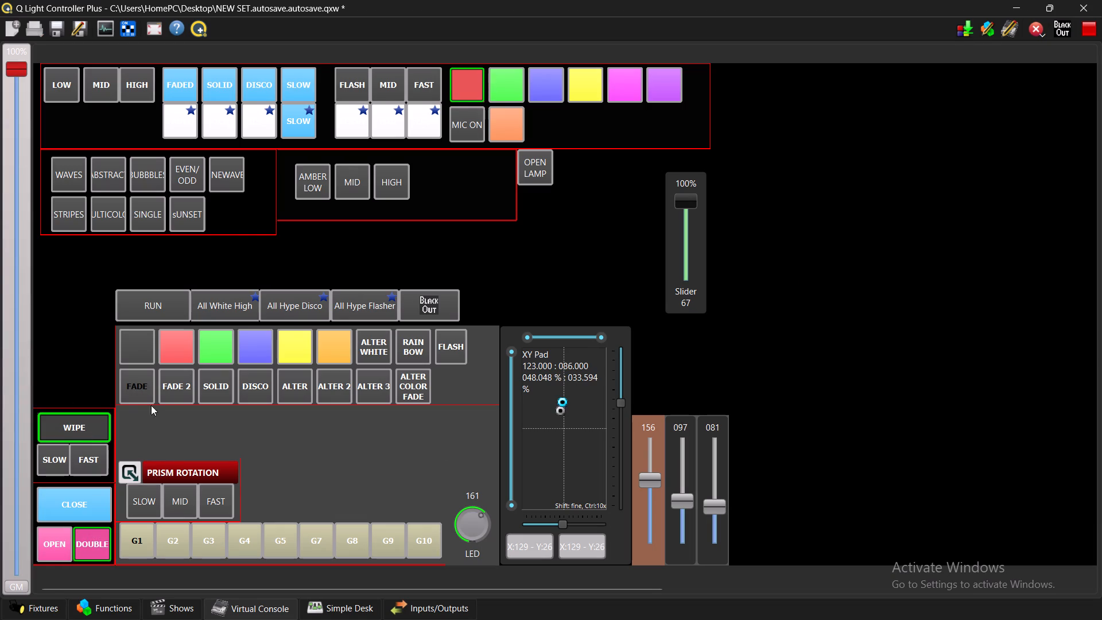
left_click(146, 350)
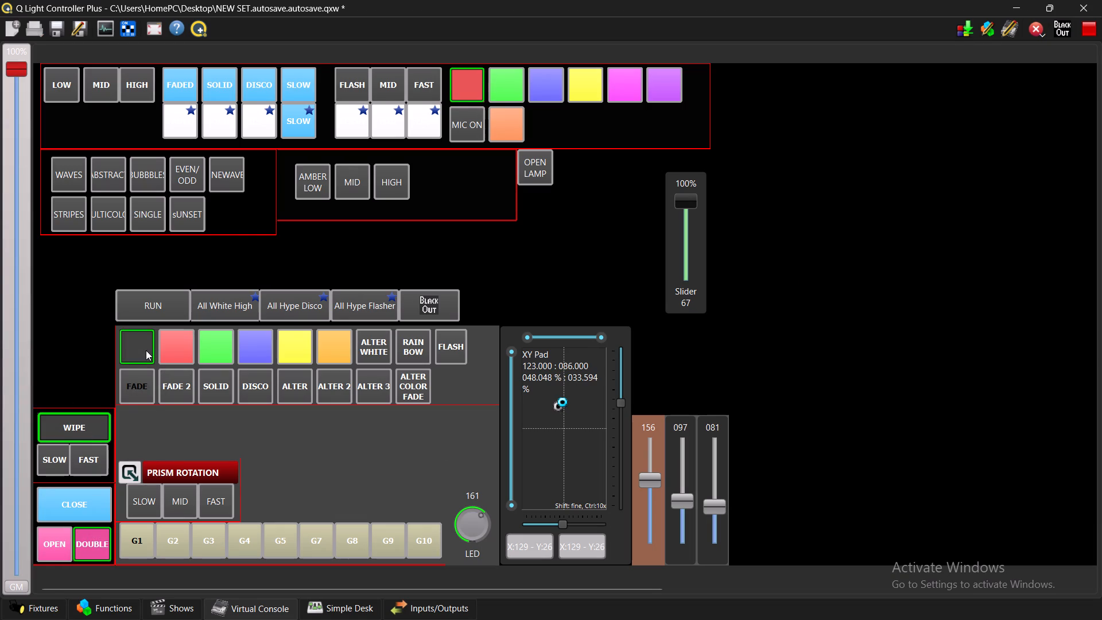
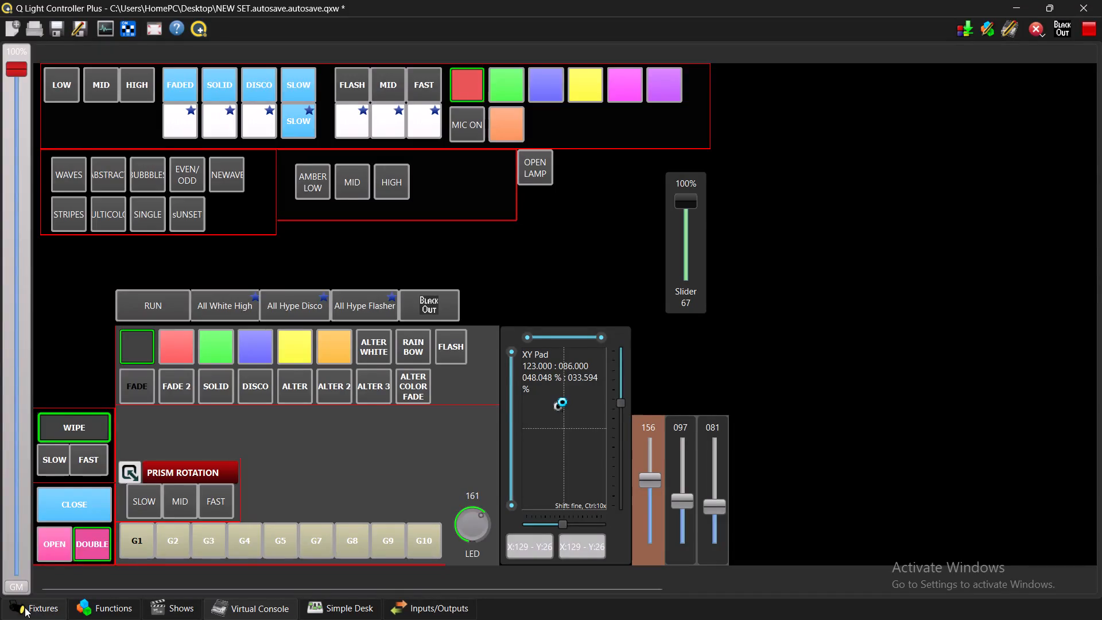
Look over the Universe 1 fixture addresses, the function list and the Simple Desk, ending back at the Virtual Console.
left_click(25, 607)
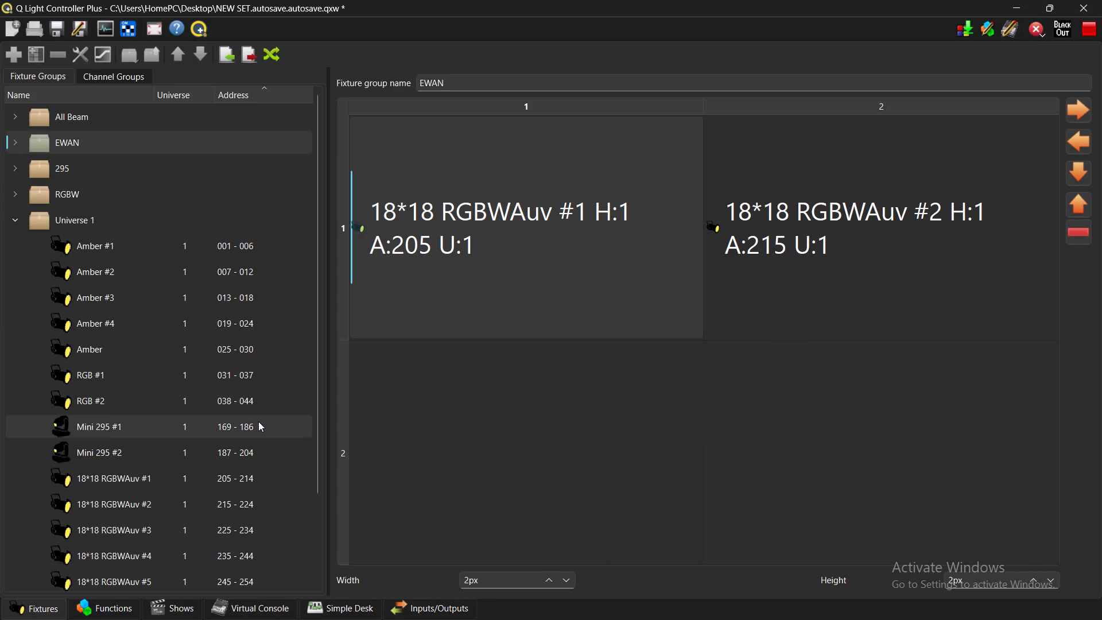
scroll(271, 428, "down", 4)
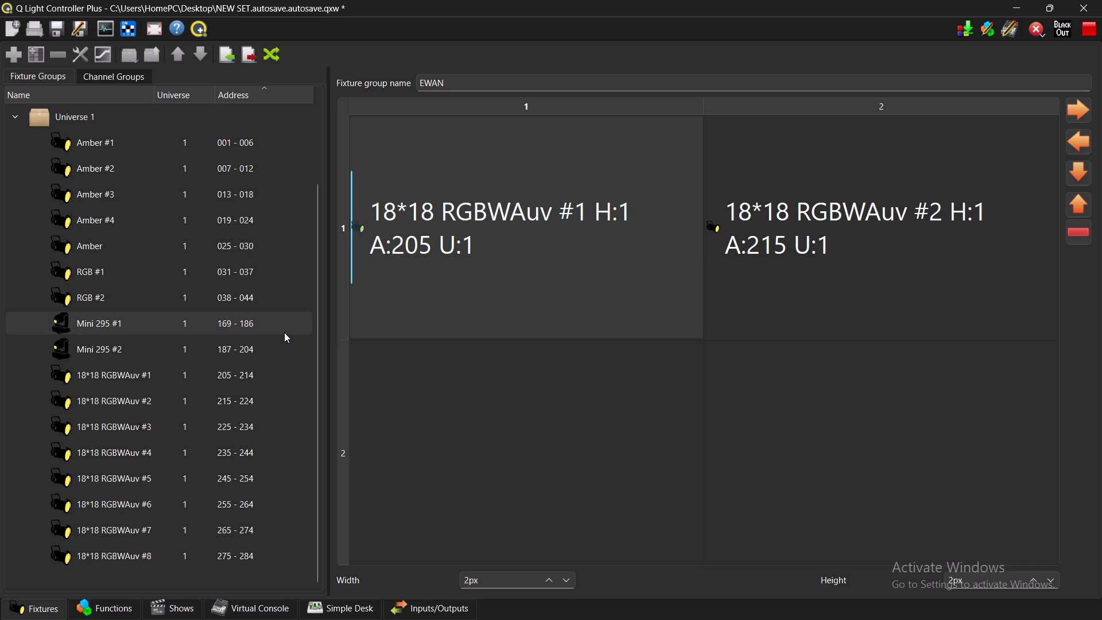
left_click(115, 607)
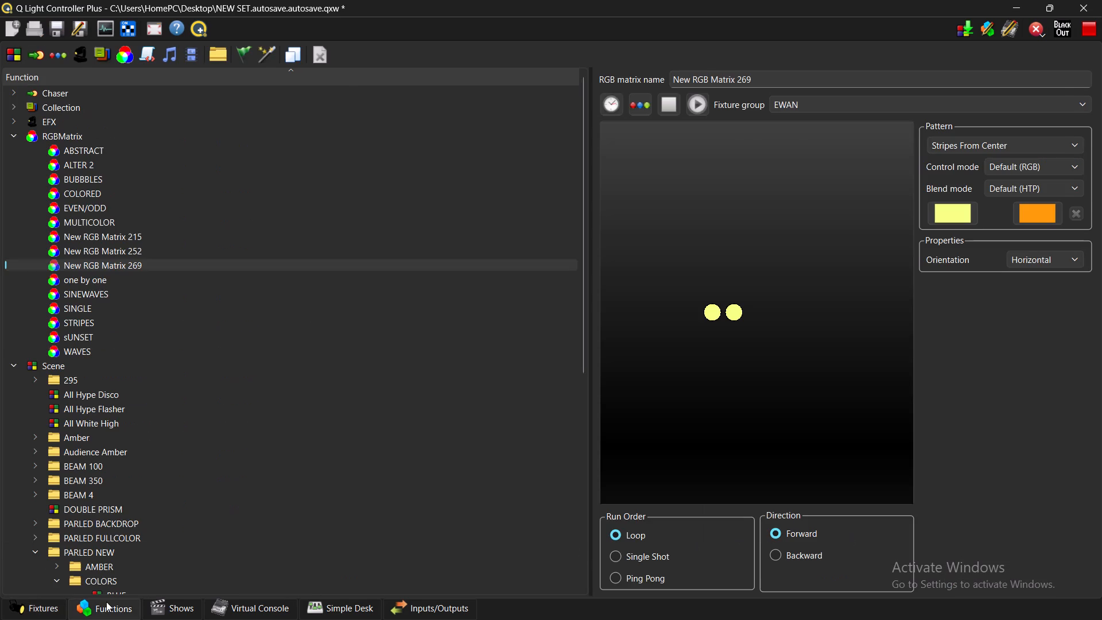
left_click(36, 605)
left_click(329, 611)
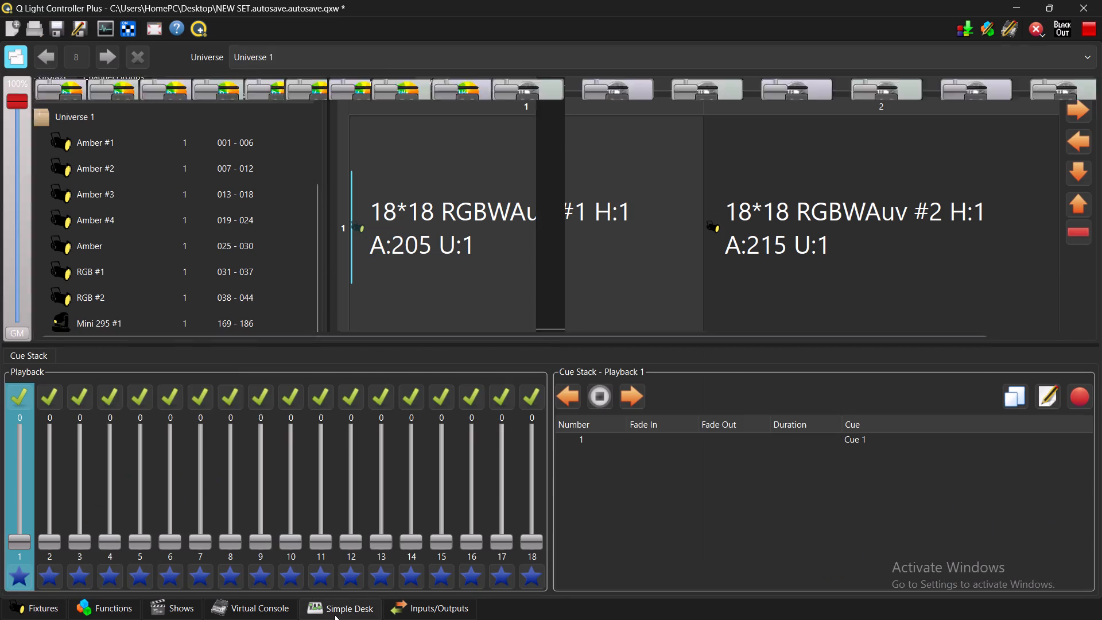
left_click(236, 598)
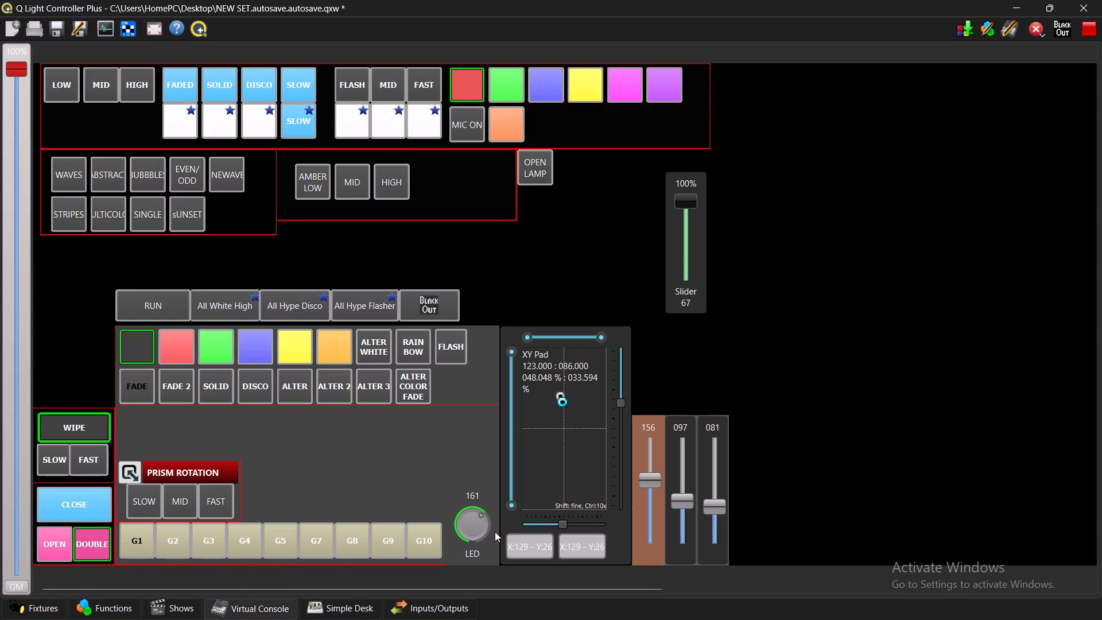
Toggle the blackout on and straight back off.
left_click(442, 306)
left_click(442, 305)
Run the colour scenes above the FADE row through red, yellow and orange, settling on yellow.
left_click(176, 348)
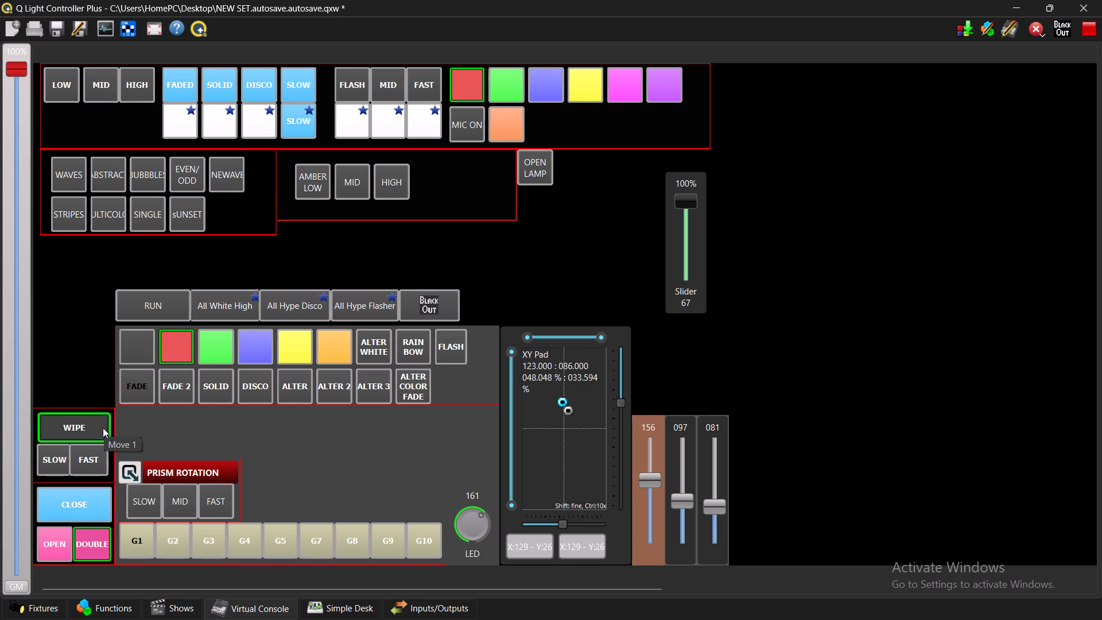
left_click(298, 344)
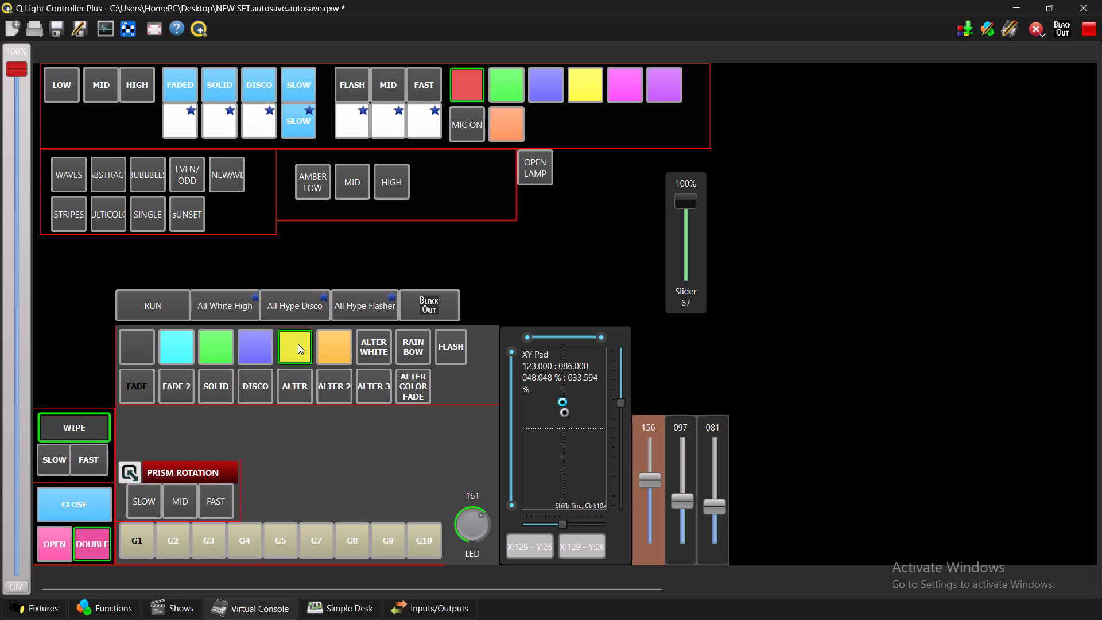
left_click(336, 340)
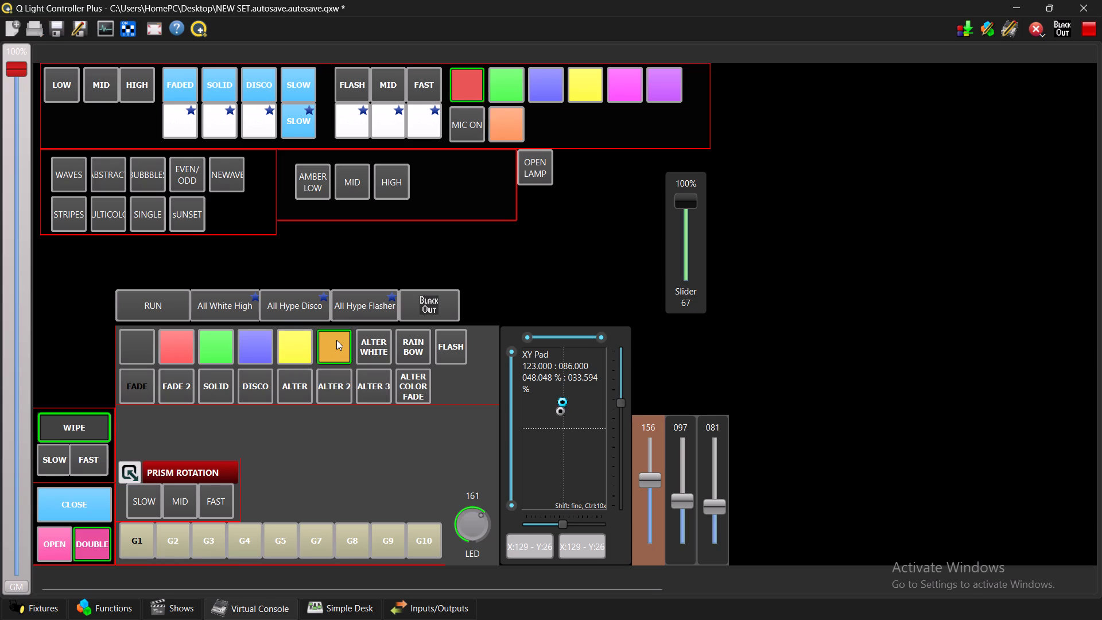
left_click(299, 342)
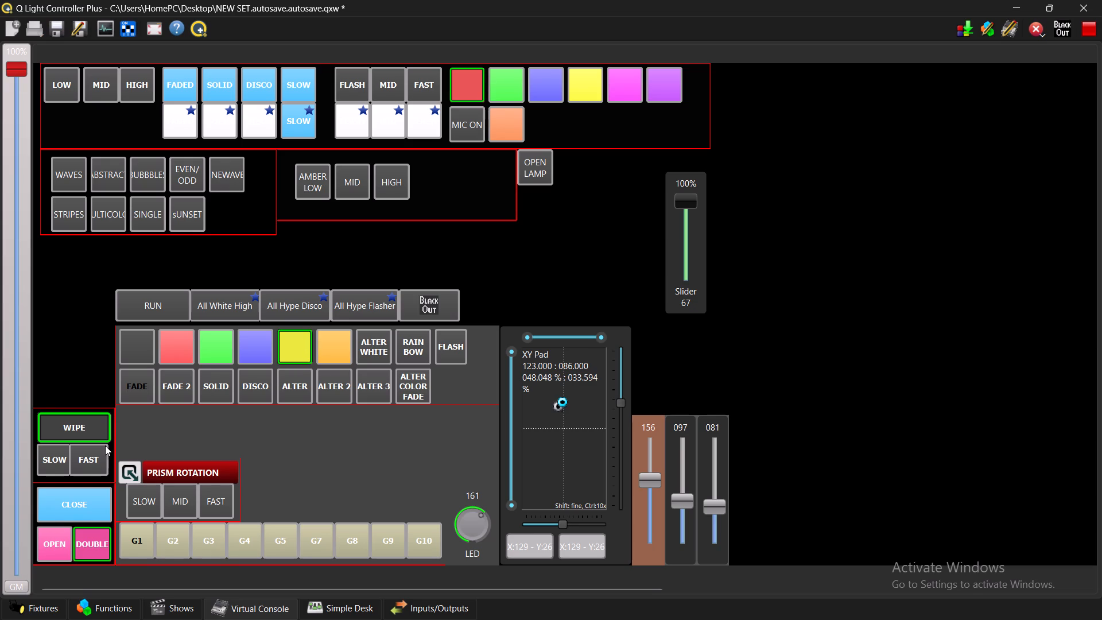
Switch the movement effect to FAST, flash All Hype Flasher briefly, and return the movement to WIPE.
left_click(88, 465)
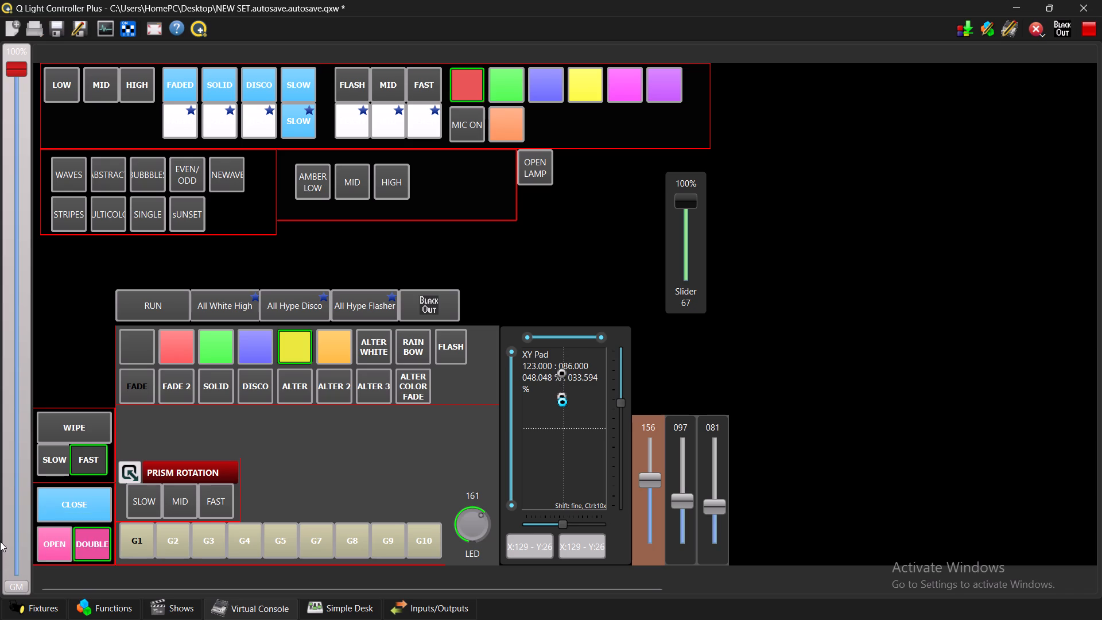
left_click_drag(372, 300, 368, 312)
left_click(65, 433)
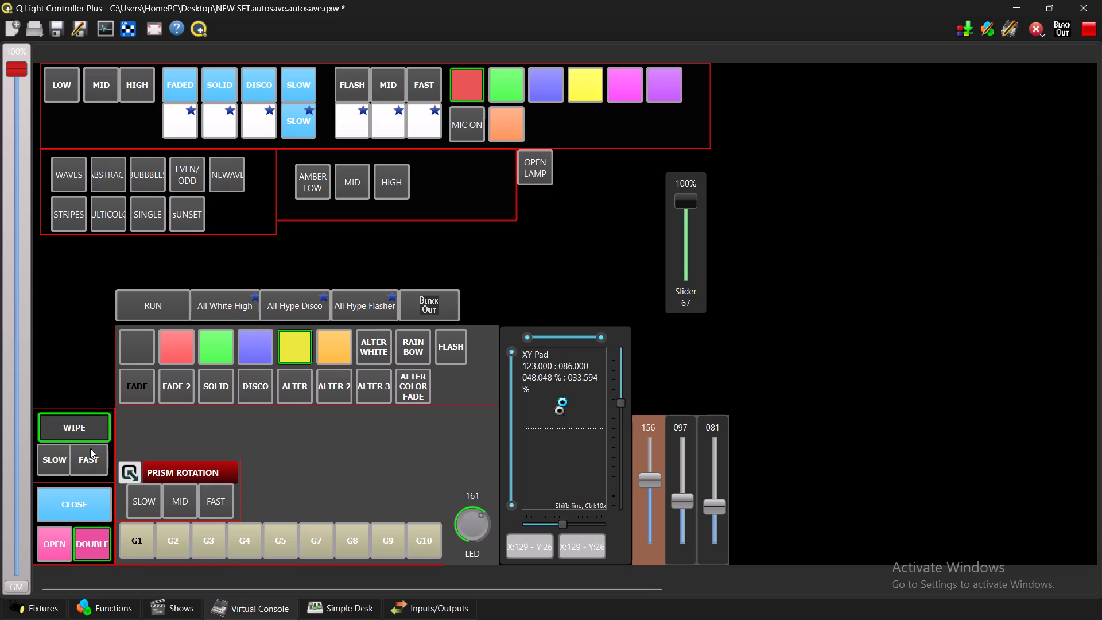
Change the colour scene above the FADE row to red, then to green.
left_click(177, 351)
left_click(219, 342)
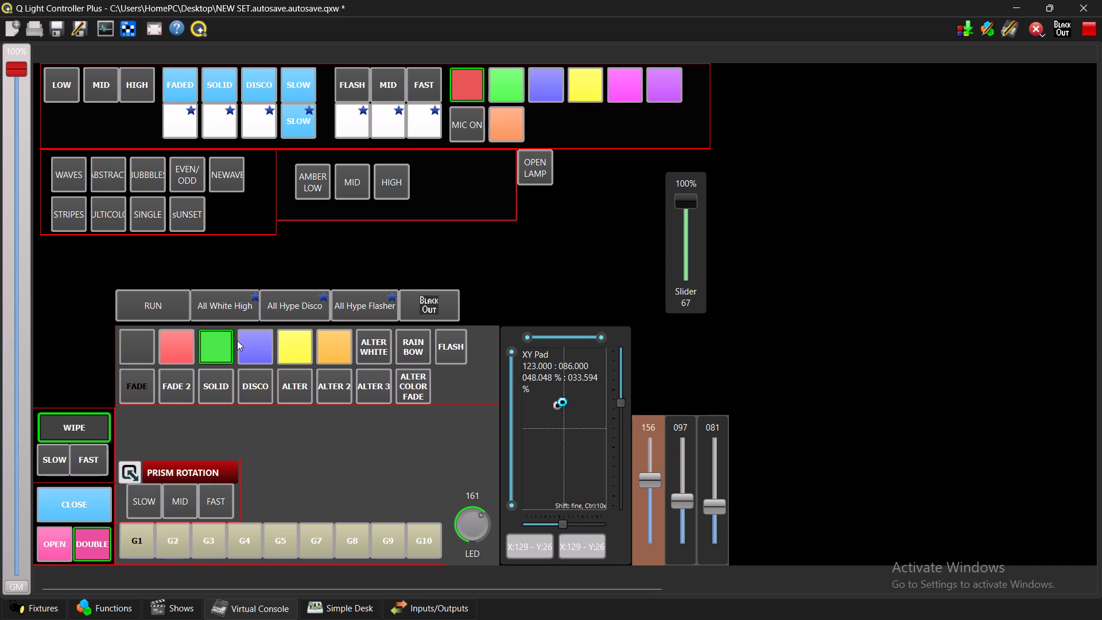
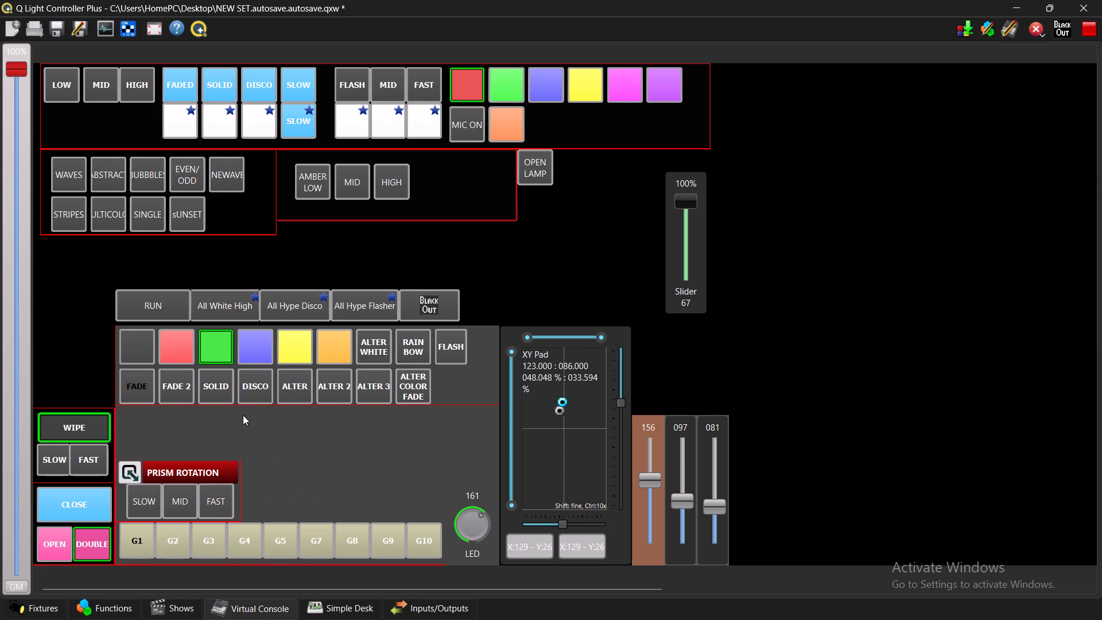
Run the colour scenes above the FADE row through red, orange and yellow.
left_click(181, 355)
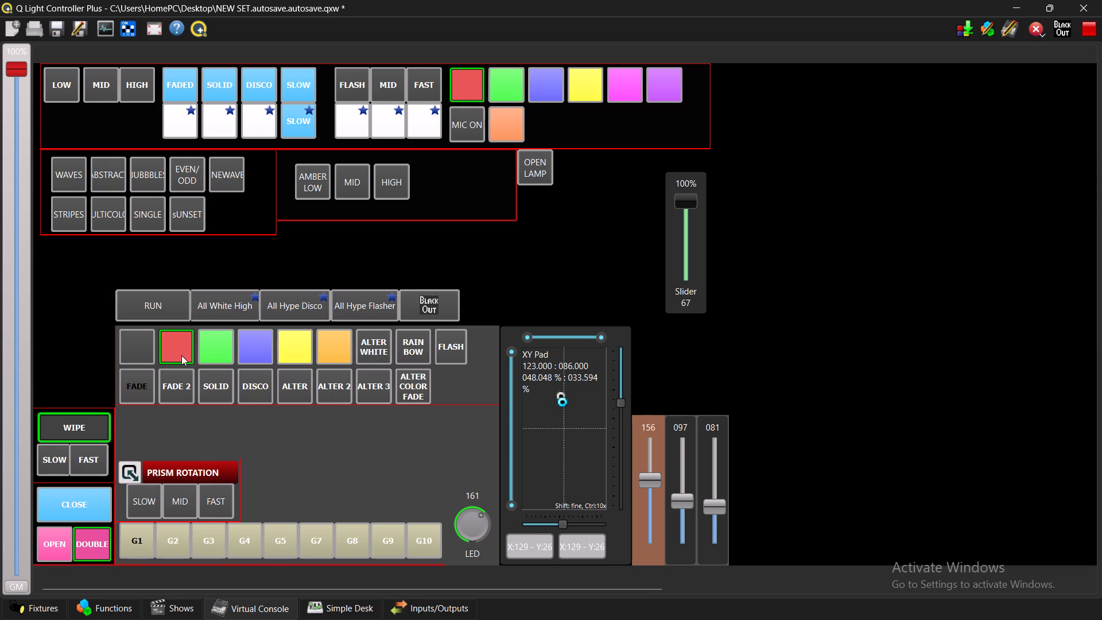
left_click(324, 355)
left_click(282, 348)
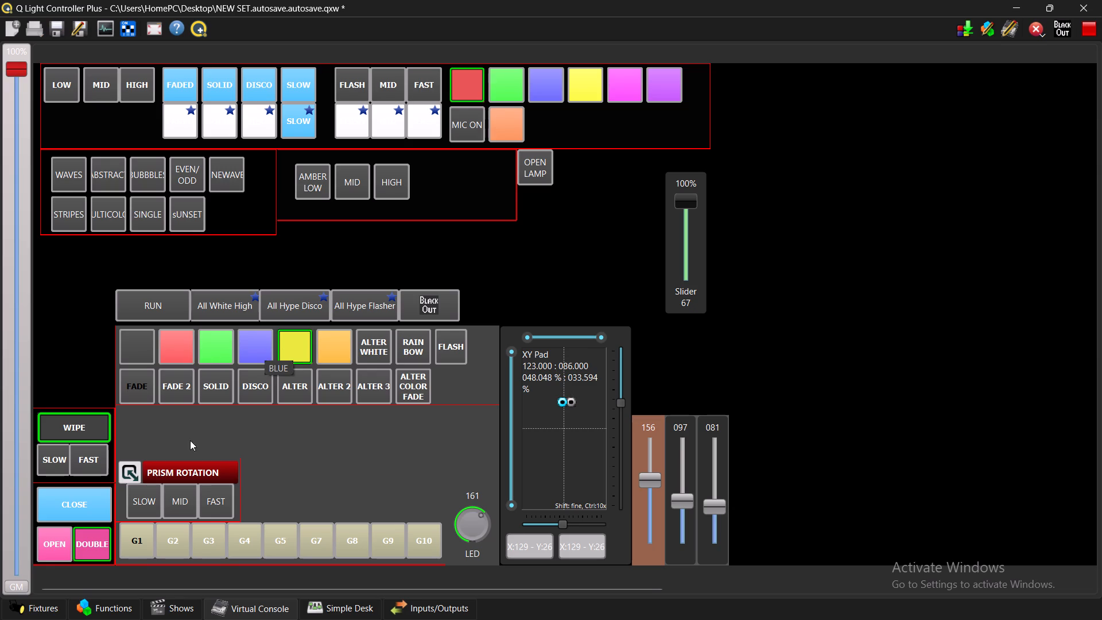
Examine the contents of the 295 and PARLED NEW scene folders in the function list, and return to the virtual console.
left_click(120, 597)
left_click(127, 600)
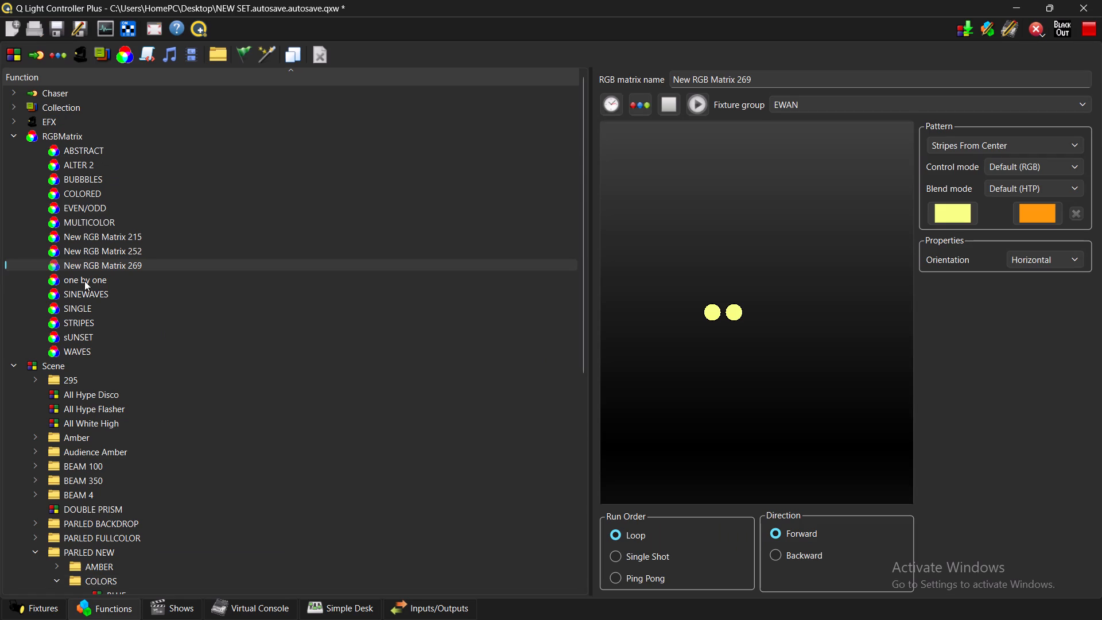
scroll(53, 449, "down", 1)
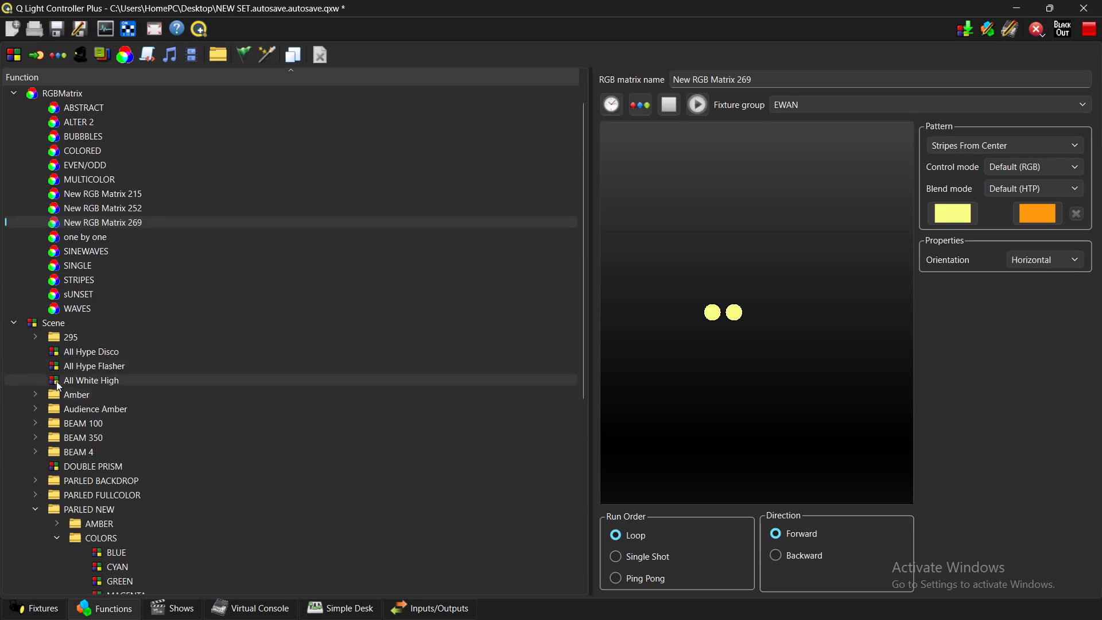
left_click(34, 338)
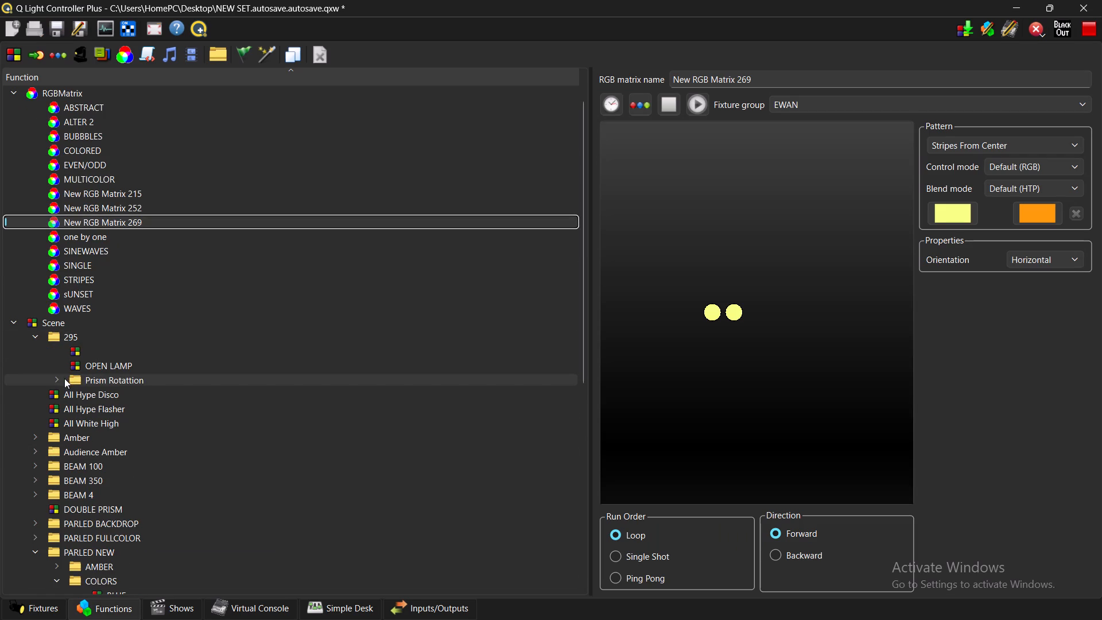
left_click(36, 332)
scroll(121, 406, "down", 5)
scroll(80, 487, "down", 4)
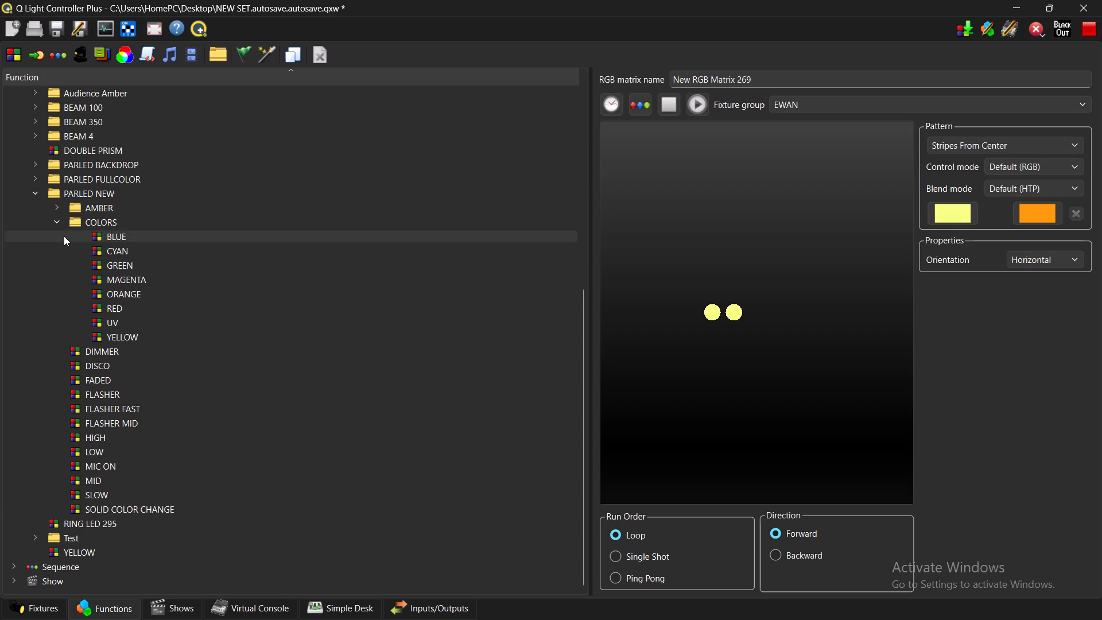
left_click(37, 193)
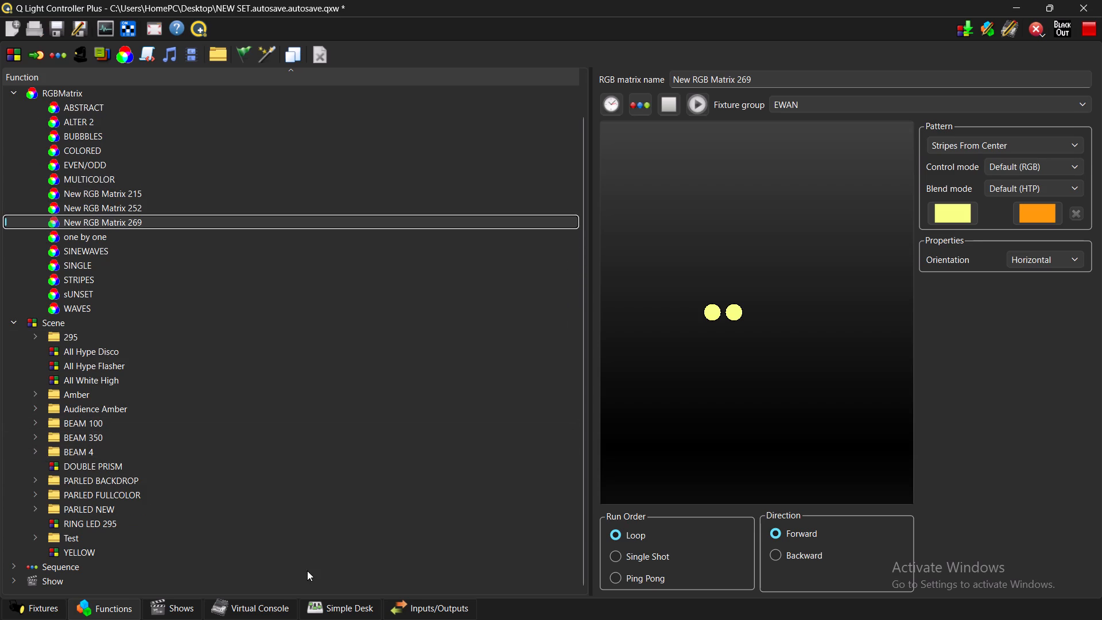
left_click(325, 607)
left_click(263, 606)
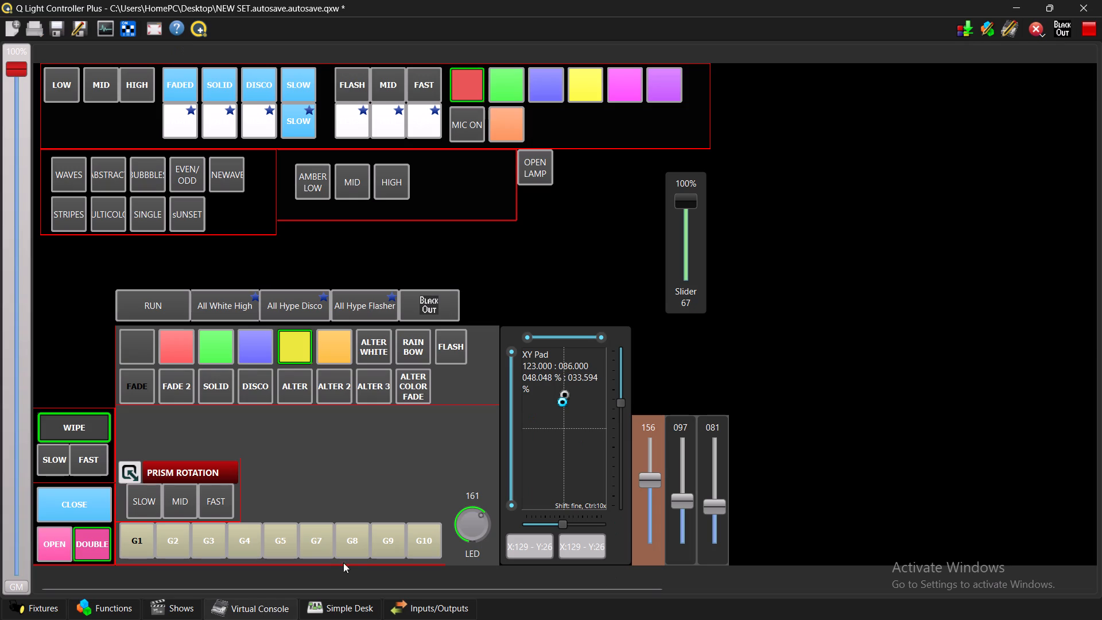
Switch the virtual console to design mode and select the orange colour button above the FADE row.
left_click(1015, 26)
double_click(346, 356)
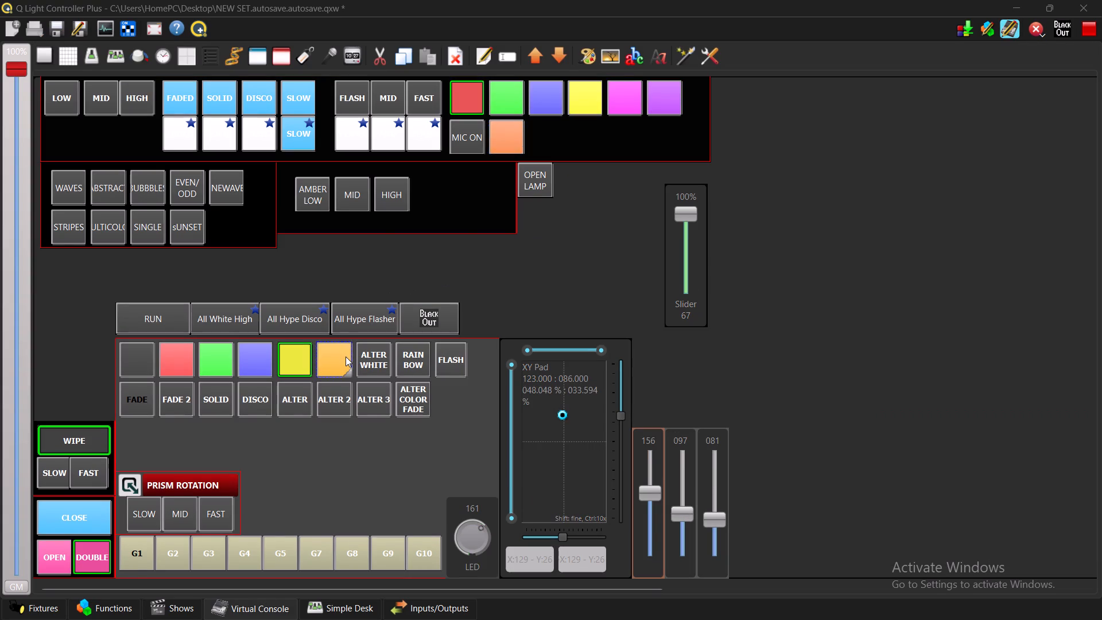
left_click(705, 107)
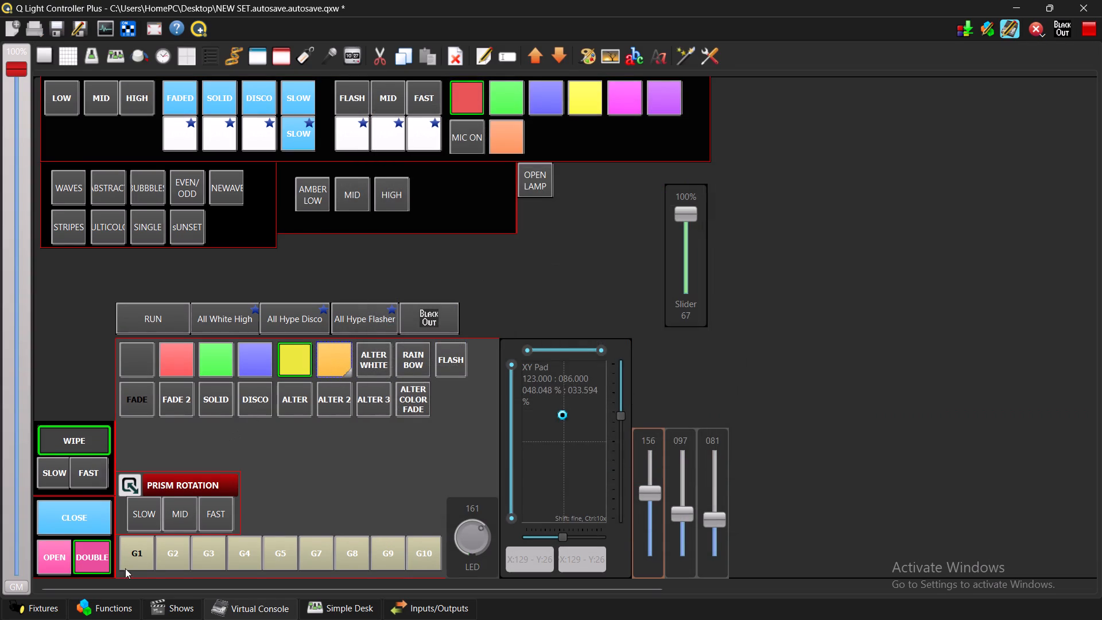
Find the PINK scene in the 295 subfolder of BEAM 100 and open it for editing.
left_click(118, 598)
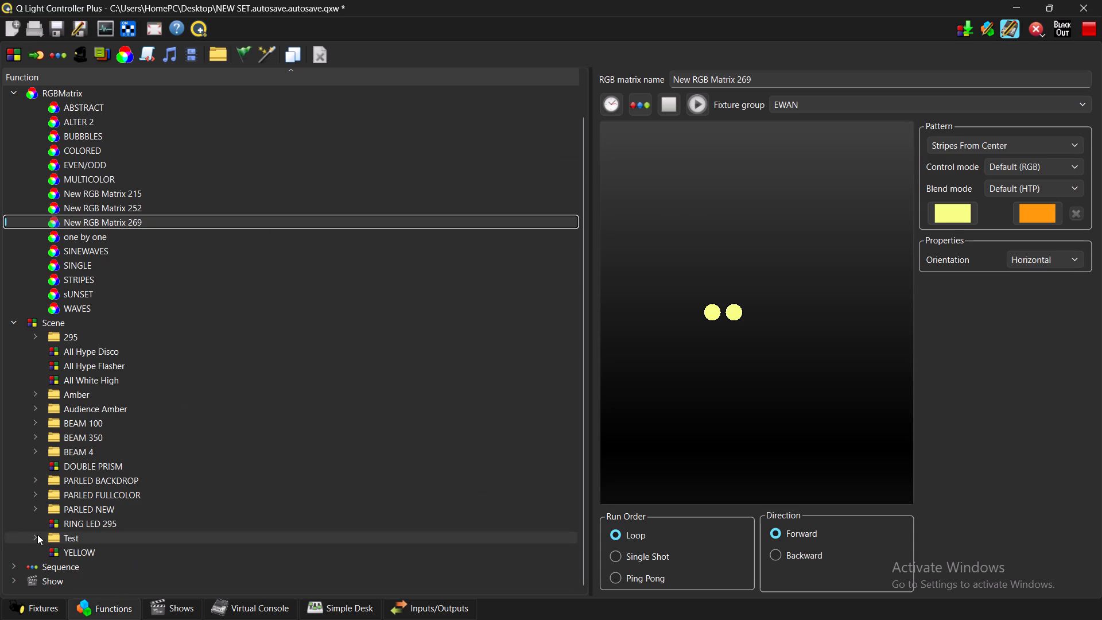
left_click(30, 537)
left_click(33, 537)
left_click(34, 537)
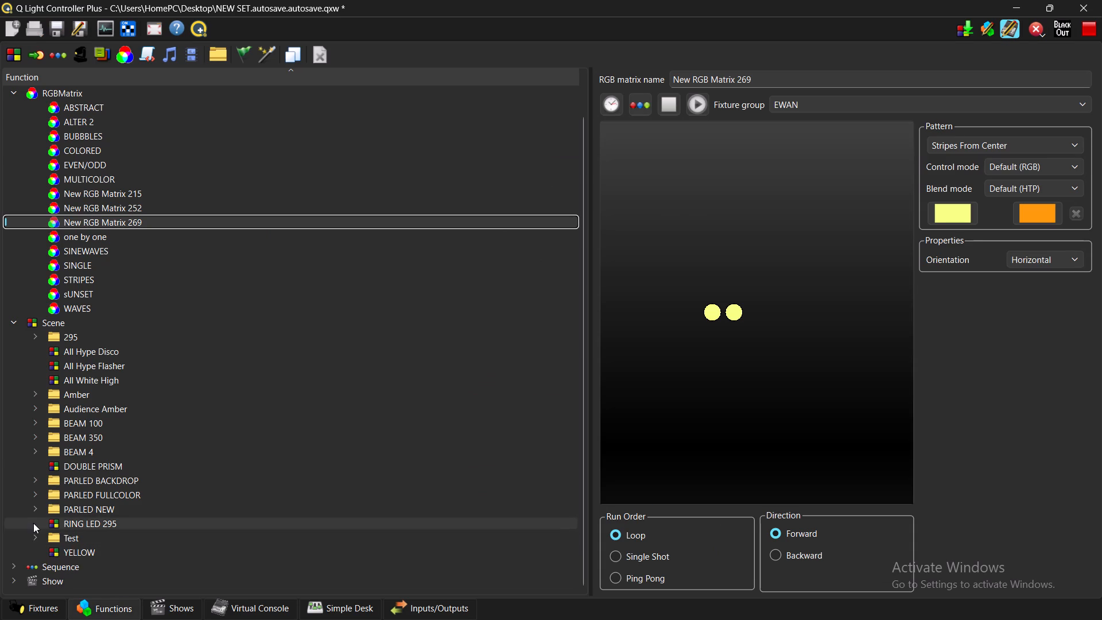
left_click(33, 509)
scroll(55, 498, "down", 3)
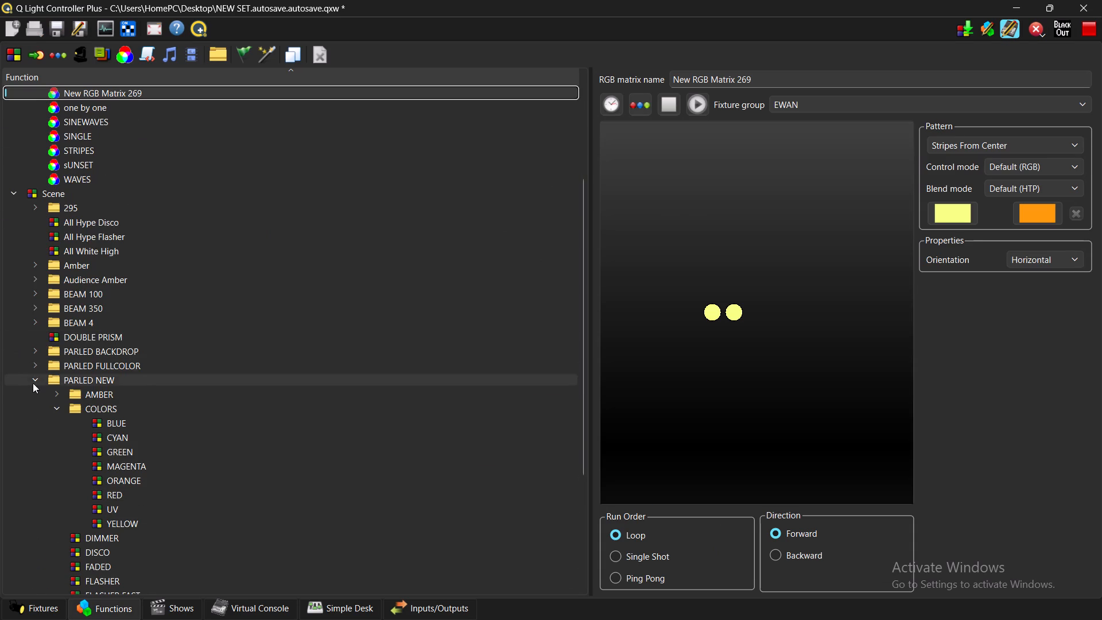
left_click(33, 383)
left_click(37, 424)
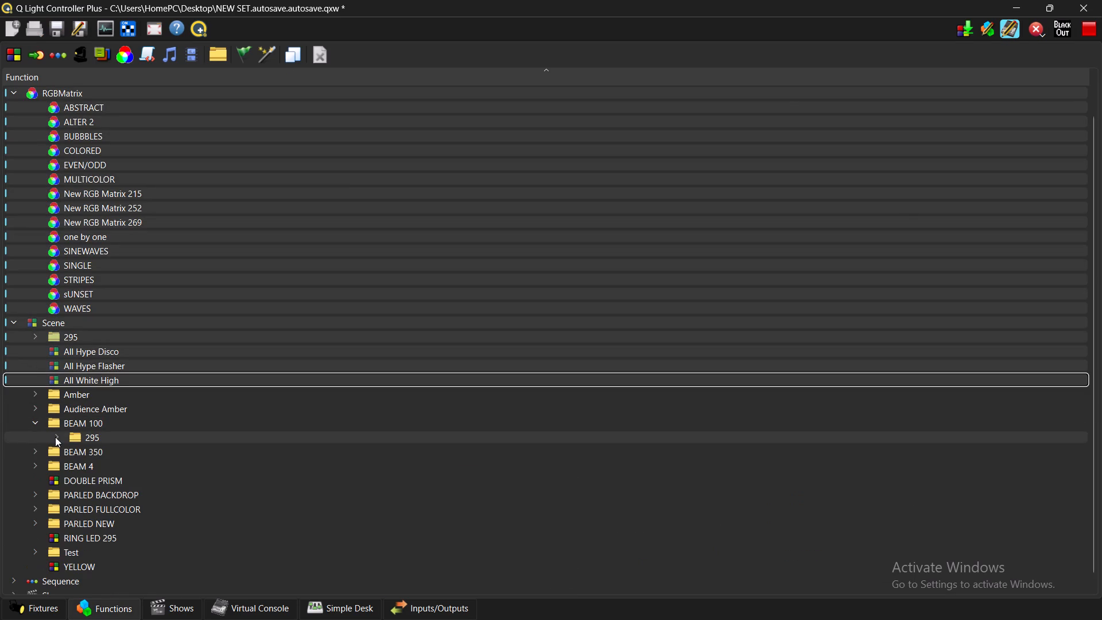
left_click(55, 437)
scroll(172, 433, "down", 6)
left_click(108, 407)
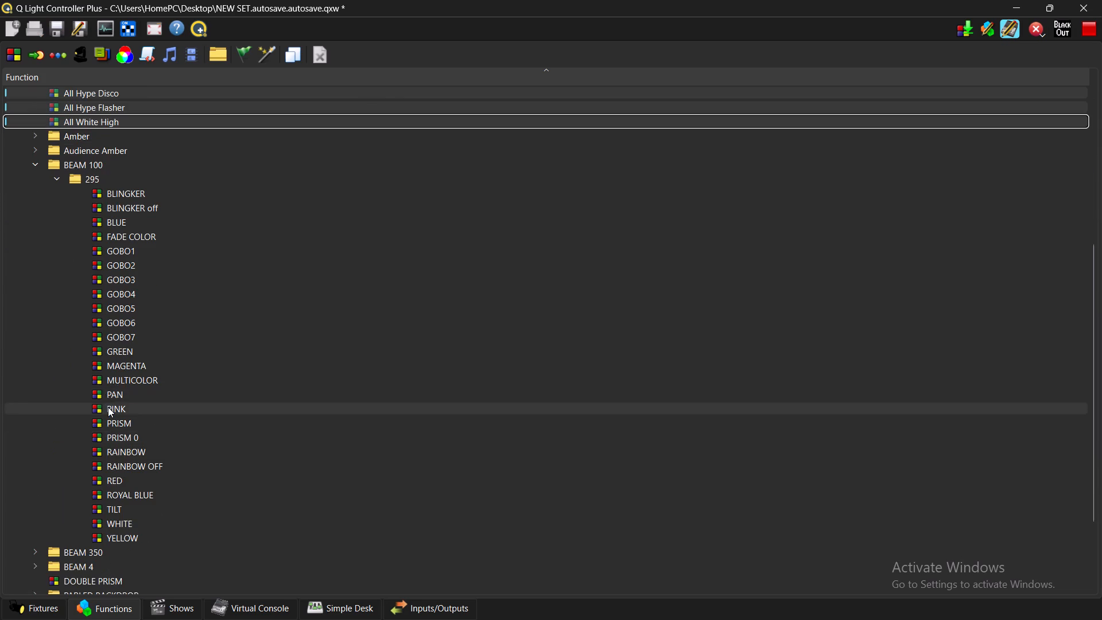
left_click(278, 297)
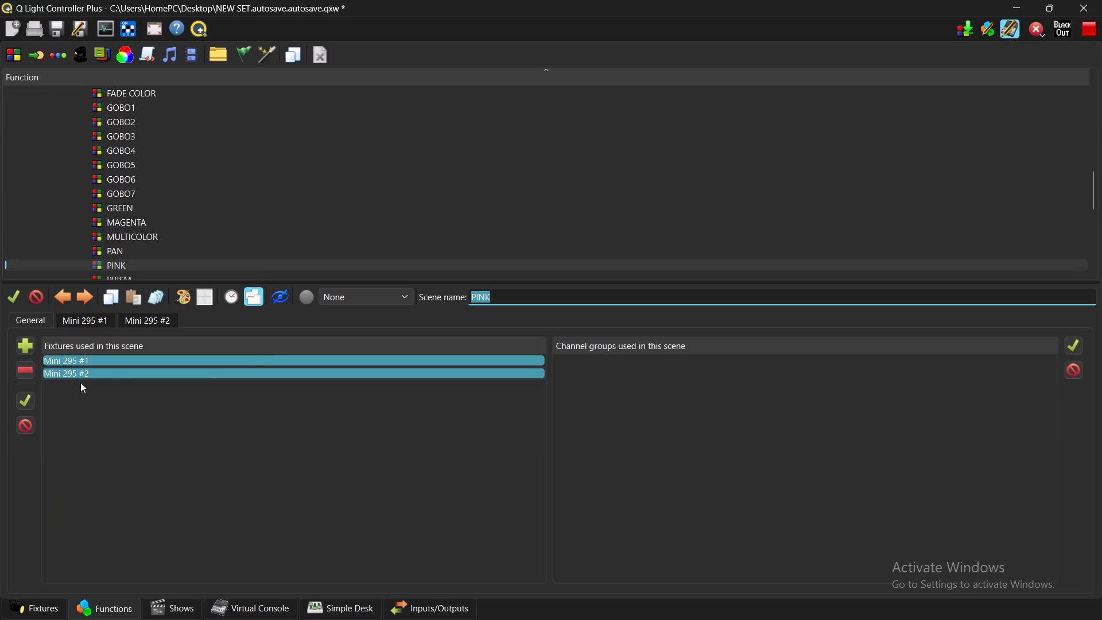
In the PINK scene, lower the first colour channel of Mini 295 #1 to 54 and raise it slightly again.
left_click(69, 362)
left_click(98, 319)
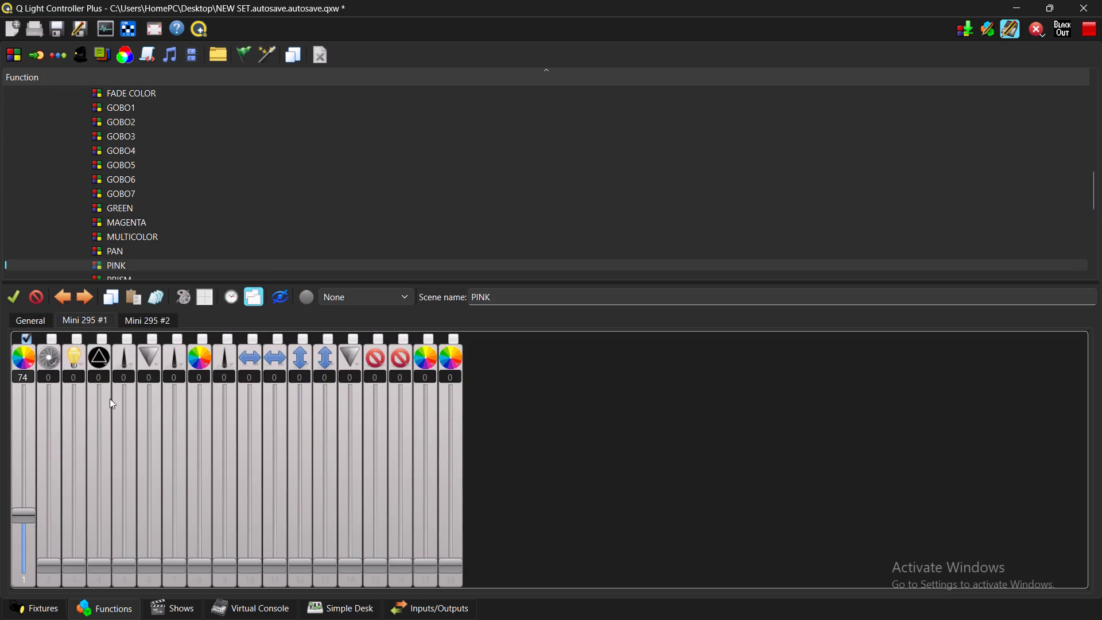
left_click_drag(20, 514, 21, 528)
left_click_drag(21, 528, 23, 519)
Sweep the first colour channel of Mini 295 #2 up to 144 and down to 20, and copy its values to all fixtures.
left_click(135, 320)
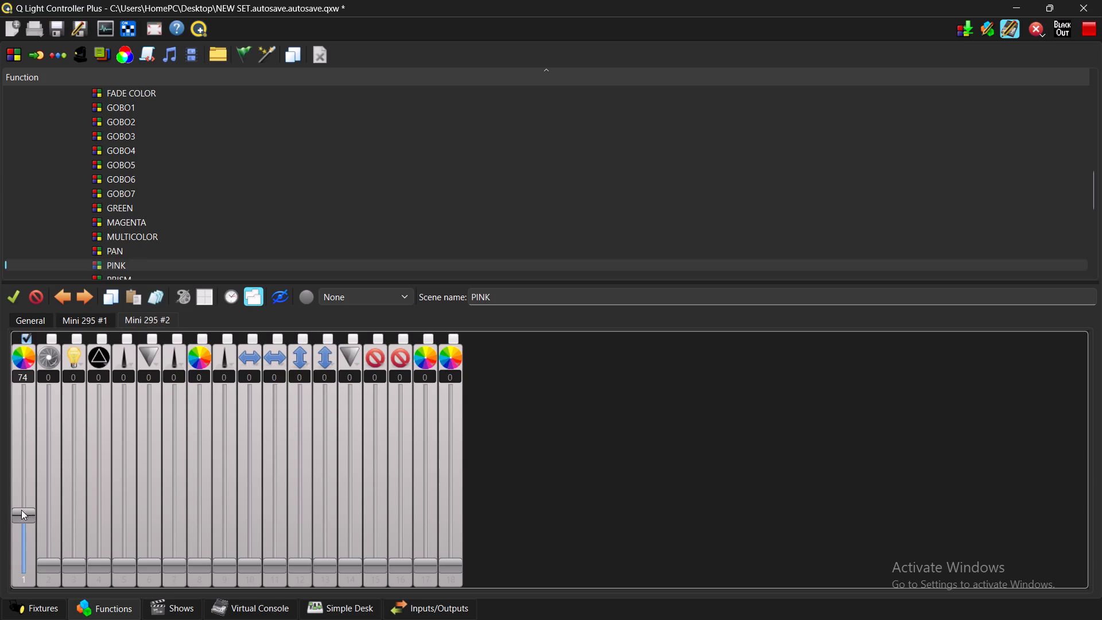
left_click_drag(24, 515, 26, 534)
left_click_drag(26, 534, 29, 505)
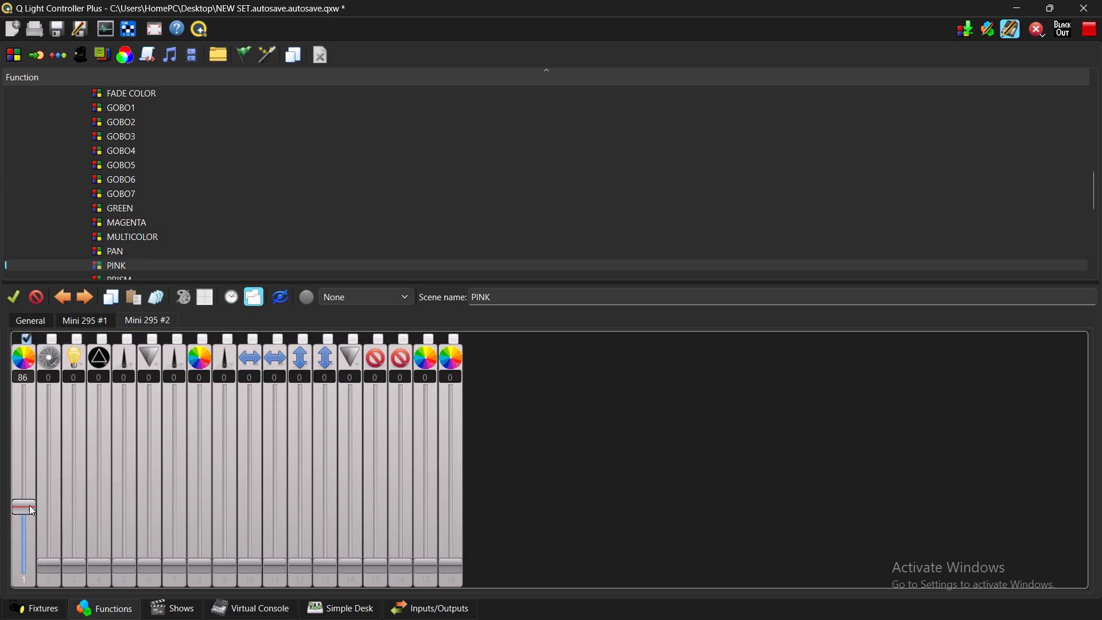
left_click_drag(29, 505, 34, 479)
scroll(34, 479, "up", 2)
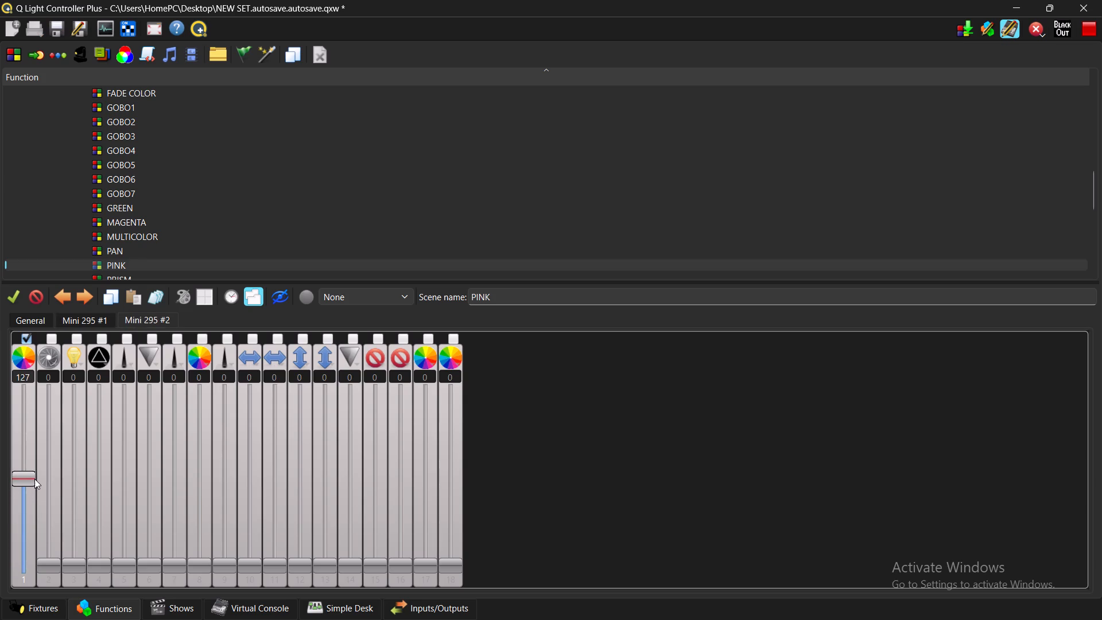
scroll(34, 479, "up", 17)
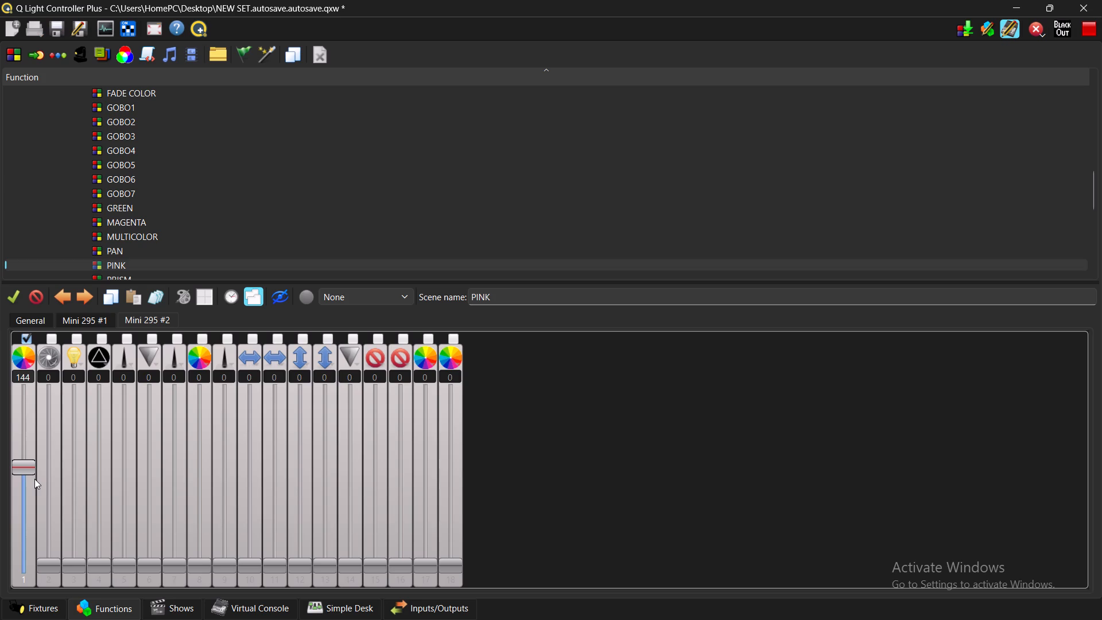
scroll(34, 479, "down", 14)
scroll(34, 479, "up", 1)
scroll(34, 479, "down", 15)
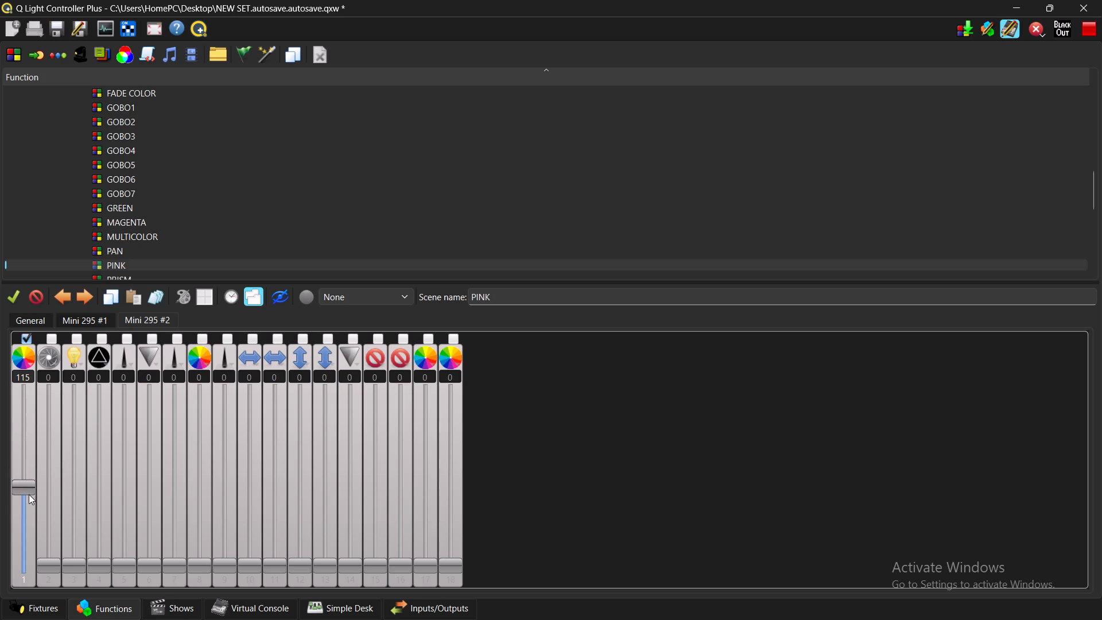
scroll(29, 494, "down", 18)
scroll(28, 494, "down", 12)
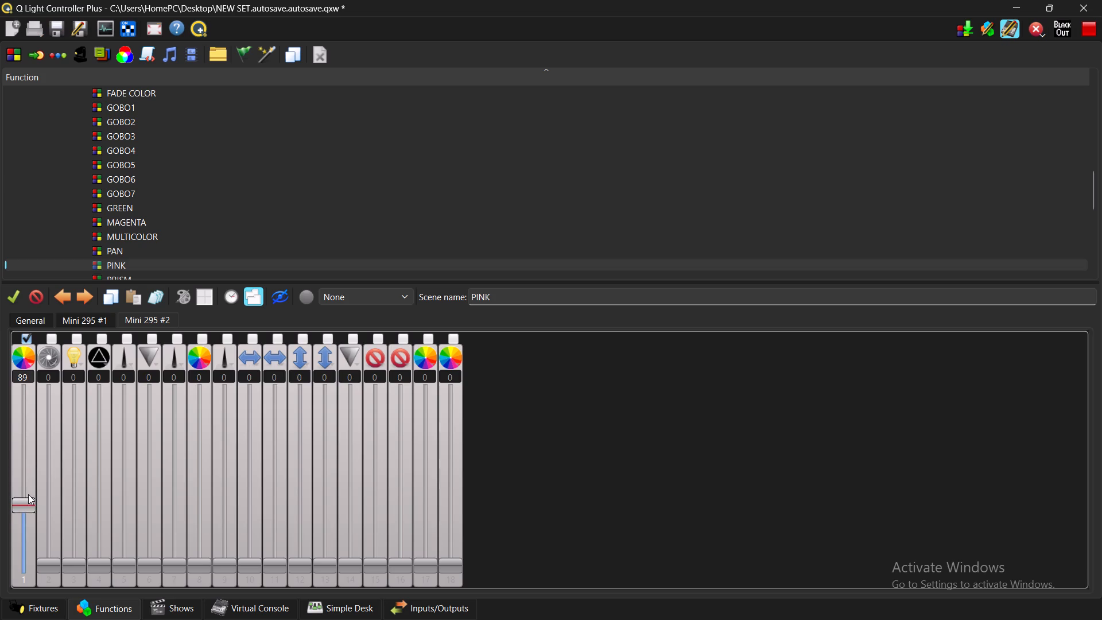
scroll(28, 494, "down", 5)
scroll(28, 494, "down", 20)
scroll(28, 494, "down", 18)
scroll(28, 493, "down", 13)
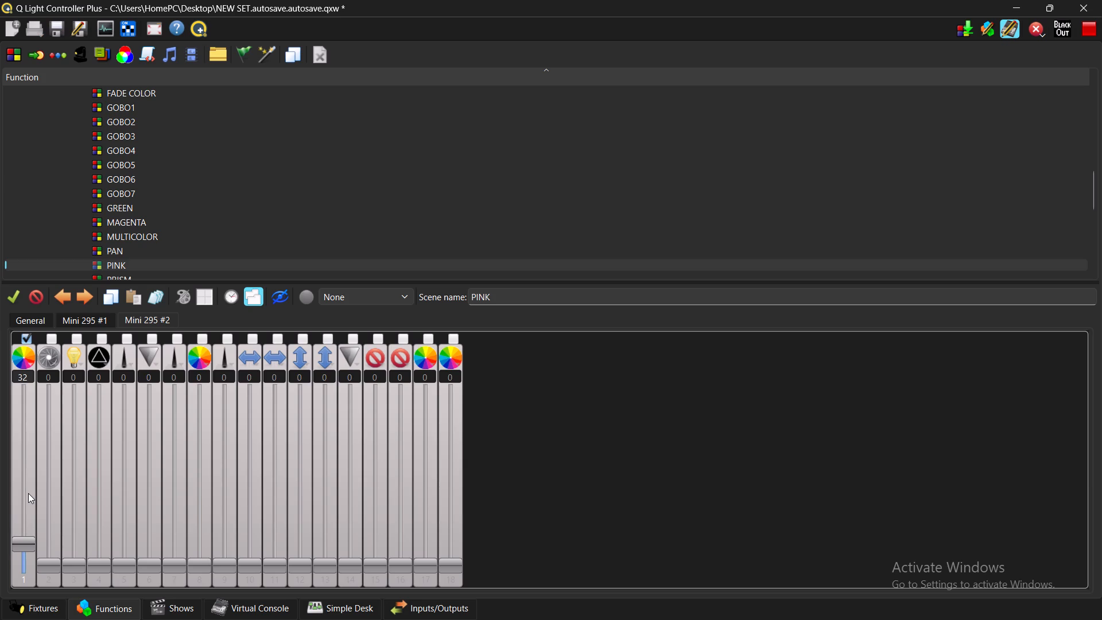
scroll(28, 493, "down", 12)
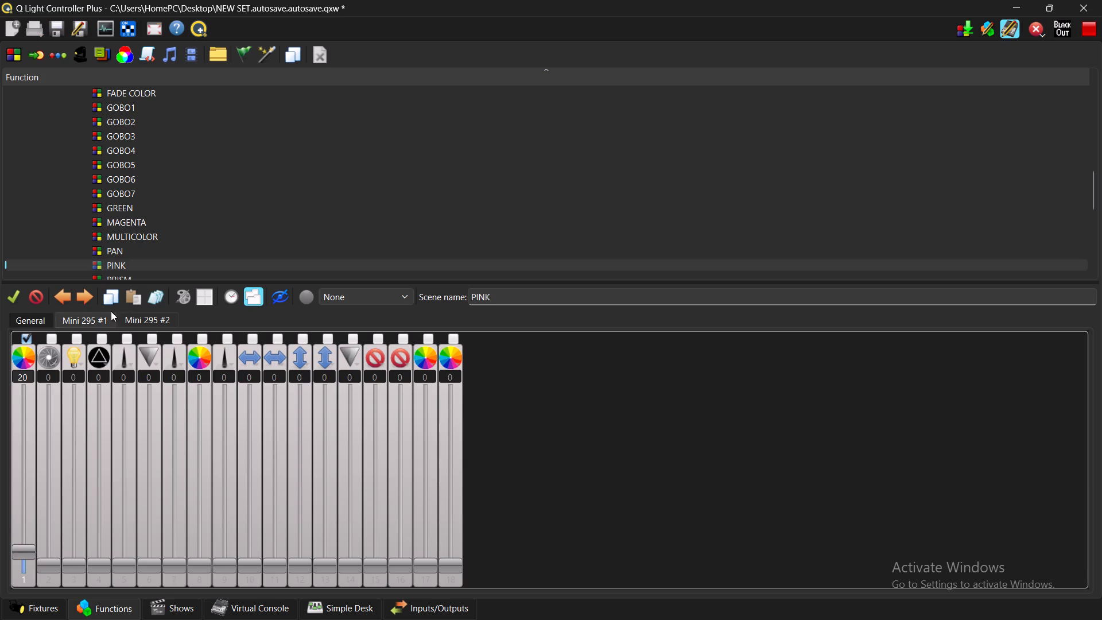
left_click(154, 296)
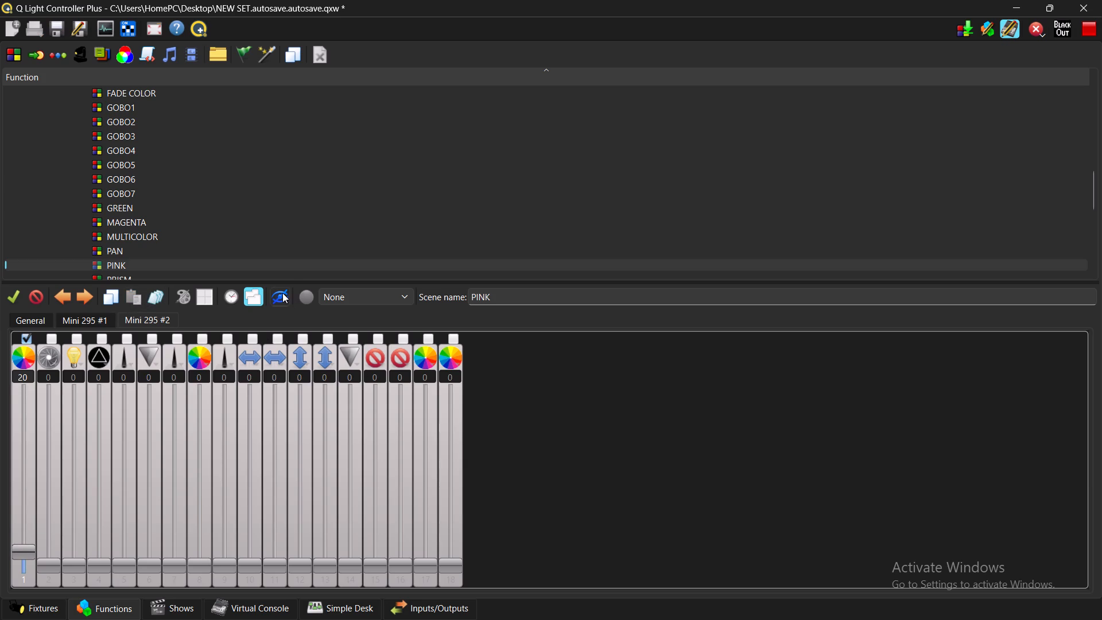
Return to the virtual console and leave design mode.
left_click(230, 602)
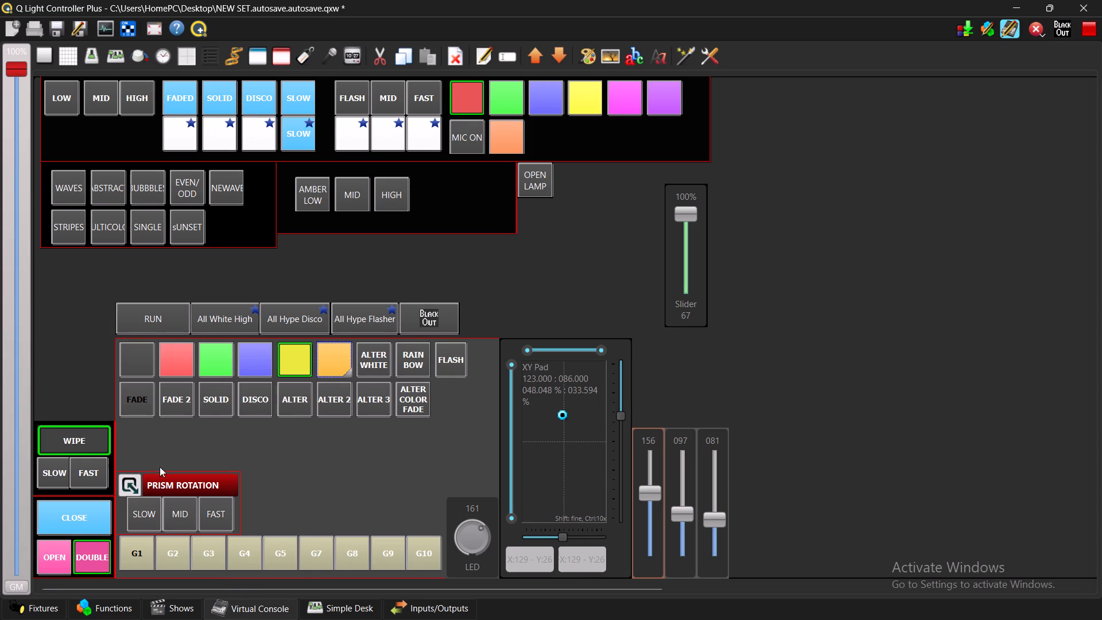
left_click(82, 471)
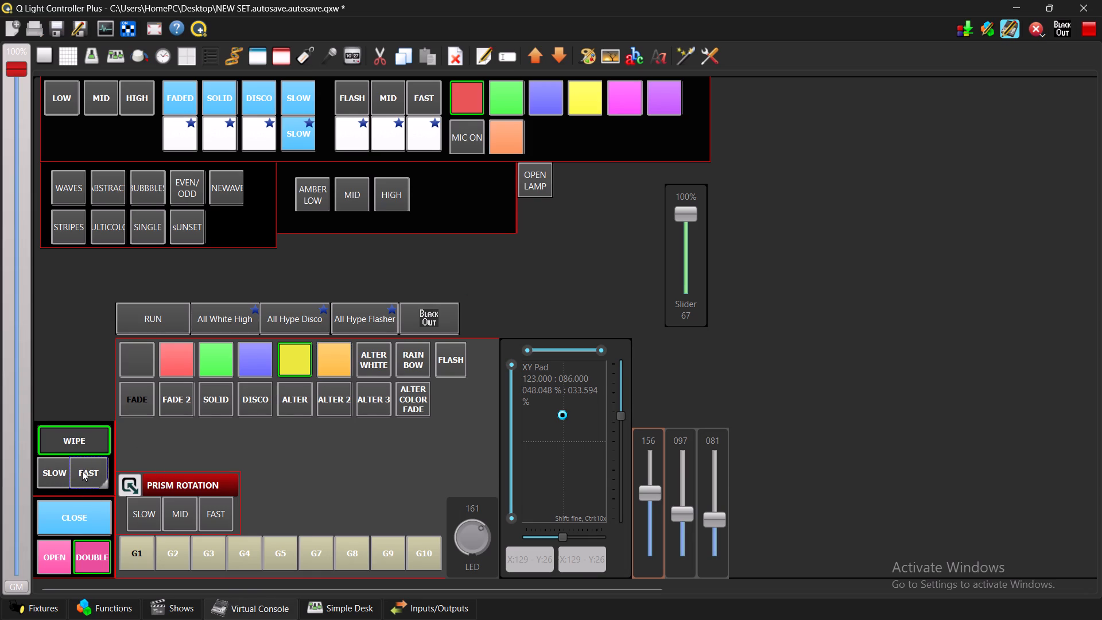
left_click(85, 471)
left_click(1009, 32)
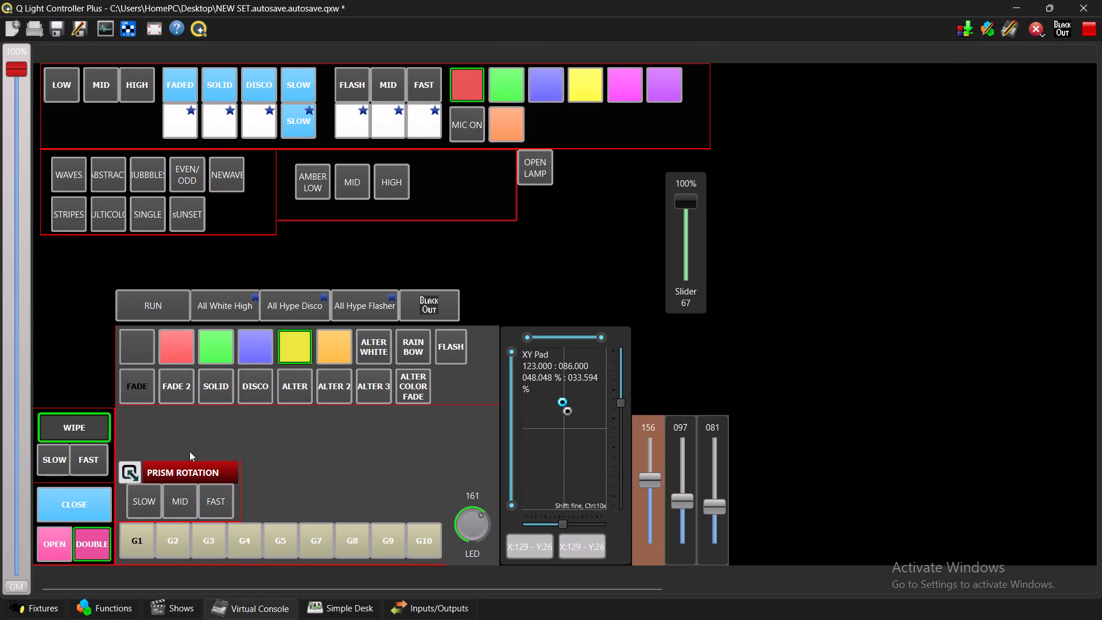
Alternate the colour scenes above the FADE row between orange, yellow and red, settling on orange.
left_click(336, 343)
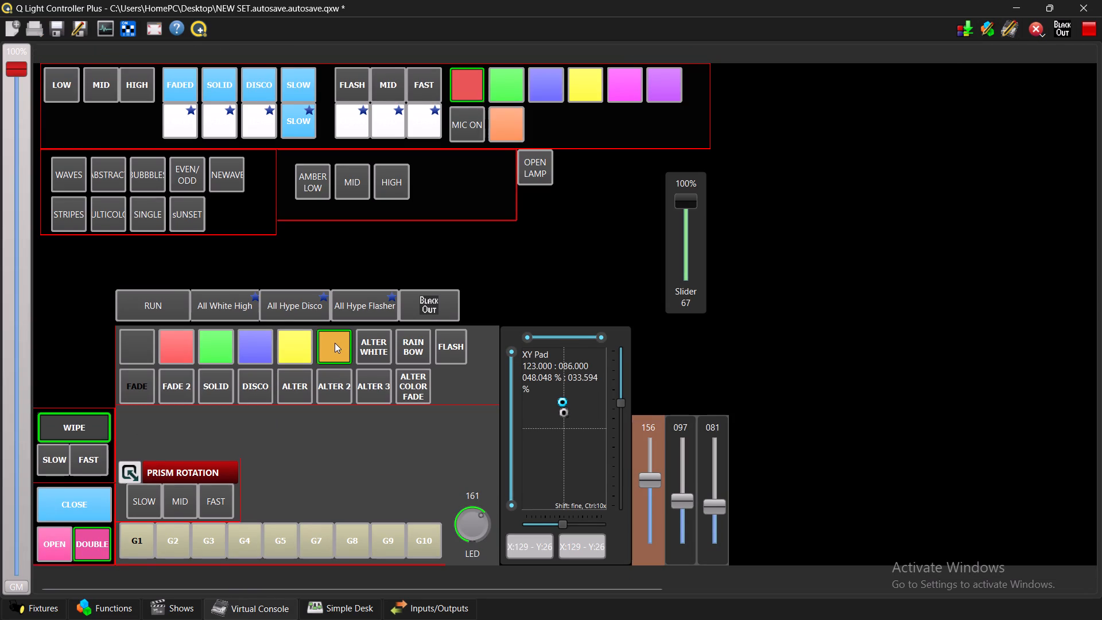
left_click(292, 340)
left_click(327, 347)
left_click(184, 342)
left_click(328, 351)
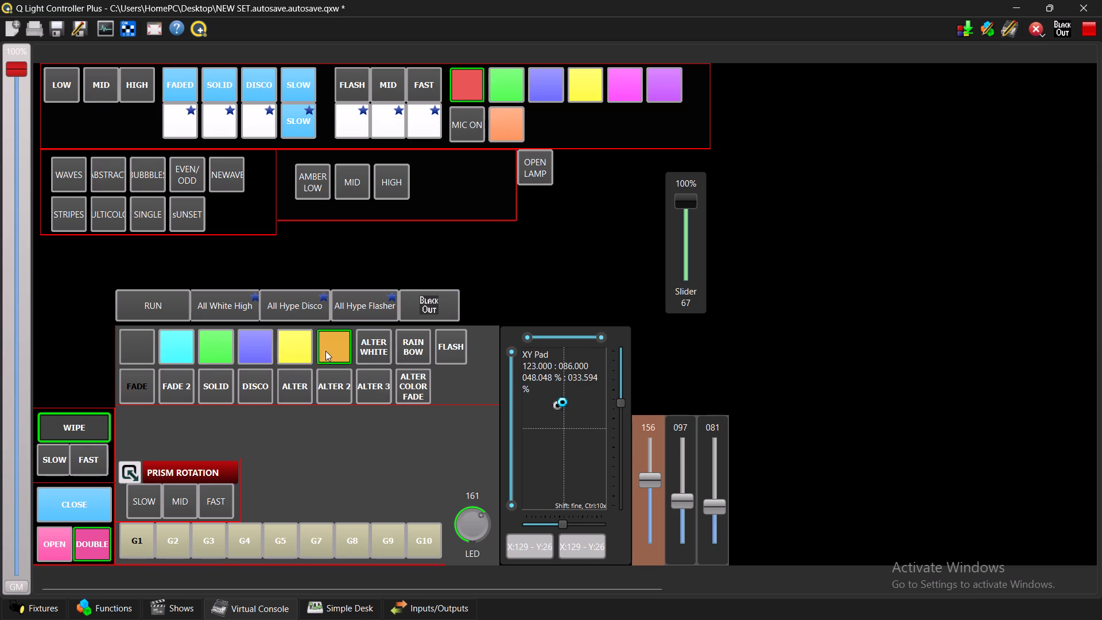
left_click(293, 351)
left_click(331, 352)
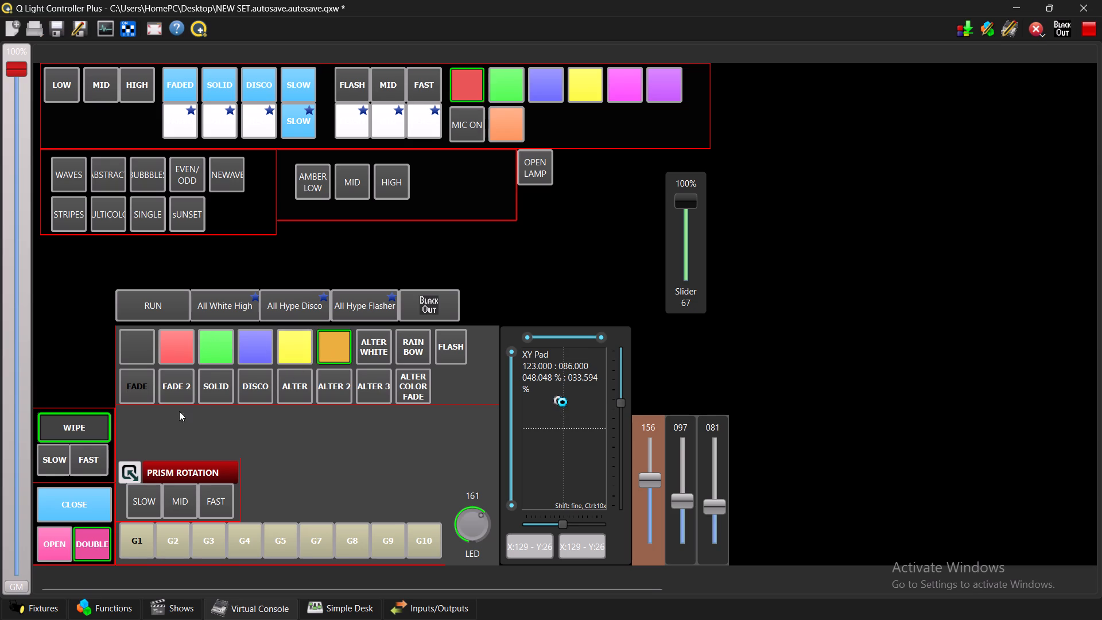
Switch the movement effect from WIPE to SLOW.
left_click(60, 457)
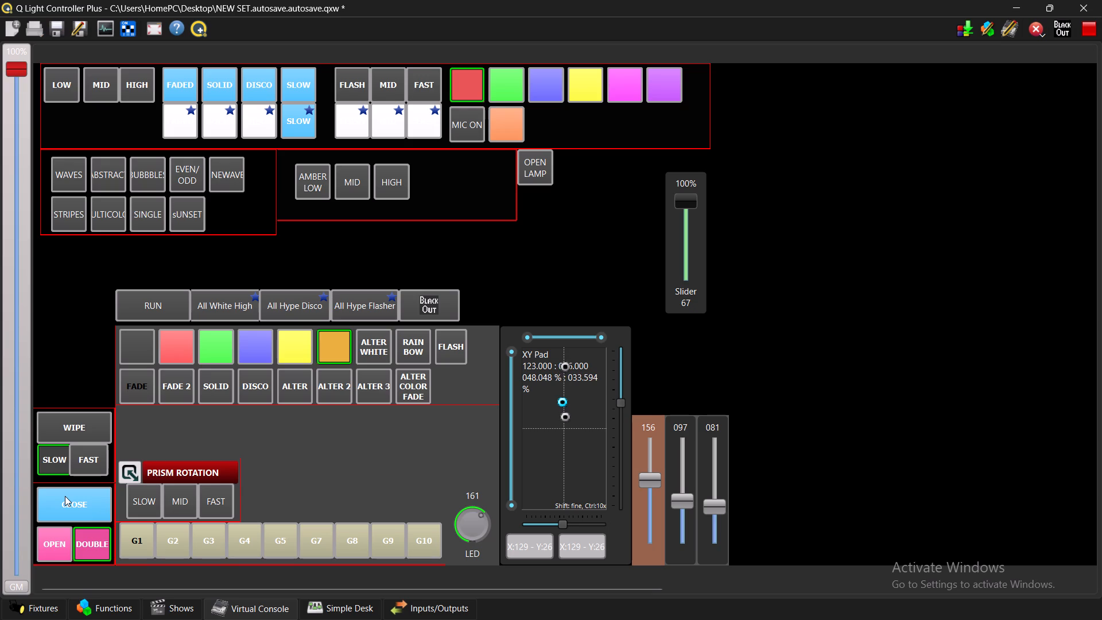
Turn the blackout on for a few seconds and release it.
left_click(424, 304)
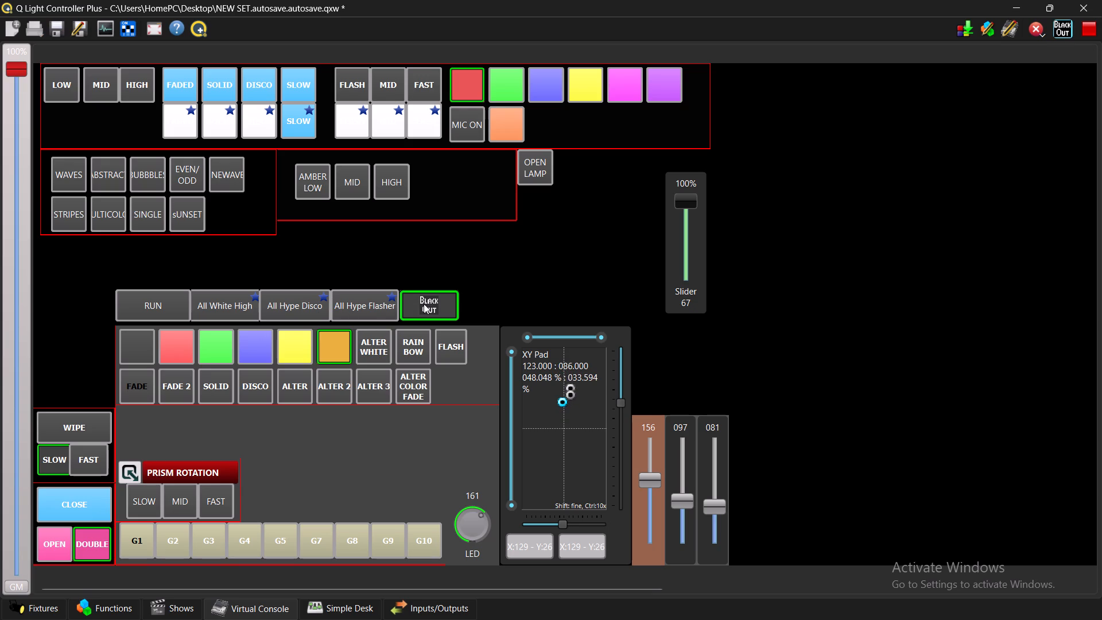
left_click(424, 304)
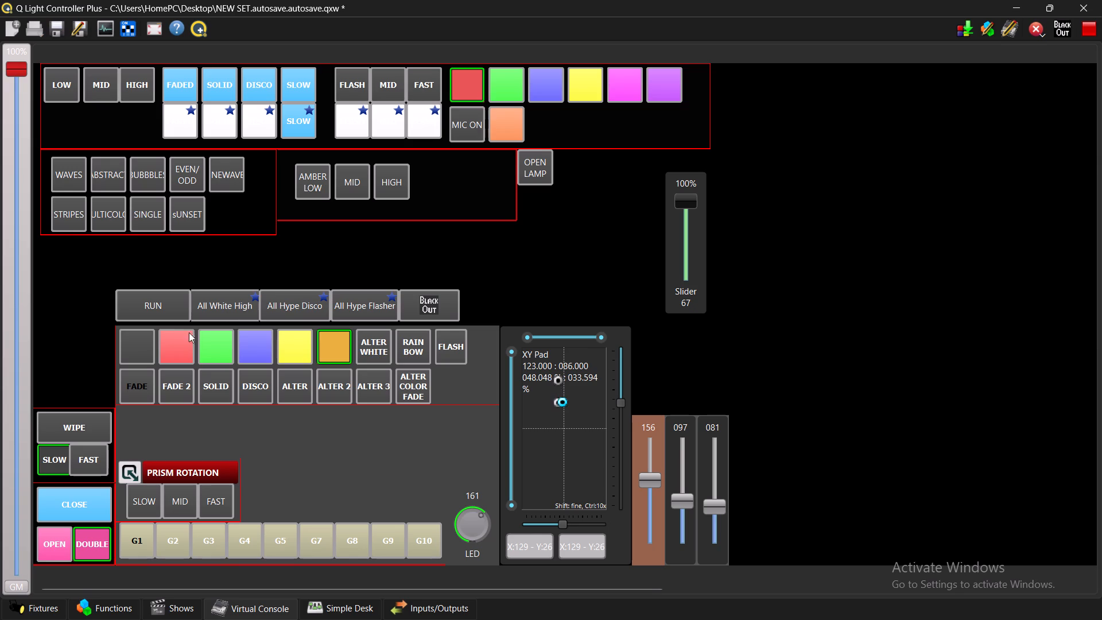
Change the colour scene above the FADE row to red.
left_click(176, 341)
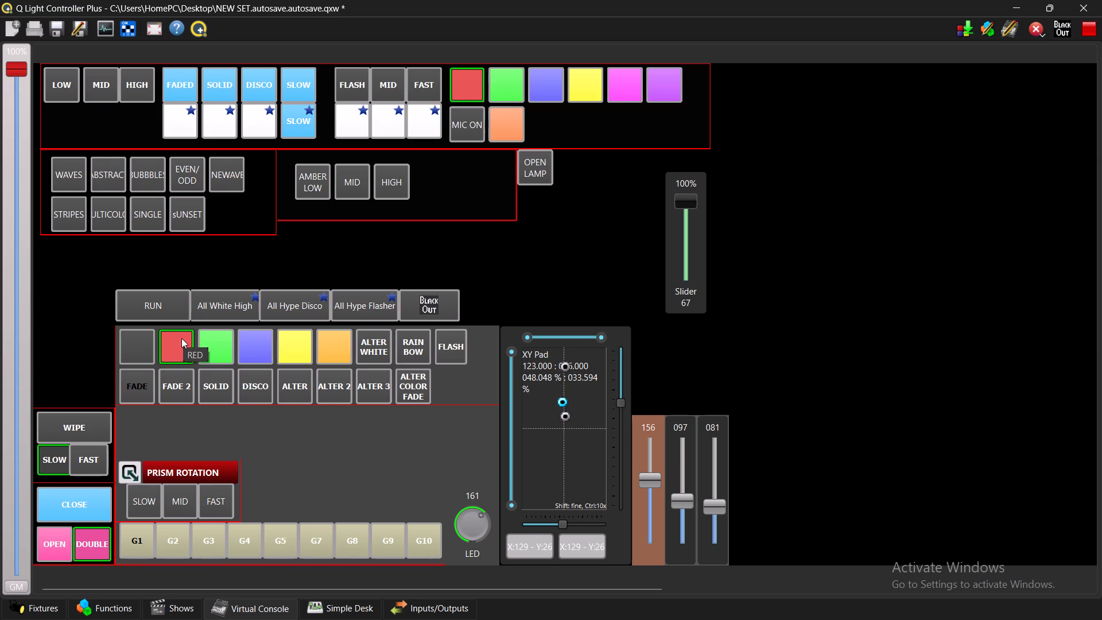
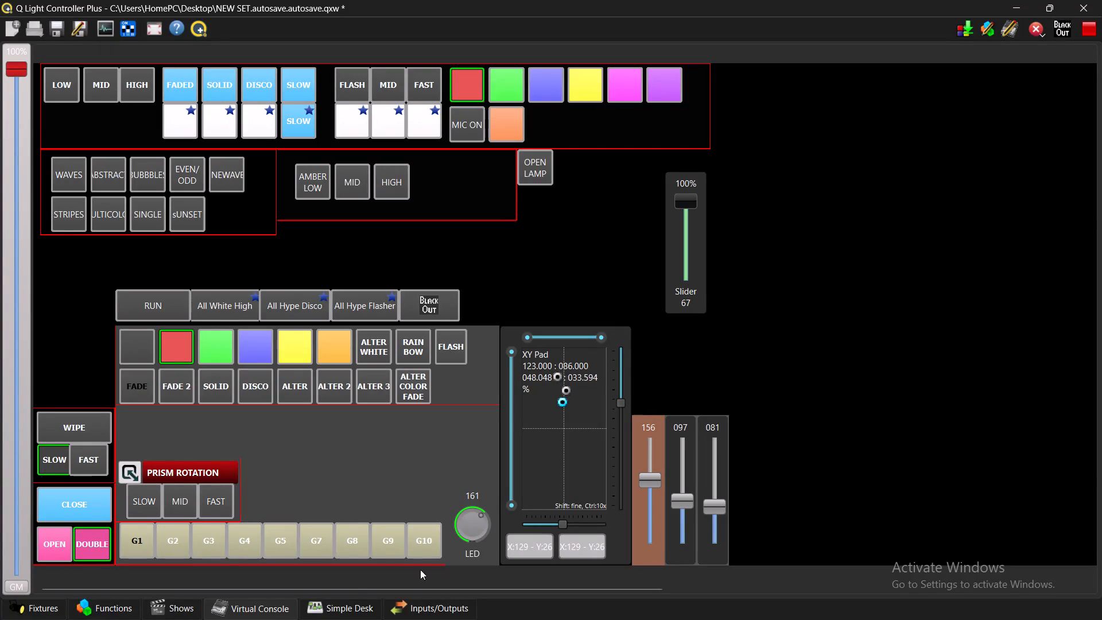
Switch to the Brave browser and search YouTube for "halloween background video".
left_click(556, 602)
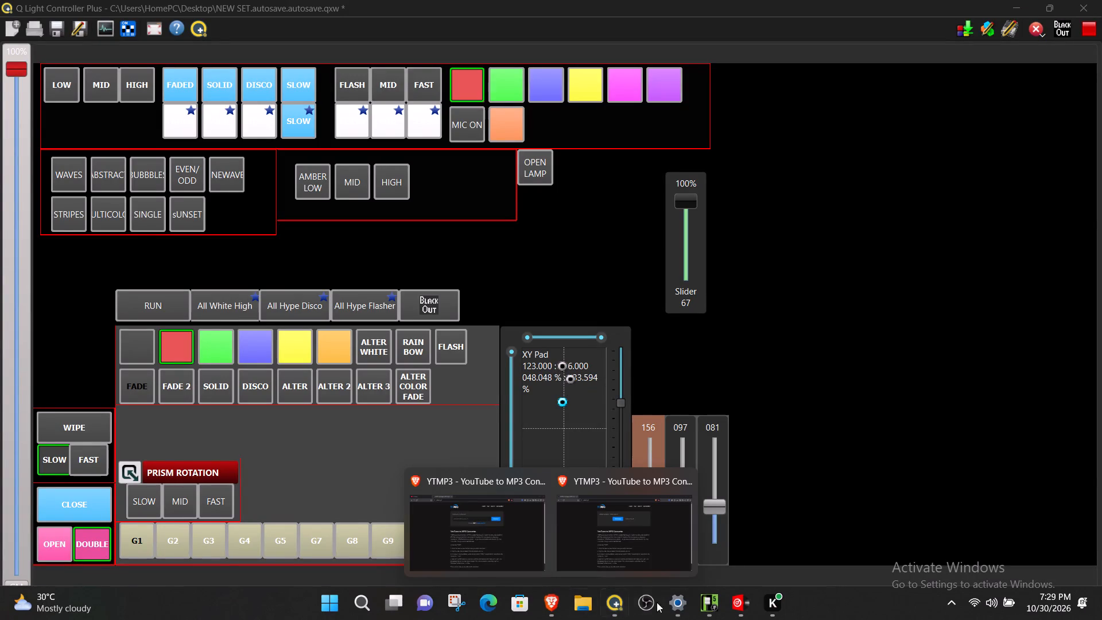
left_click(735, 607)
double_click(549, 598)
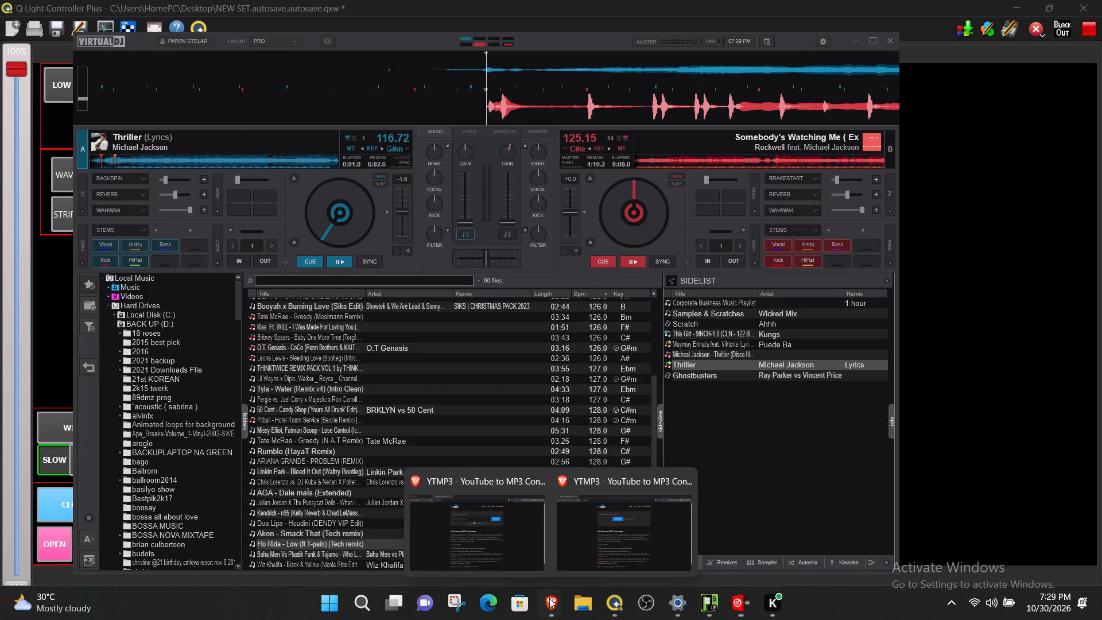
left_click(505, 528)
left_click(99, 23)
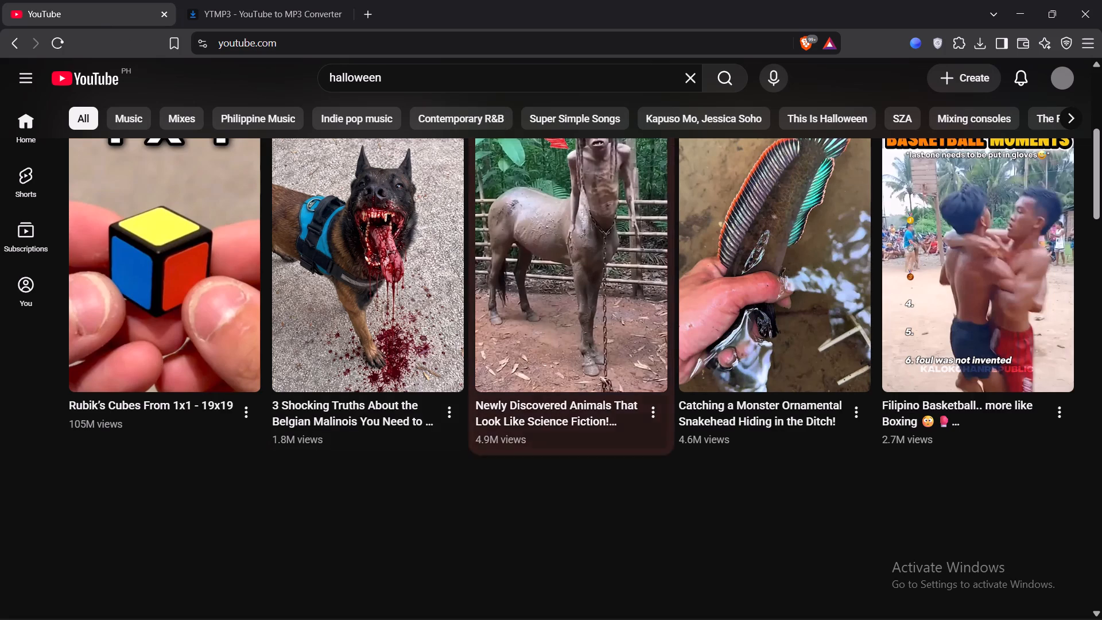
triple_click(485, 79)
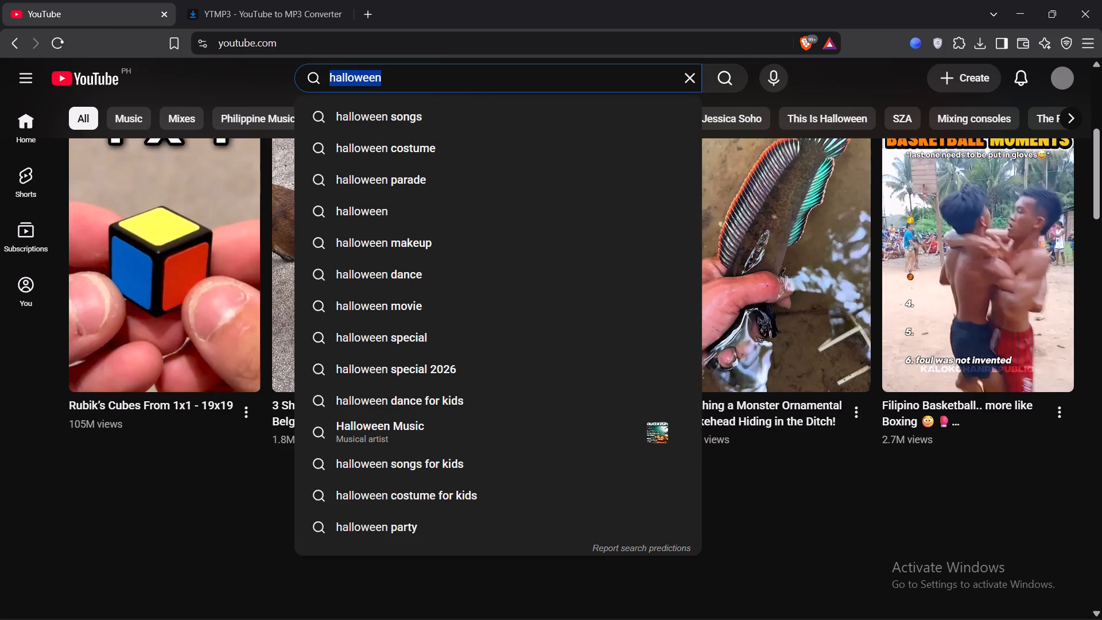
left_click(482, 79)
key("space")
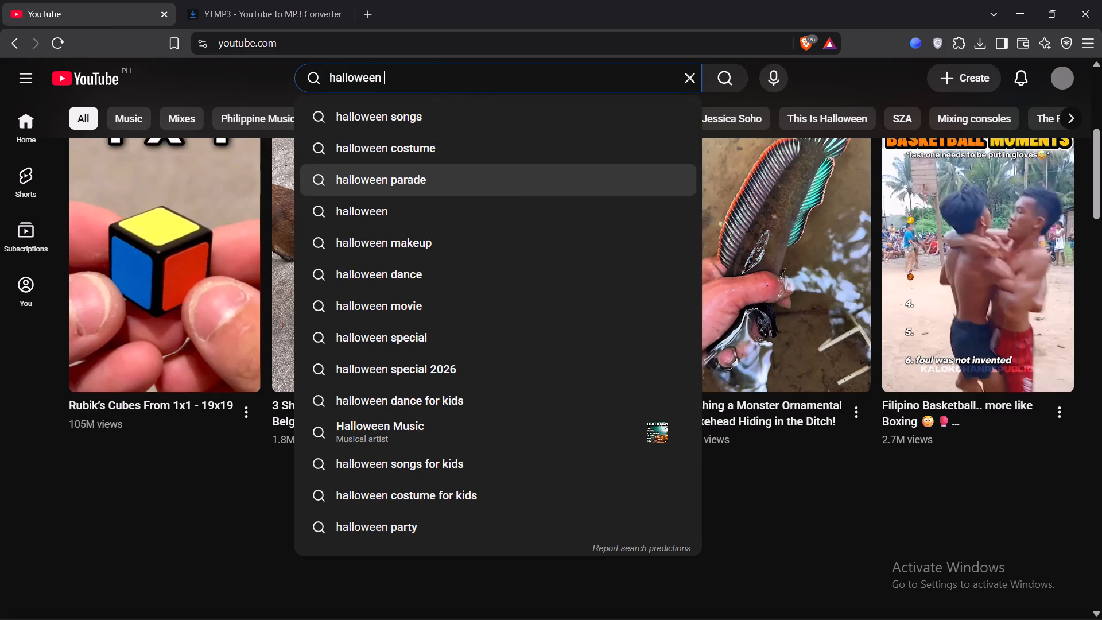
type("bac")
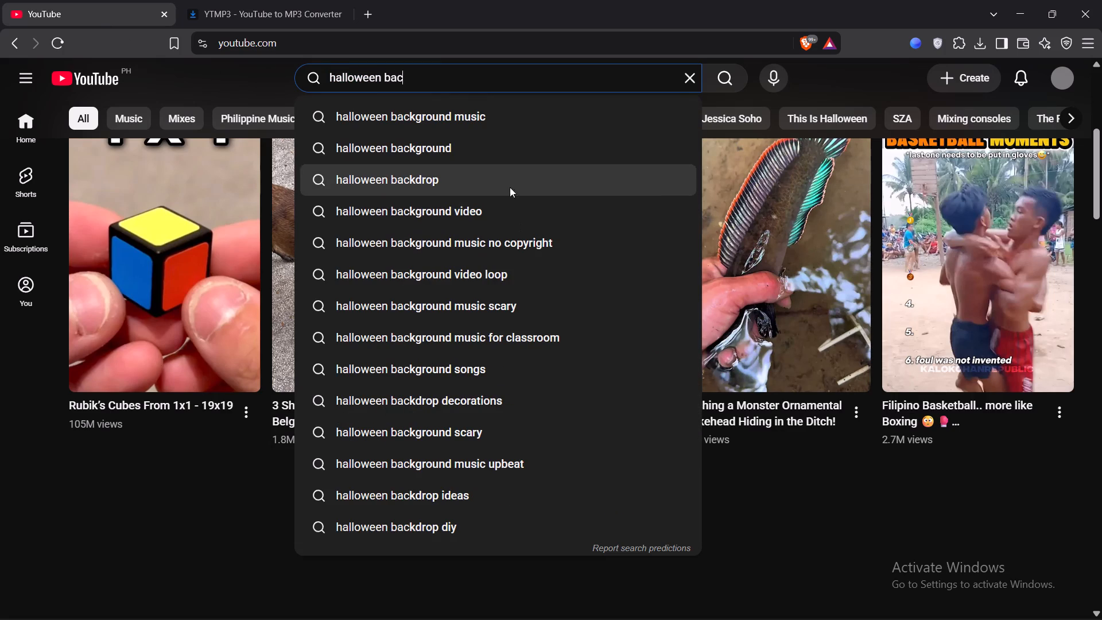
left_click(507, 210)
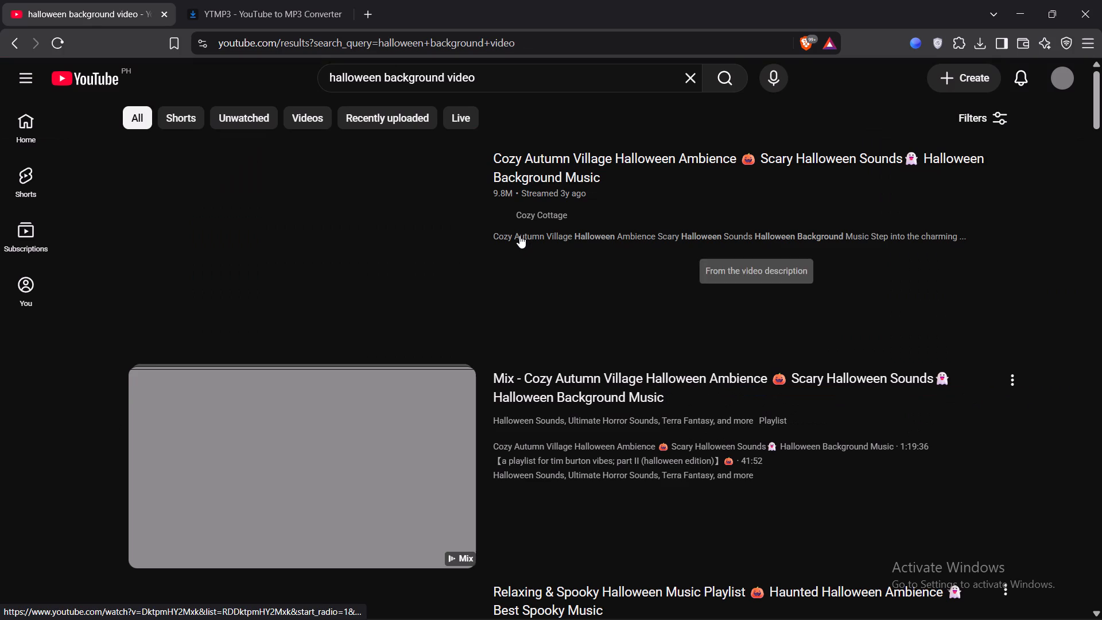
Look through the YouTube results for a suitable Halloween background video.
scroll(421, 149, "down", 4)
scroll(302, 230, "down", 3)
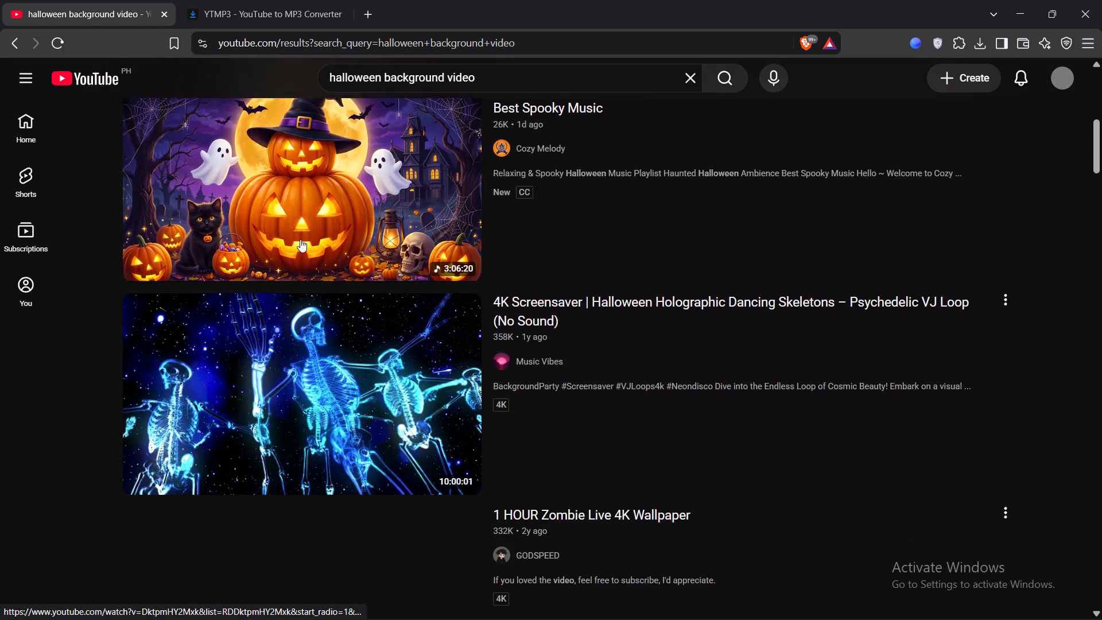
scroll(300, 239, "down", 4)
scroll(379, 337, "down", 4)
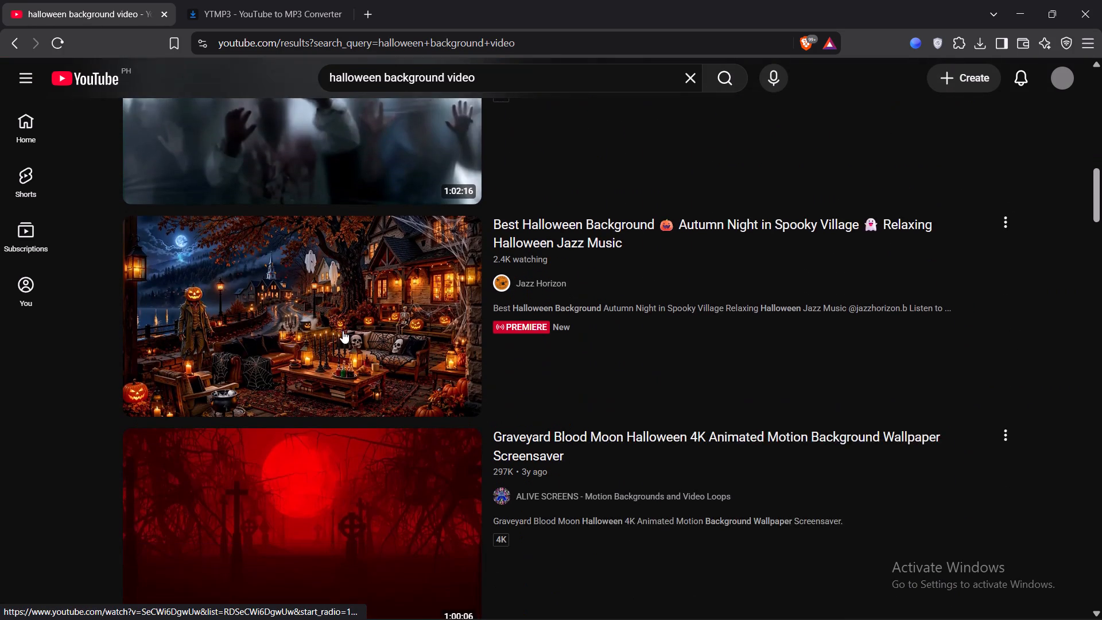
scroll(343, 331, "down", 1)
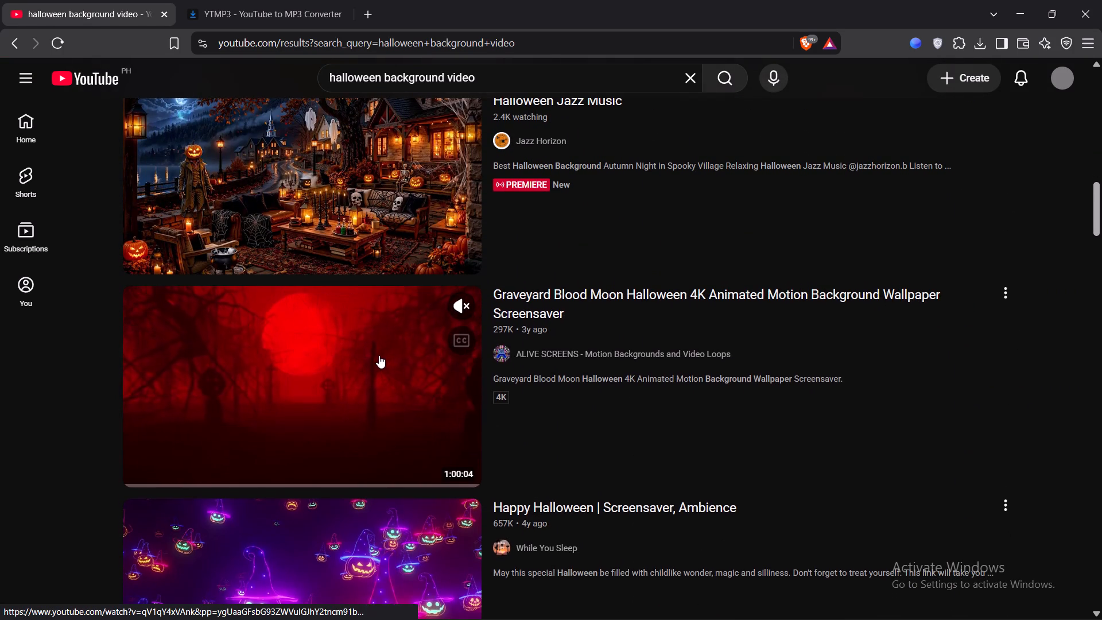
scroll(379, 355, "down", 4)
Search YouTube for "halloween background music" and look through the results for a suitable track.
left_click_drag(492, 77, 447, 86)
key("BackSpace")
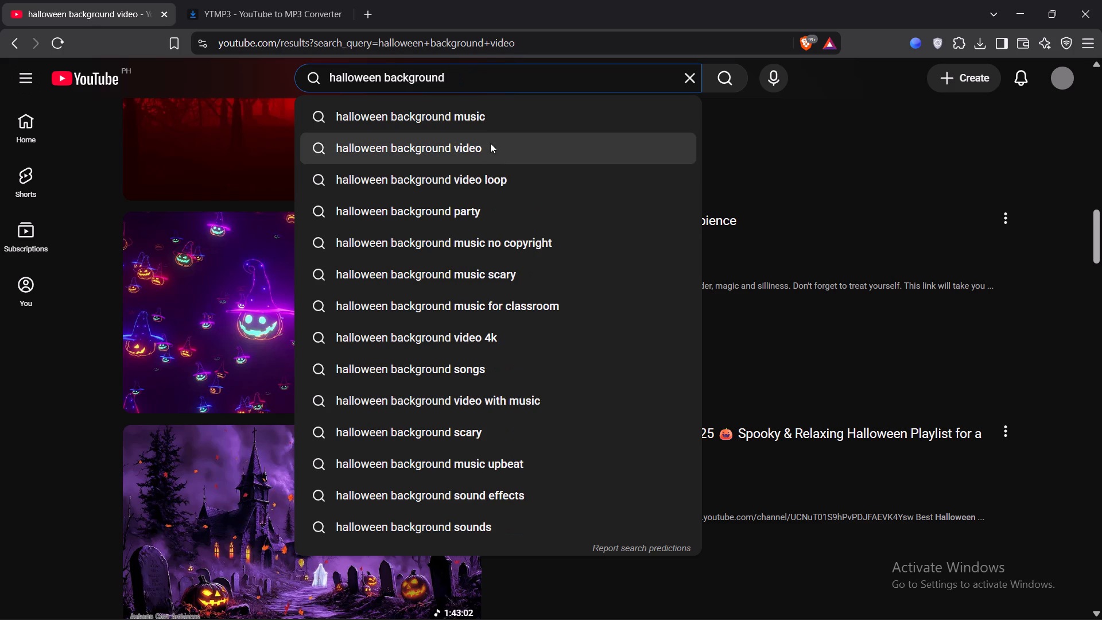
left_click(484, 116)
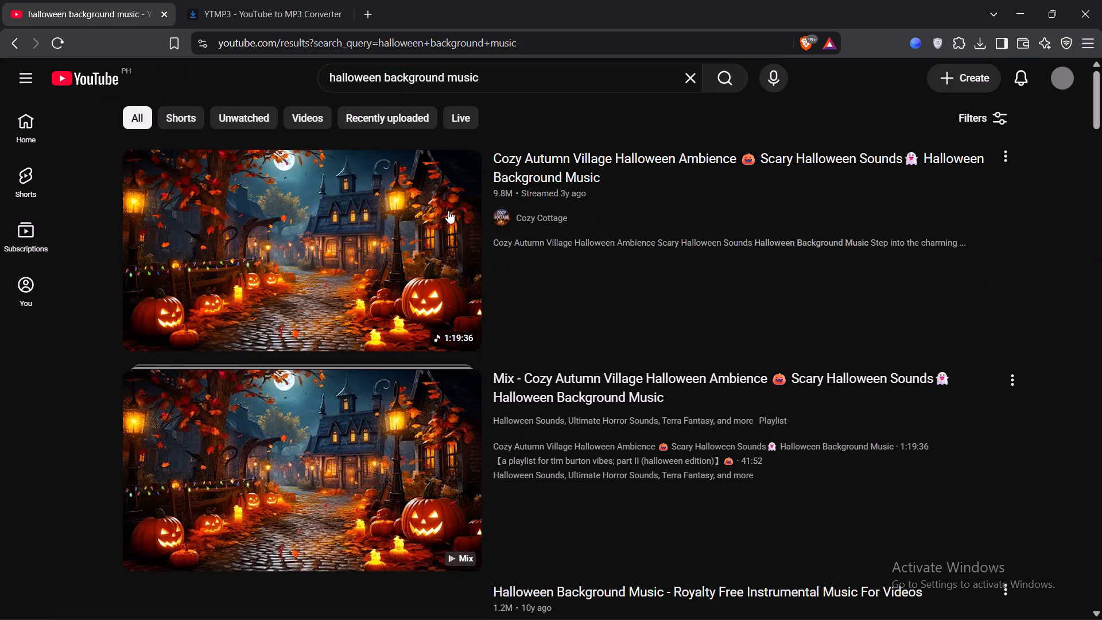
scroll(444, 222, "down", 8)
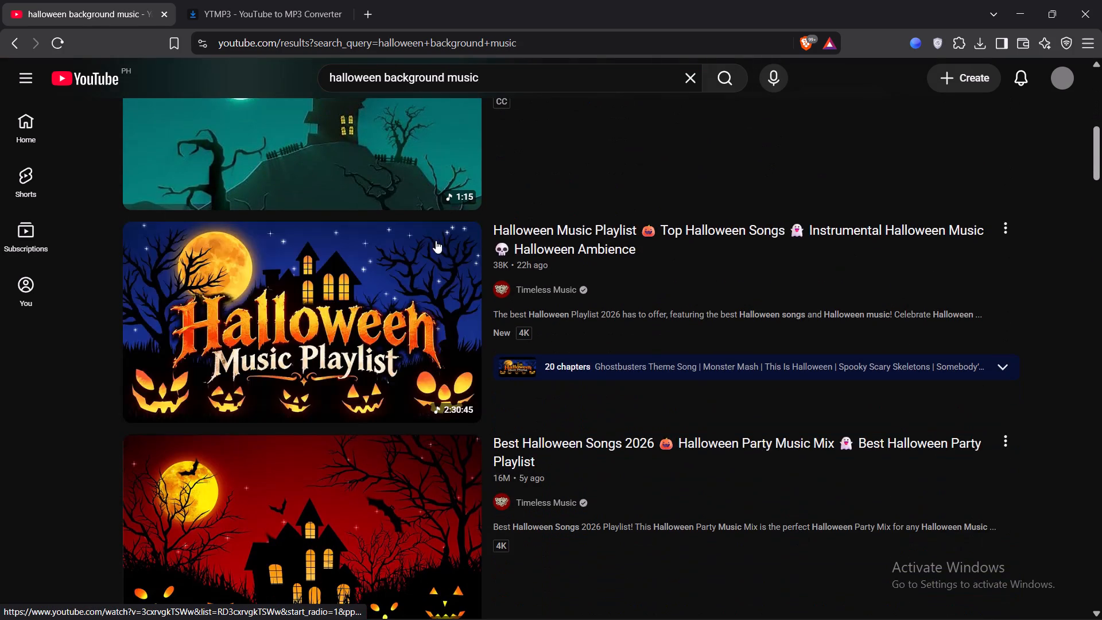
scroll(435, 241, "down", 14)
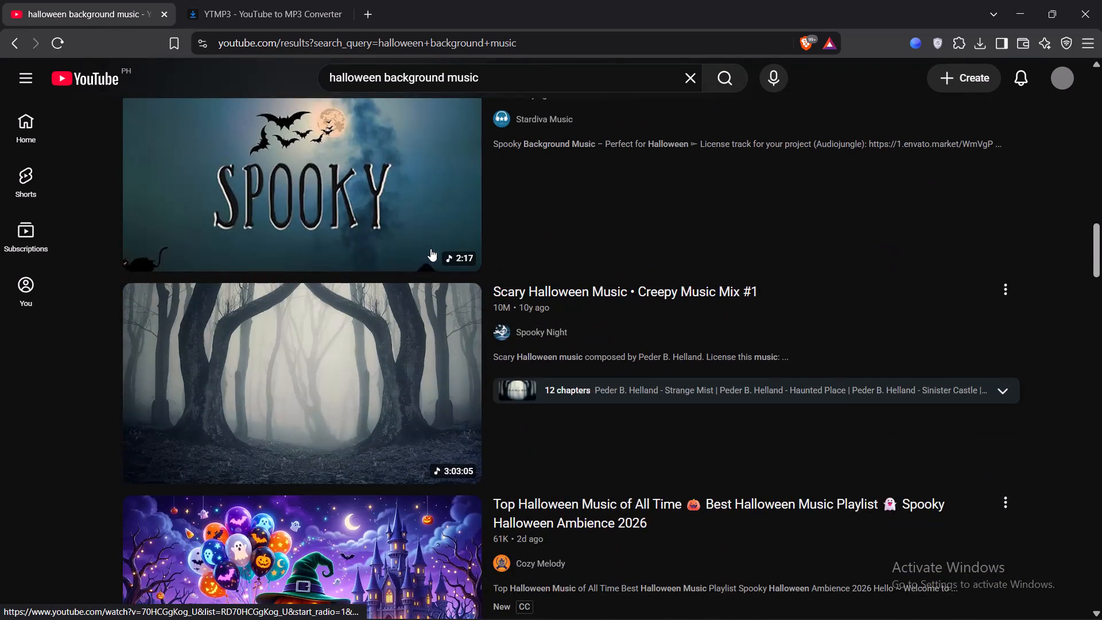
scroll(424, 242, "up", 1)
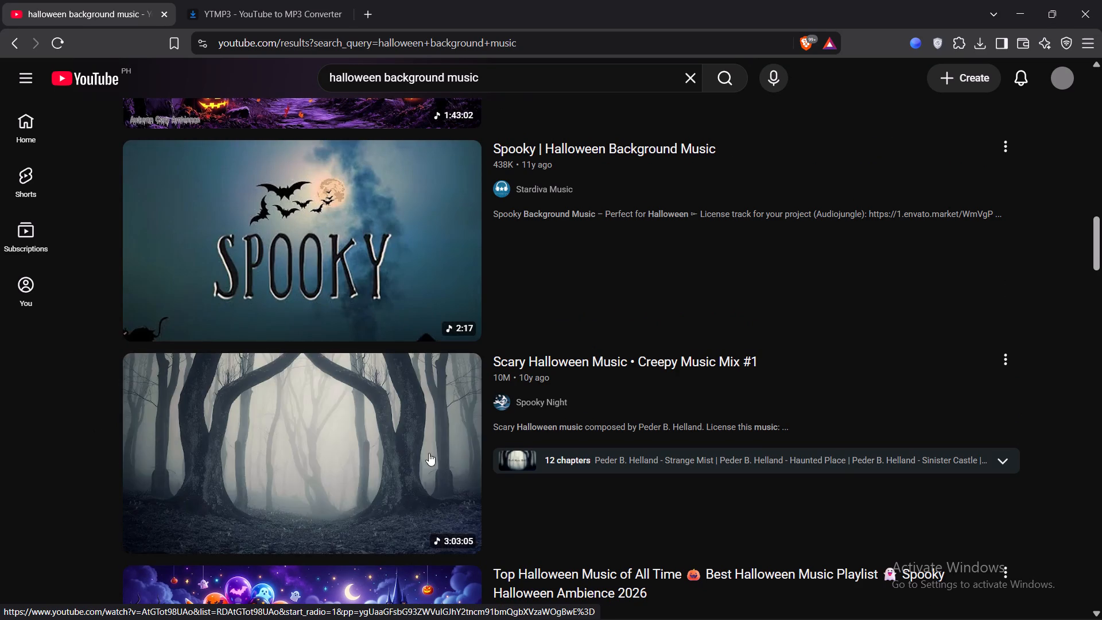
Copy the link of "Scary Halloween Music • Creepy Music Mix #1" and convert it to MP3 on YTMP3.
right_click(258, 447)
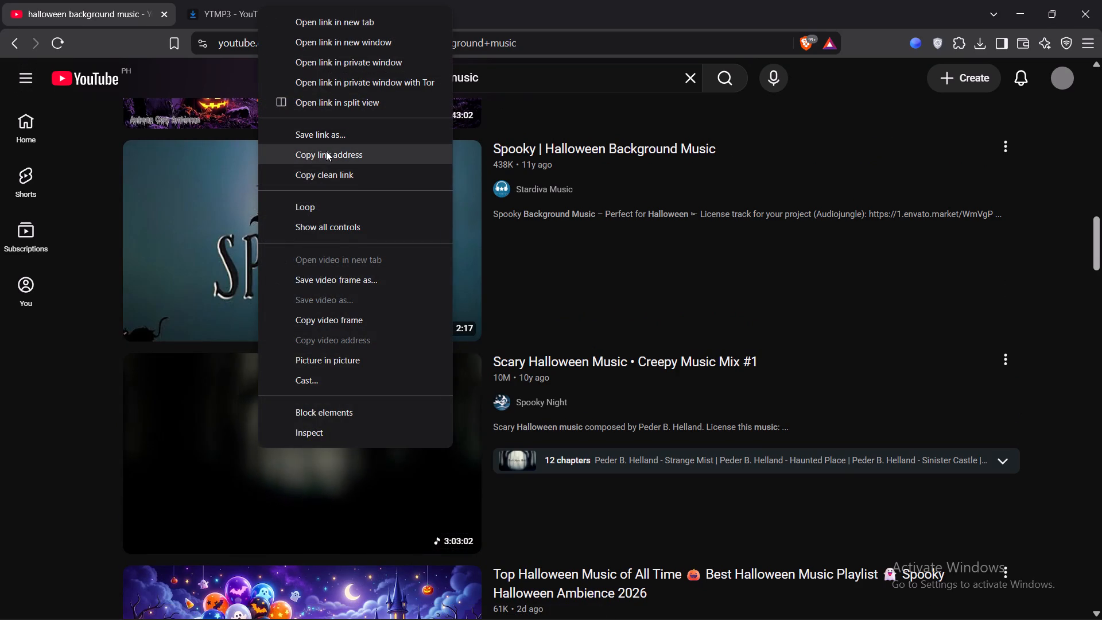
left_click(326, 151)
left_click(240, 3)
left_click(608, 192)
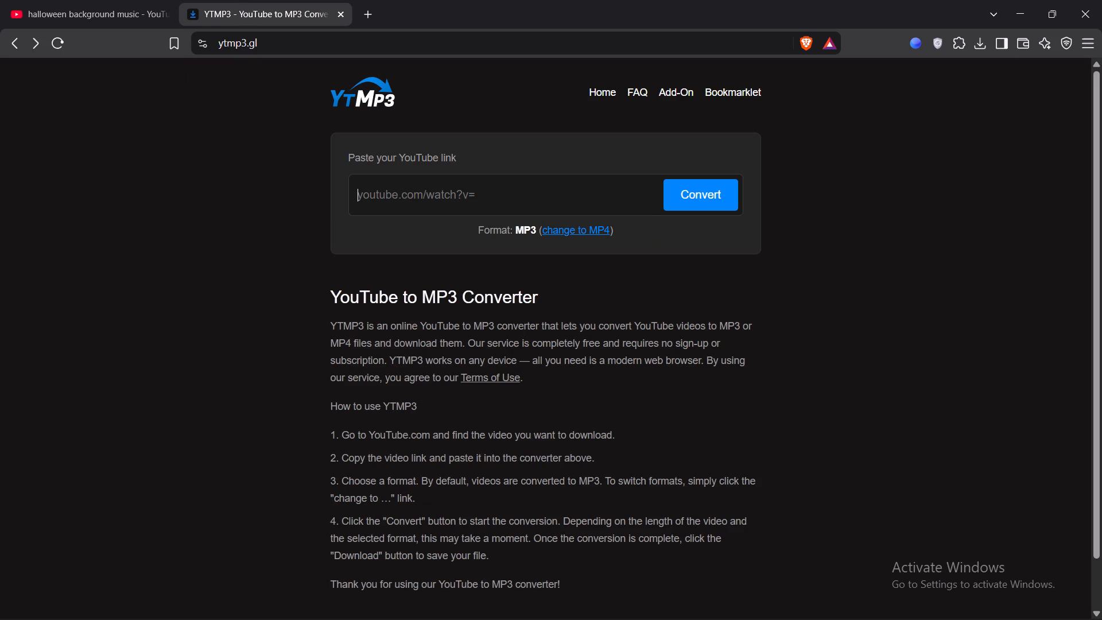
right_click(483, 192)
left_click(518, 385)
left_click(684, 181)
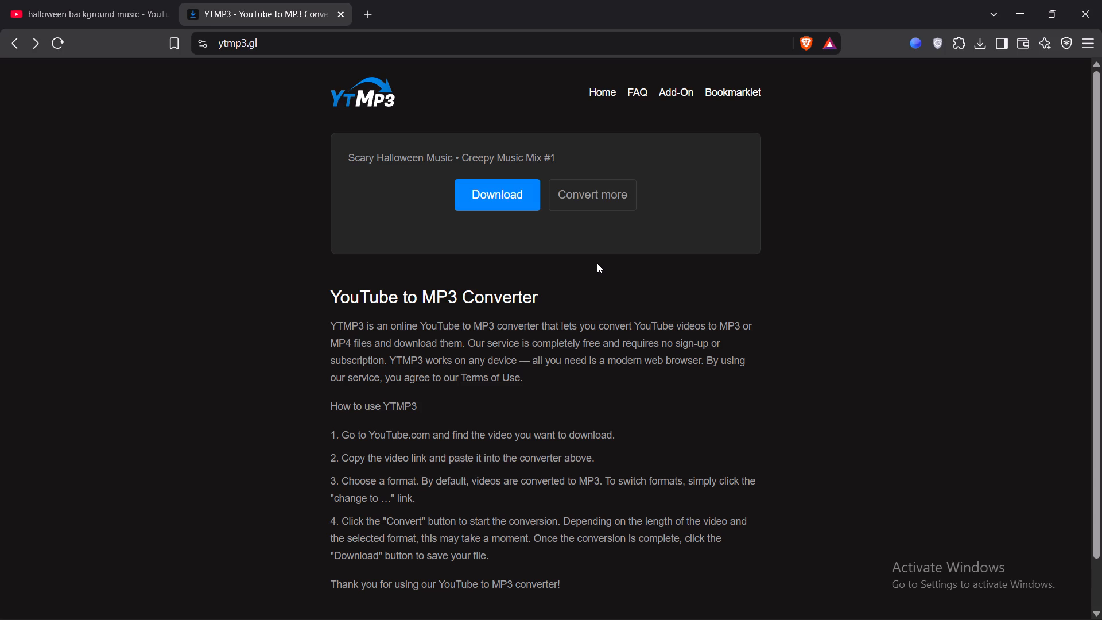
Download the converted Creepy Music Mix #1 MP3 into the New folder in Downloads and check its progress.
left_click(530, 196)
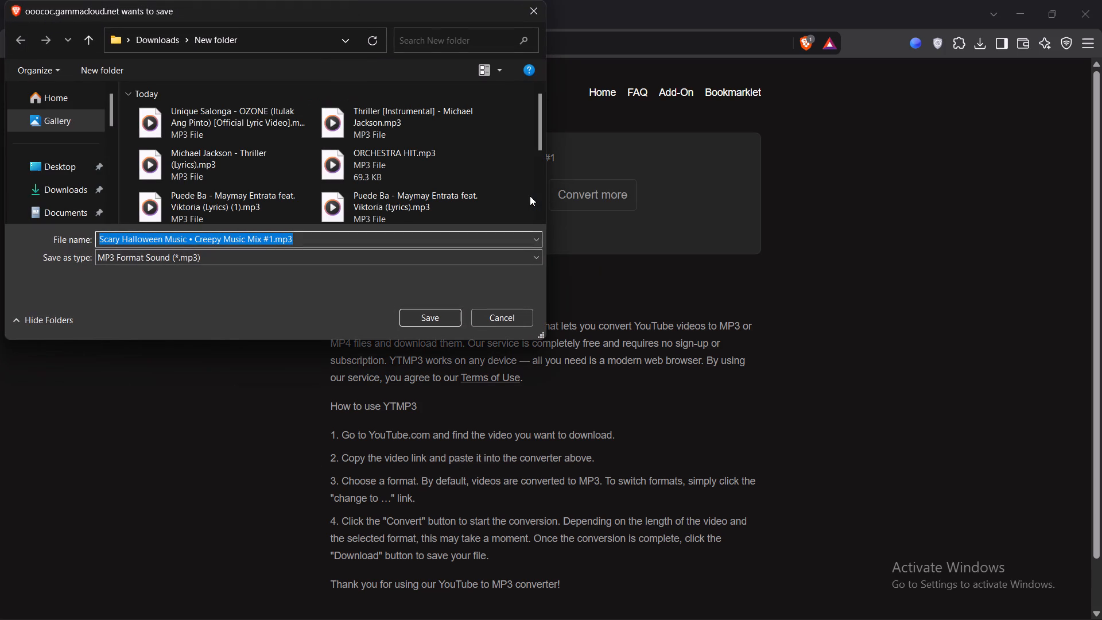
left_click(432, 322)
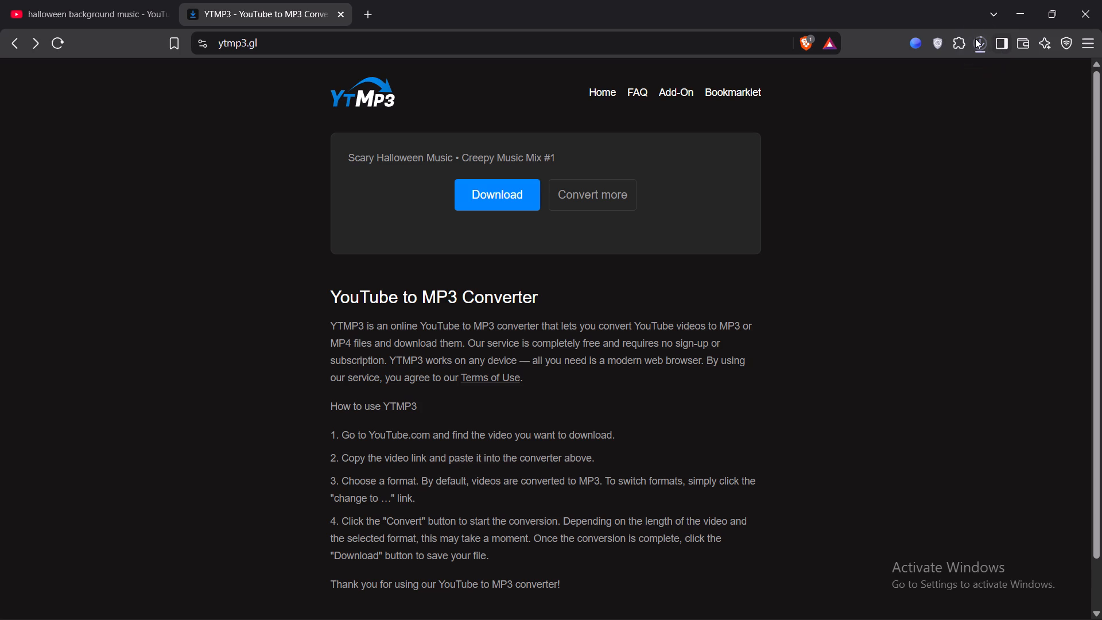
left_click(975, 38)
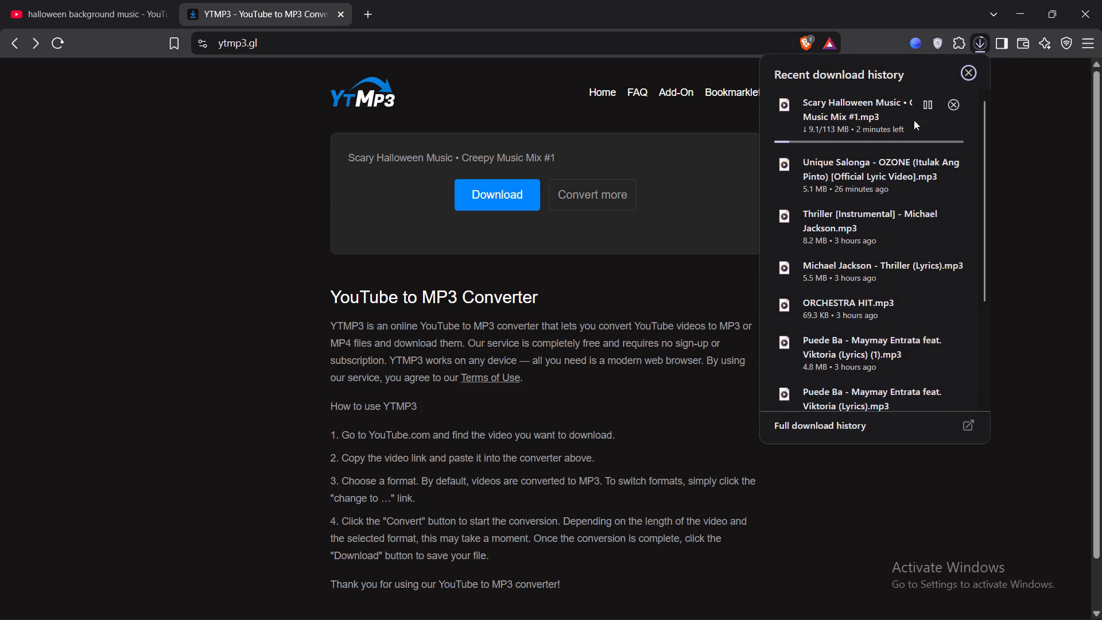
Examine more "halloween background music" results on YouTube and check the download's progress.
left_click(123, 11)
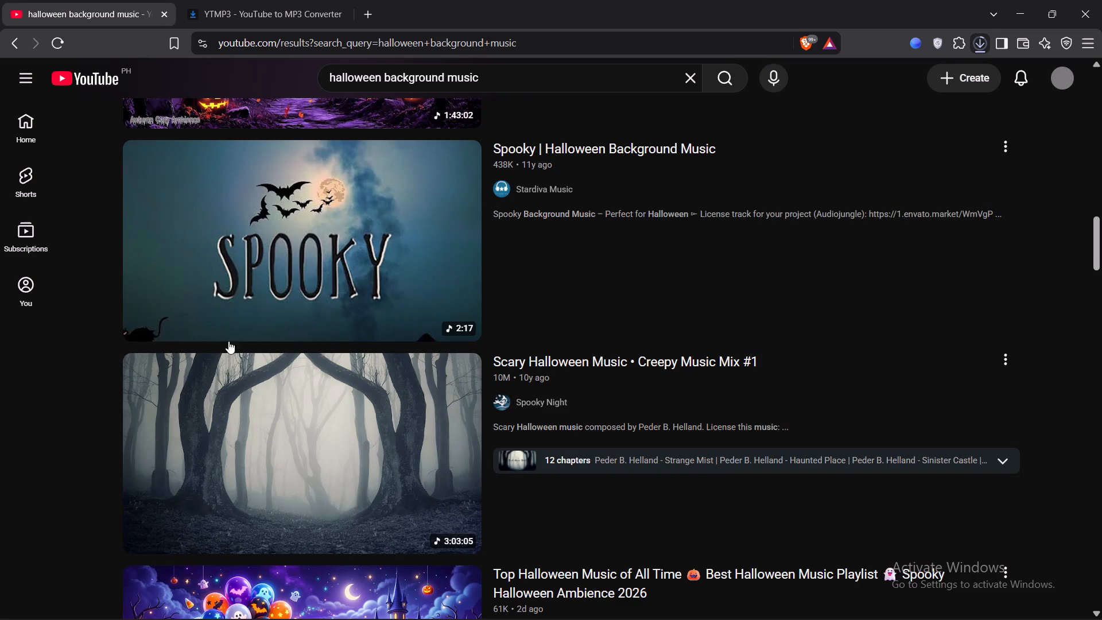
scroll(371, 412, "down", 9)
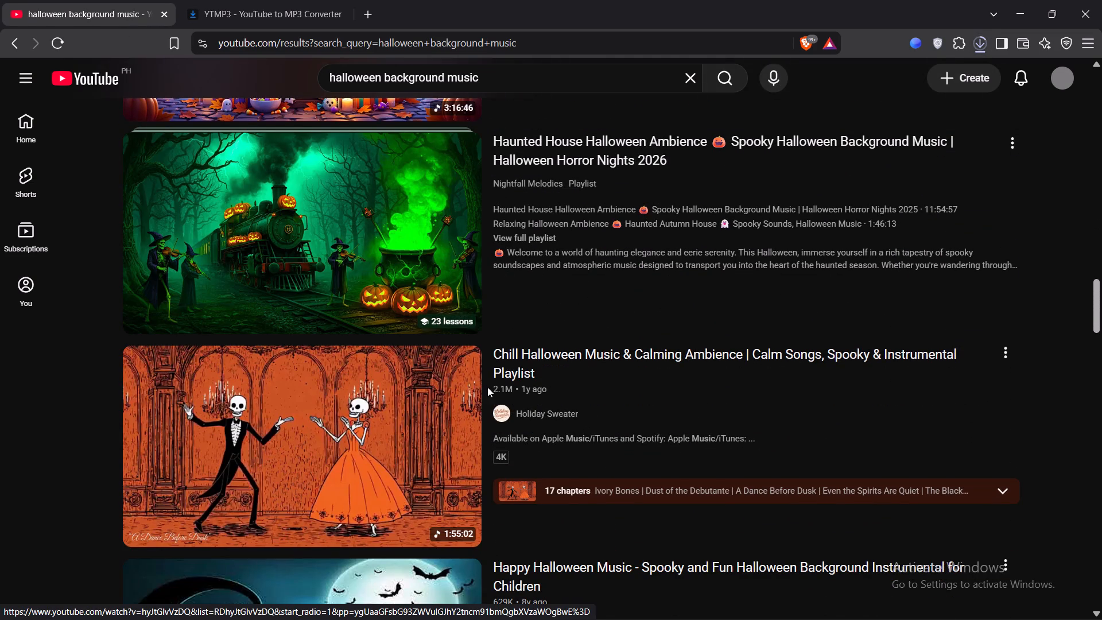
scroll(443, 374, "down", 6)
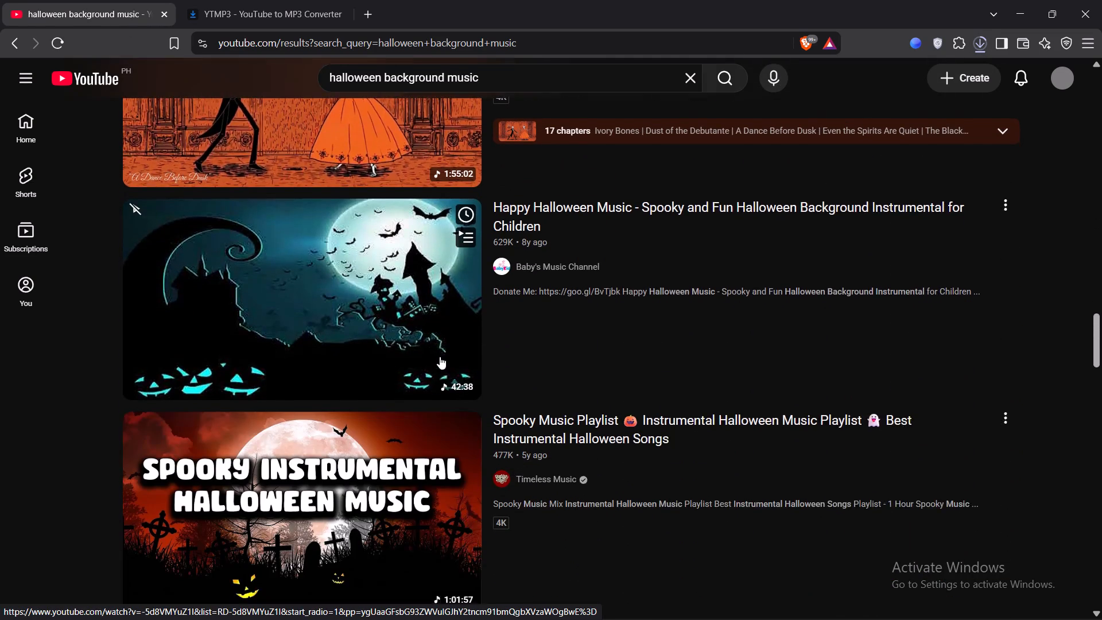
scroll(440, 356, "down", 1)
left_click(977, 45)
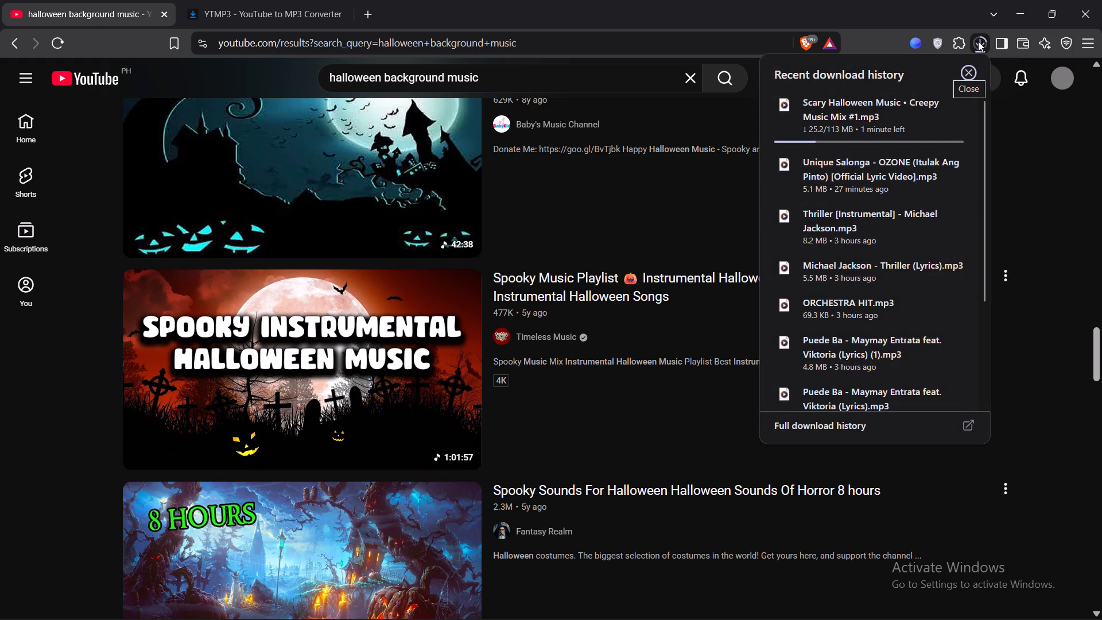
Search YouTube for "halloween background music scary" and look through the results, checking the download's progress meanwhile.
left_click(514, 76)
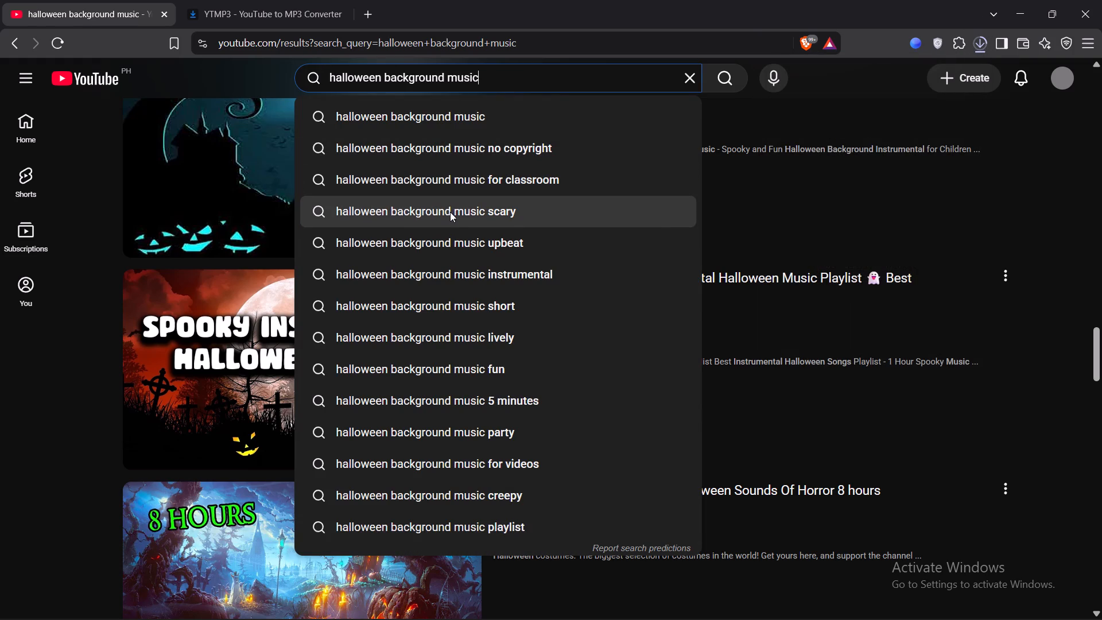
left_click(450, 212)
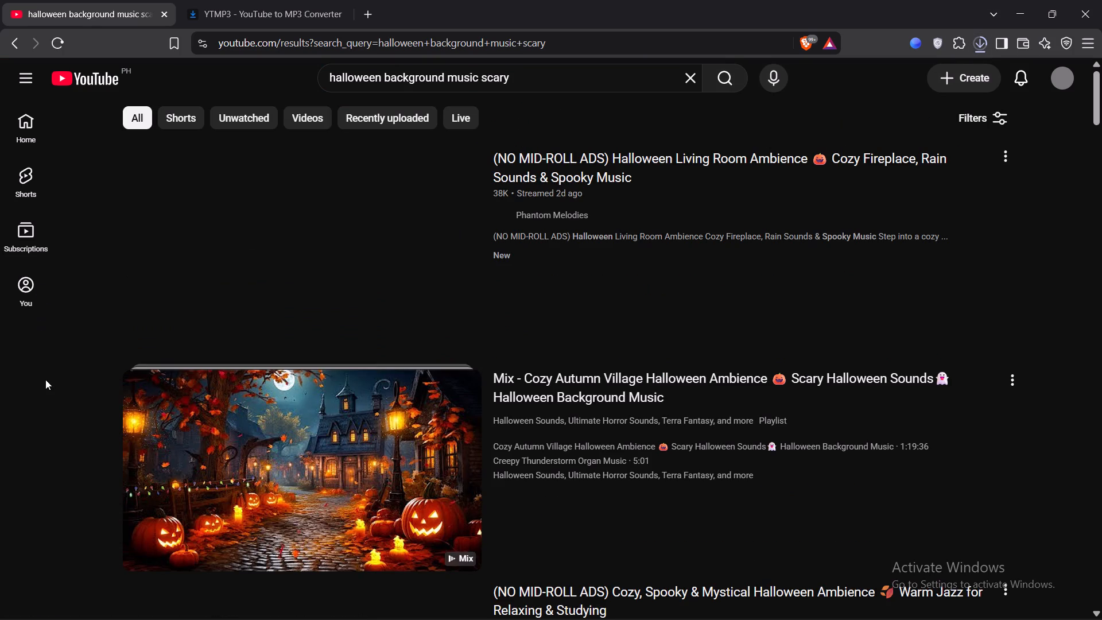
scroll(1, 435, "down", 2)
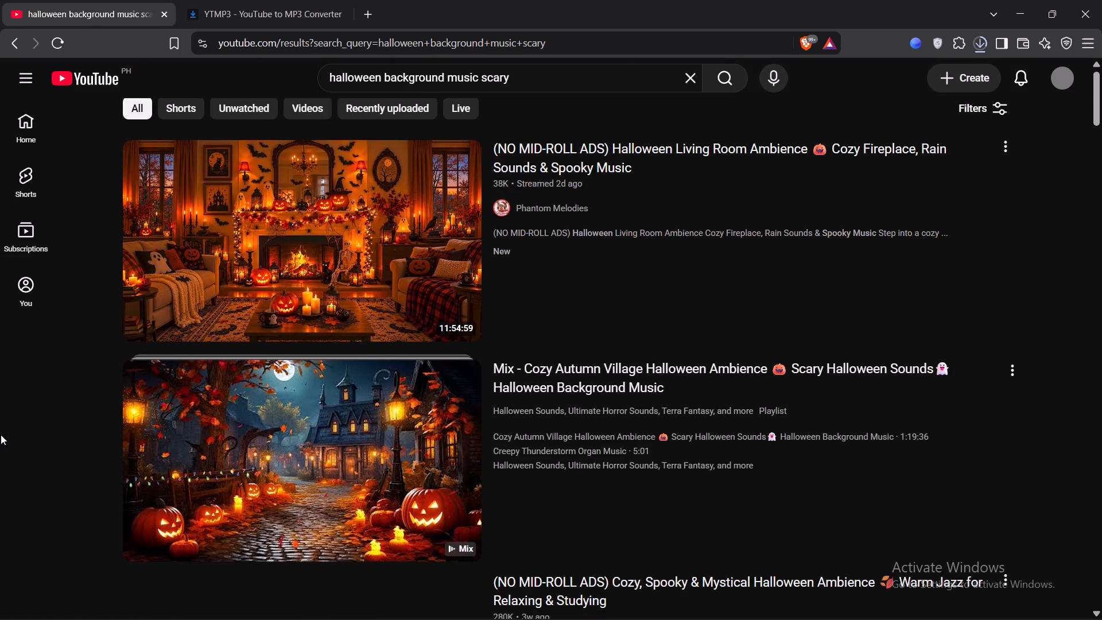
scroll(1, 435, "down", 7)
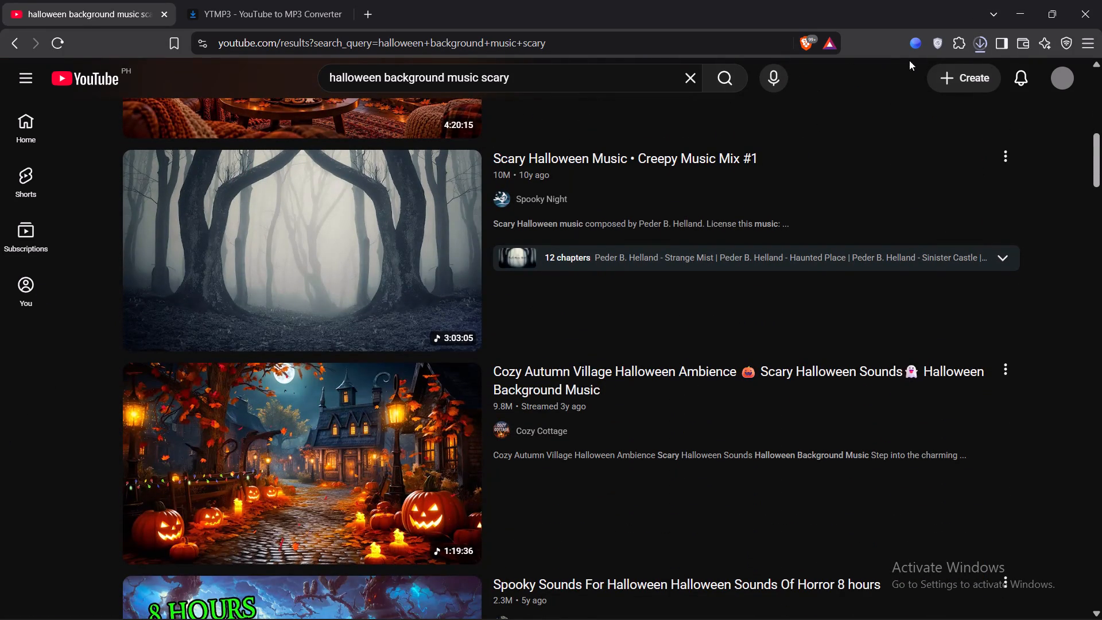
left_click(981, 45)
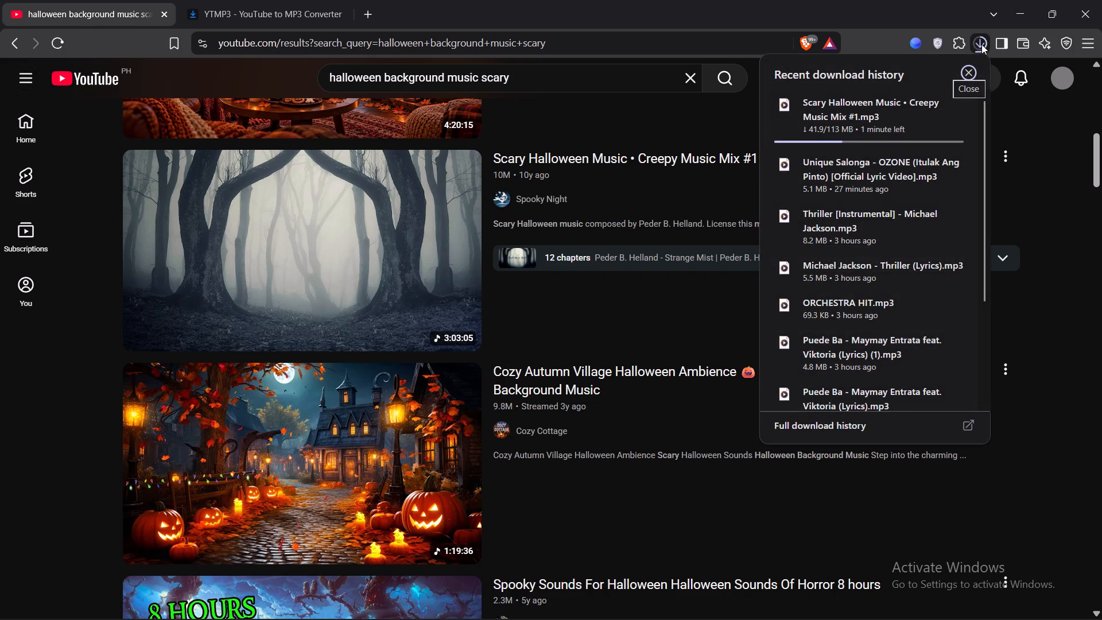
left_click(84, 466)
scroll(85, 465, "down", 7)
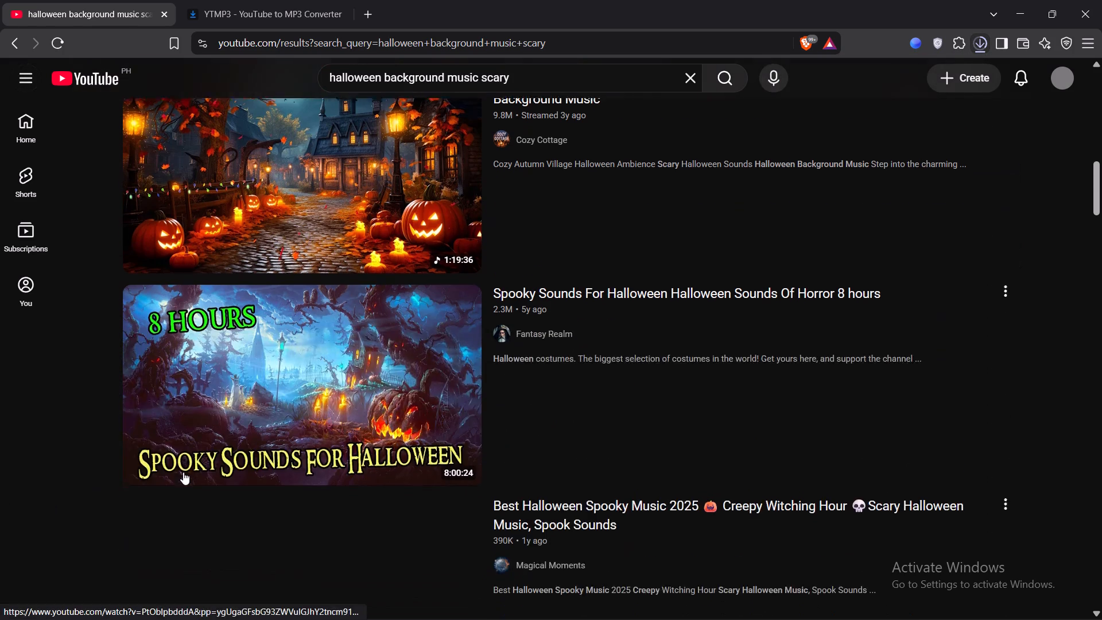
scroll(37, 499, "down", 3)
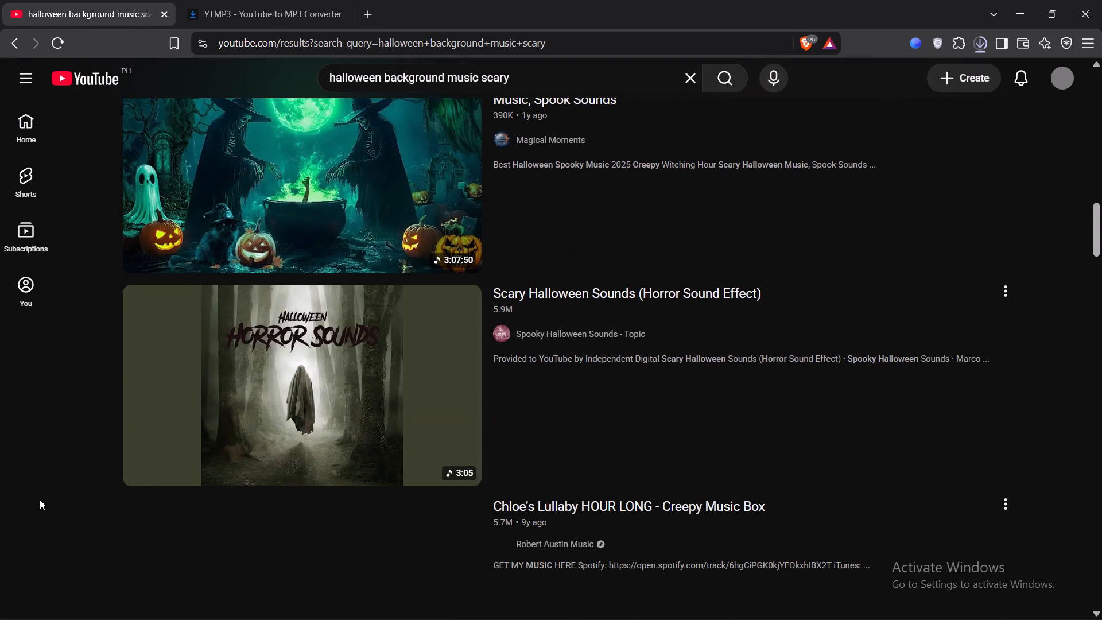
Load the downloaded "Scary Halloween Music • Creepy Music Mix #1" MP3 from the browser's download history onto deck A in VirtualDJ.
left_click(984, 44)
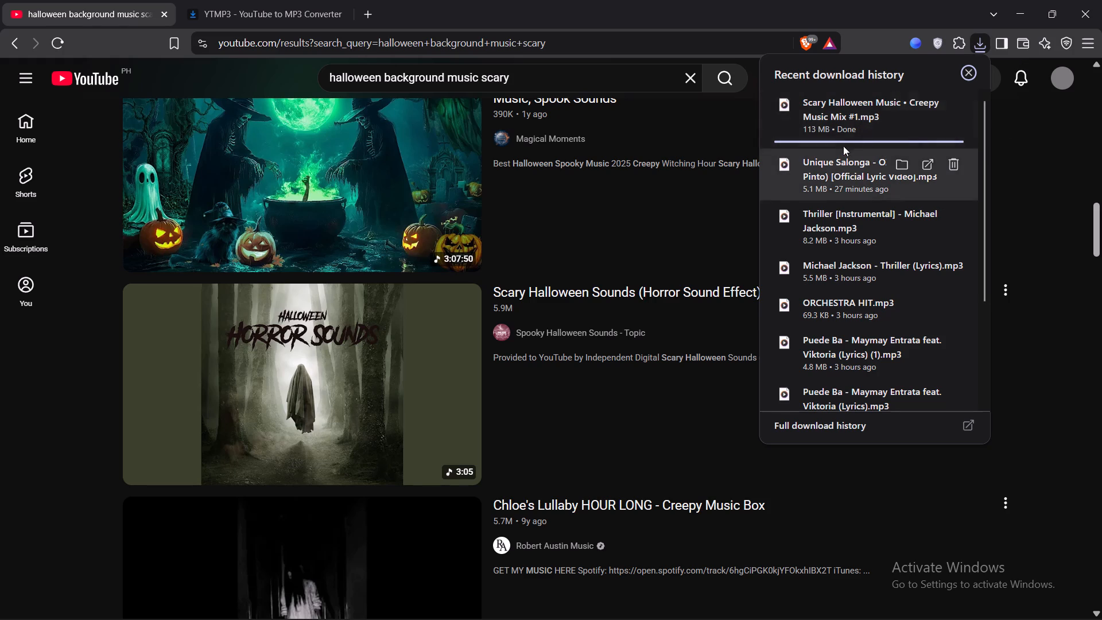
left_click_drag(871, 125, 762, 172)
key("space")
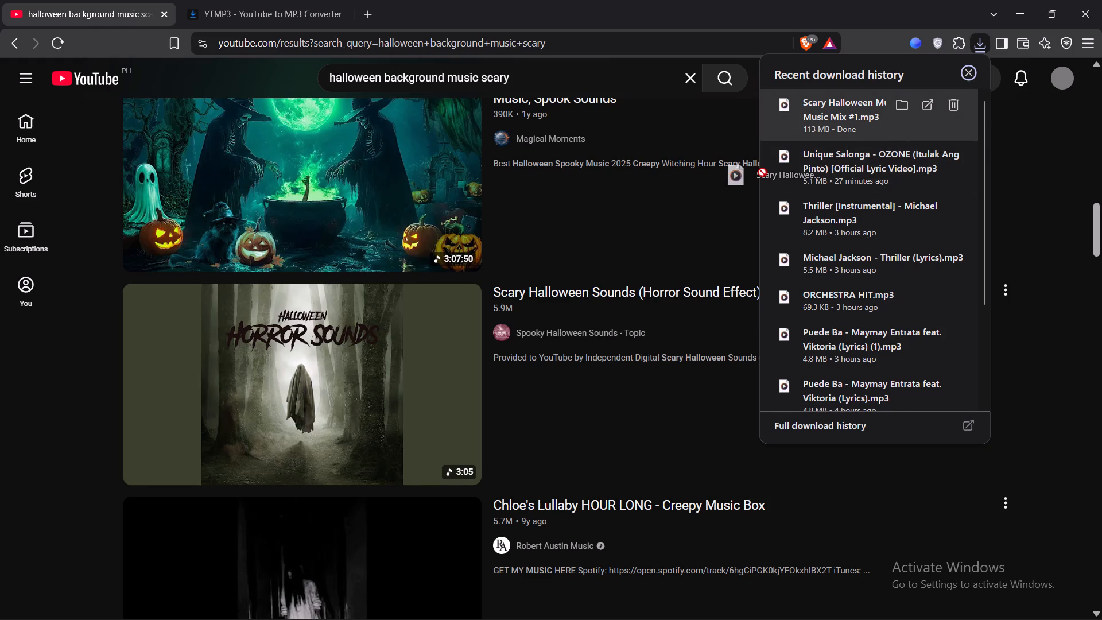
left_click_drag(762, 172, 285, 209)
key("alt+Tab")
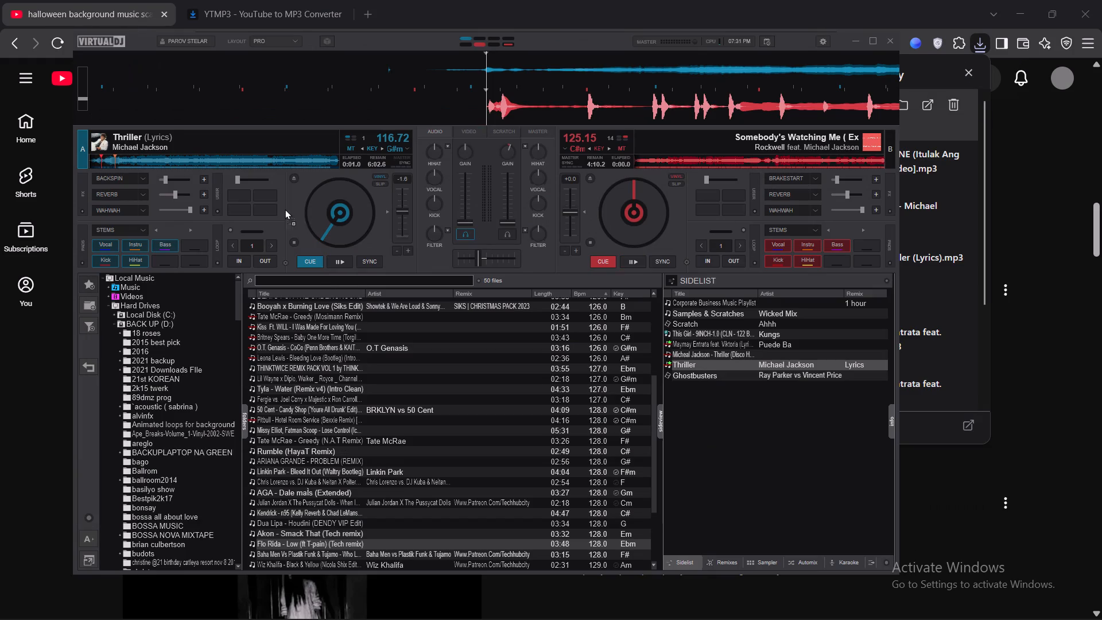
left_click_drag(285, 209, 346, 197)
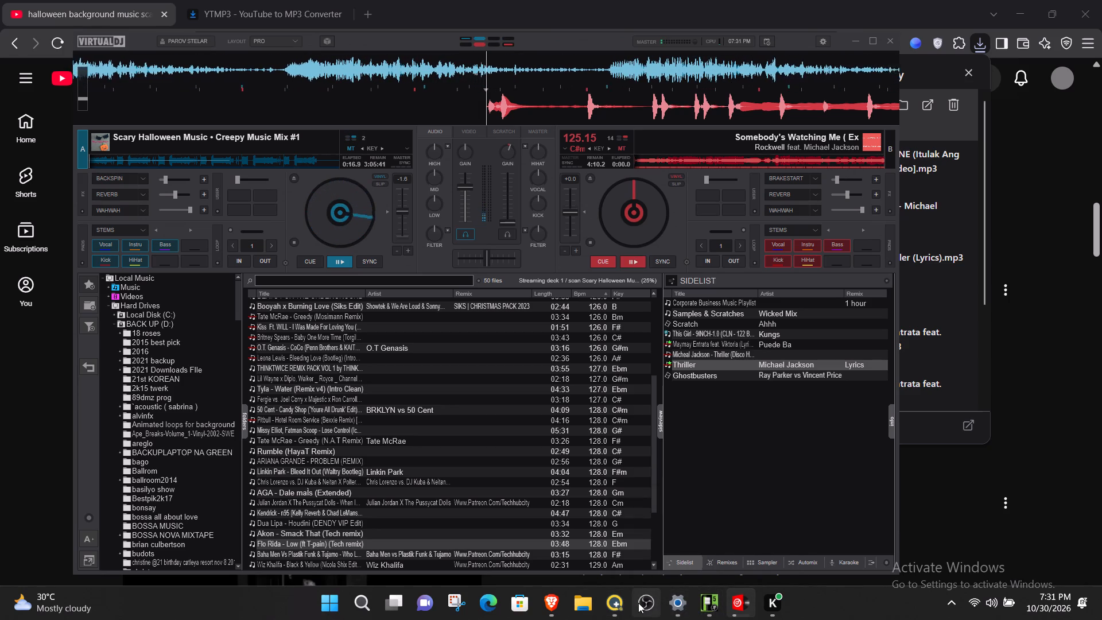
In Q Light Controller Plus, switch the virtual console to design mode and check which functions the FLASH and FAST buttons run.
left_click(624, 601)
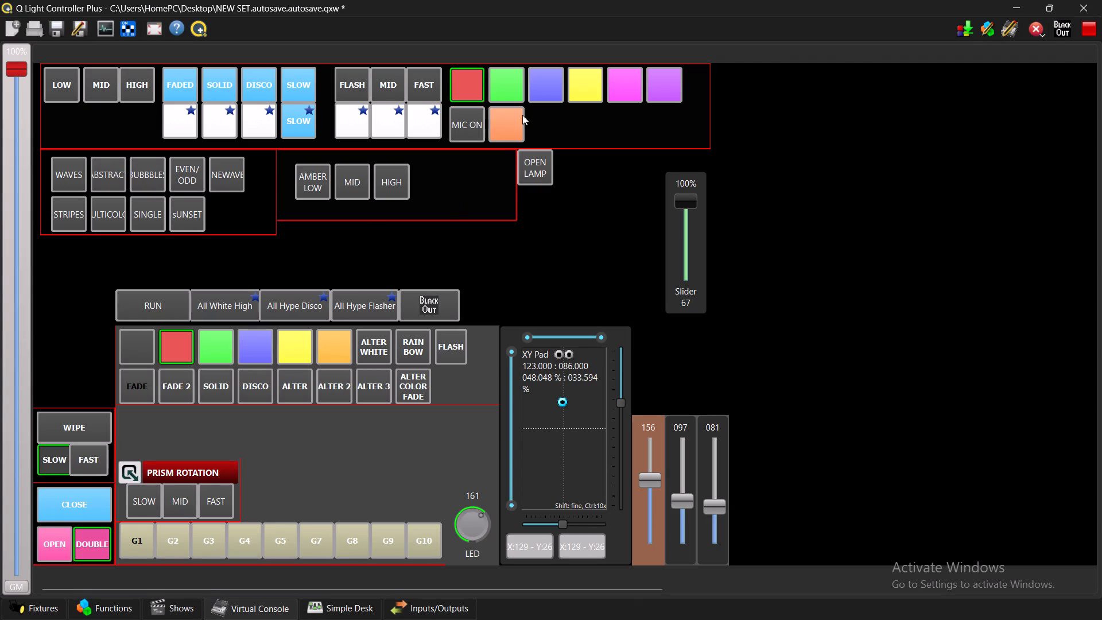
left_click(1005, 32)
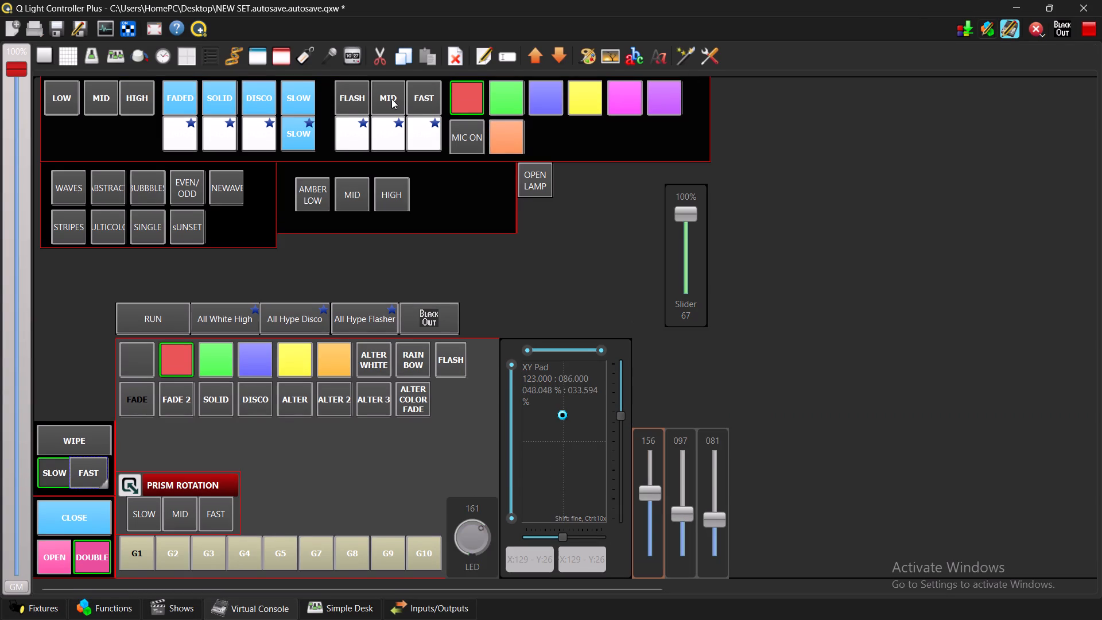
double_click(363, 98)
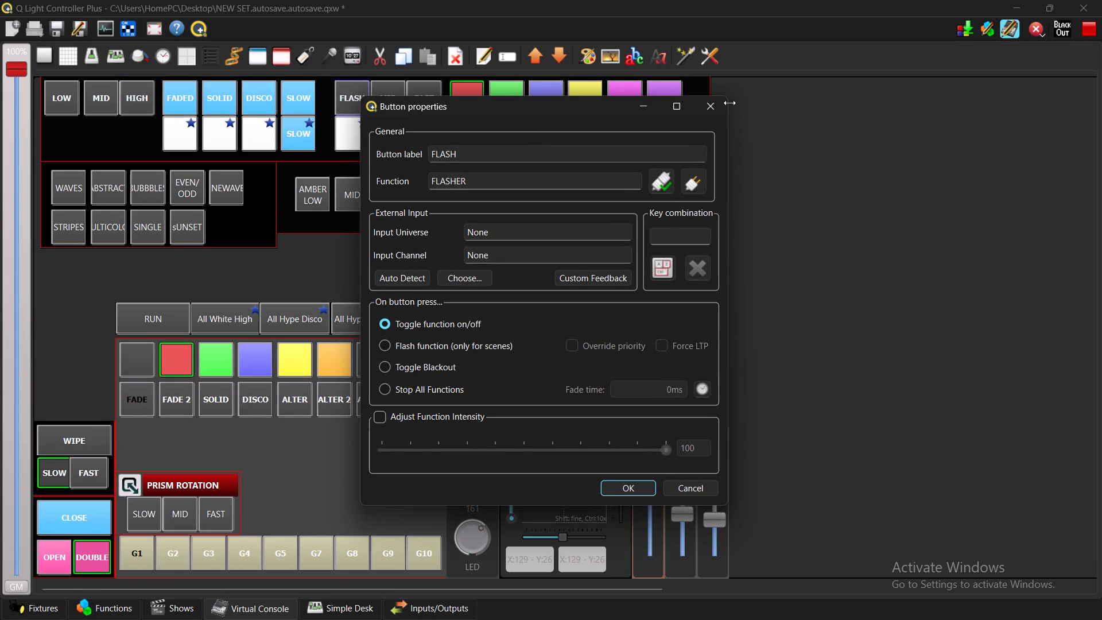
left_click(709, 103)
double_click(429, 98)
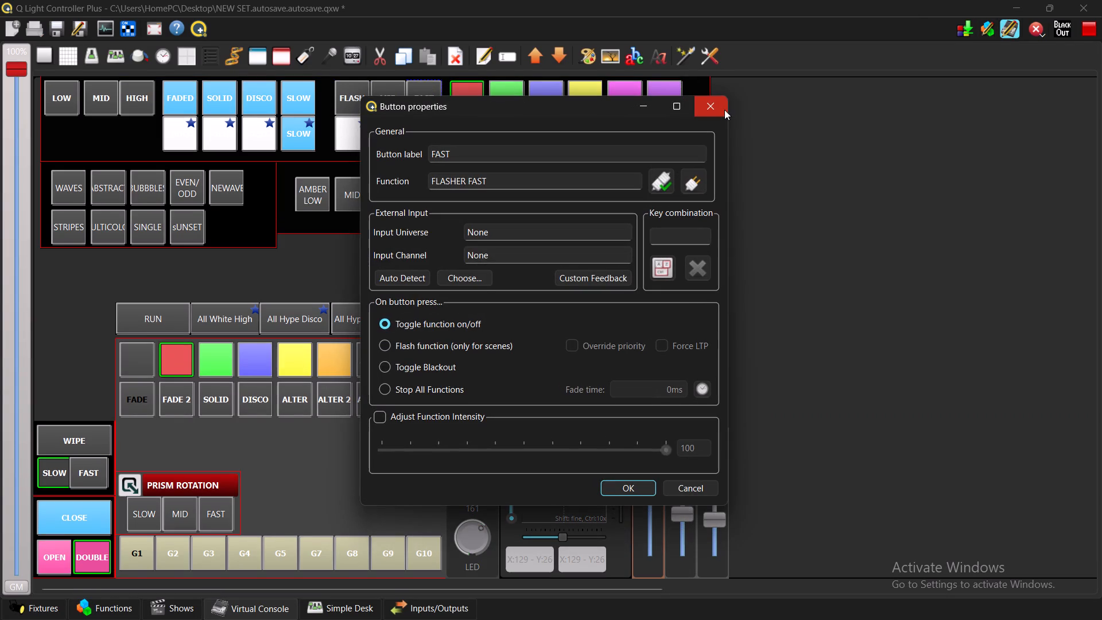
left_click(697, 103)
double_click(1009, 29)
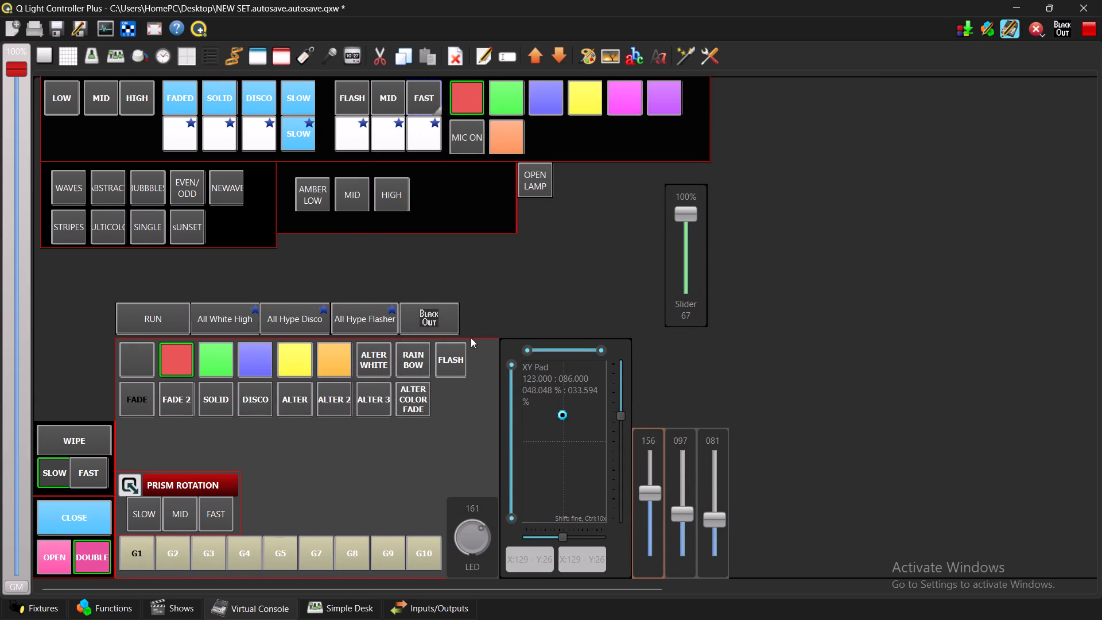
Open the FLASHER FAST scene from the PARLED NEW folder for editing.
left_click(99, 603)
scroll(245, 233, "down", 2)
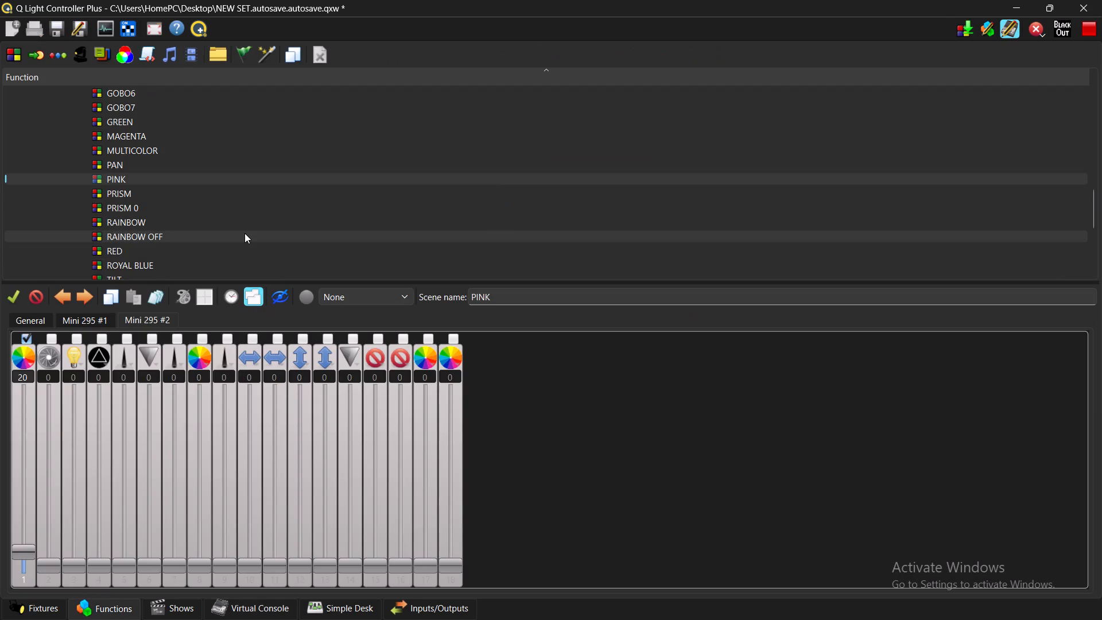
scroll(245, 233, "down", 2)
scroll(316, 212, "up", 4)
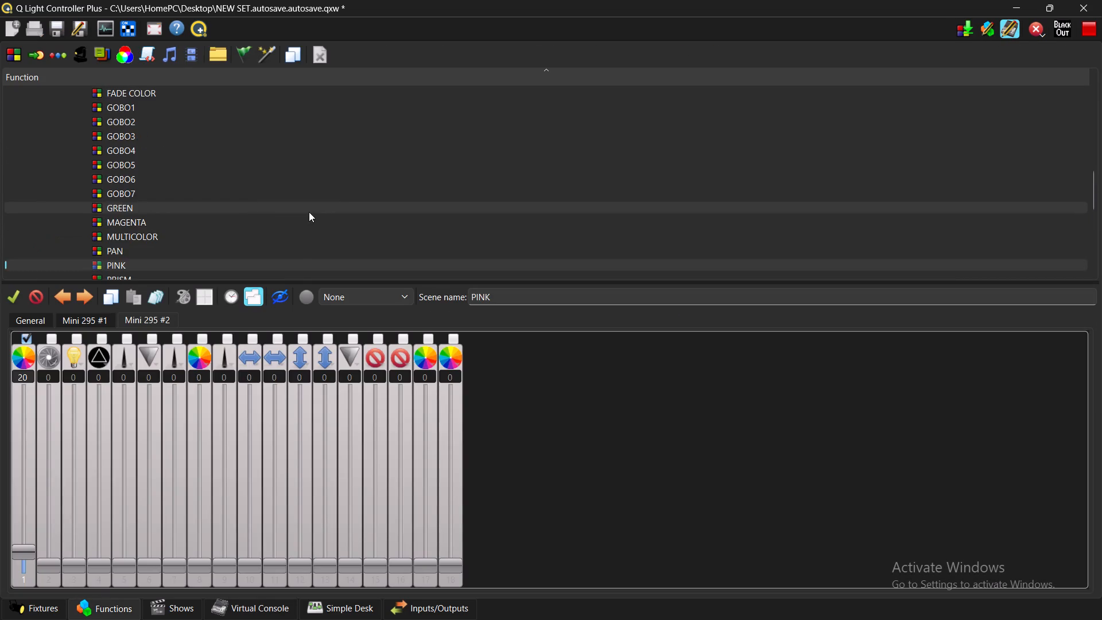
scroll(302, 214, "up", 4)
left_click(56, 208)
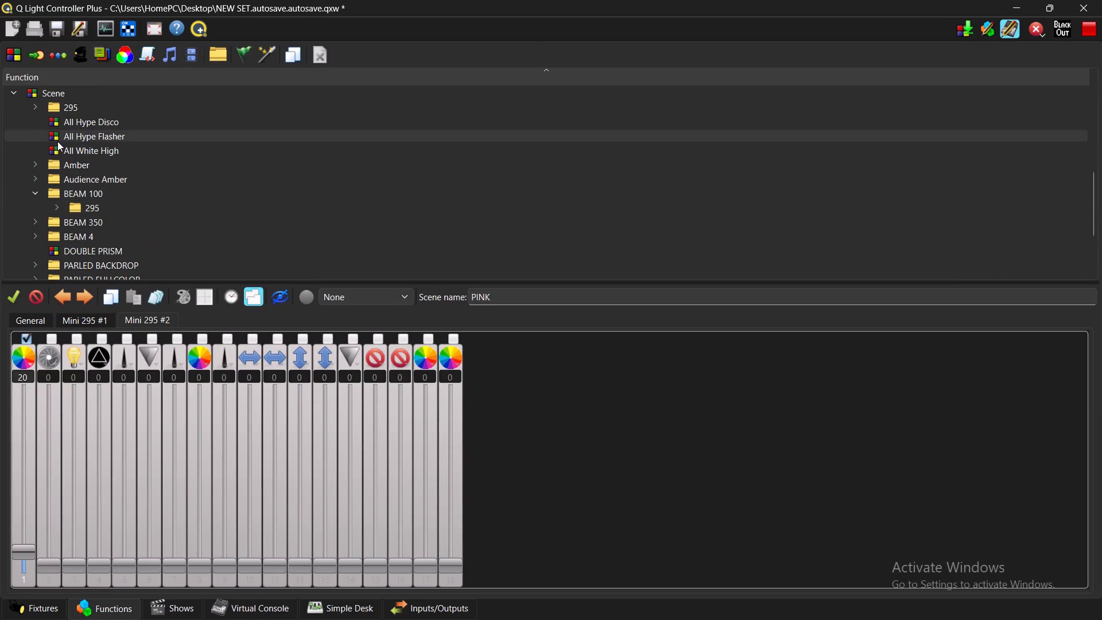
scroll(115, 158, "down", 2)
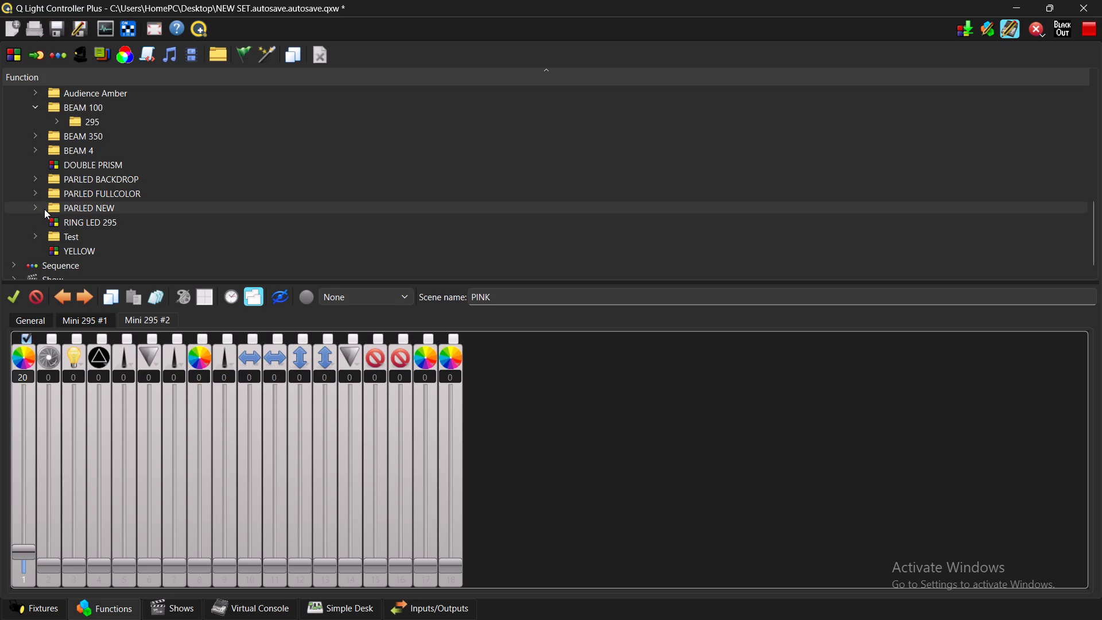
left_click(44, 209)
scroll(94, 212, "down", 3)
scroll(175, 213, "down", 1)
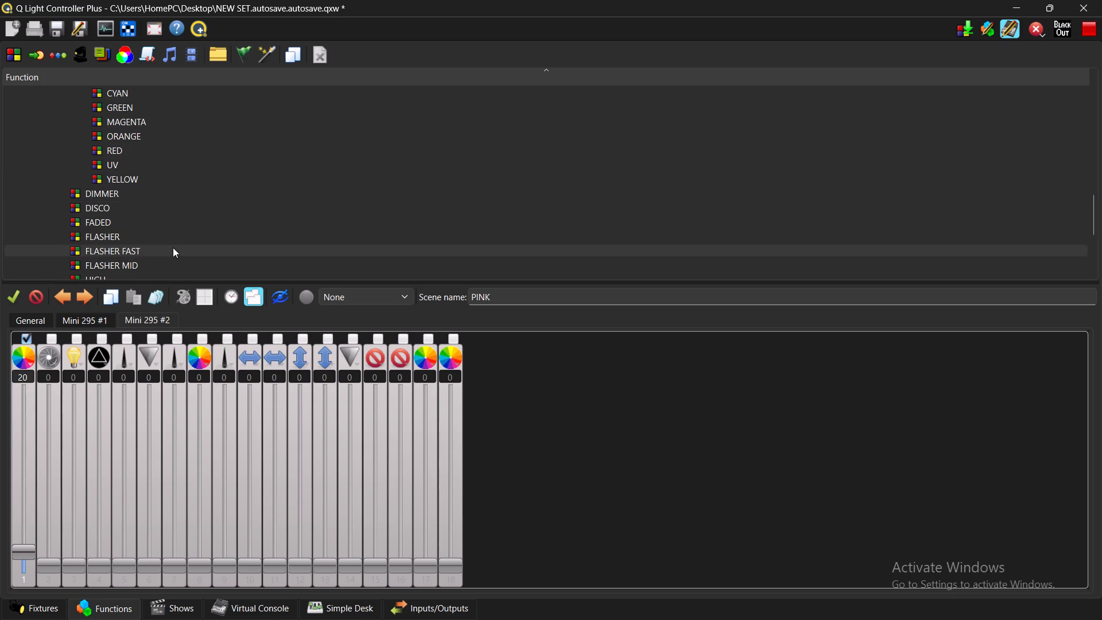
left_click(161, 248)
Disable the R, G, B, W, Y and UV channels for 18*18 RGBWAuv #2, keeping the dimmer enabled, and copy this to all fixtures.
left_click(175, 317)
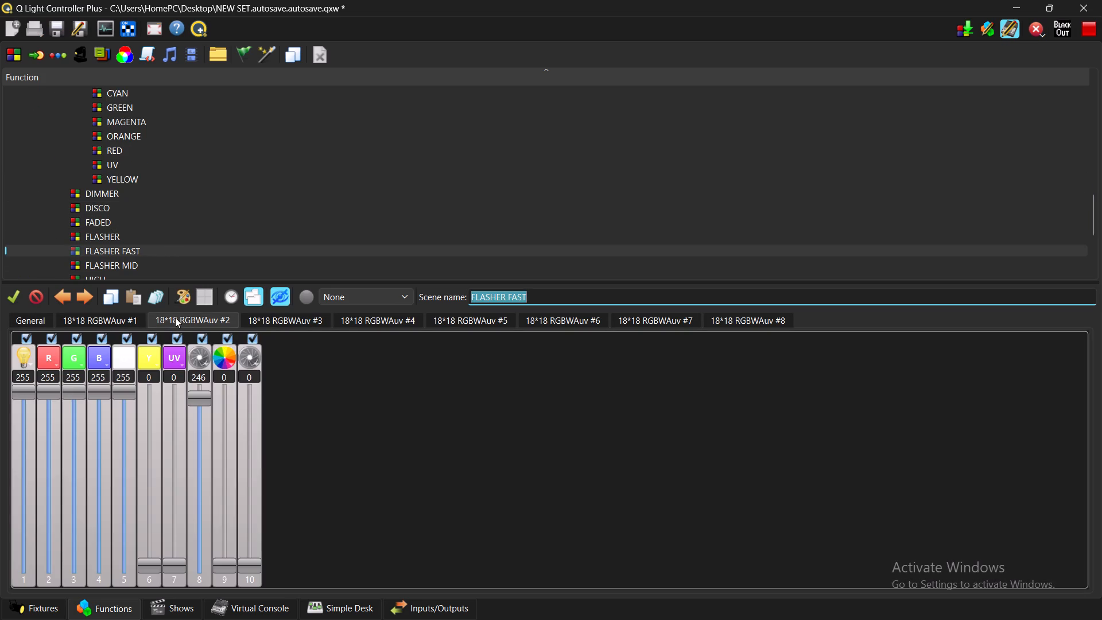
left_click(32, 335)
left_click(49, 338)
left_click(68, 341)
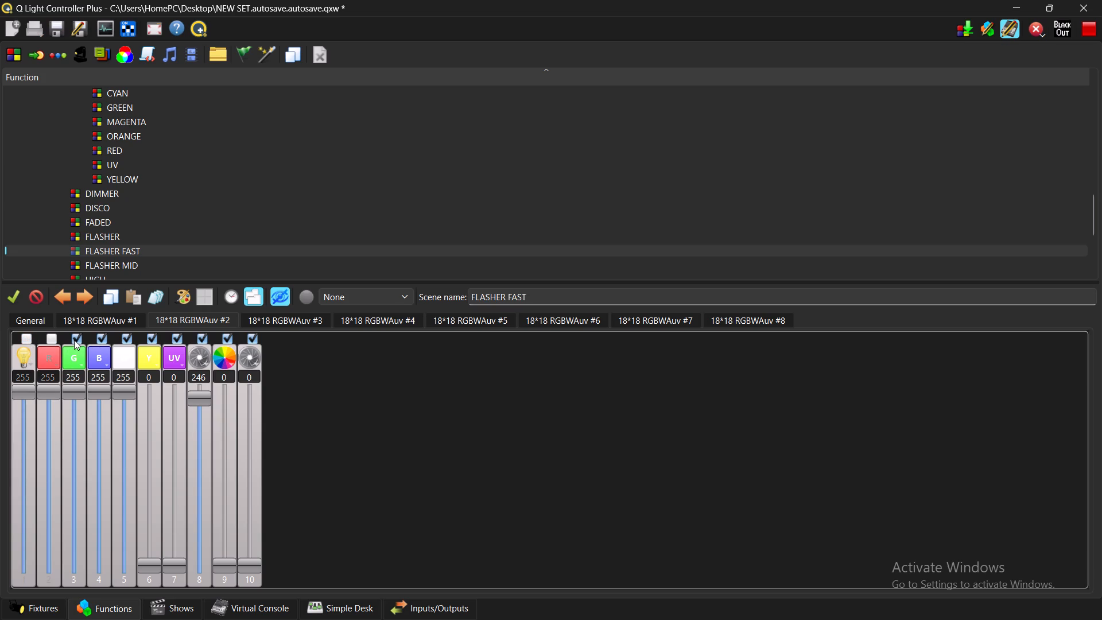
left_click(75, 340)
left_click(100, 343)
left_click(126, 334)
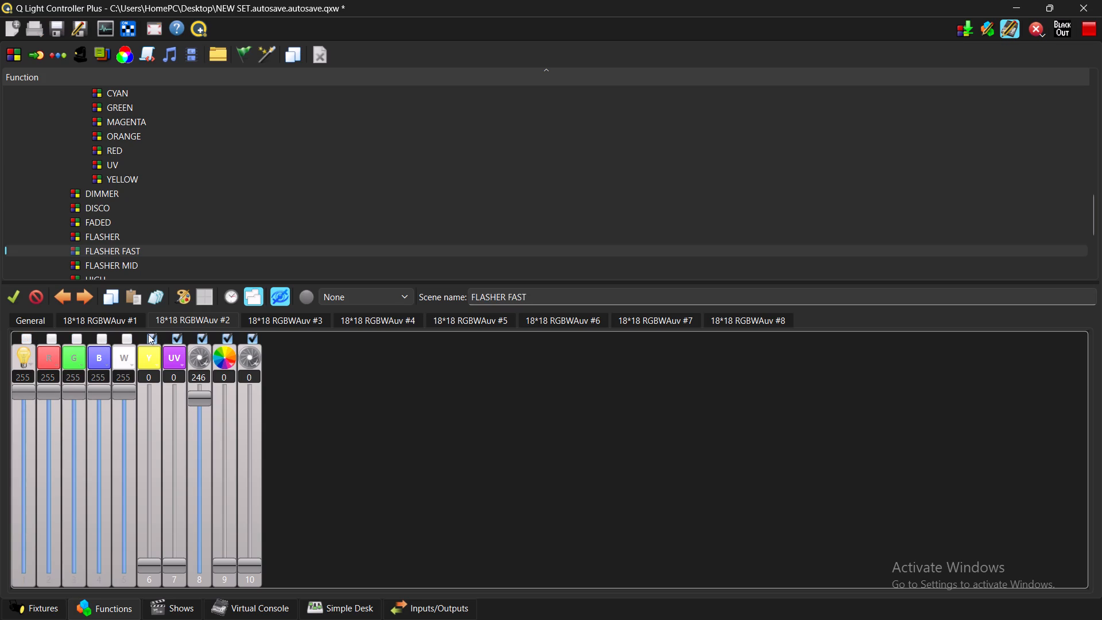
left_click_drag(174, 336, 169, 338)
left_click(156, 338)
left_click(177, 340)
left_click(26, 340)
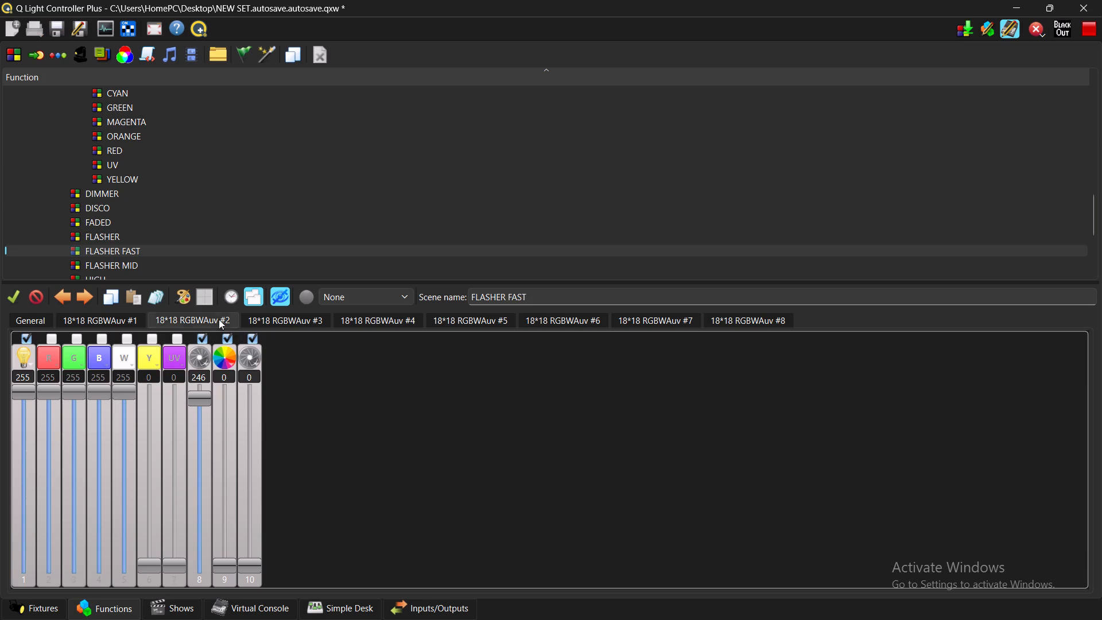
left_click(157, 300)
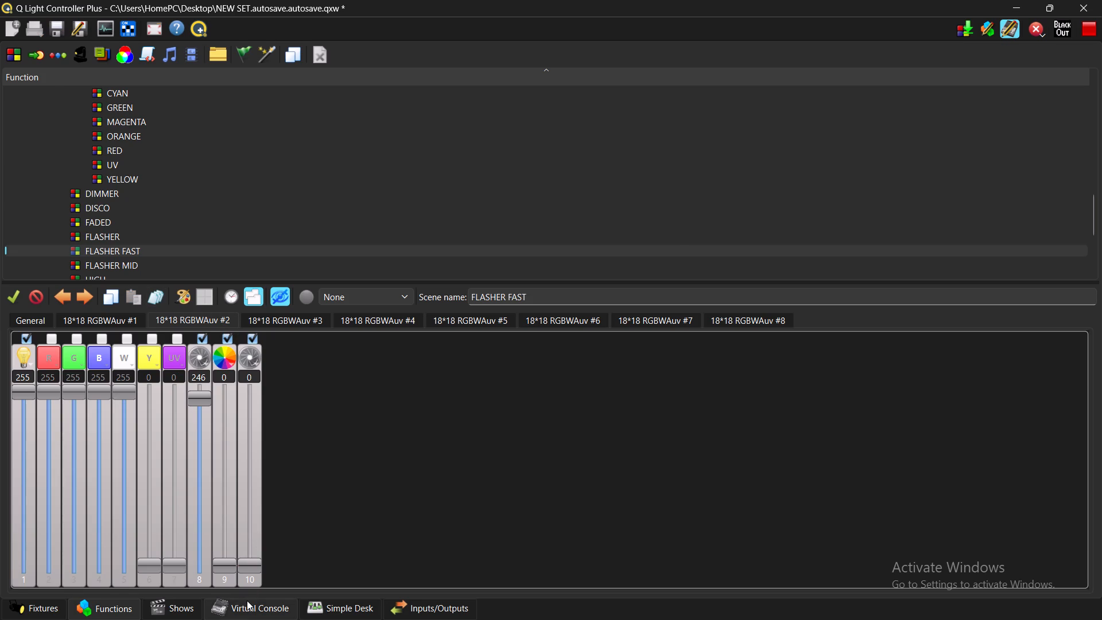
Return the virtual console to operate mode, trigger the edited FAST flasher, and activate the red colour beside it.
left_click(247, 600)
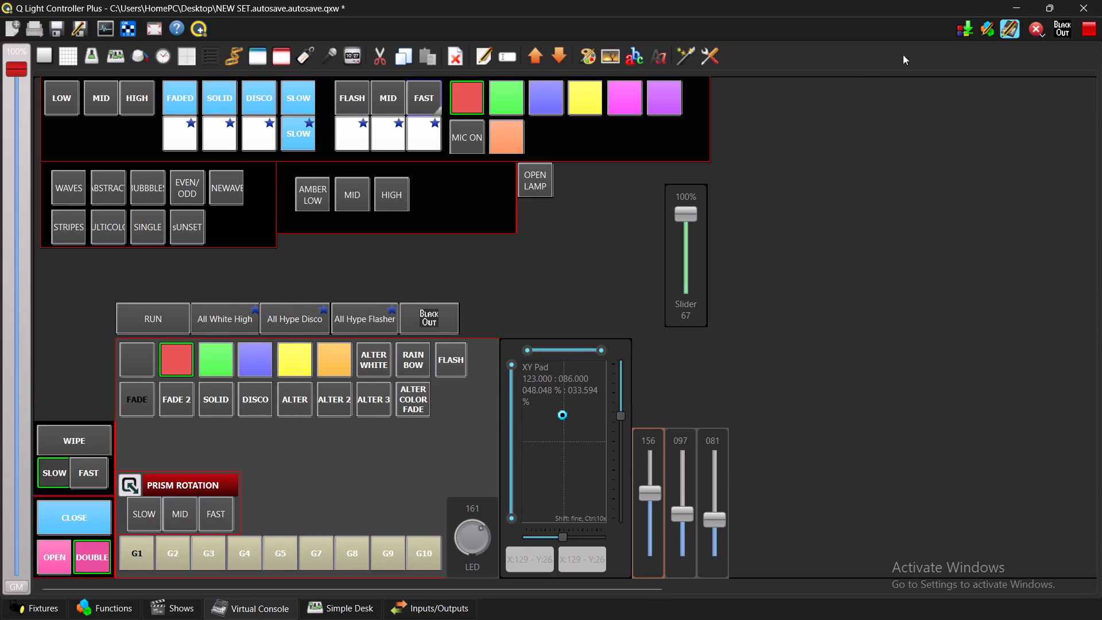
left_click(1008, 24)
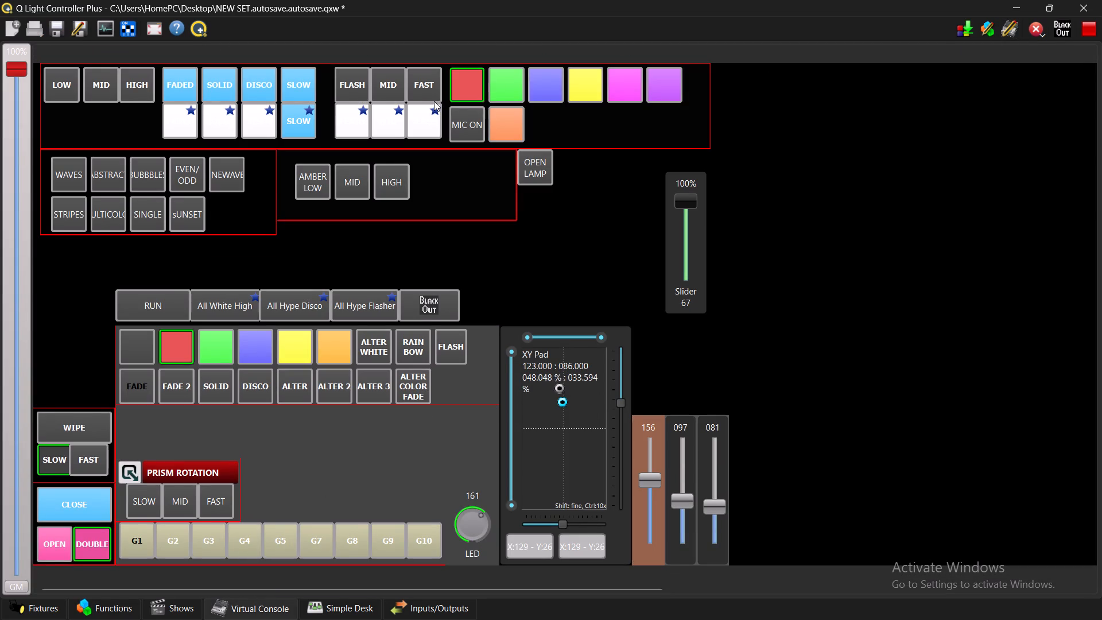
left_click(433, 84)
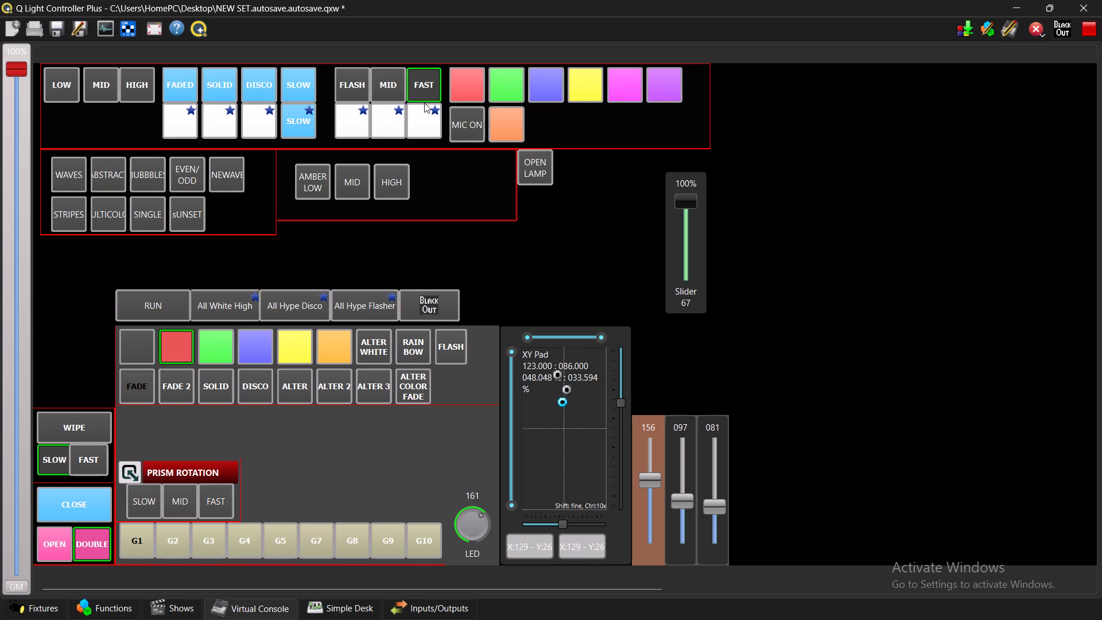
left_click(463, 88)
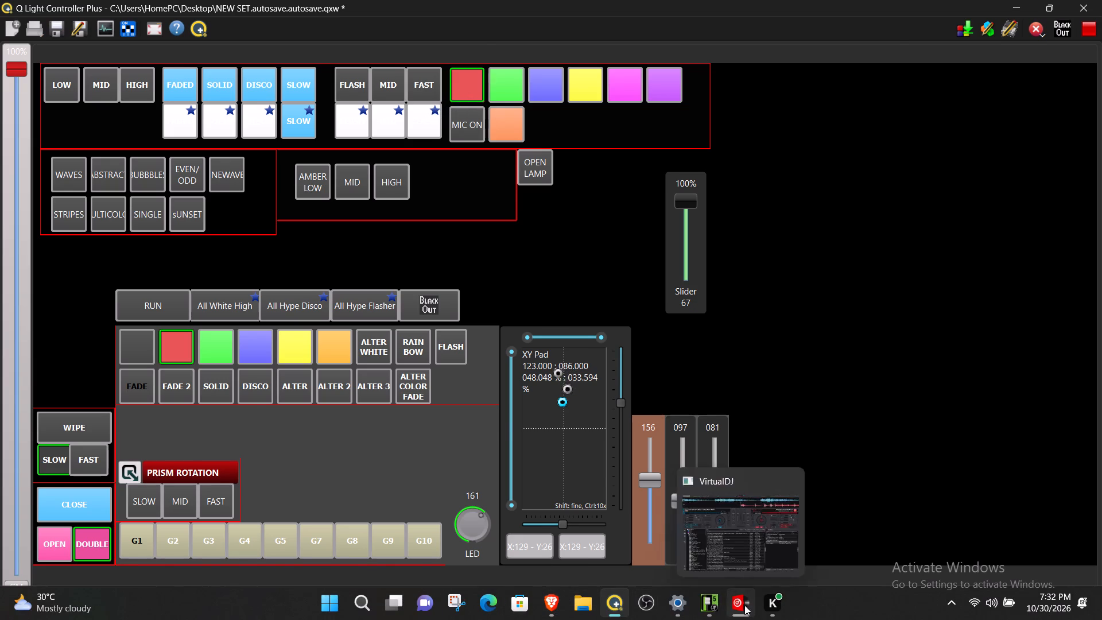
Switch to VirtualDJ and search the music library for "gabi ng la".
left_click(744, 605)
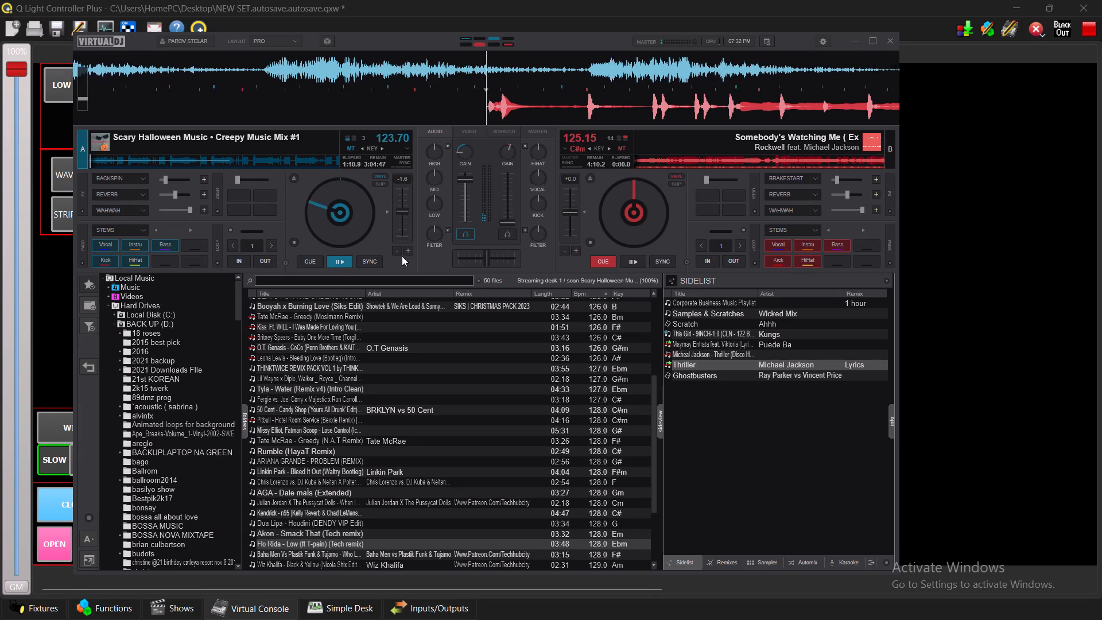
left_click(414, 265)
left_click(382, 284)
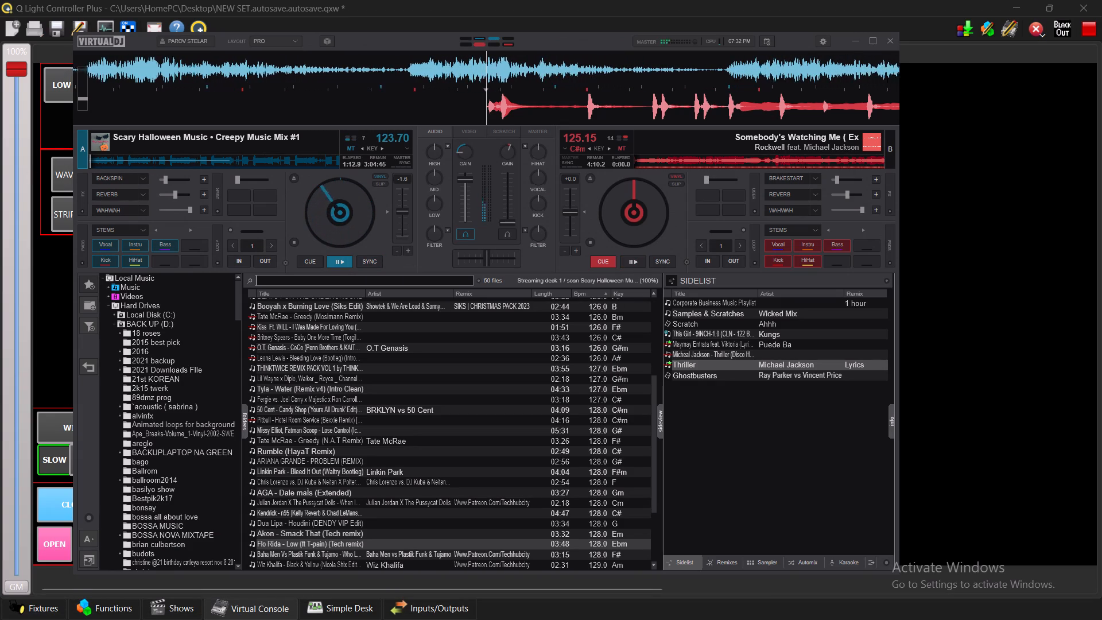
type("gabi ng la")
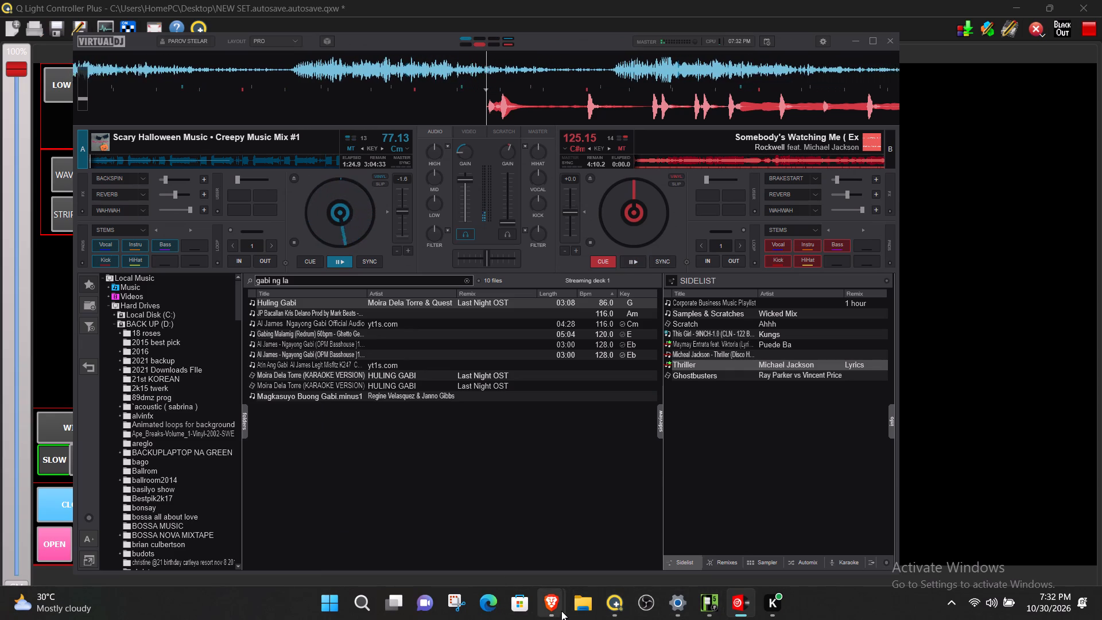
Switch to the YouTube page in the Brave browser and search for "gabi ng lagim background music".
left_click(561, 610)
left_click(472, 528)
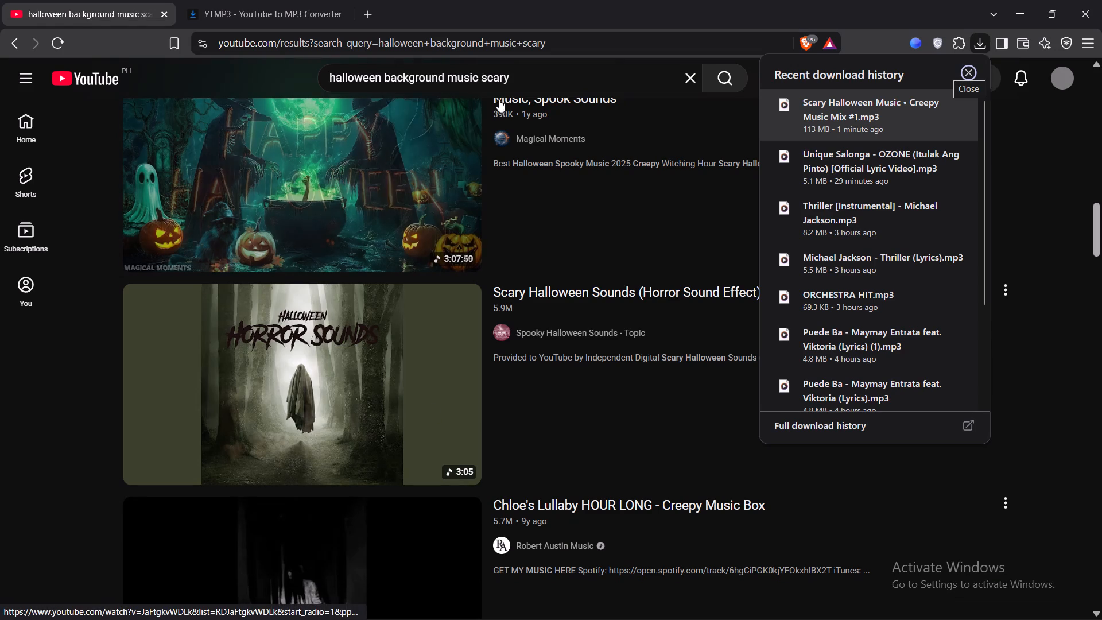
left_click(689, 79)
left_click(612, 77)
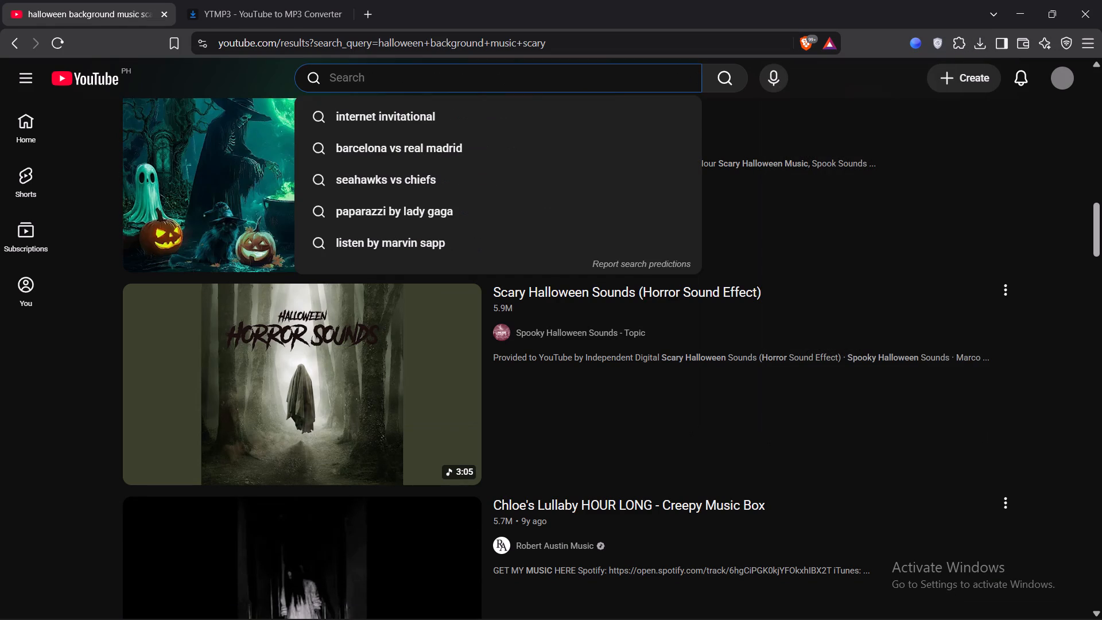
type("gabi n")
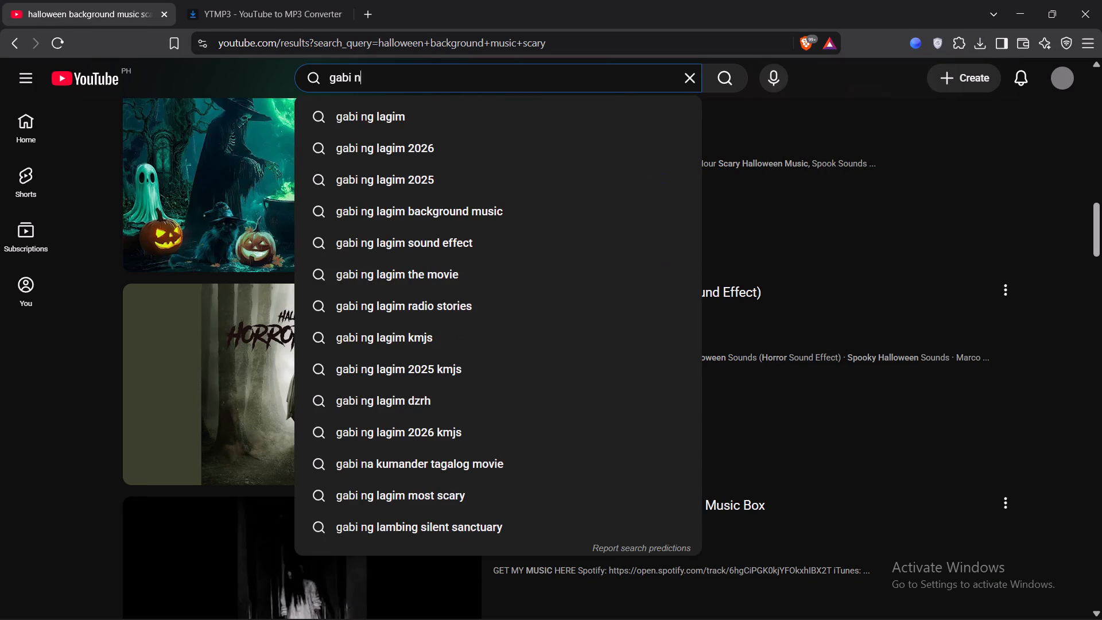
key("Down")
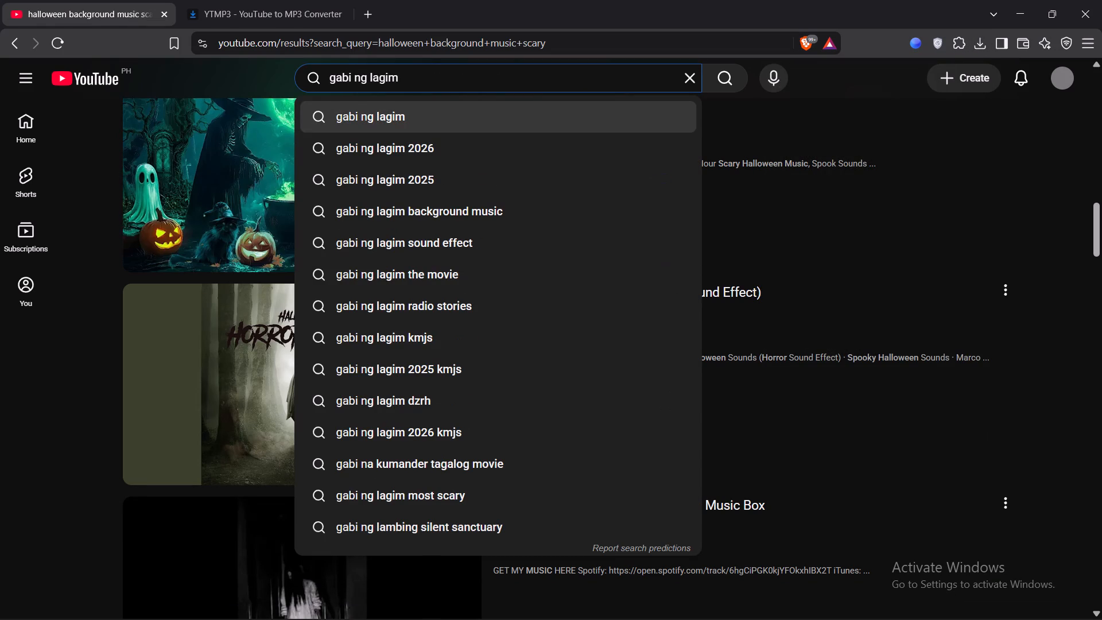
key("Down")
key("Down")
key("Down")
key("Return")
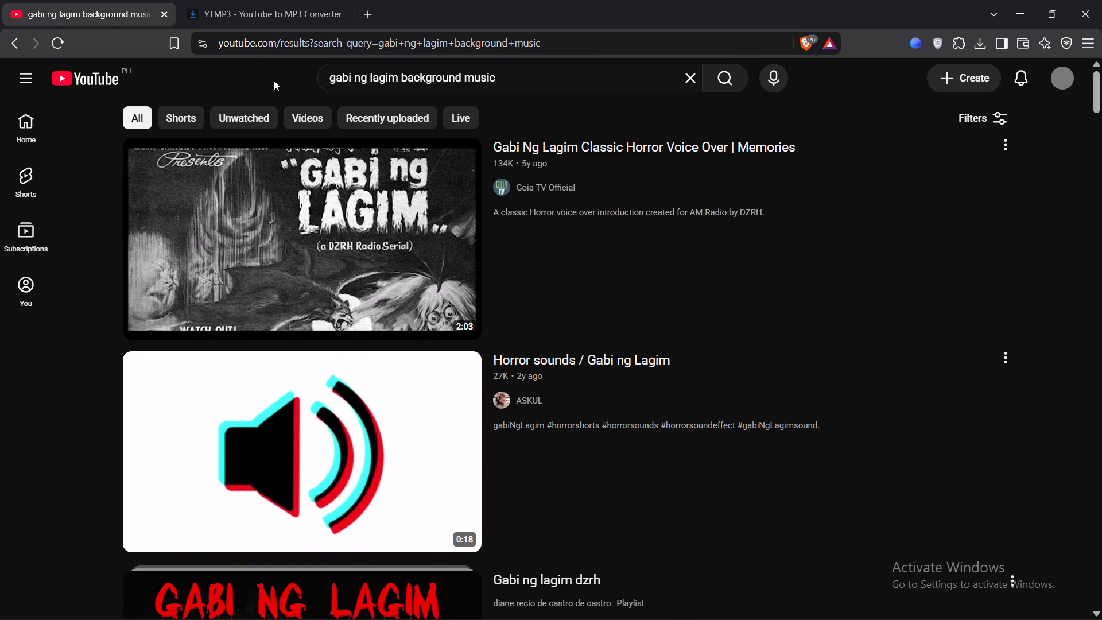
Look through the YouTube results for a suitable Gabi ng Lagim horror background track.
right_click(321, 160)
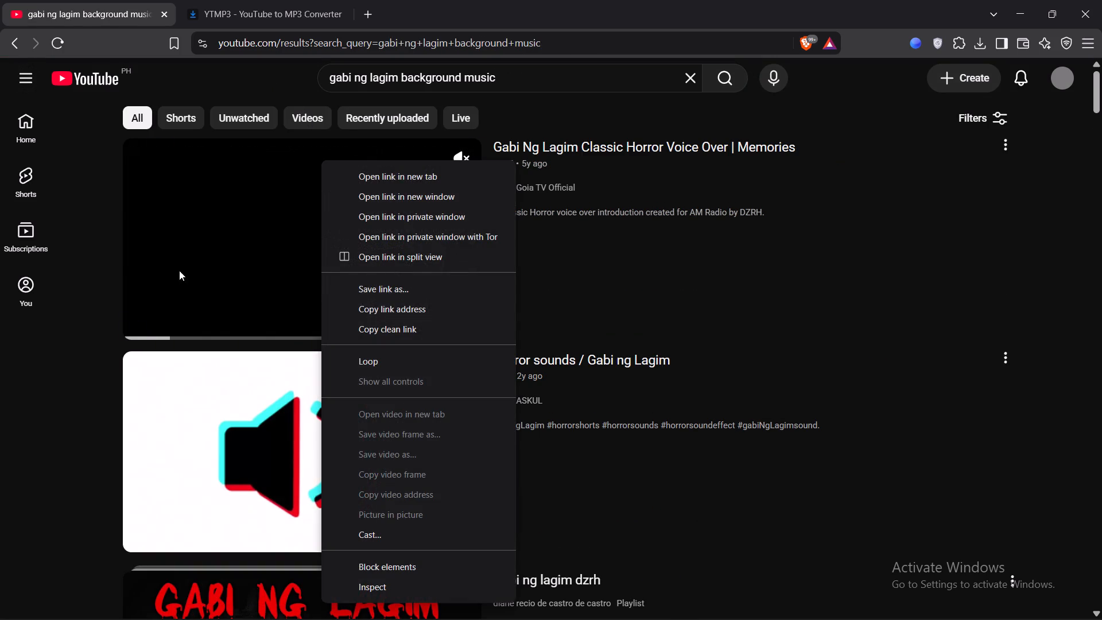
left_click(65, 367)
scroll(41, 392, "down", 1)
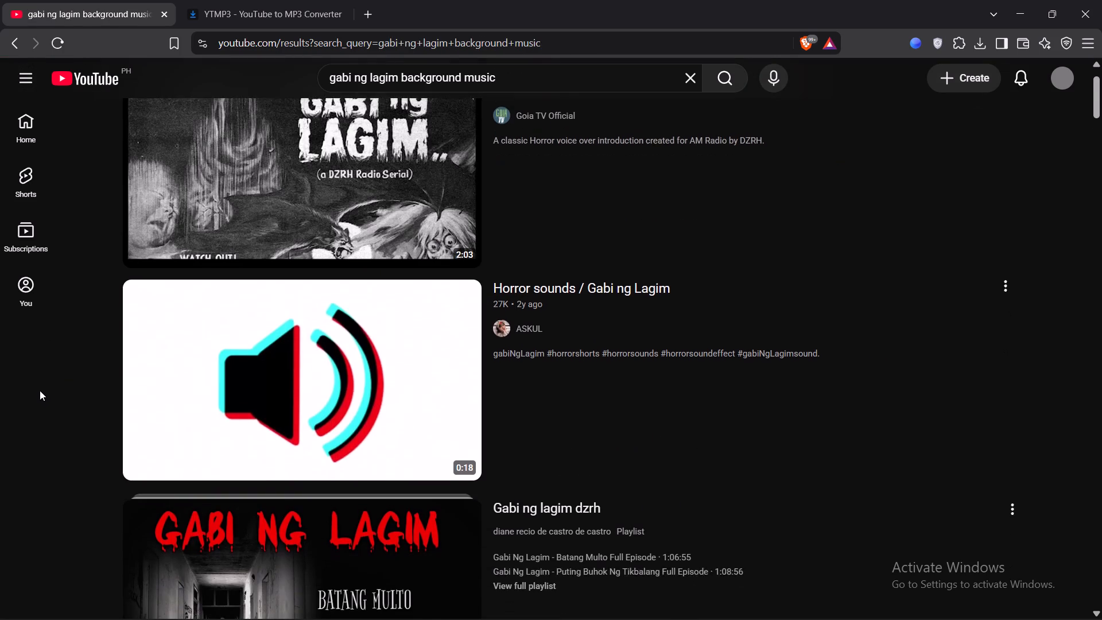
scroll(40, 390, "down", 5)
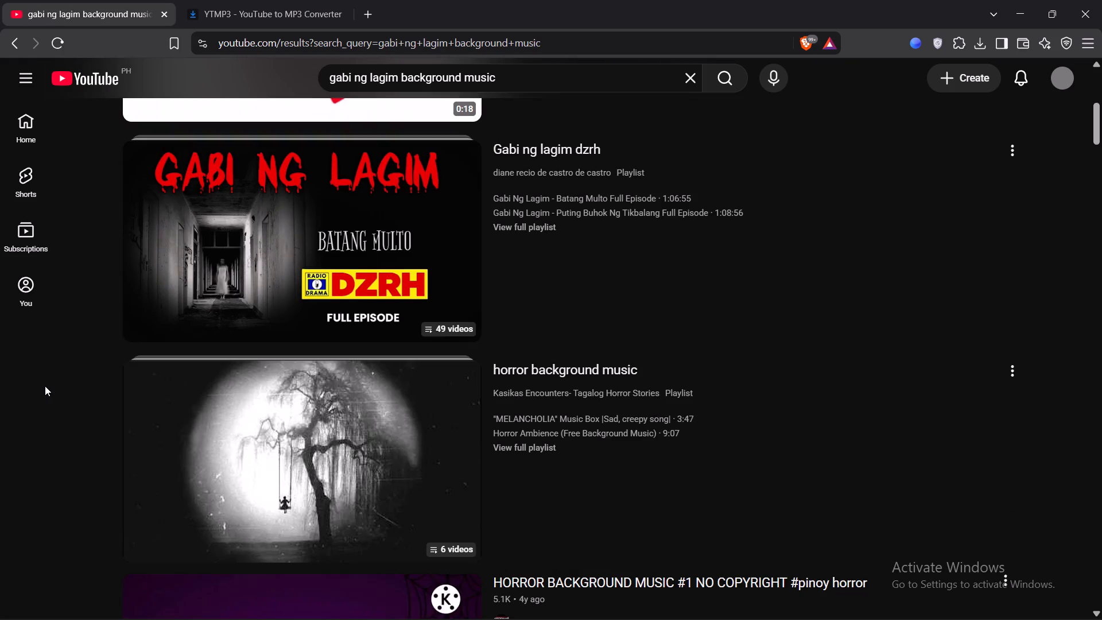
scroll(45, 386, "down", 7)
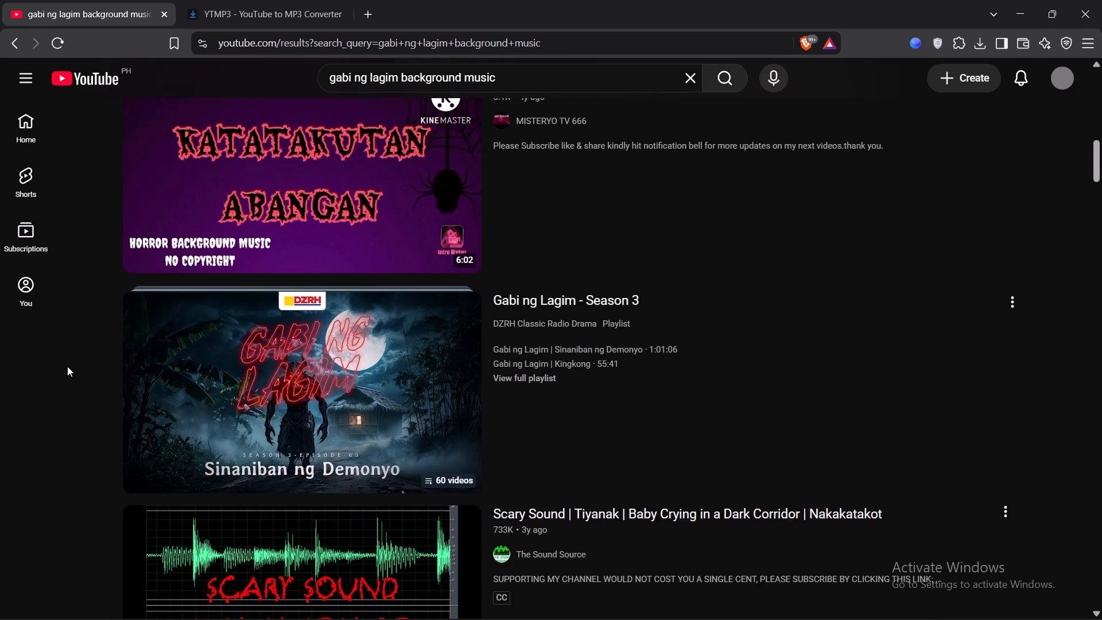
scroll(67, 366, "down", 3)
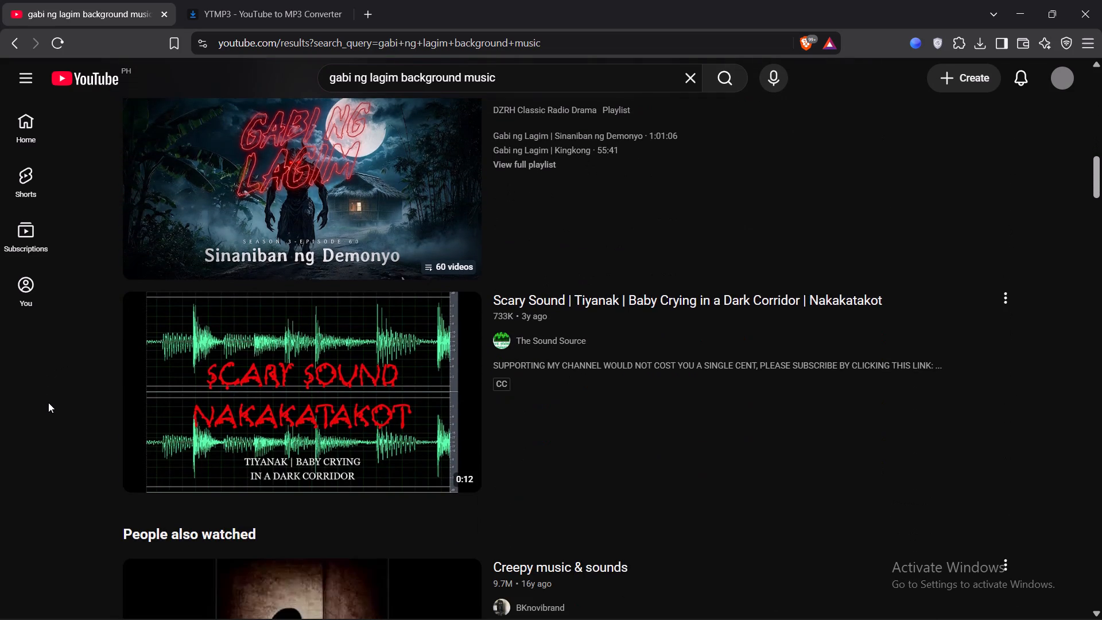
scroll(48, 402, "down", 12)
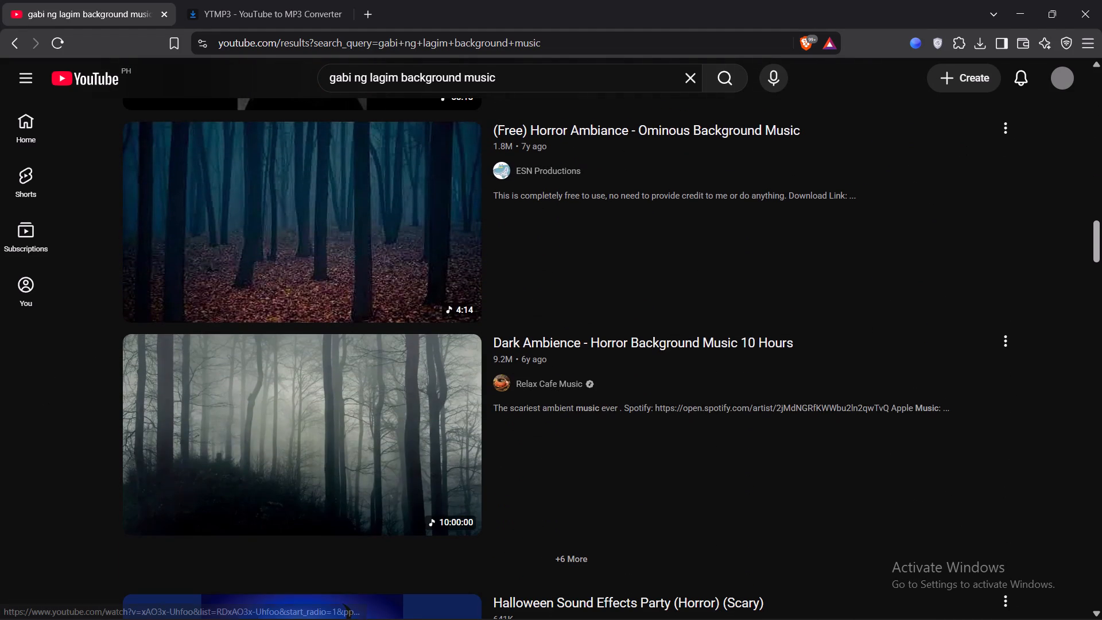
scroll(382, 290, "down", 4)
scroll(187, 356, "down", 2)
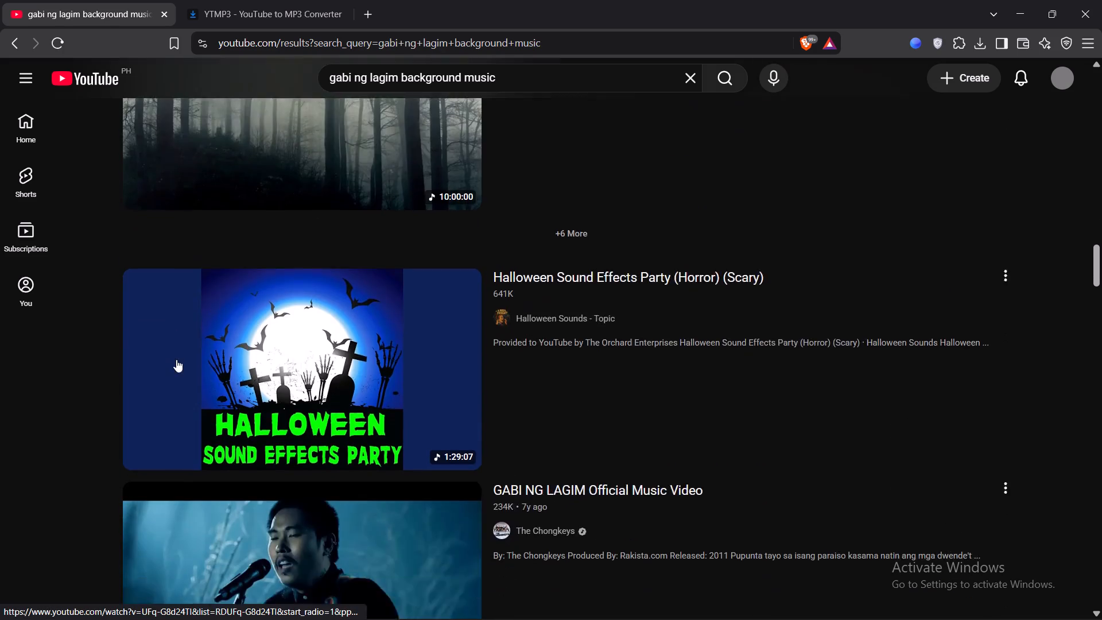
scroll(145, 368, "down", 9)
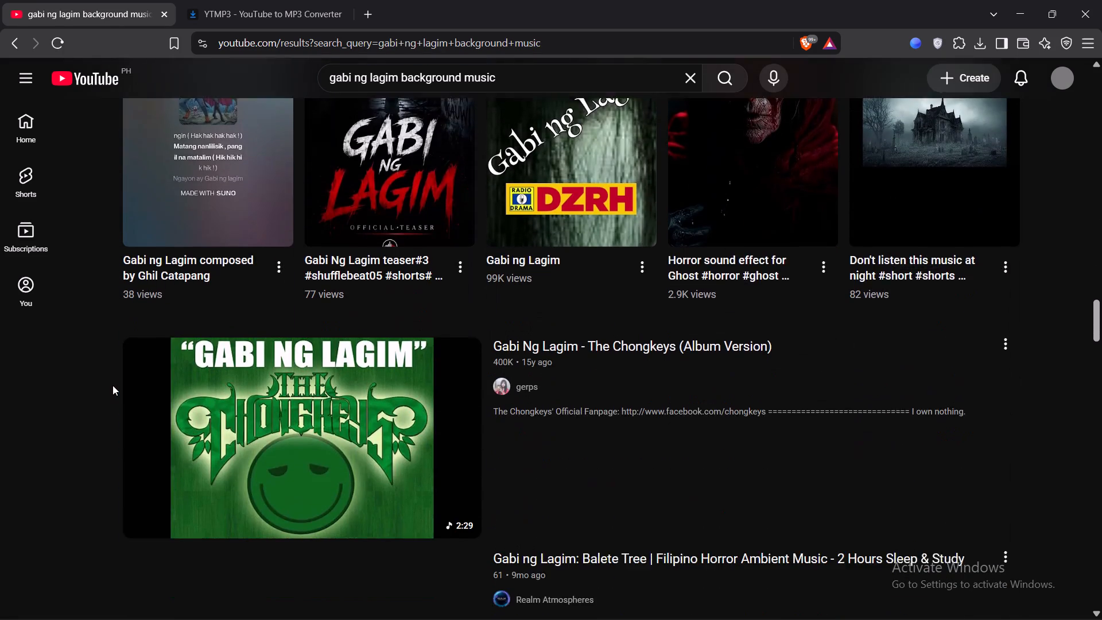
scroll(112, 385, "down", 4)
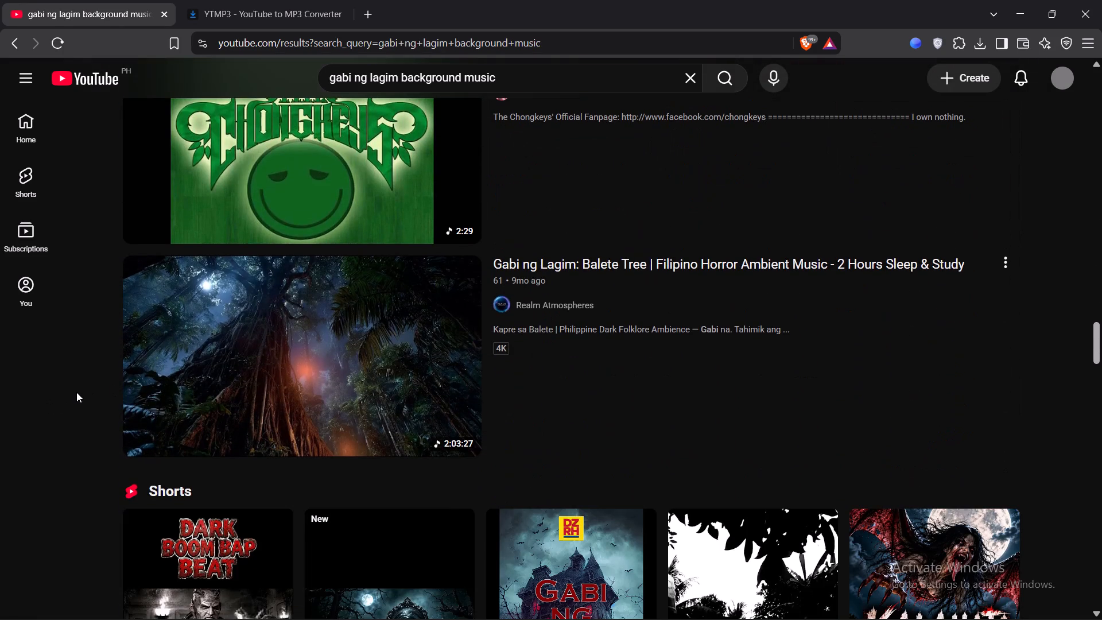
scroll(53, 406, "down", 11)
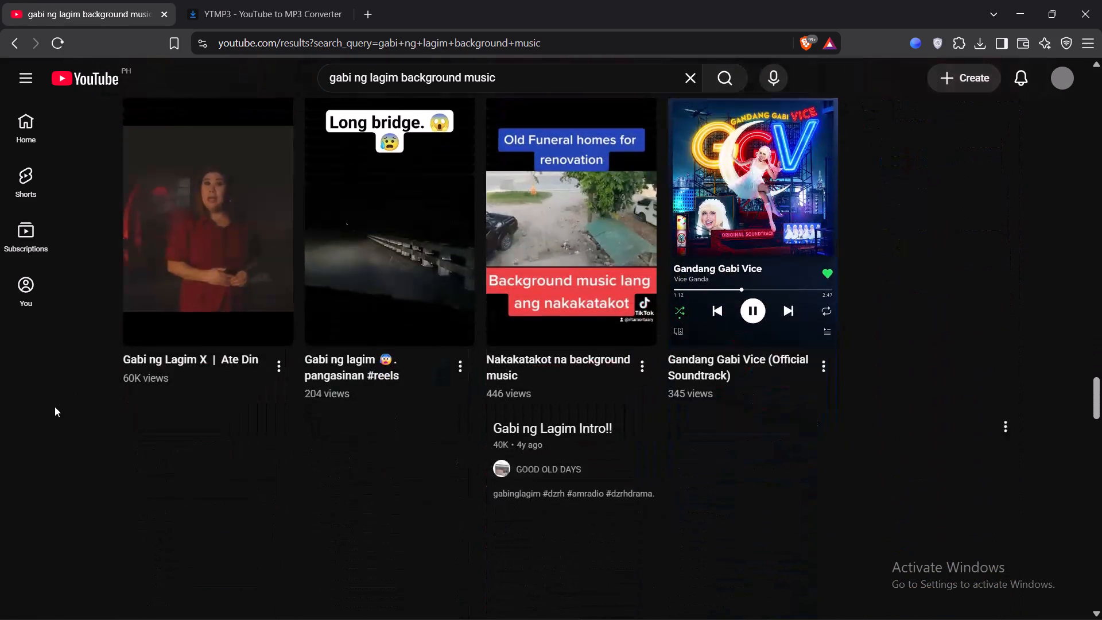
scroll(55, 406, "down", 11)
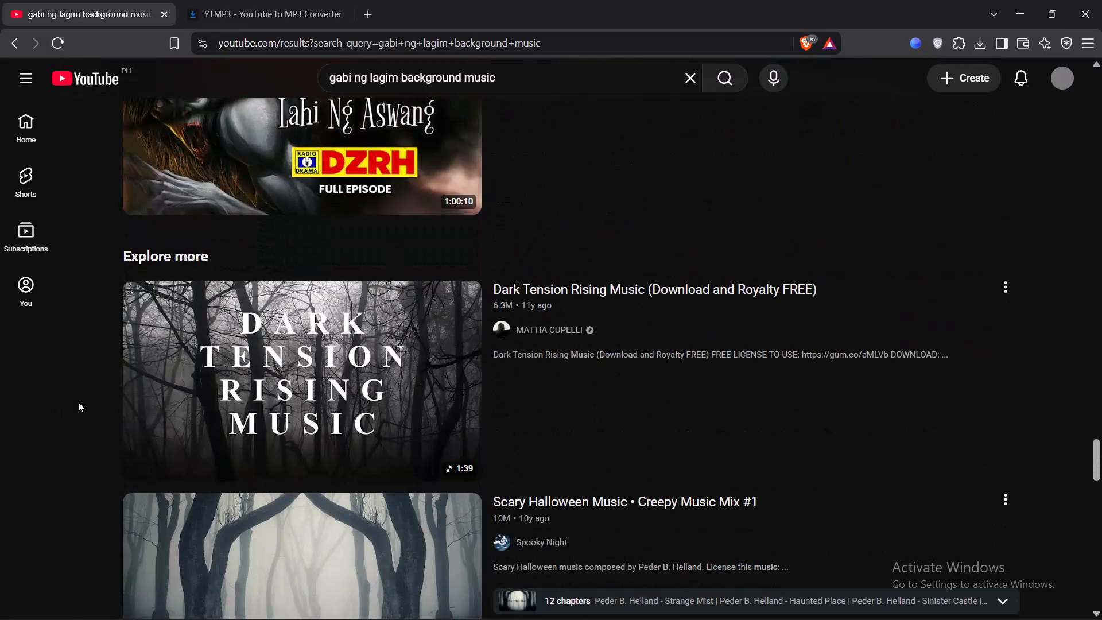
scroll(73, 427, "down", 6)
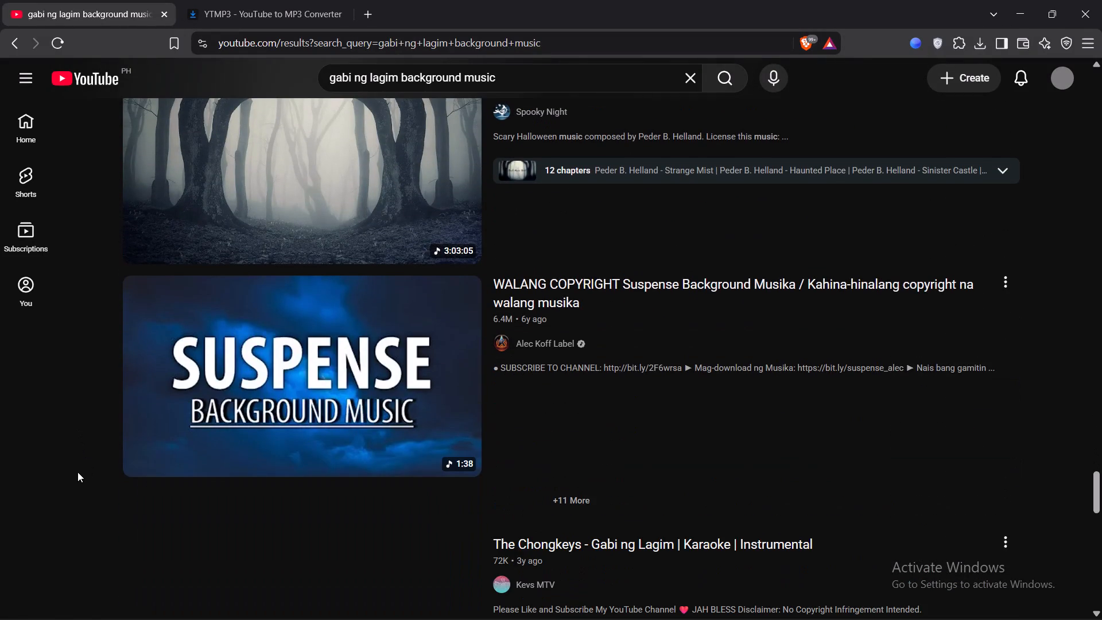
scroll(77, 472, "up", 1)
scroll(77, 472, "down", 3)
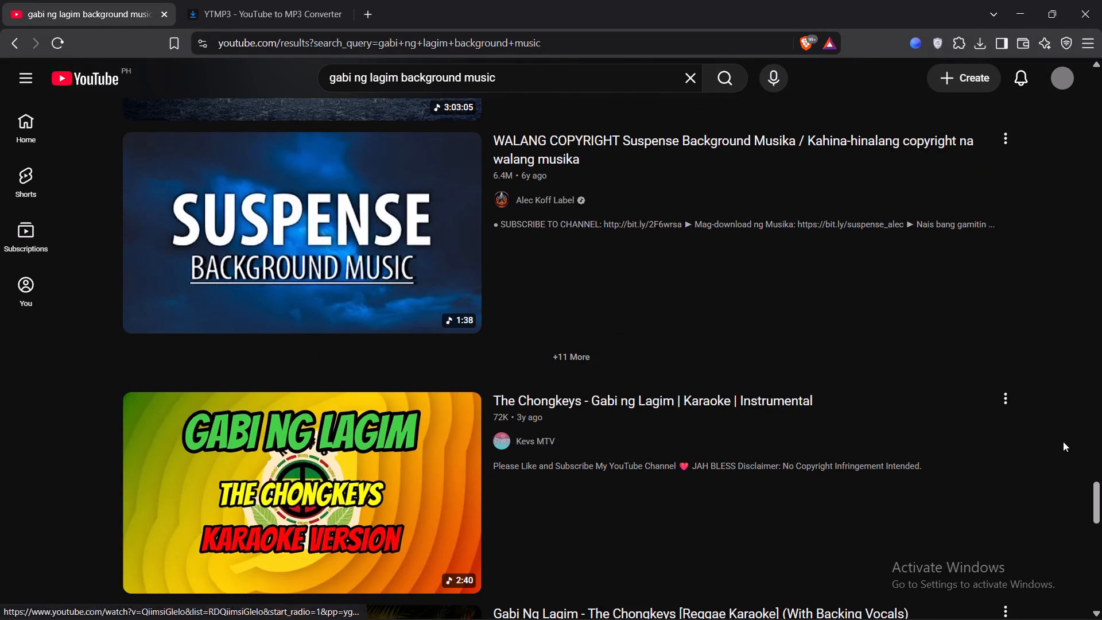
left_click_drag(1096, 495, 1096, 519)
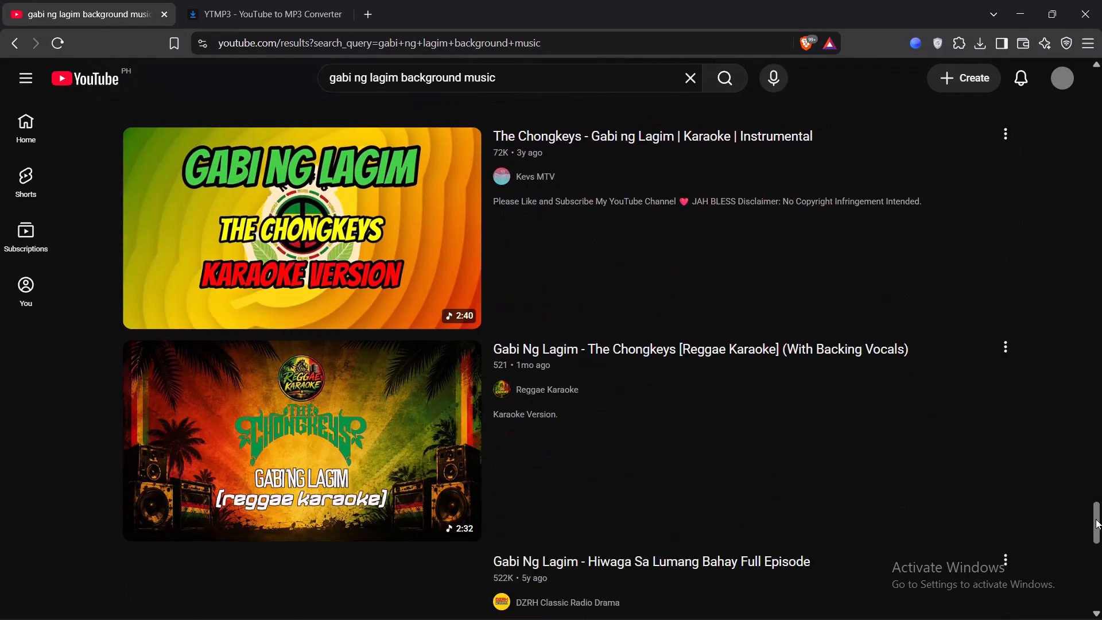
left_click_drag(1096, 519, 1041, 91)
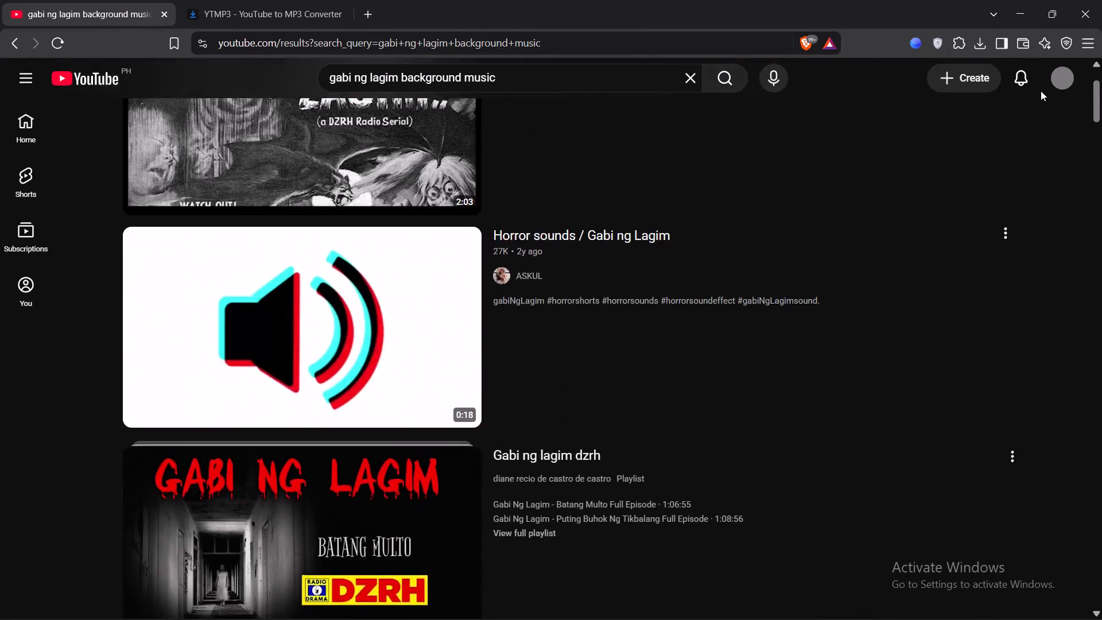
left_click_drag(1041, 91, 1041, 71)
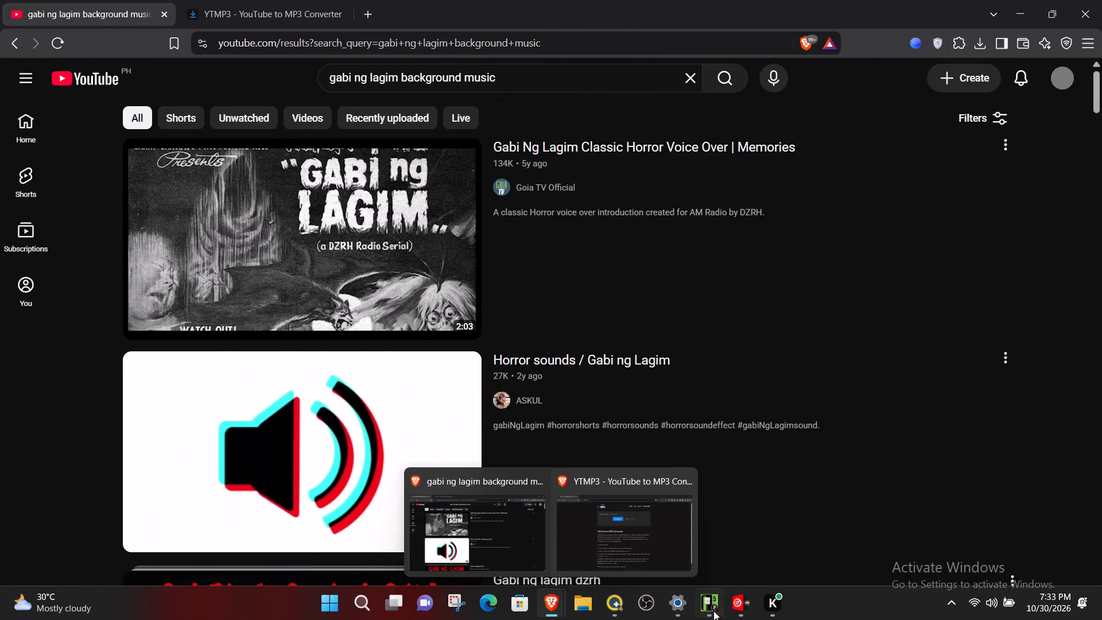
left_click(41, 421)
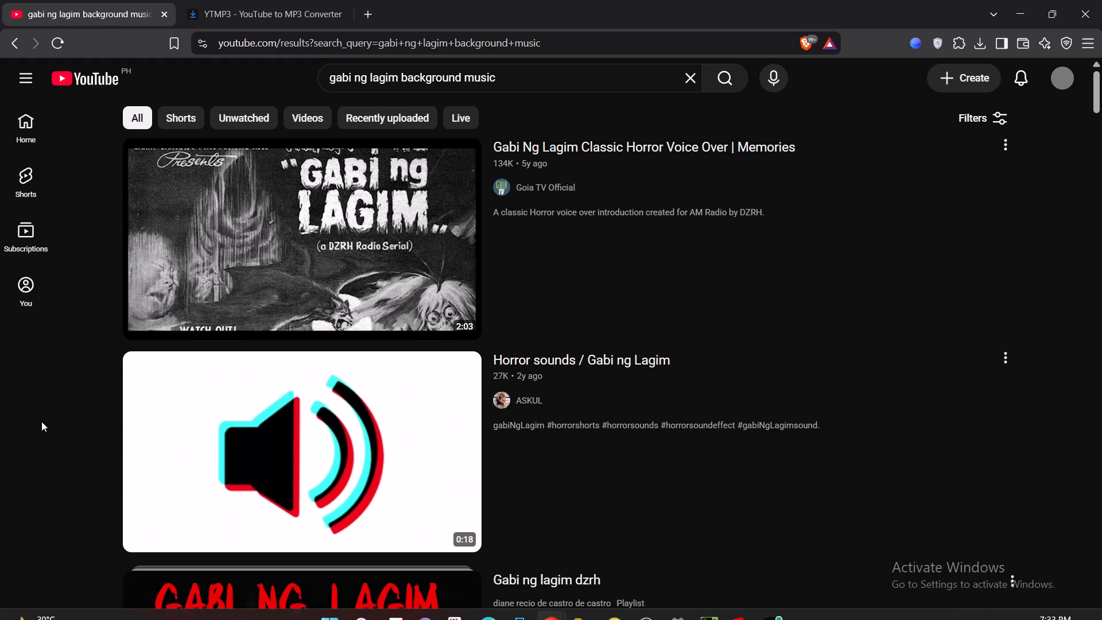
scroll(41, 421, "down", 3)
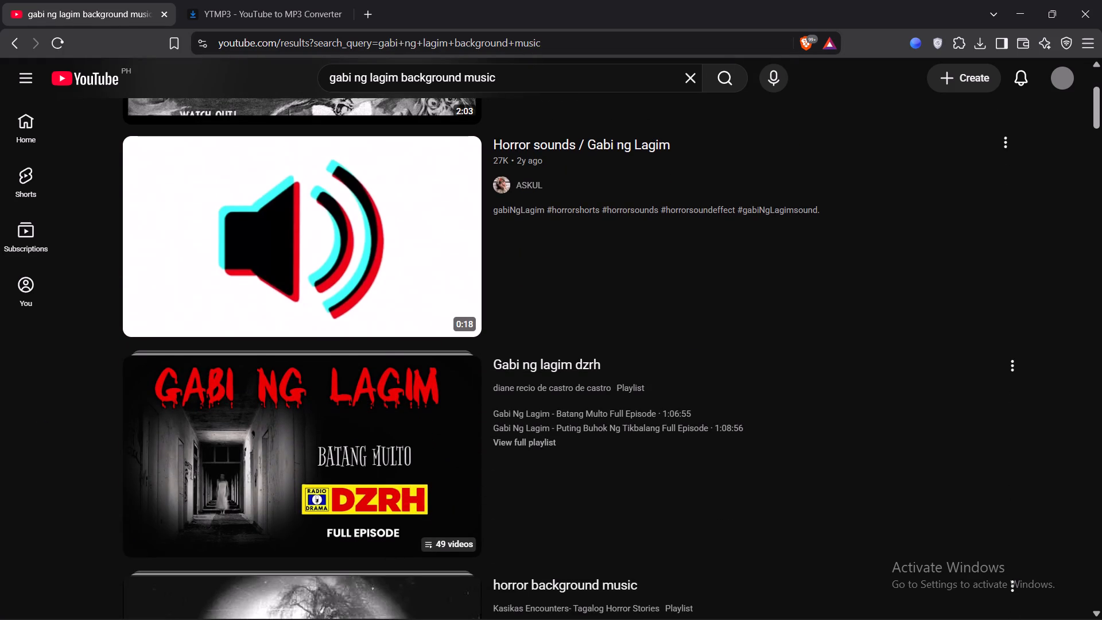
Start replacing the "gabi ng lagim background music" query in the YouTube search with a new one.
left_click_drag(635, 86, 317, 74)
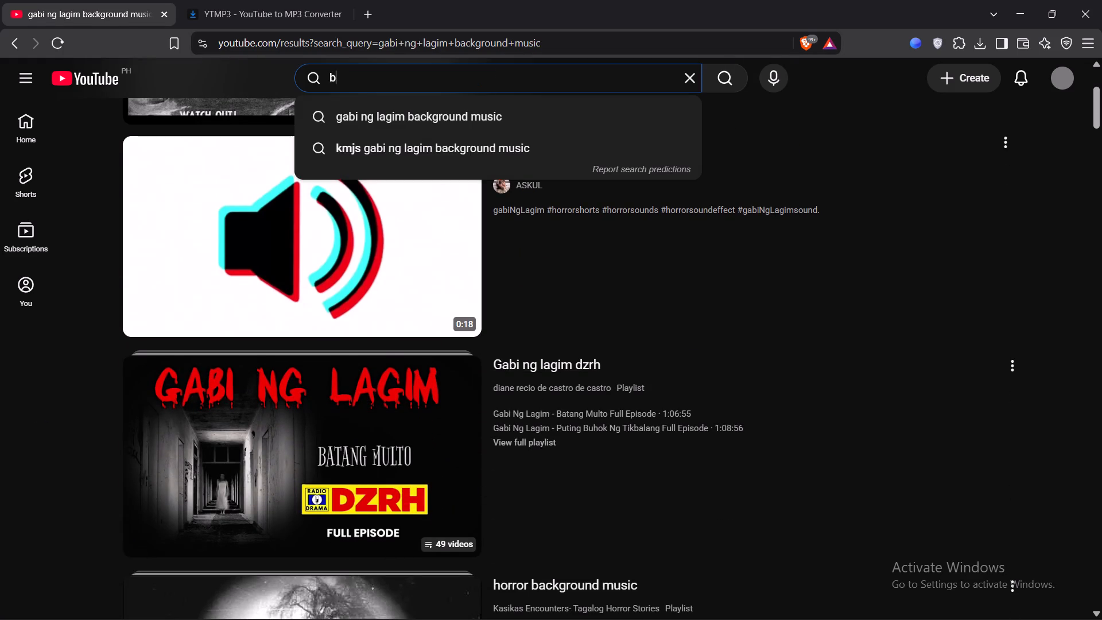
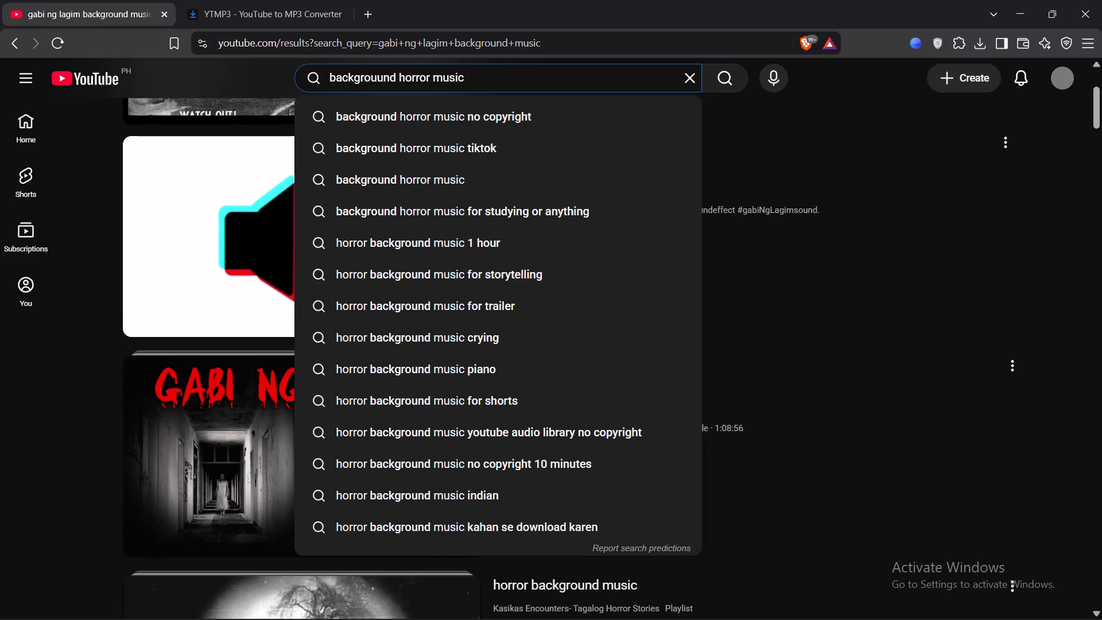
Search YouTube for "background horror music carnival" and skim the results for a suitable track.
type("carn")
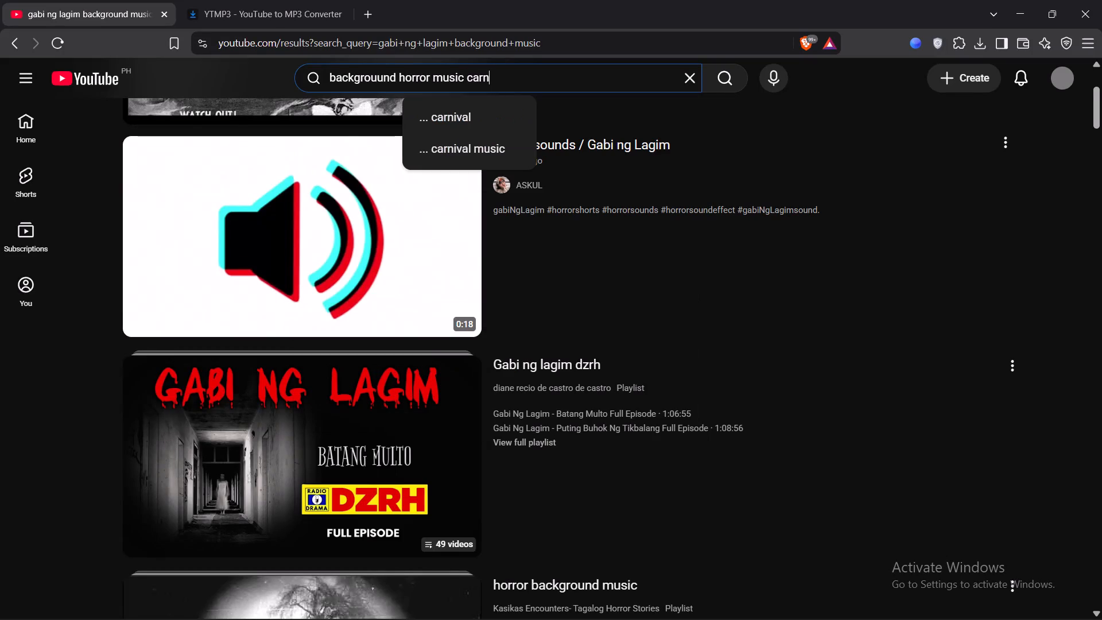
left_click(490, 118)
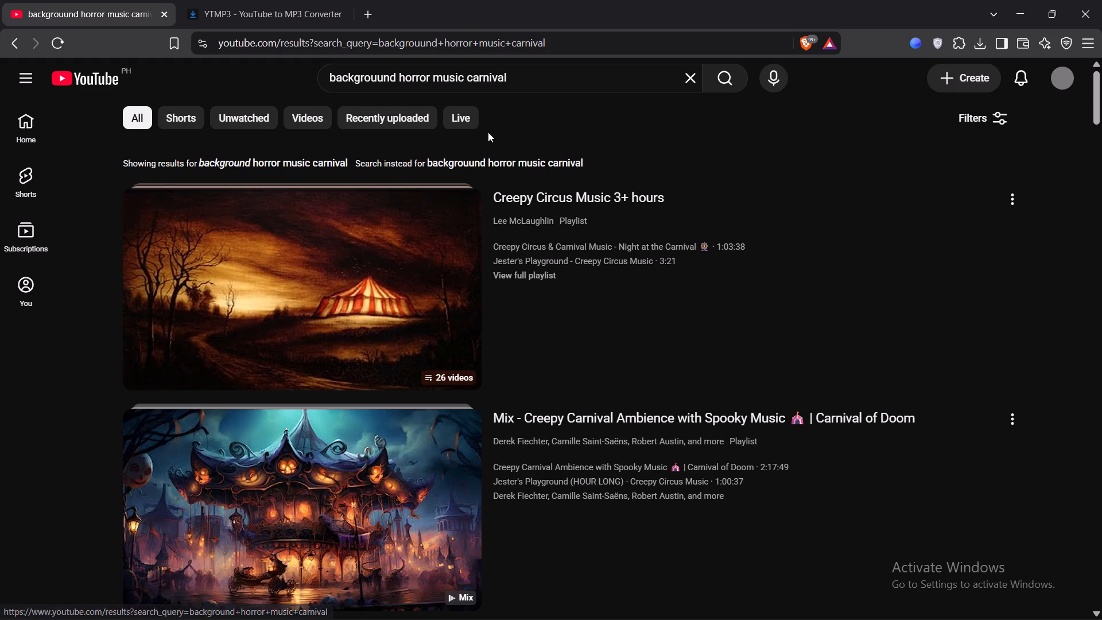
scroll(258, 189, "down", 2)
scroll(48, 316, "down", 2)
scroll(57, 377, "down", 3)
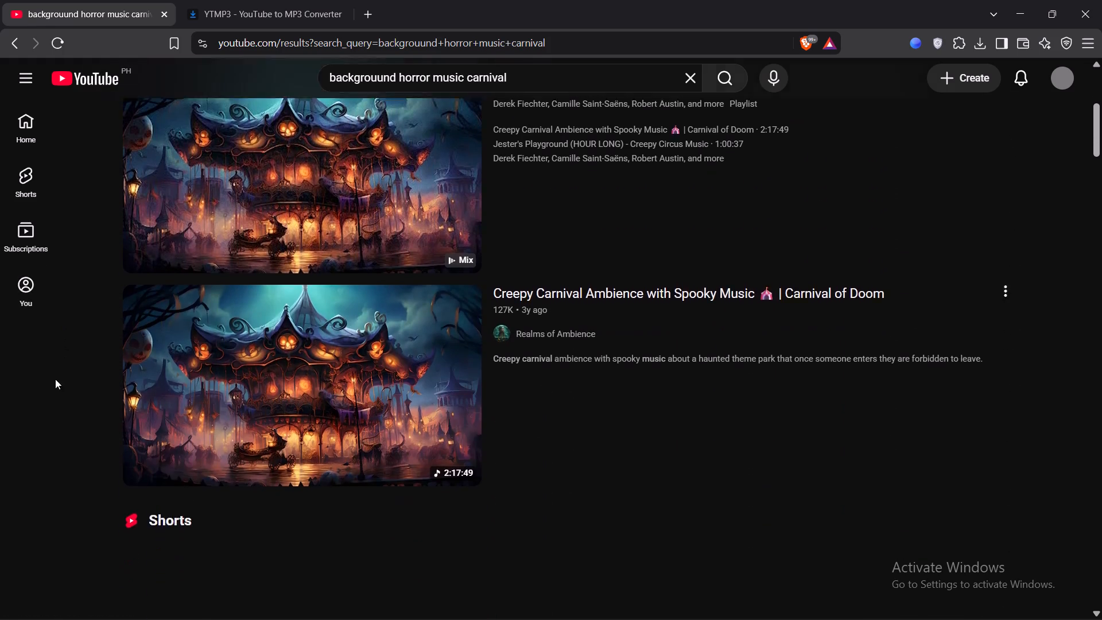
scroll(58, 401, "down", 7)
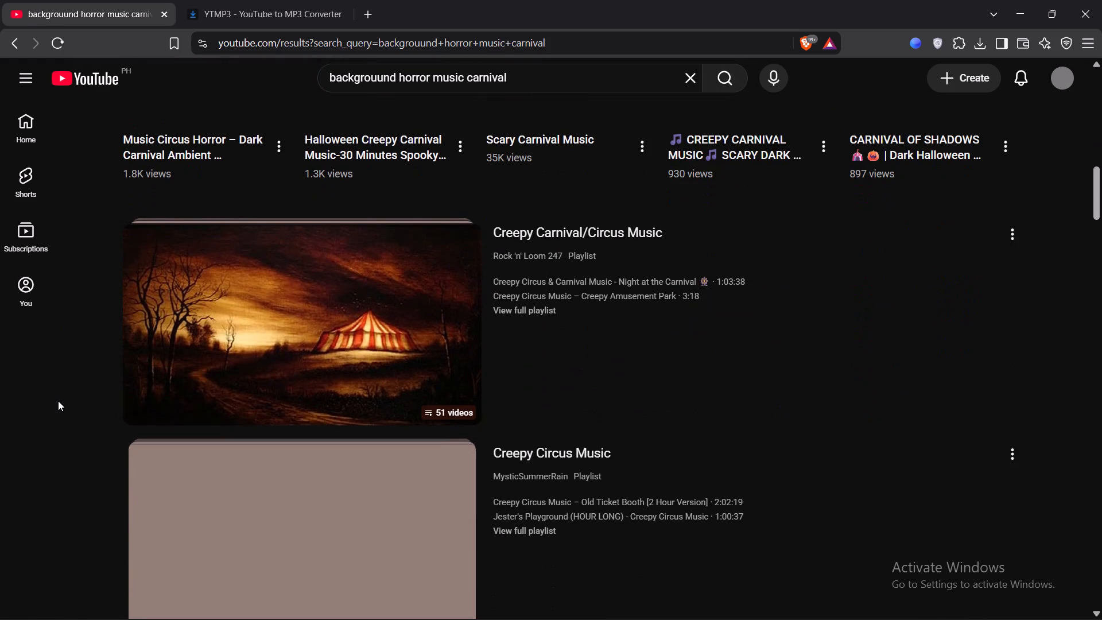
Search YouTube for "gabi ng lagim sound effect".
triple_click(445, 77)
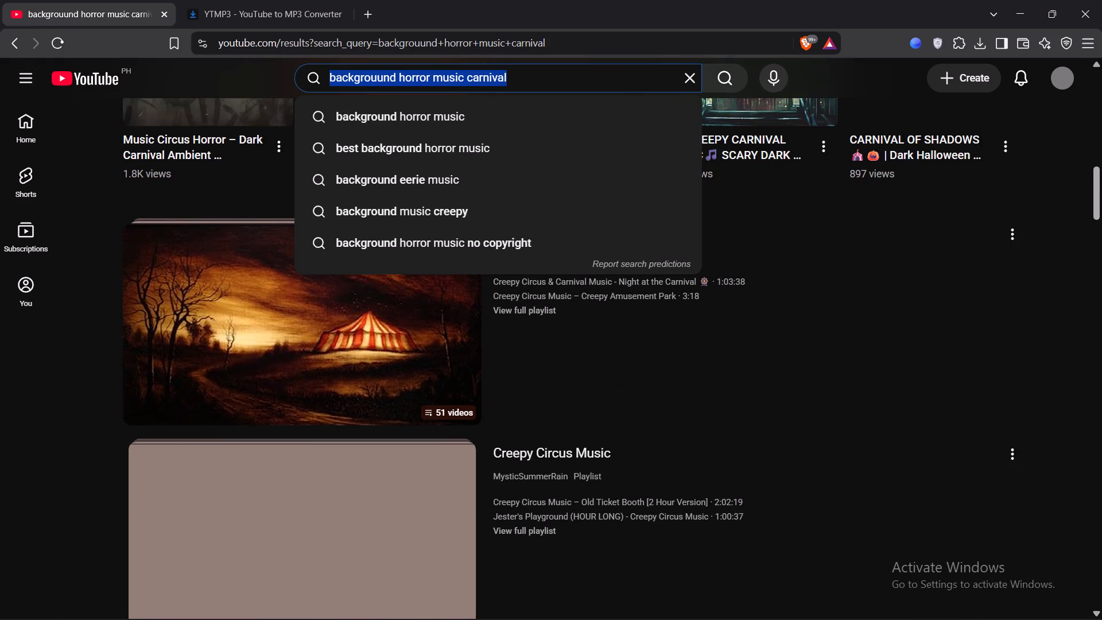
type("gabi ng lagim audio")
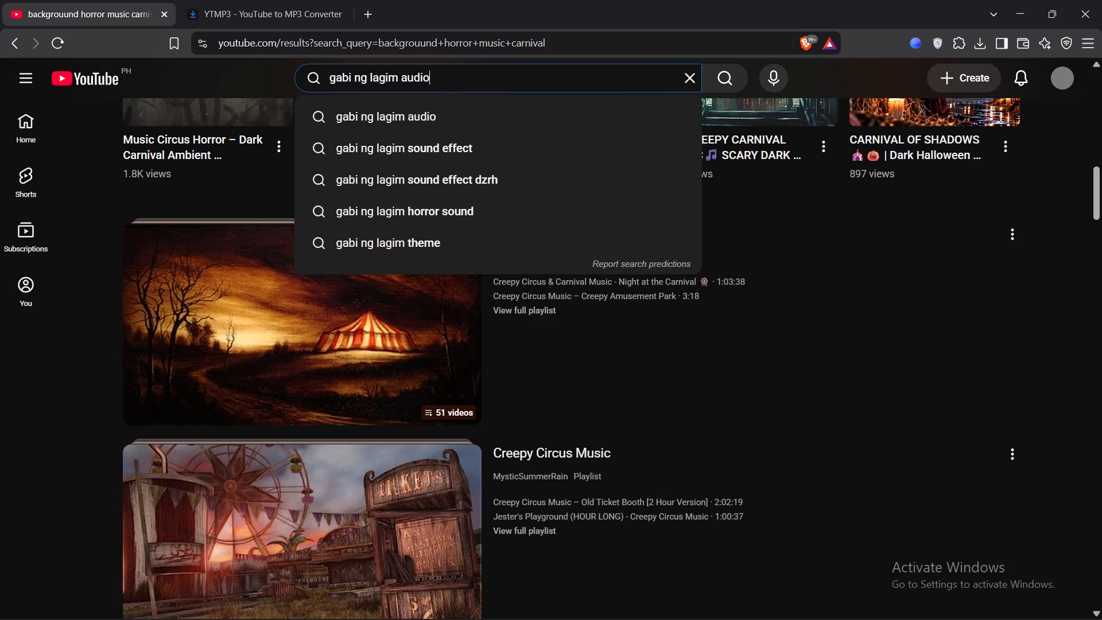
left_click(486, 152)
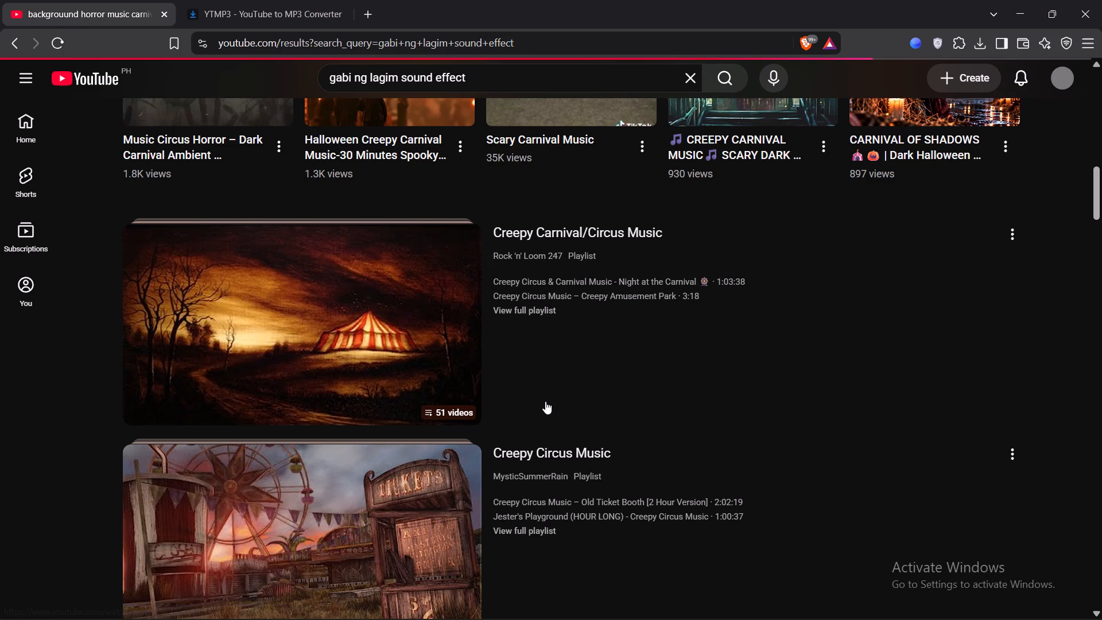
Look through the Gabi ng Lagim sound effect results, including the Gabi ng lagim dzrh playlist, for a usable horror clip.
scroll(545, 401, "down", 3)
scroll(545, 401, "up", 4)
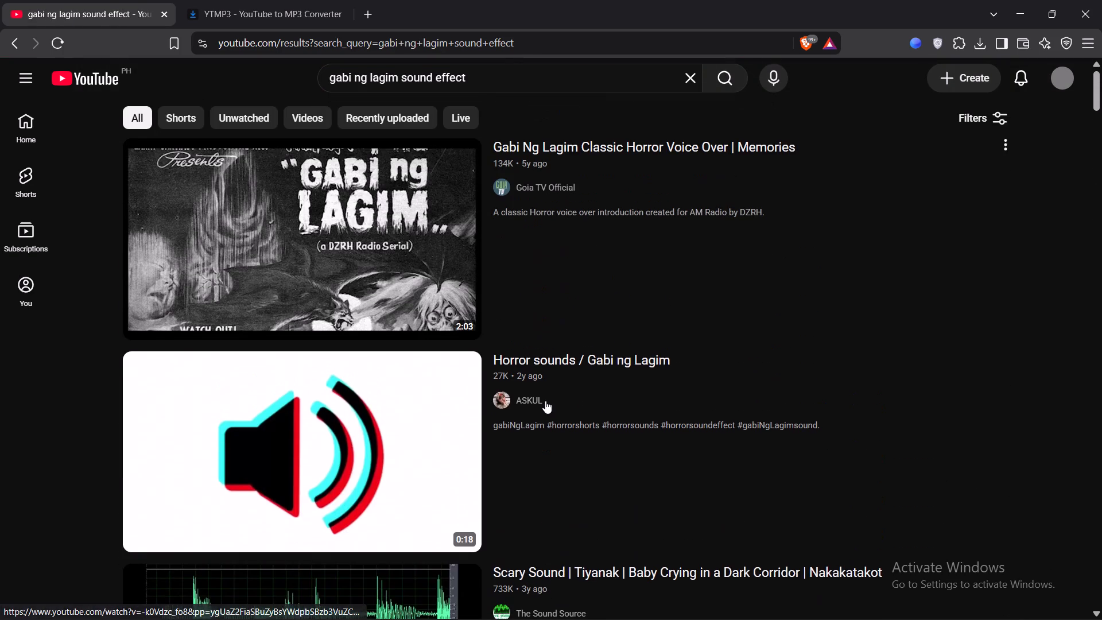
scroll(44, 444, "down", 3)
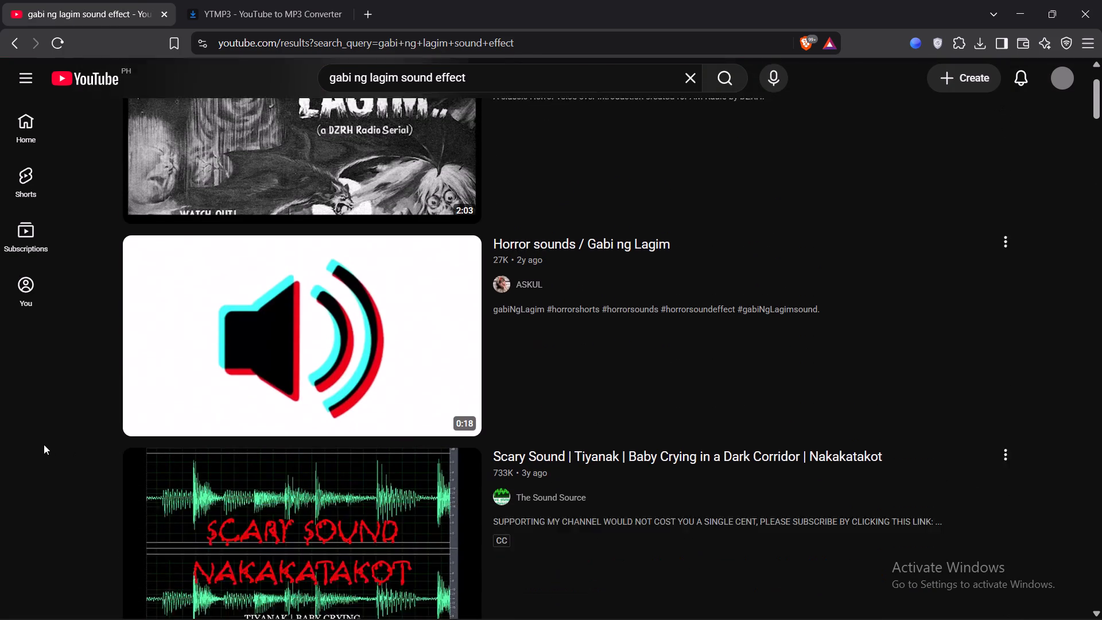
scroll(44, 443, "down", 3)
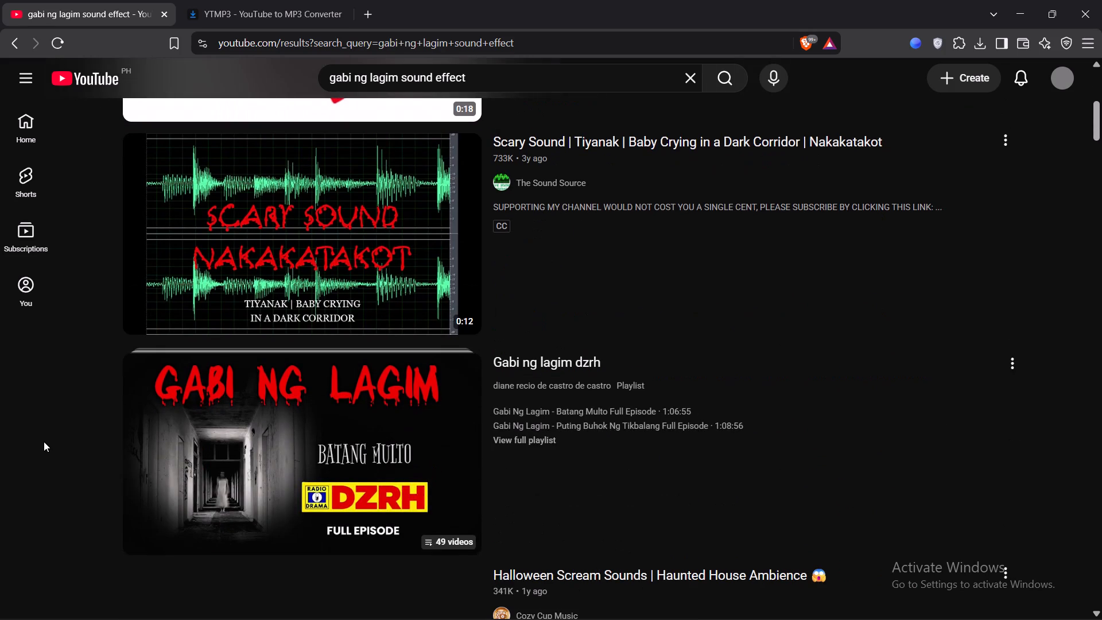
scroll(44, 441, "down", 3)
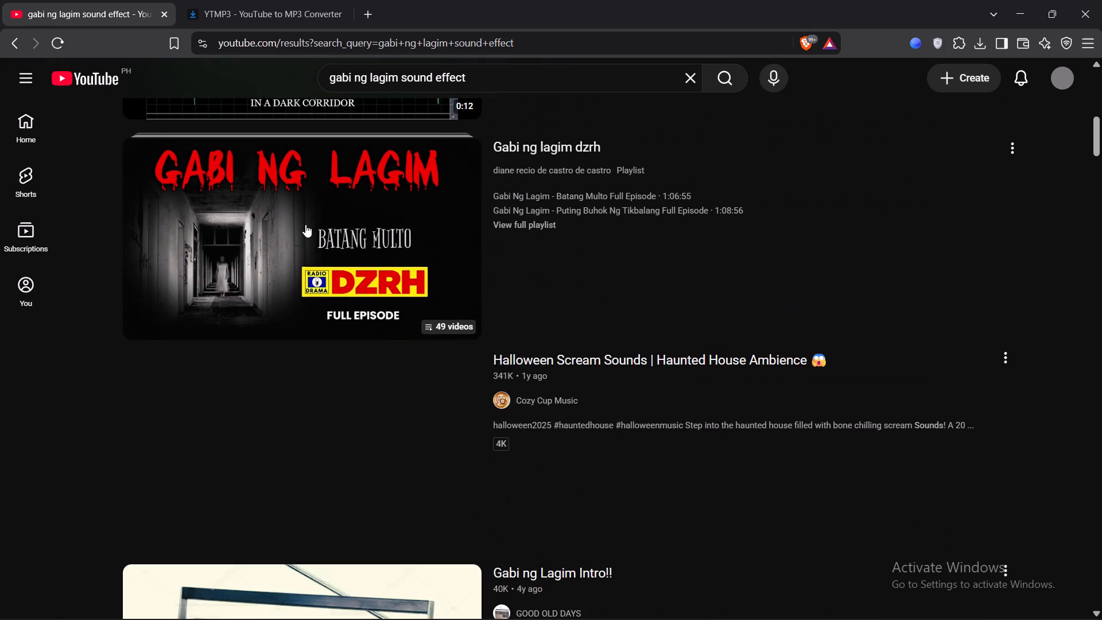
left_click(335, 251)
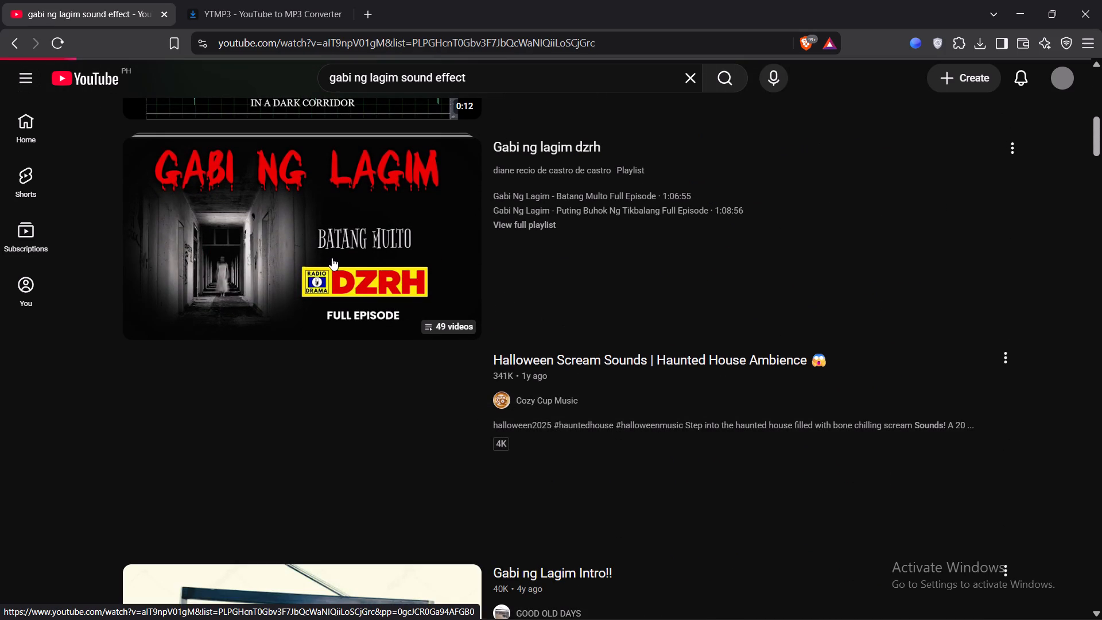
left_click(12, 35)
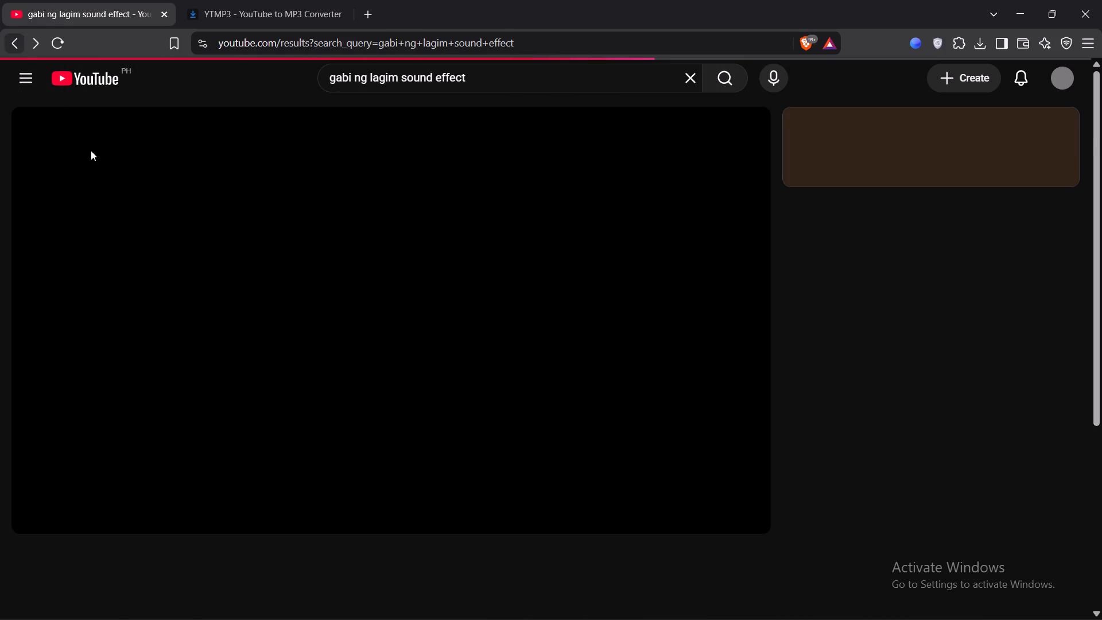
scroll(294, 297, "down", 5)
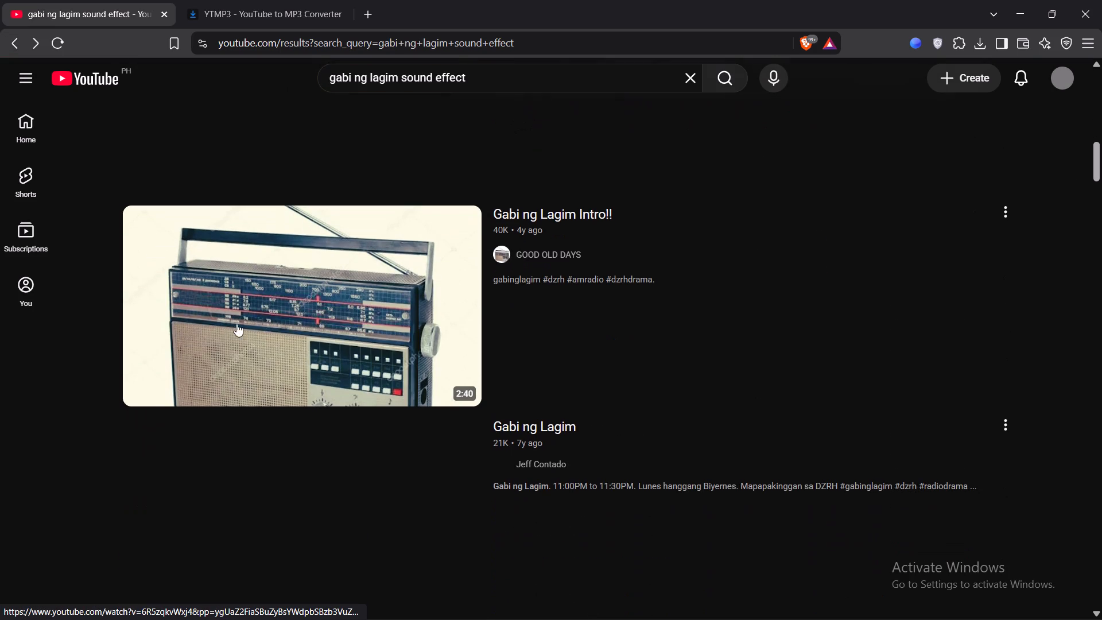
scroll(134, 350, "down", 2)
scroll(49, 370, "down", 1)
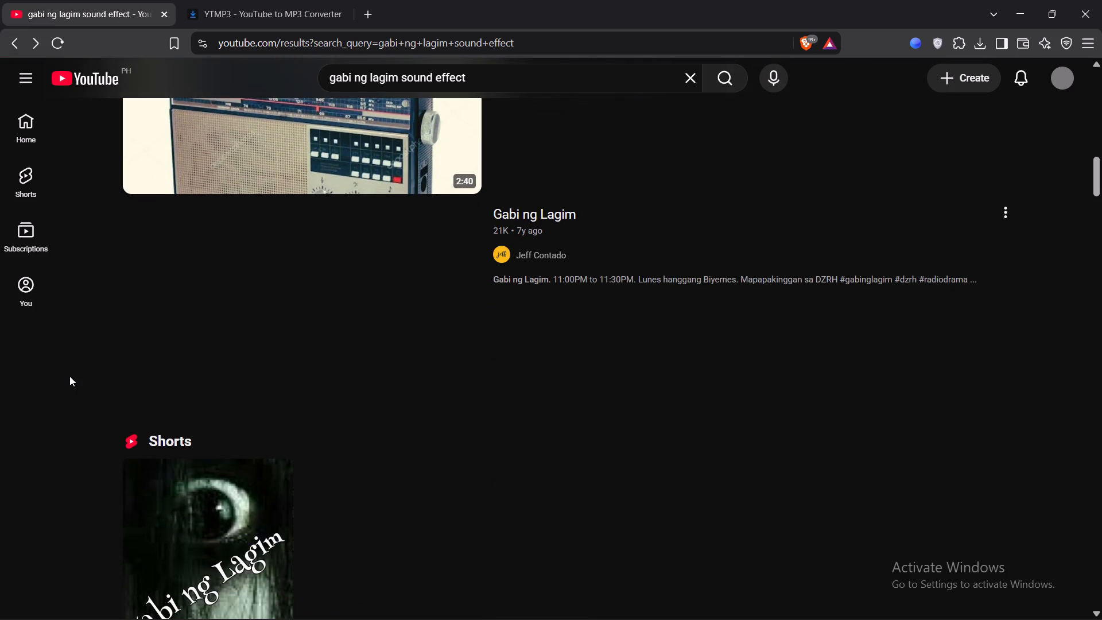
scroll(69, 376, "down", 7)
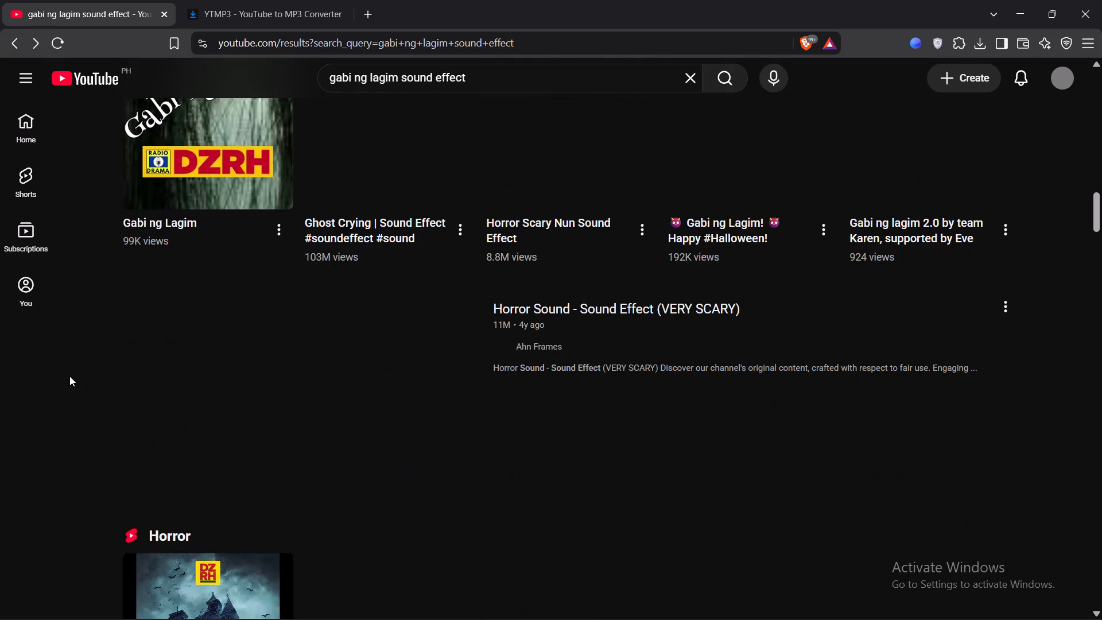
scroll(69, 376, "down", 9)
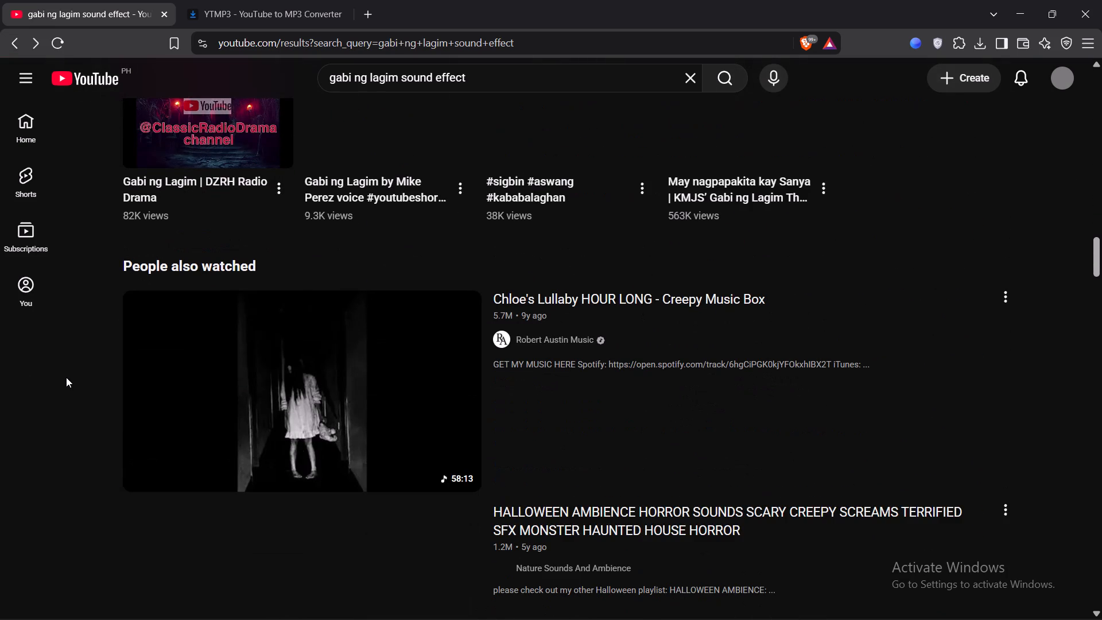
scroll(72, 384, "down", 4)
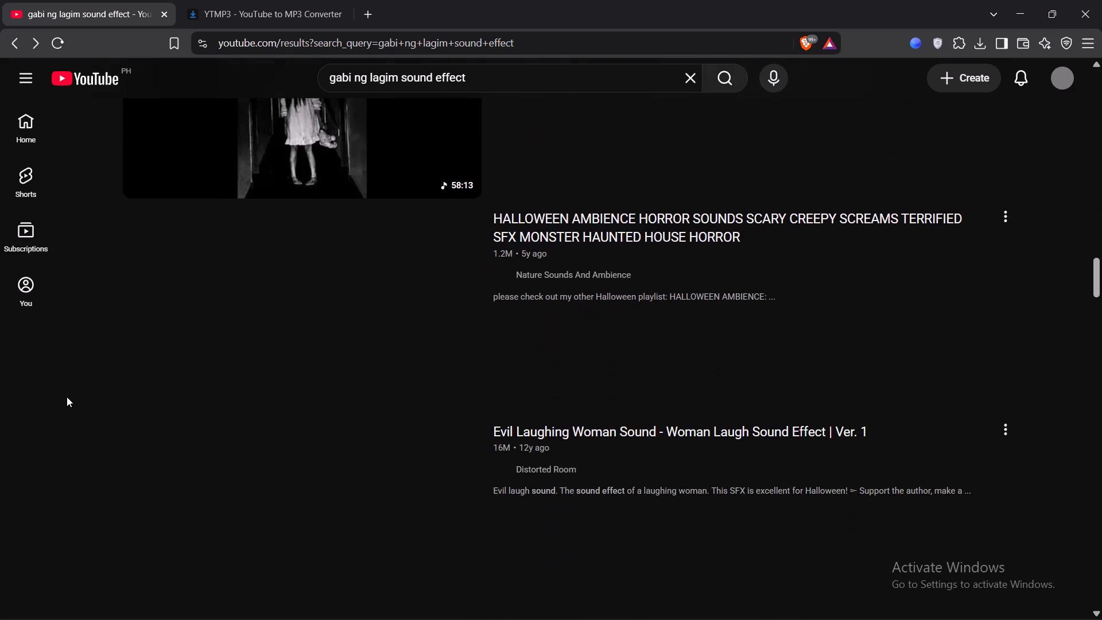
scroll(74, 396, "down", 3)
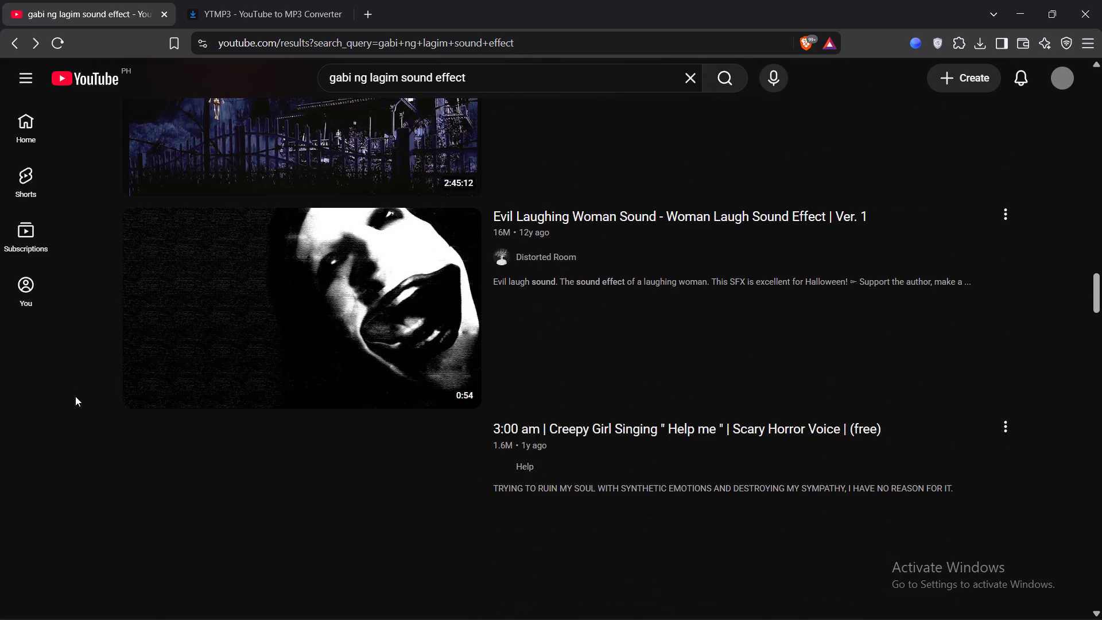
scroll(75, 396, "up", 3)
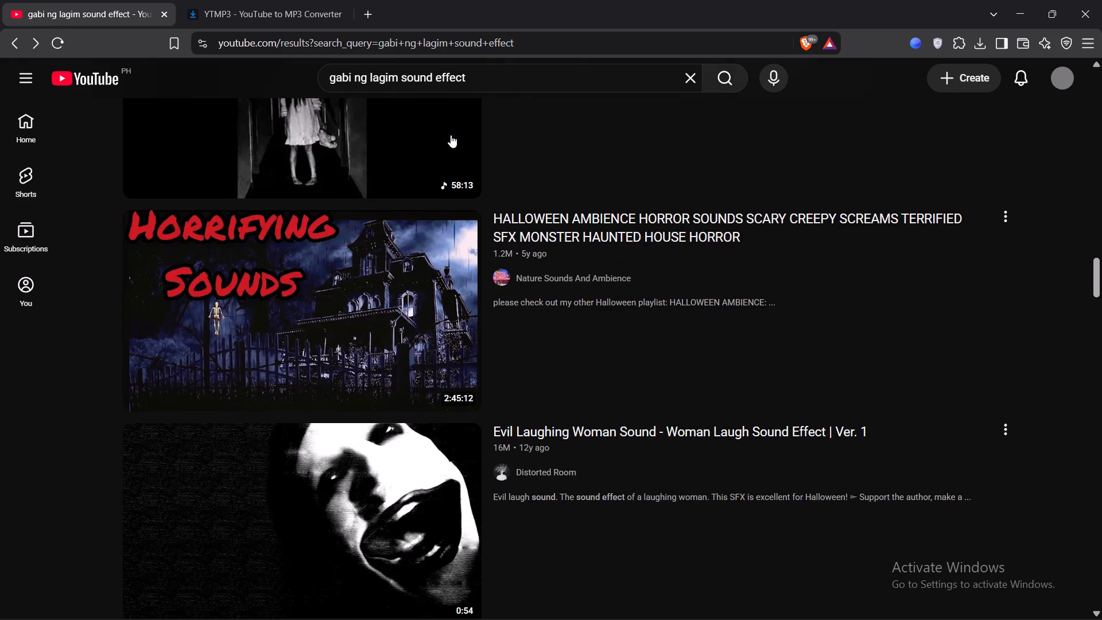
Change the YouTube search to "gabi ng lagim audio voice over".
left_click_drag(484, 73, 402, 79)
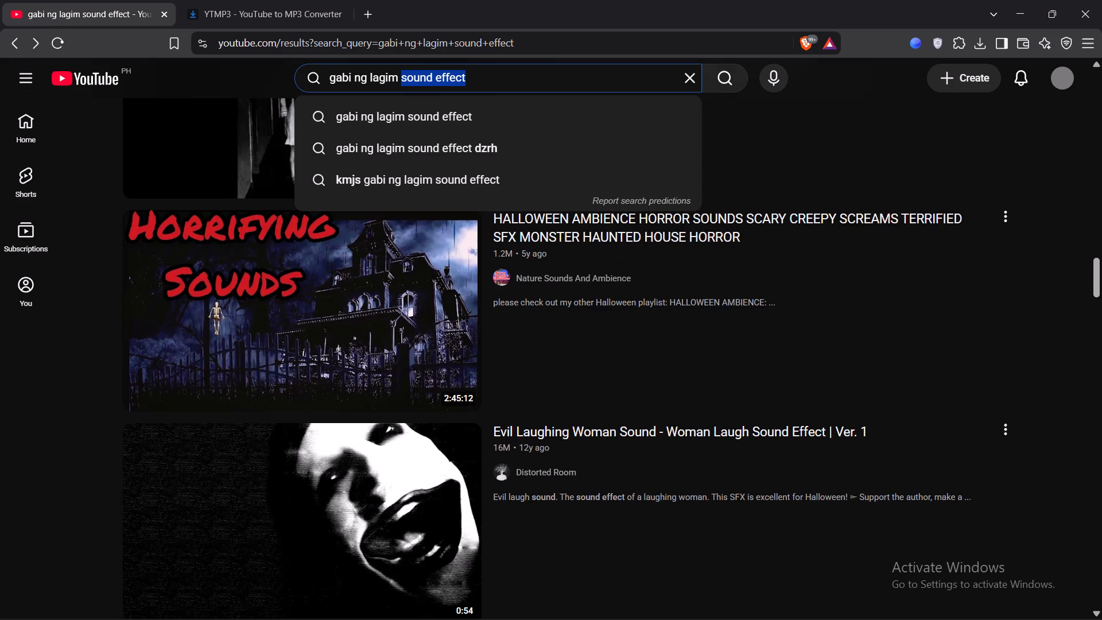
type("audio voic")
key("e")
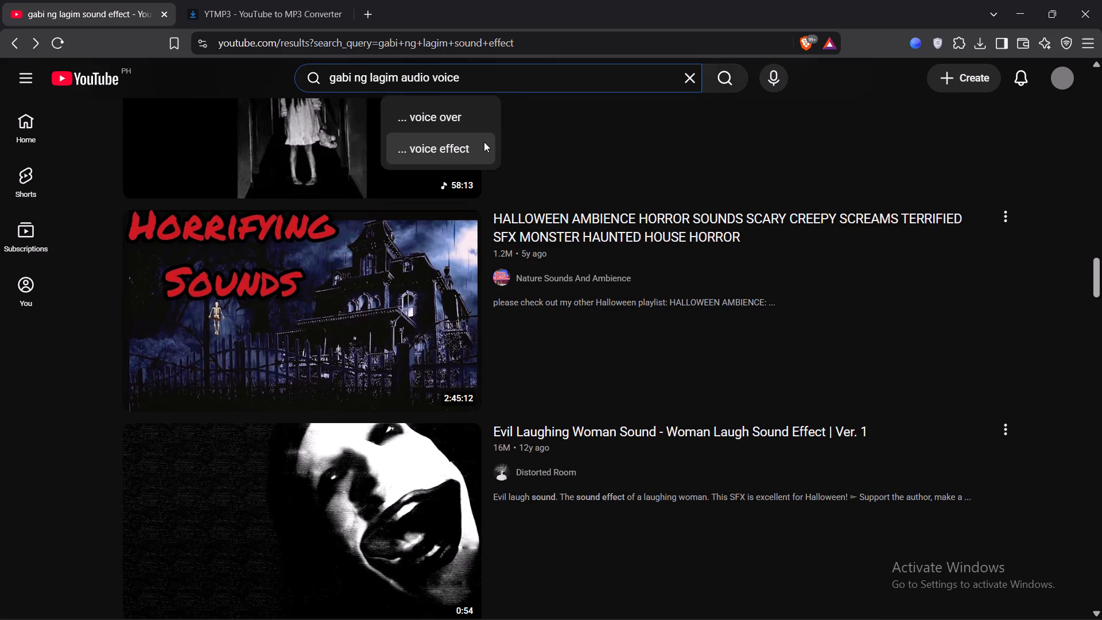
key("Return")
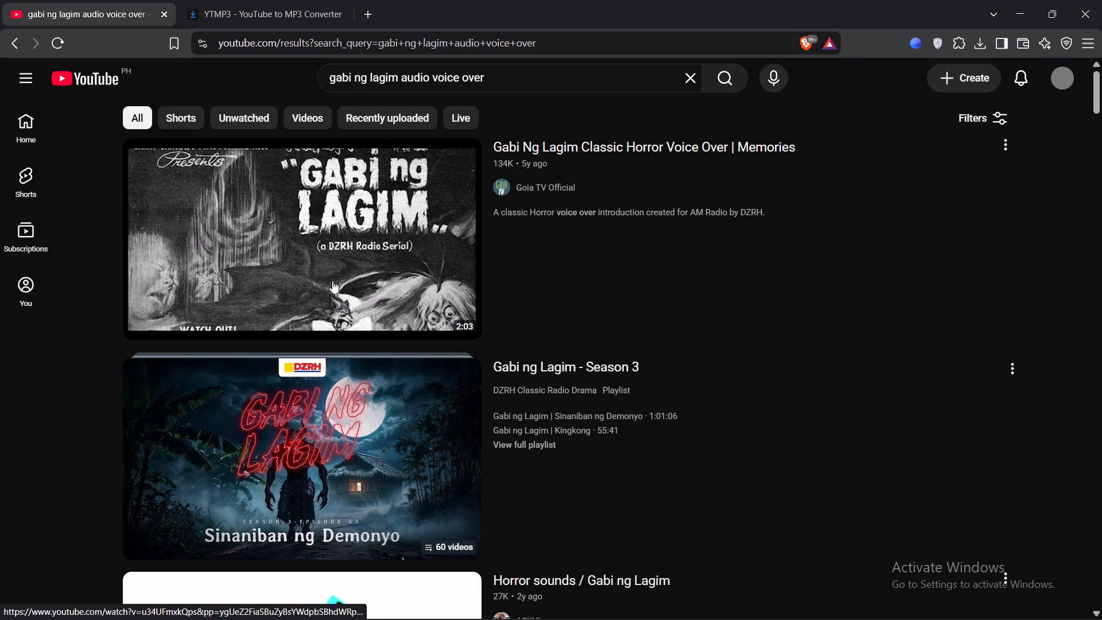
Copy the link of "Gabi Ng Lagim Classic Horror Voice Over | Memories" and start its MP3 conversion on the YTMP3 page.
right_click(380, 208)
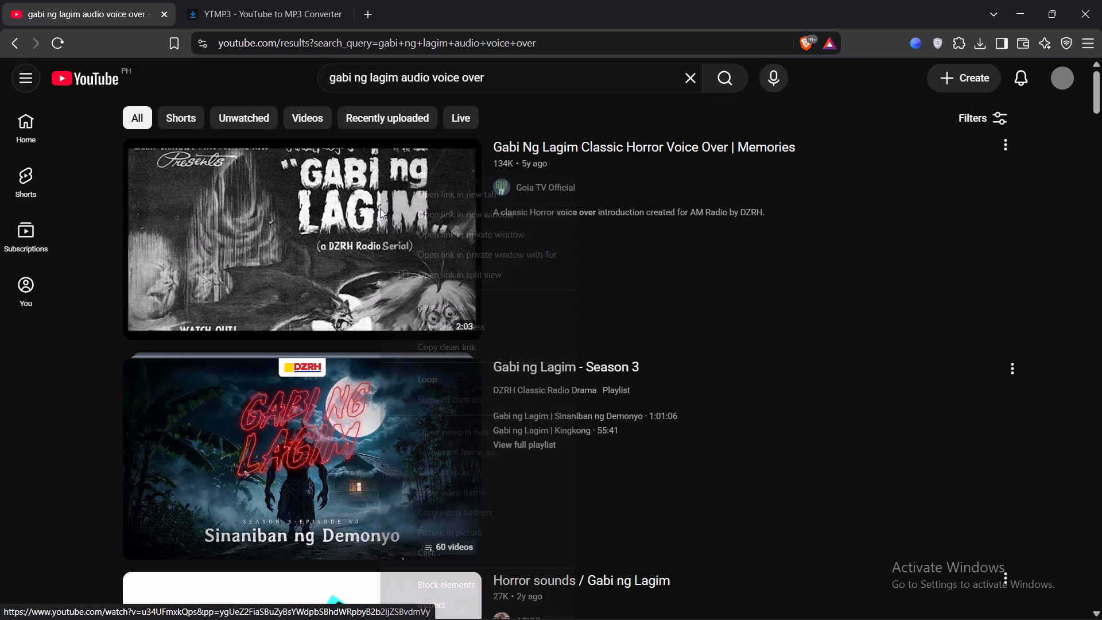
left_click(428, 325)
left_click(274, 5)
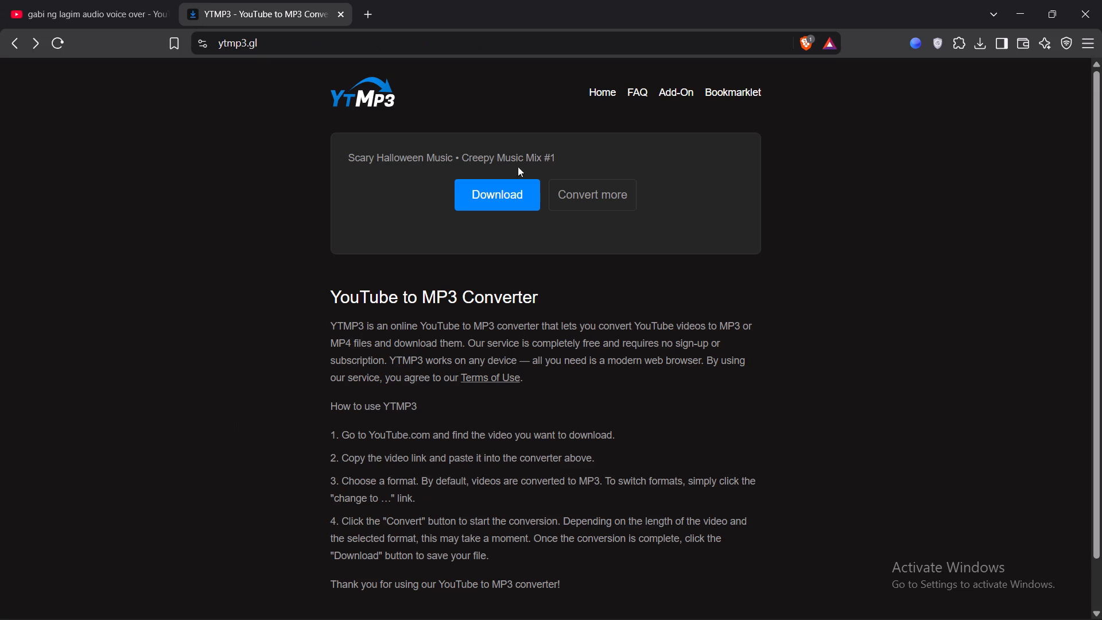
left_click(576, 200)
key("v")
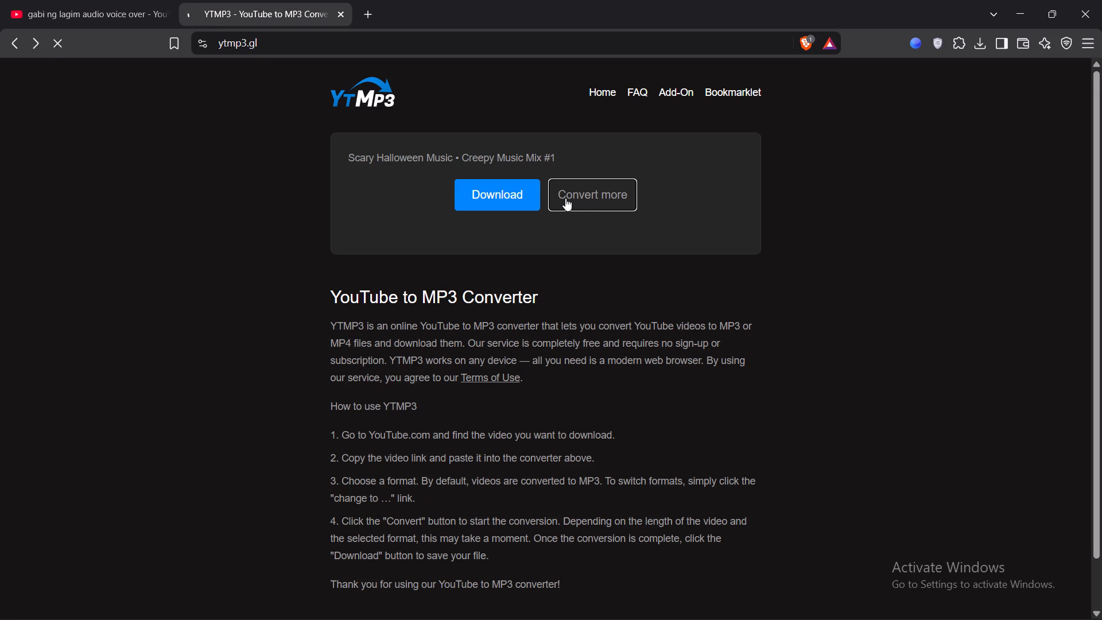
left_click(569, 198)
left_click(525, 182)
key("ctrl+v")
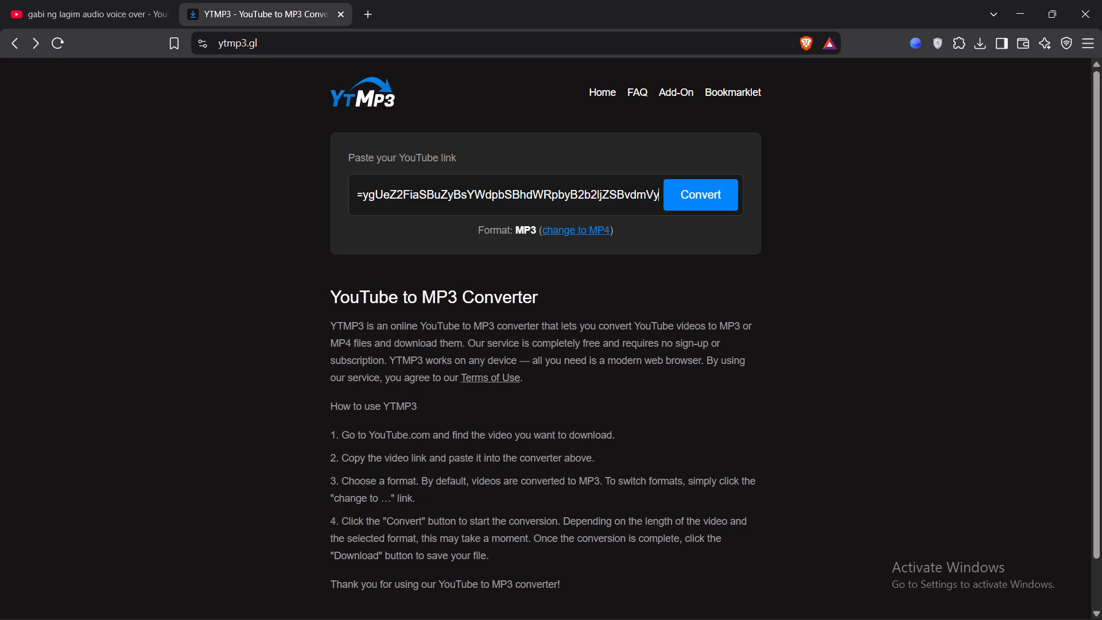
left_click(704, 203)
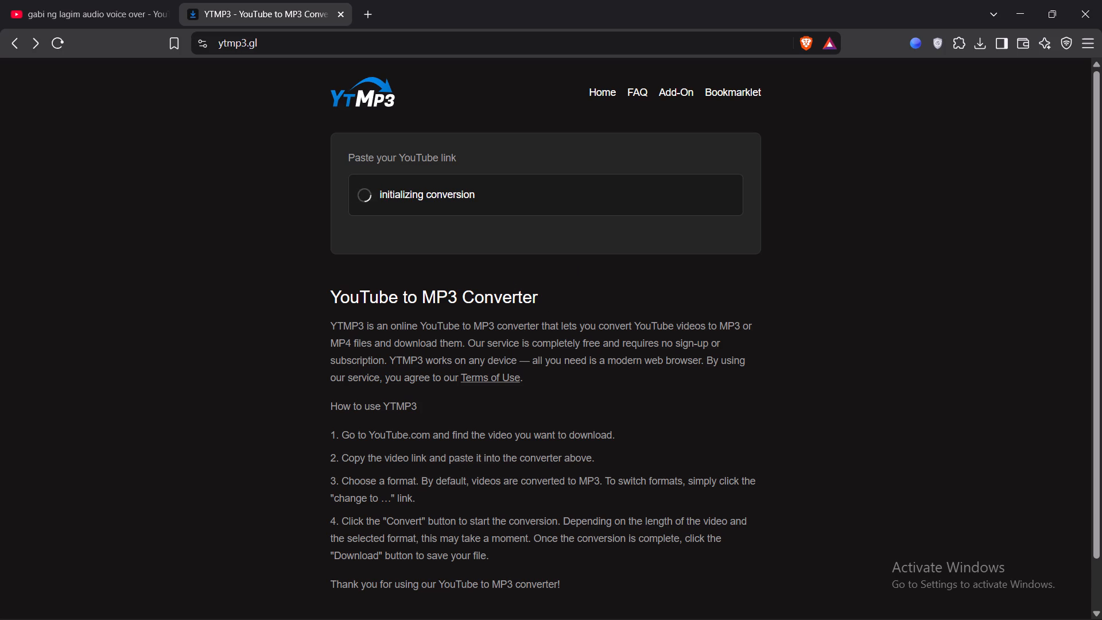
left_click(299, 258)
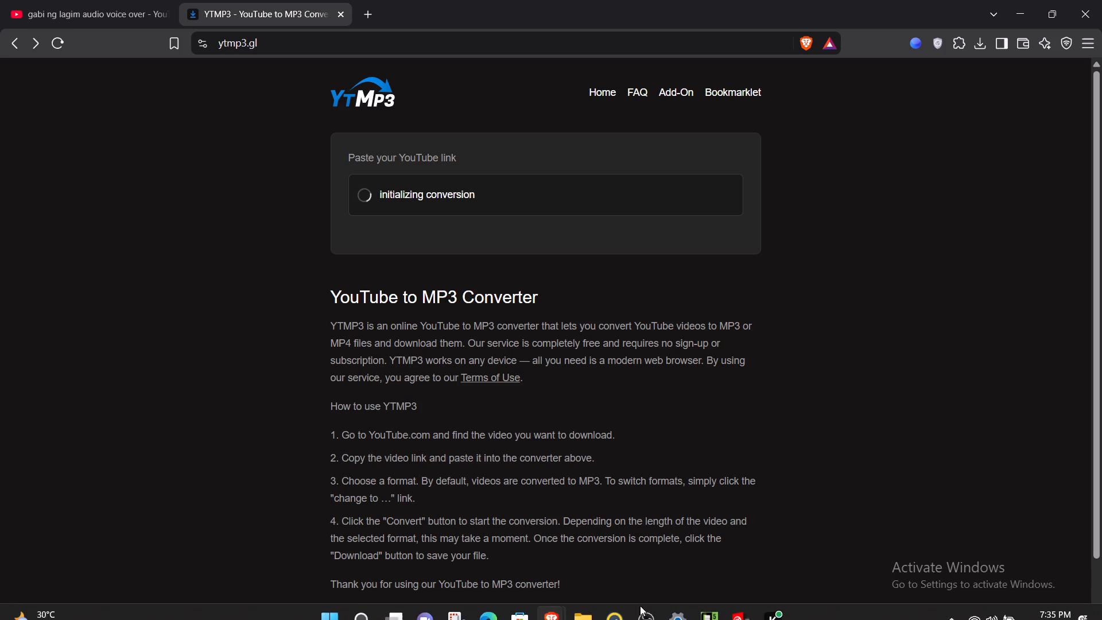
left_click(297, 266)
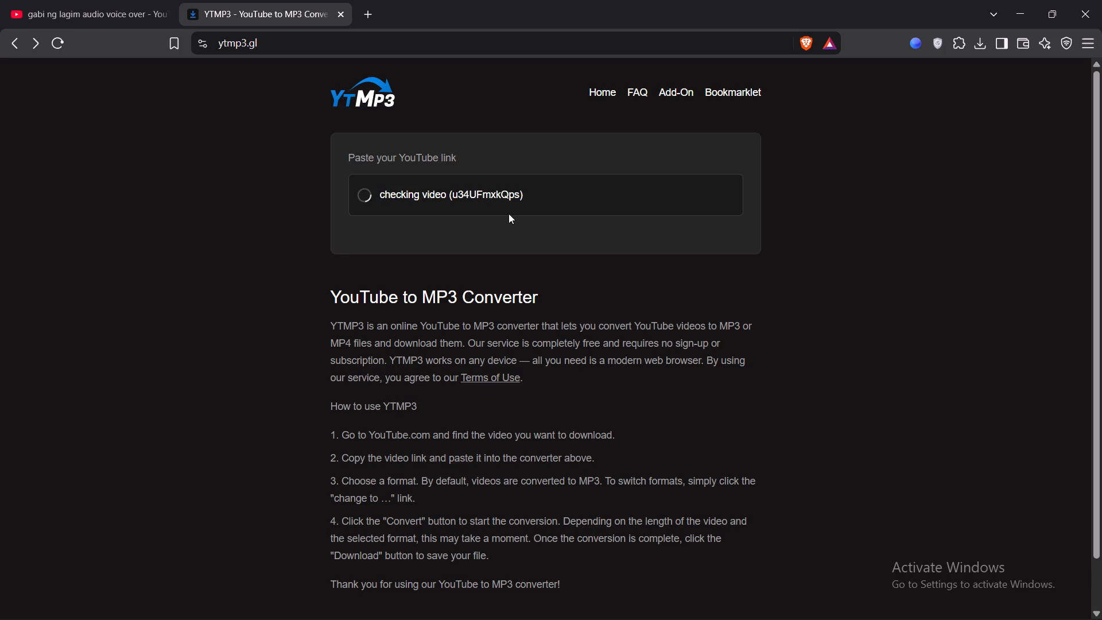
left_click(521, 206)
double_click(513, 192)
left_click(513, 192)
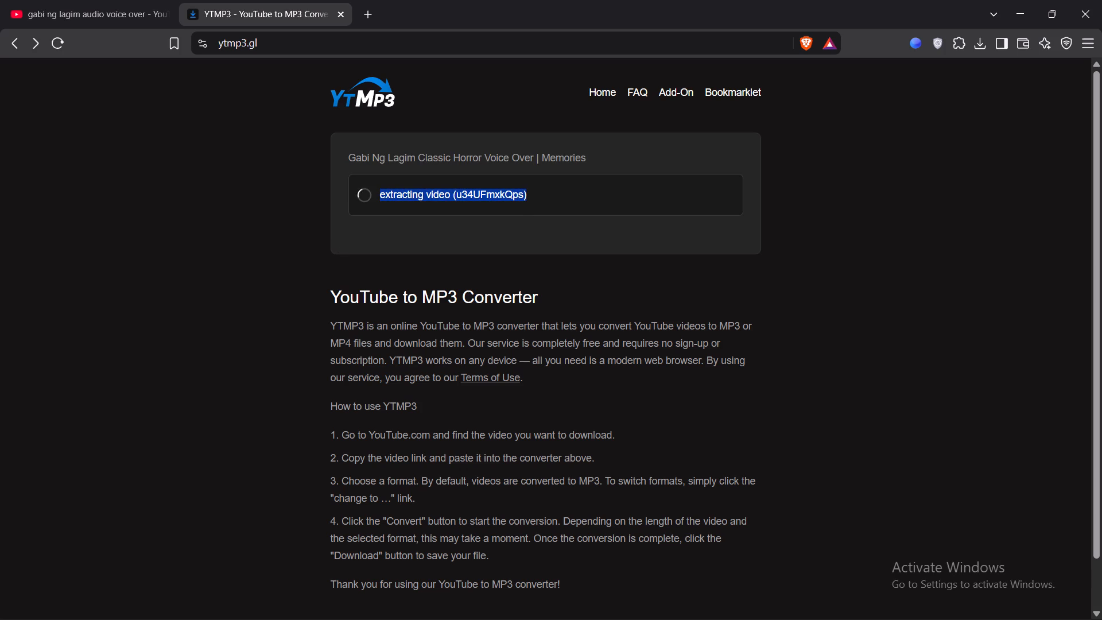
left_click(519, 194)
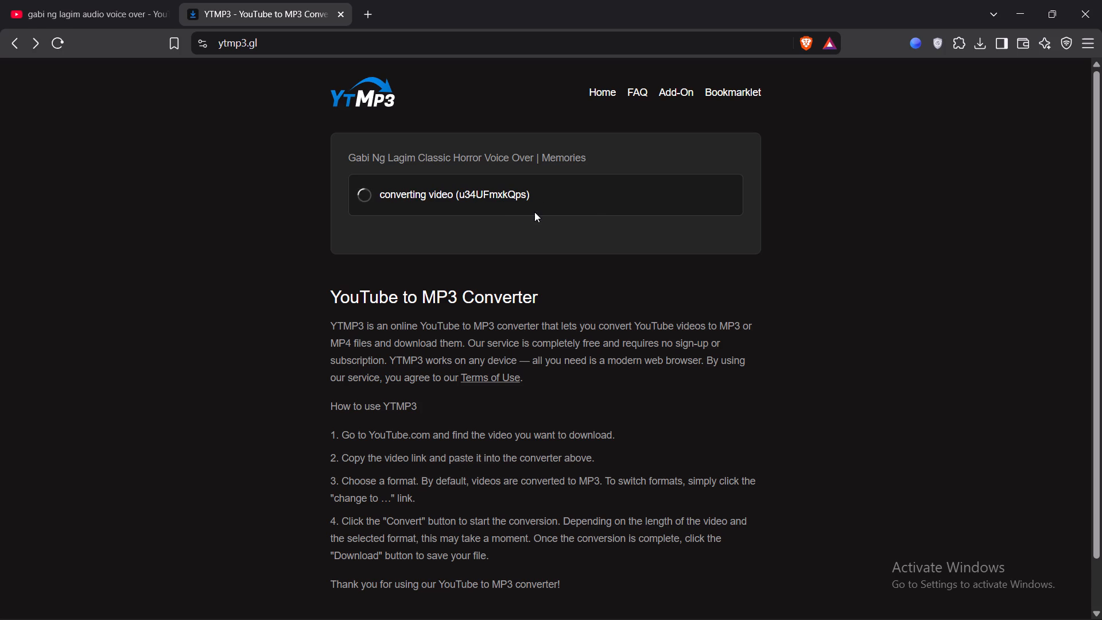
Download the converted MP3 and save it as "Gabi Ng Lagim Classic Horror Voice Over Memories.mp3" in New folder under Downloads.
left_click(475, 199)
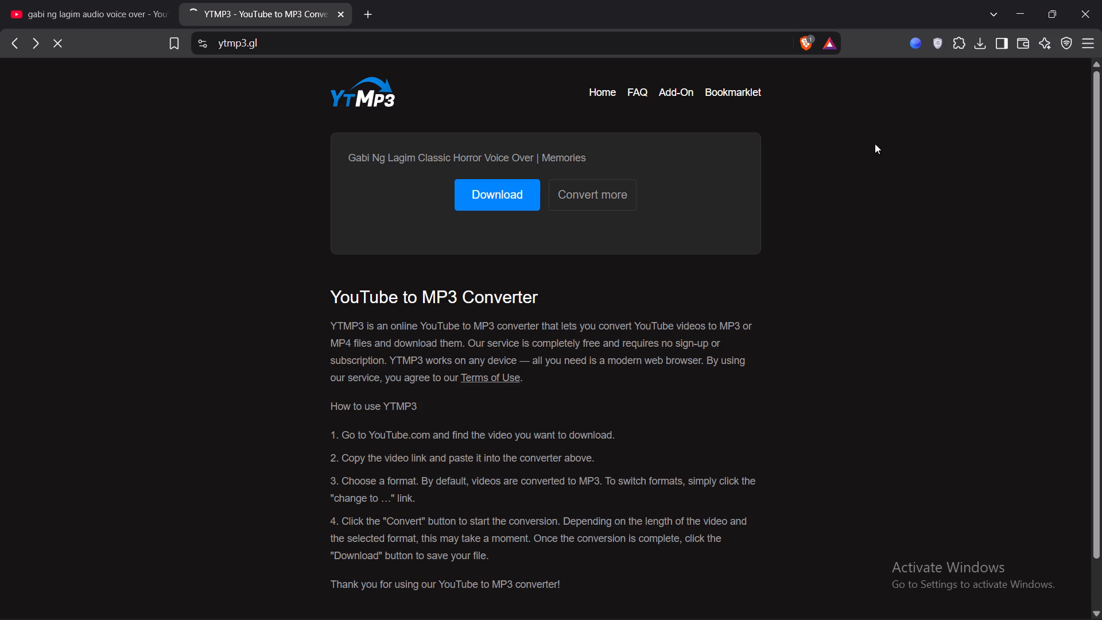
left_click(420, 316)
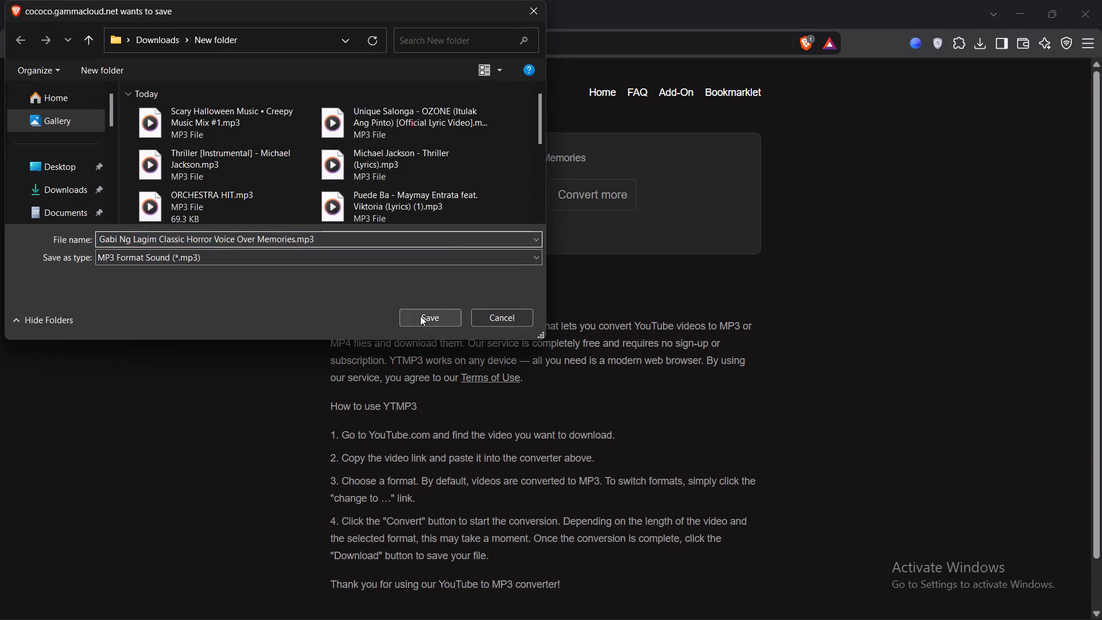
Load the downloaded "Gabi Ng Lagim Classic Horror Voice Over Memories.mp3" from the browser's recent downloads onto deck B in VirtualDJ.
left_click(984, 37)
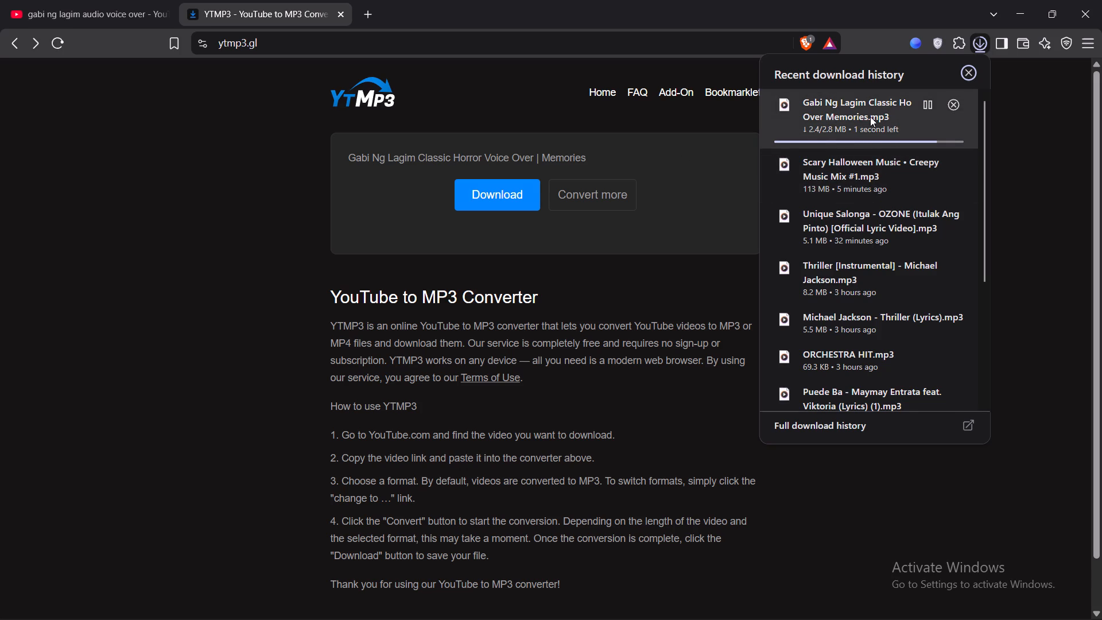
left_click_drag(867, 113, 681, 119)
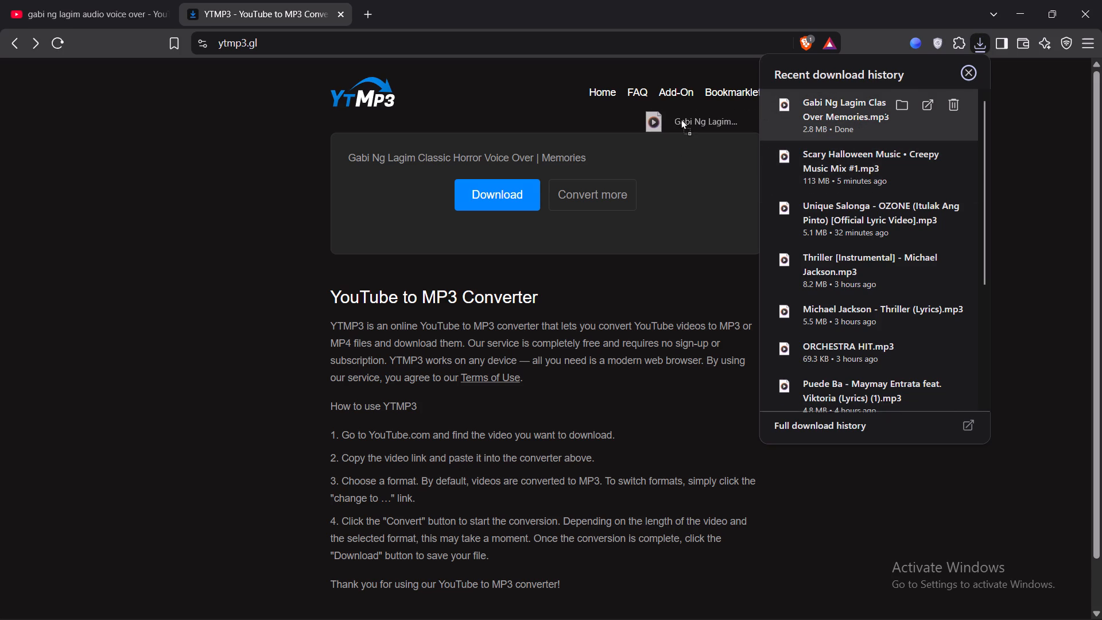
left_click_drag(681, 119, 619, 197)
key("alt+Tab")
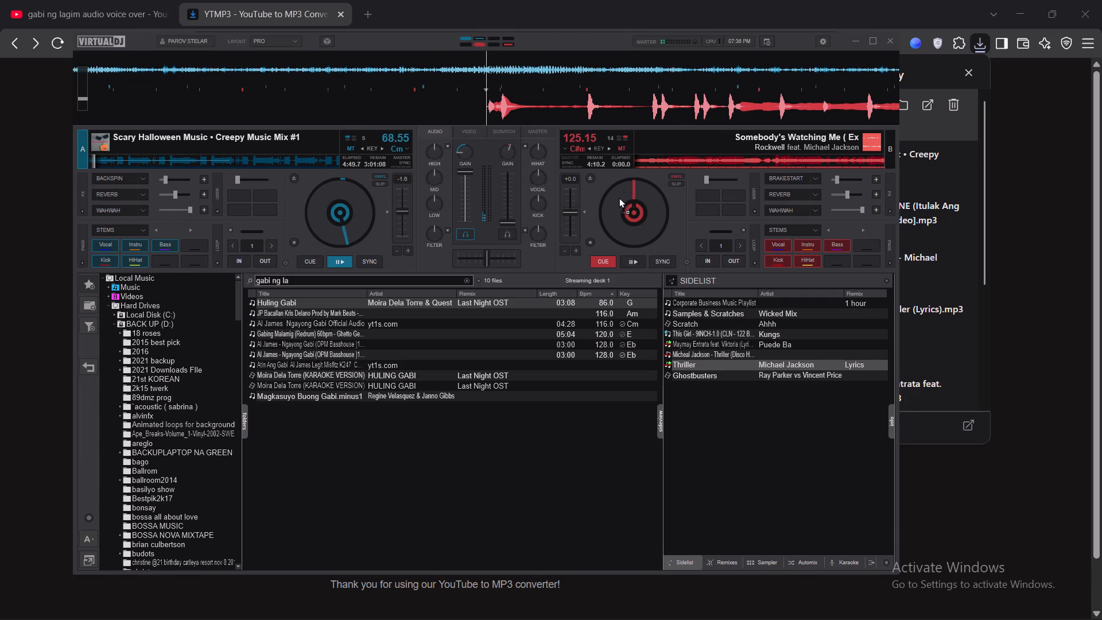
left_click_drag(619, 197, 618, 197)
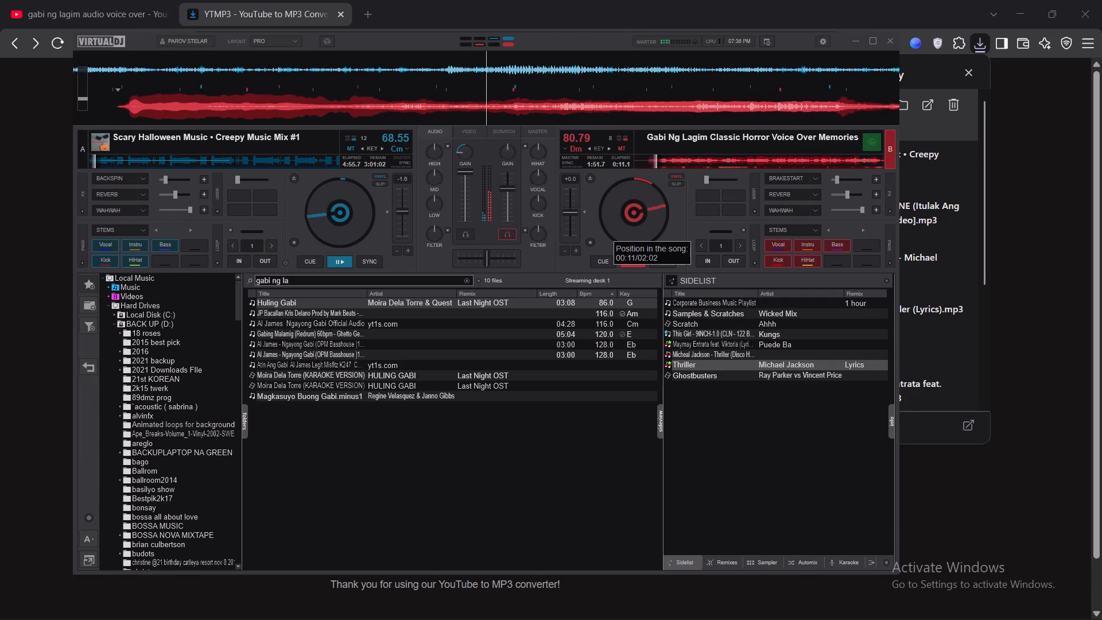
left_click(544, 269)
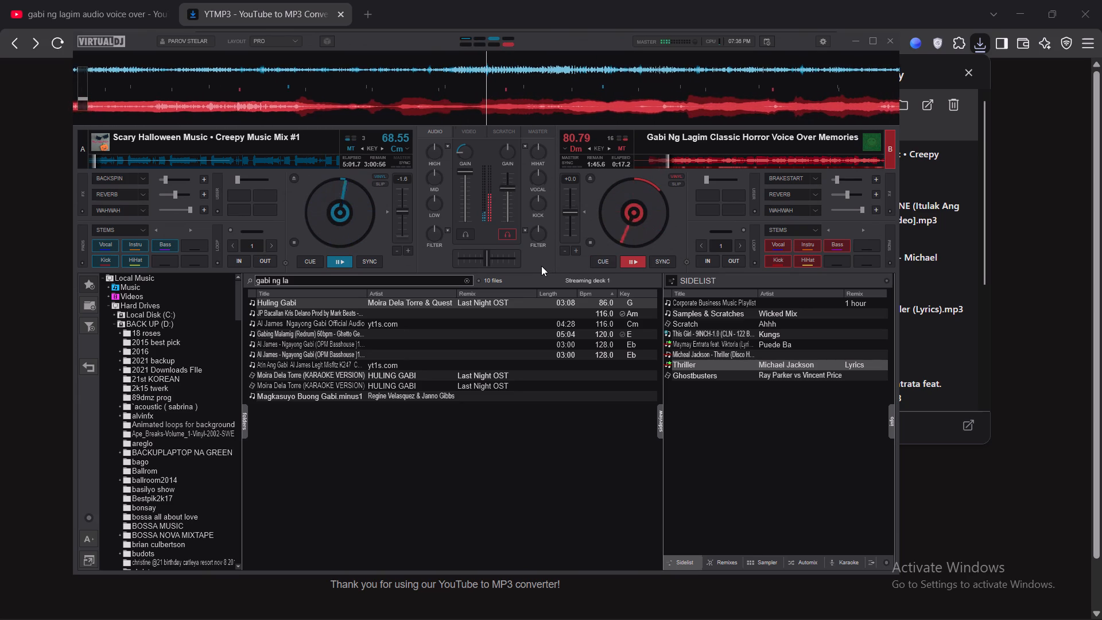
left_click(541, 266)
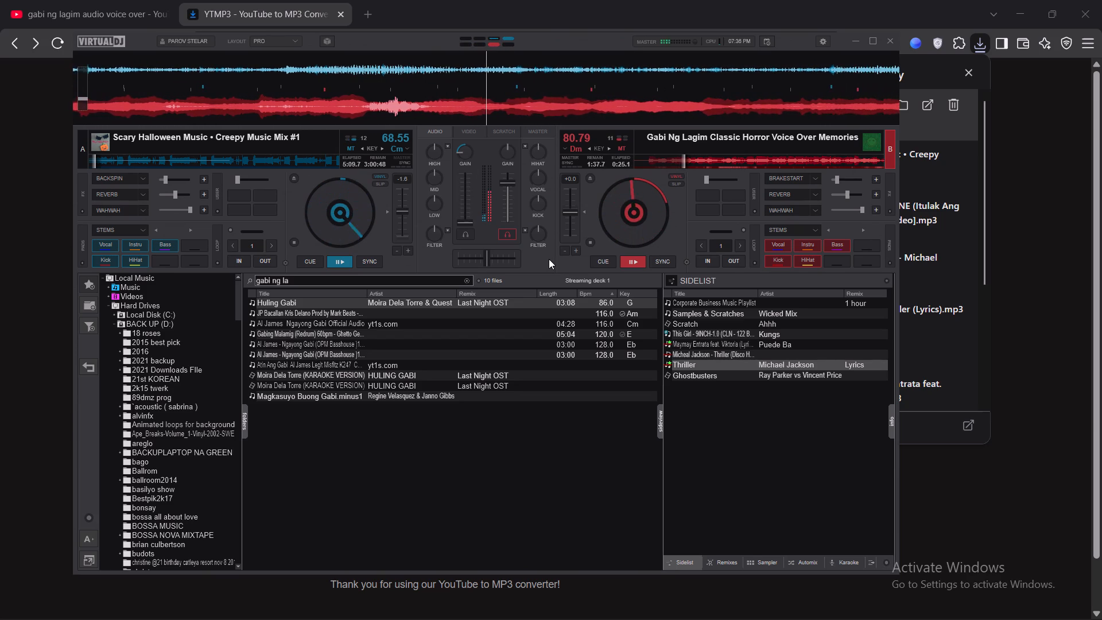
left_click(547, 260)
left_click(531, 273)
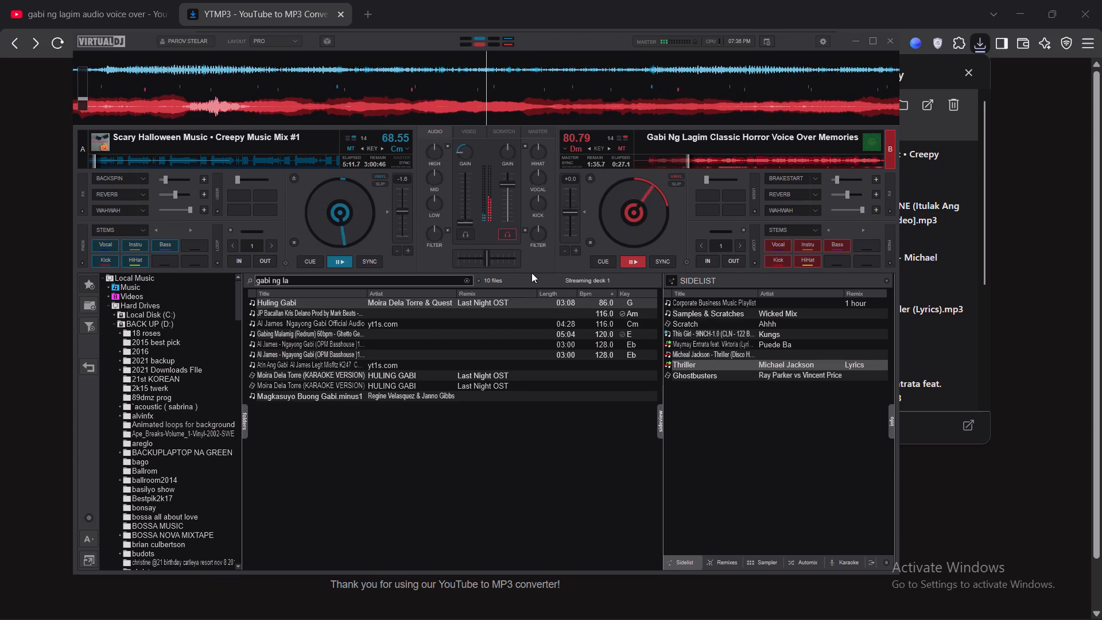
Switch to the YouTube results in Brave and look through the Gabi ng Lagim videos for another horror clip.
key("alt+Tab")
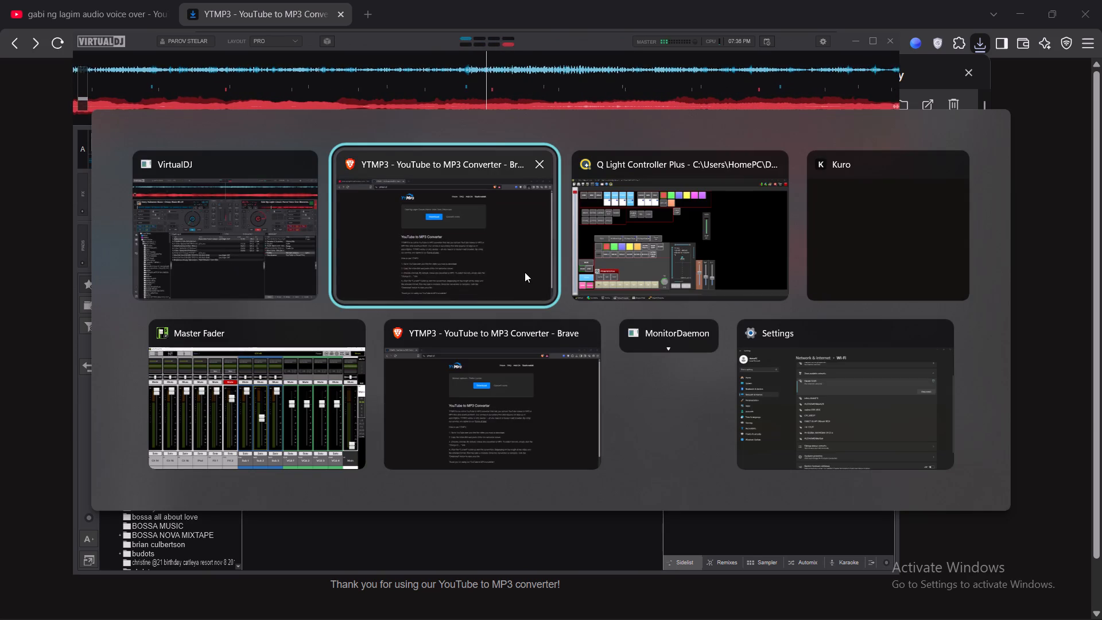
left_click(89, 11)
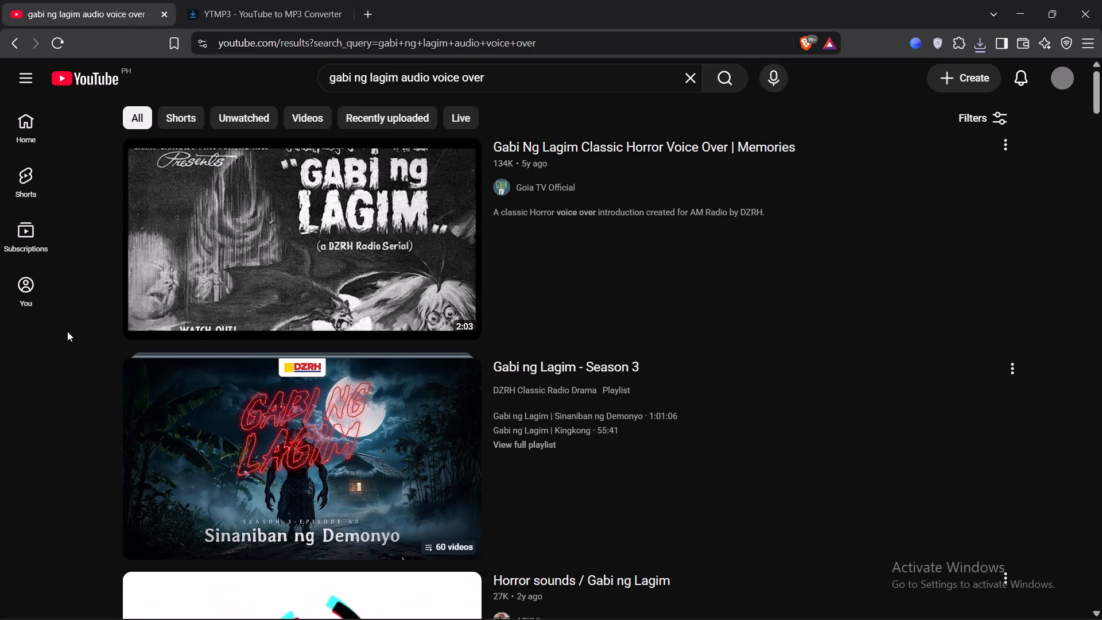
left_click(72, 379)
scroll(102, 384, "down", 1)
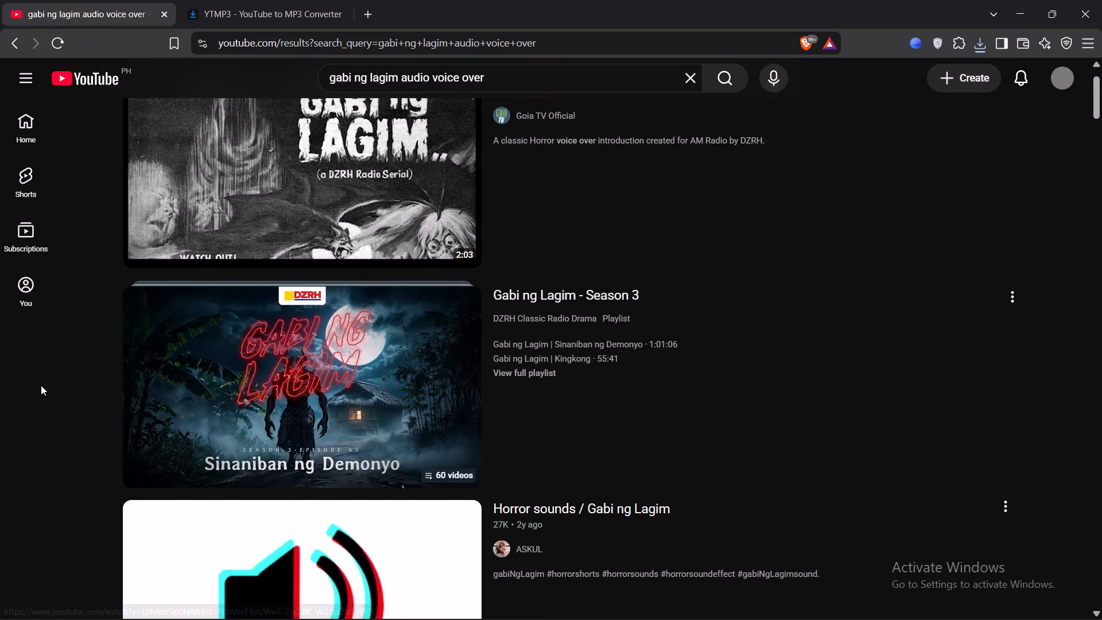
scroll(53, 419, "down", 3)
scroll(45, 417, "up", 1)
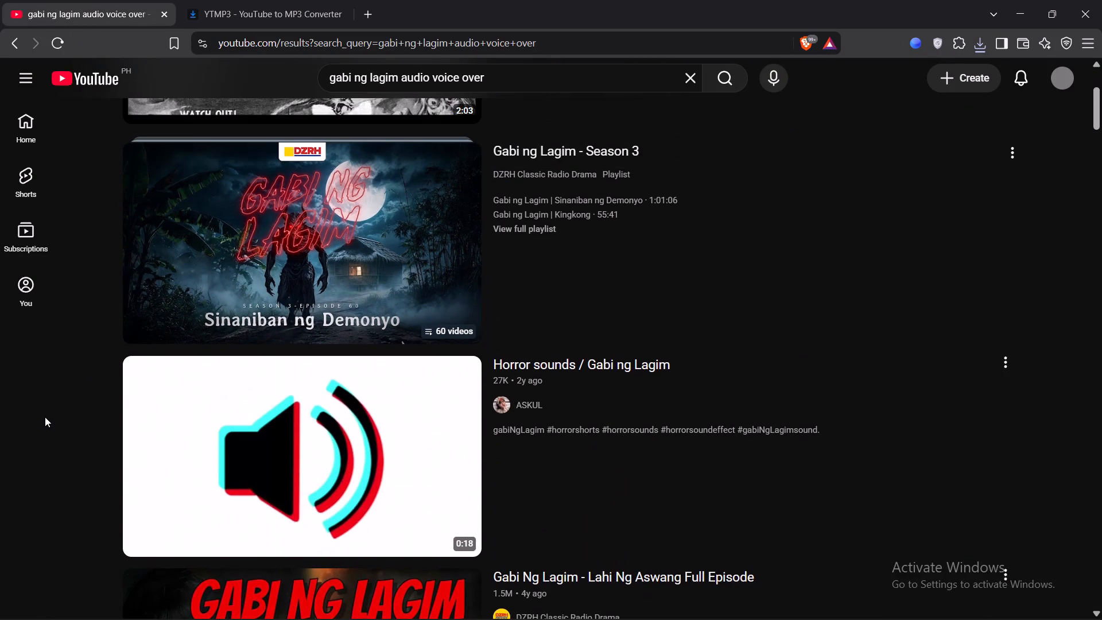
scroll(36, 409, "up", 4)
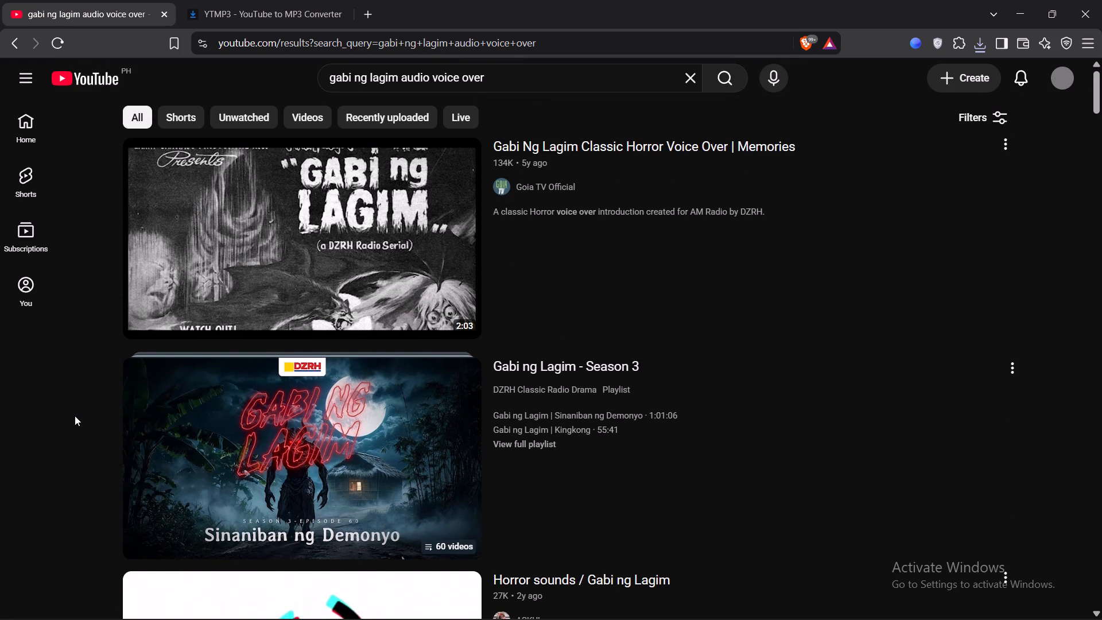
key("alt+Tab")
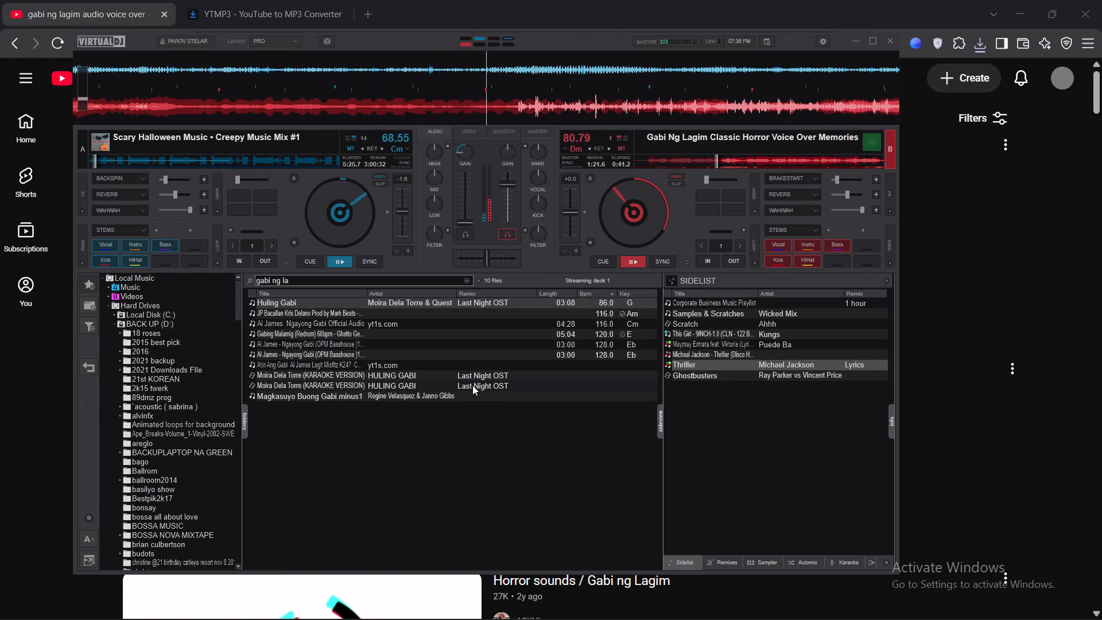
left_click(29, 402)
scroll(66, 400, "down", 8)
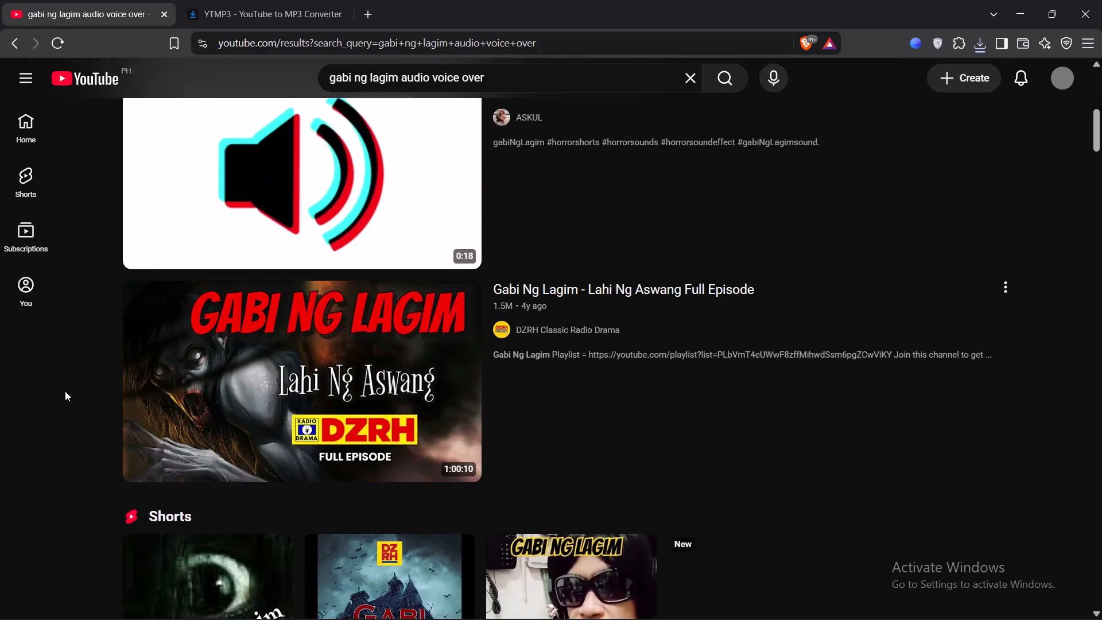
scroll(65, 391, "down", 9)
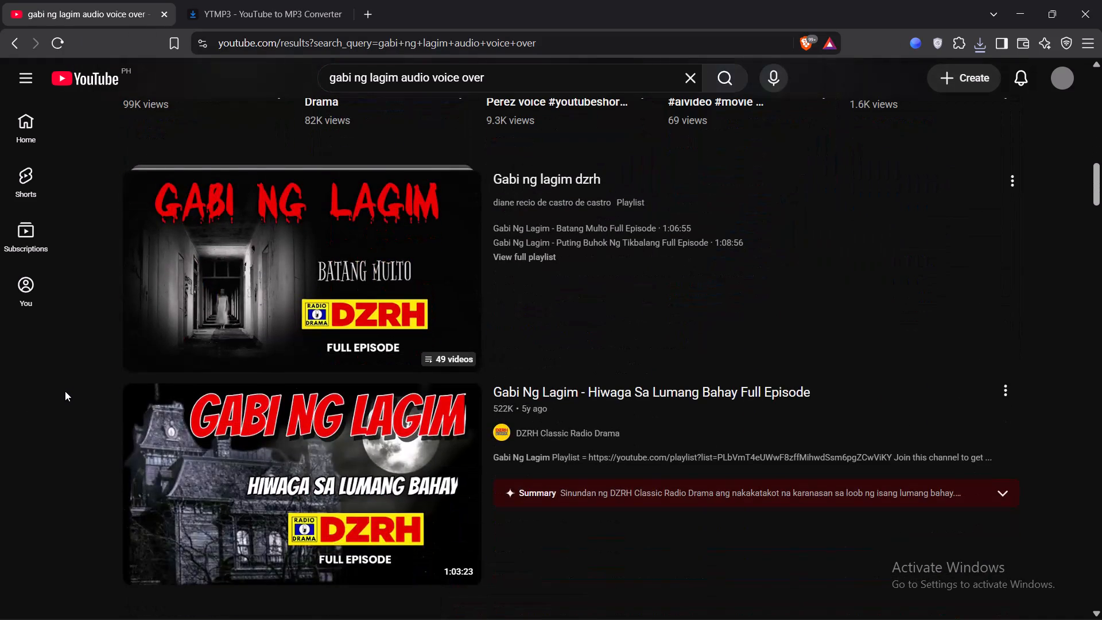
scroll(65, 391, "down", 7)
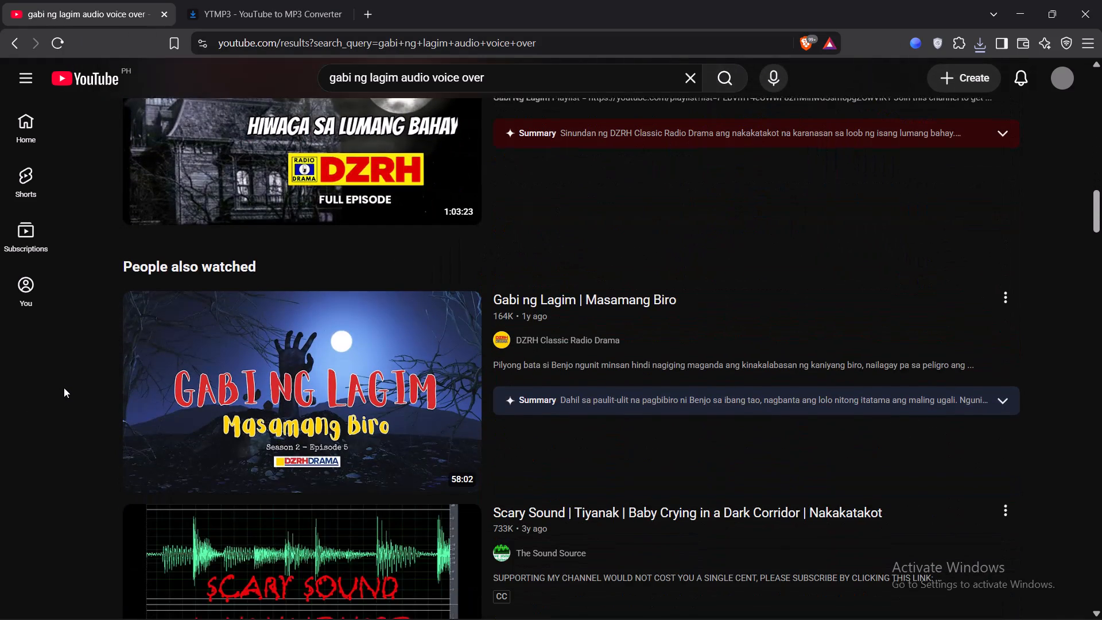
scroll(64, 387, "down", 5)
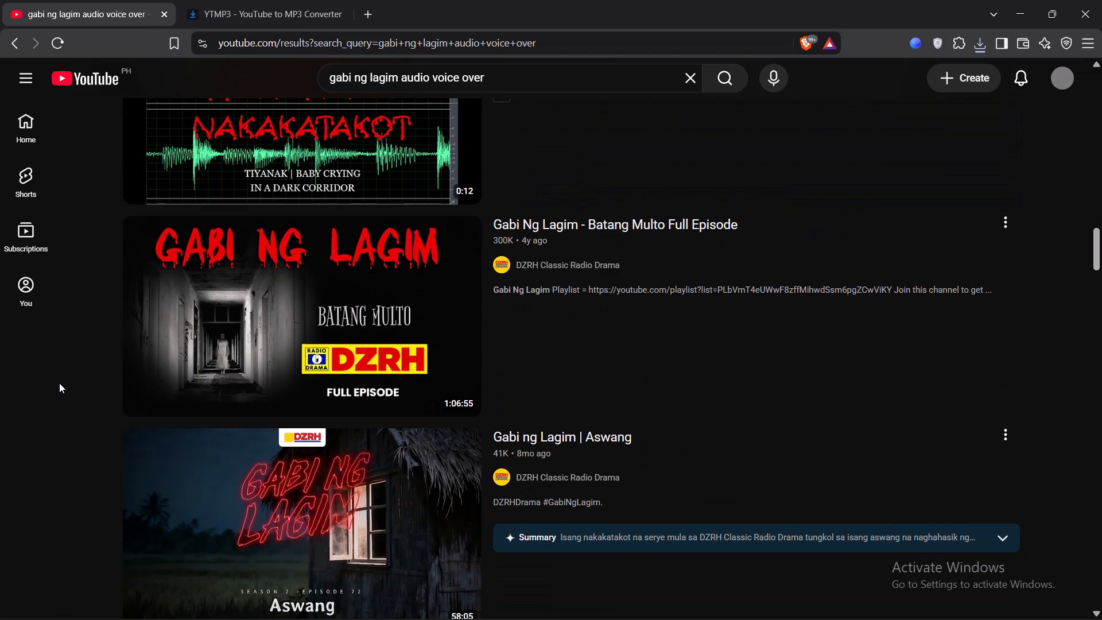
scroll(61, 379, "down", 8)
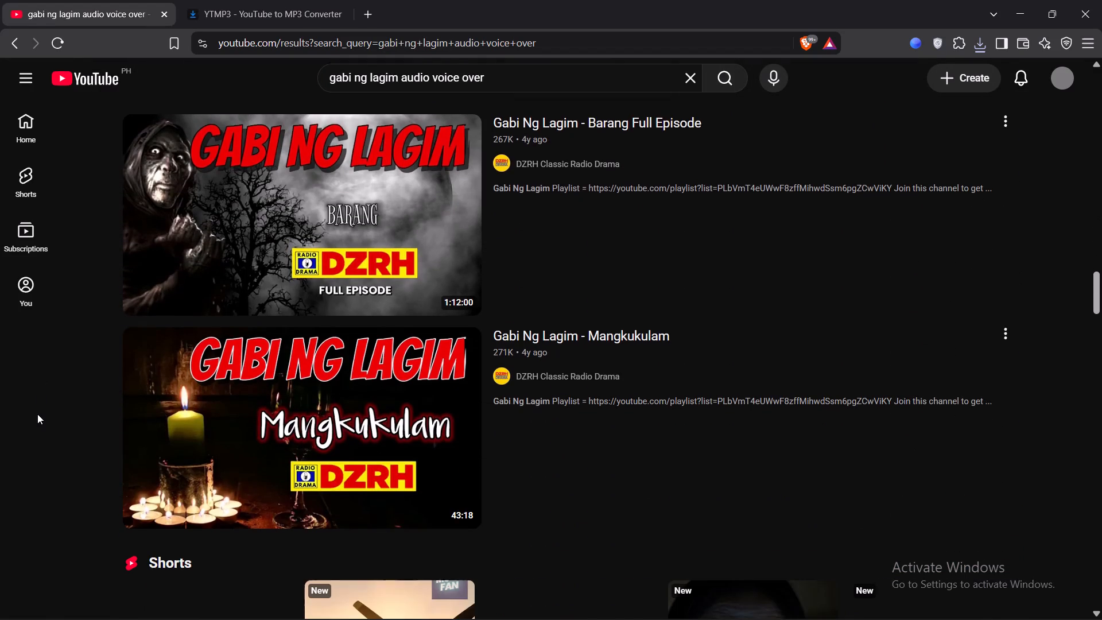
scroll(37, 414, "down", 1)
scroll(54, 411, "up", 1)
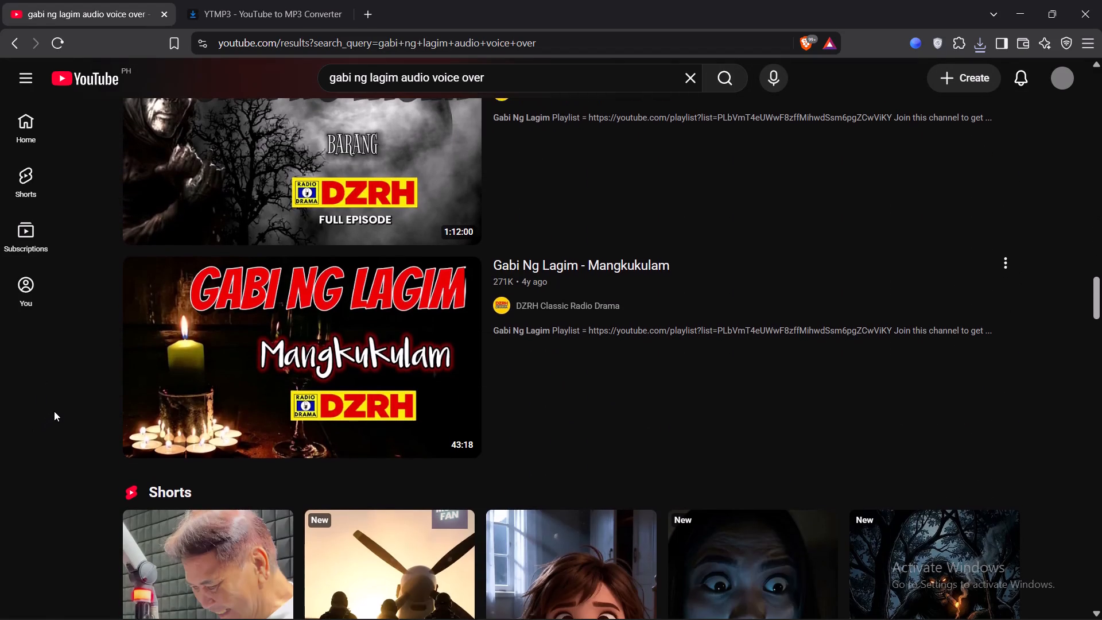
scroll(54, 411, "up", 2)
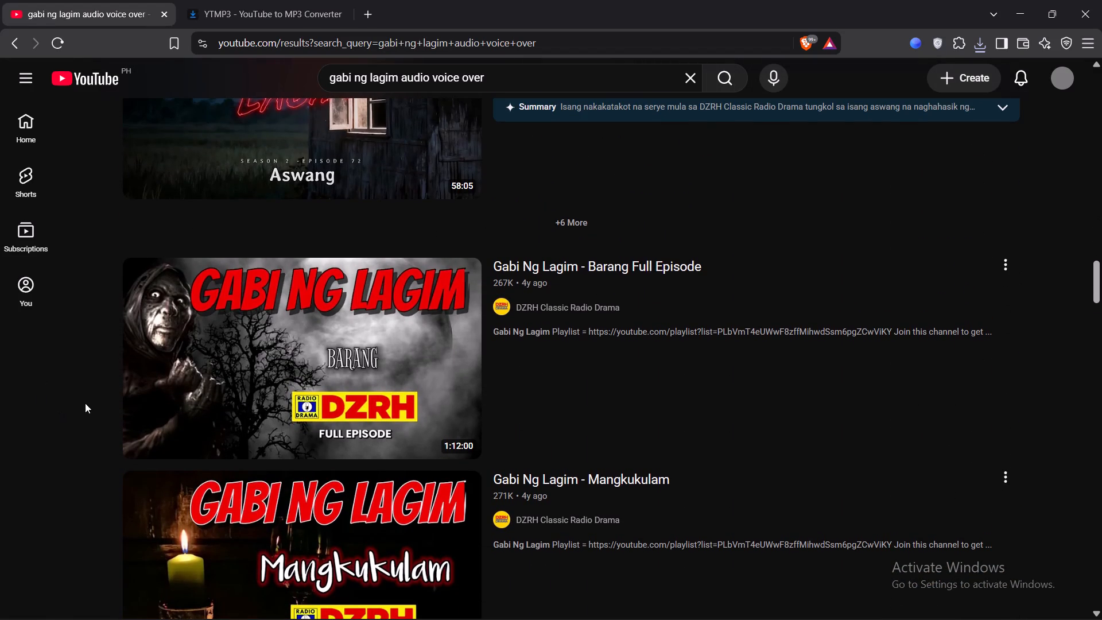
Copy the link of "Gabi Ng Lagim - Barang Full Episode" and start its MP3 conversion on the YTMP3 page.
right_click(236, 359)
left_click(59, 390)
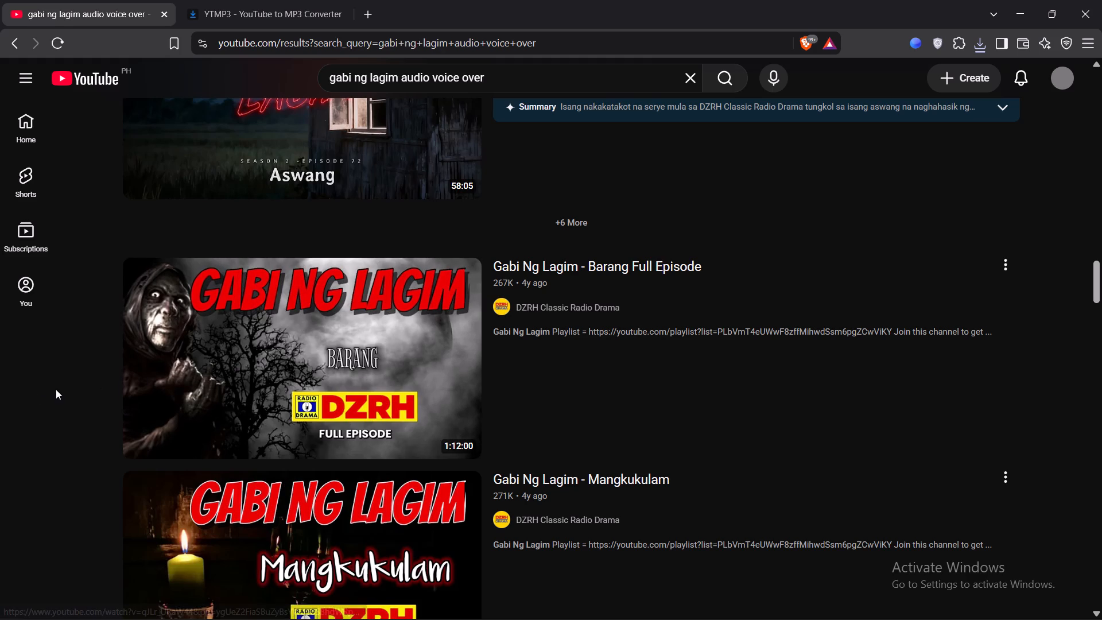
scroll(56, 389, "down", 2)
scroll(57, 381, "up", 1)
right_click(262, 293)
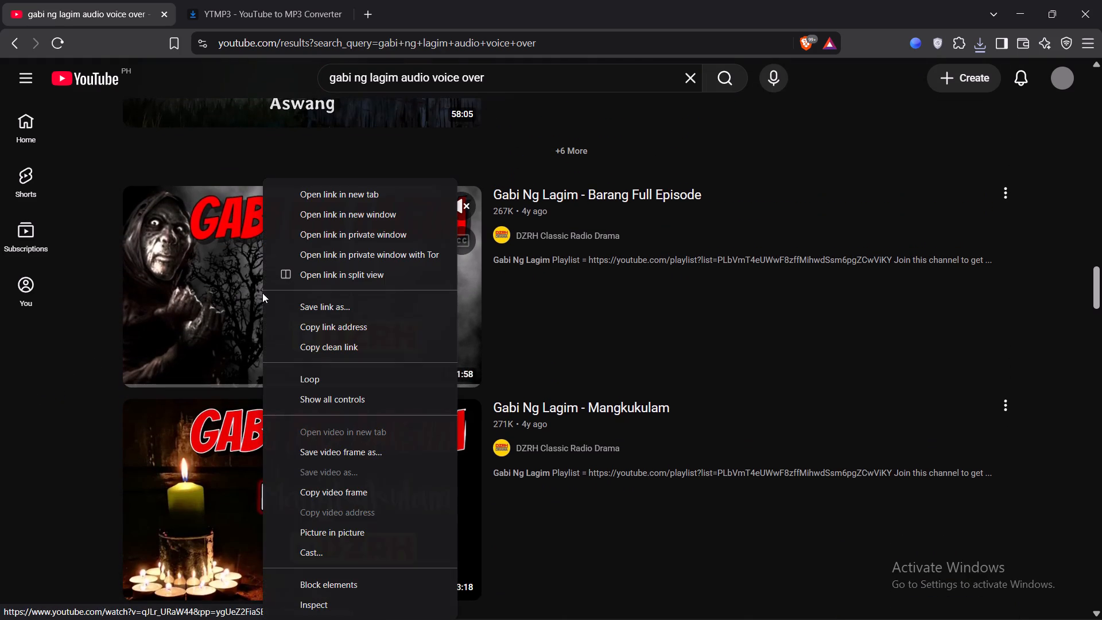
left_click(360, 327)
left_click(295, 16)
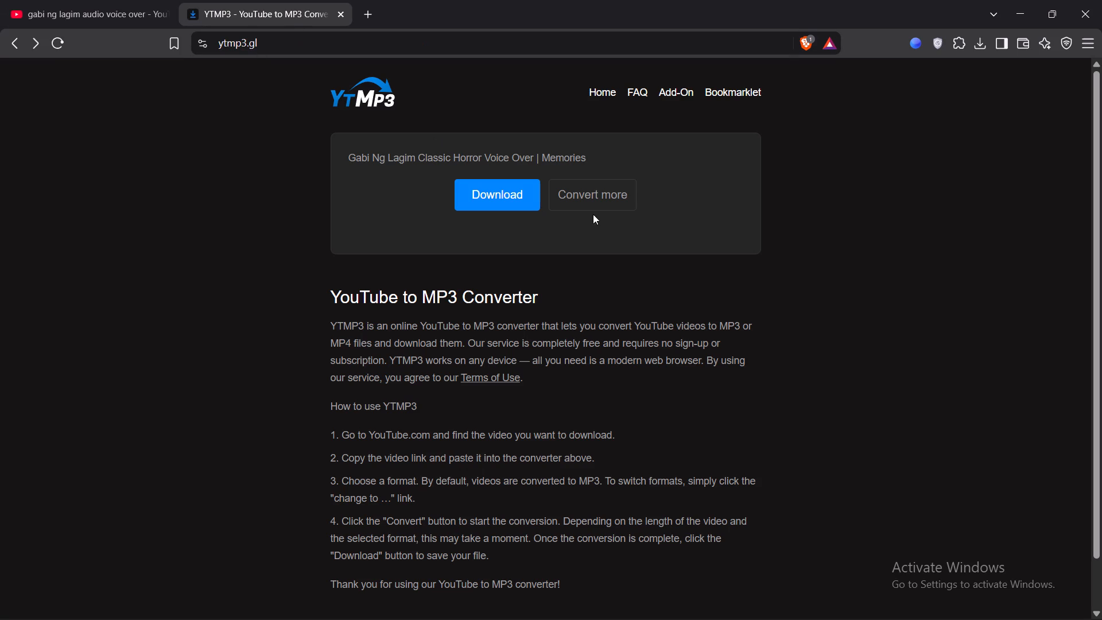
left_click(585, 188)
left_click(498, 201)
key("ctrl+v")
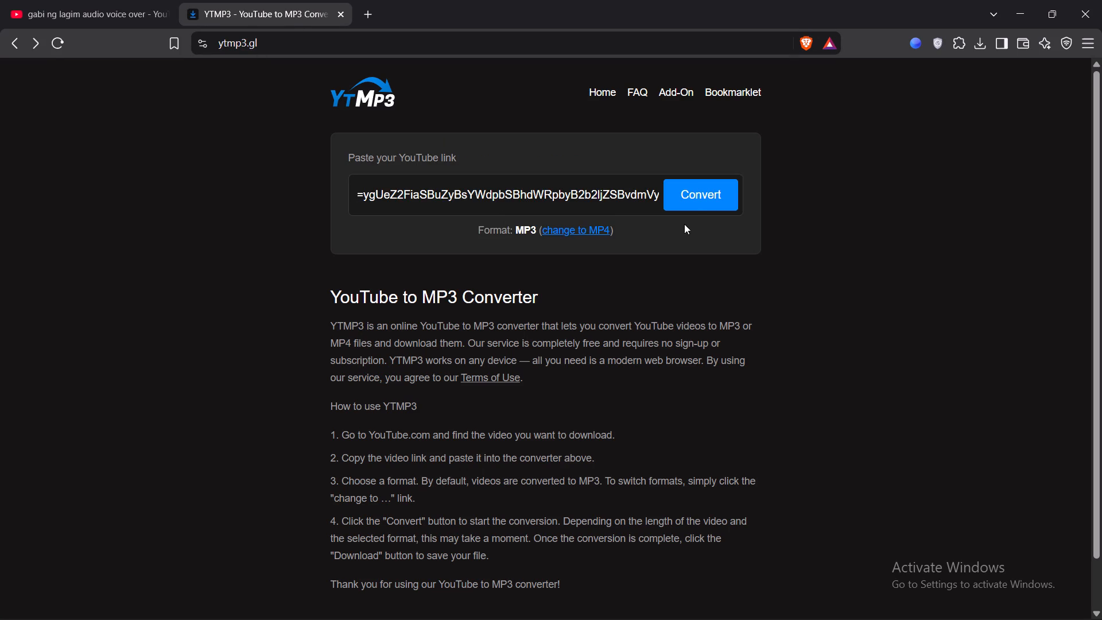
left_click(691, 205)
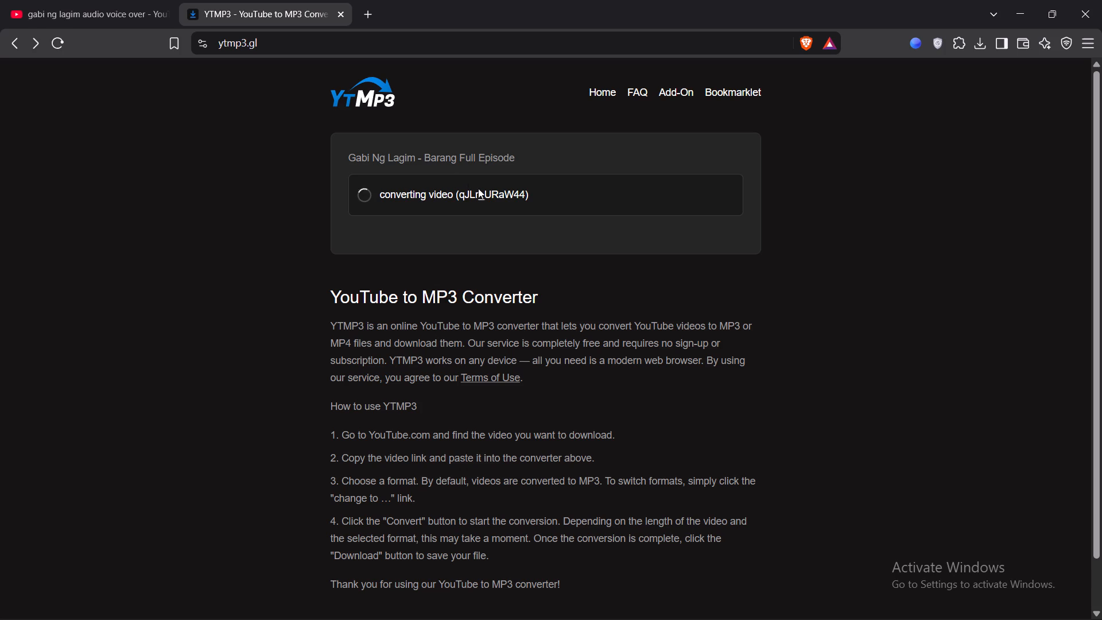
Switch to VirtualDJ and raise deck A's gain to its neutral centre position.
left_click(740, 599)
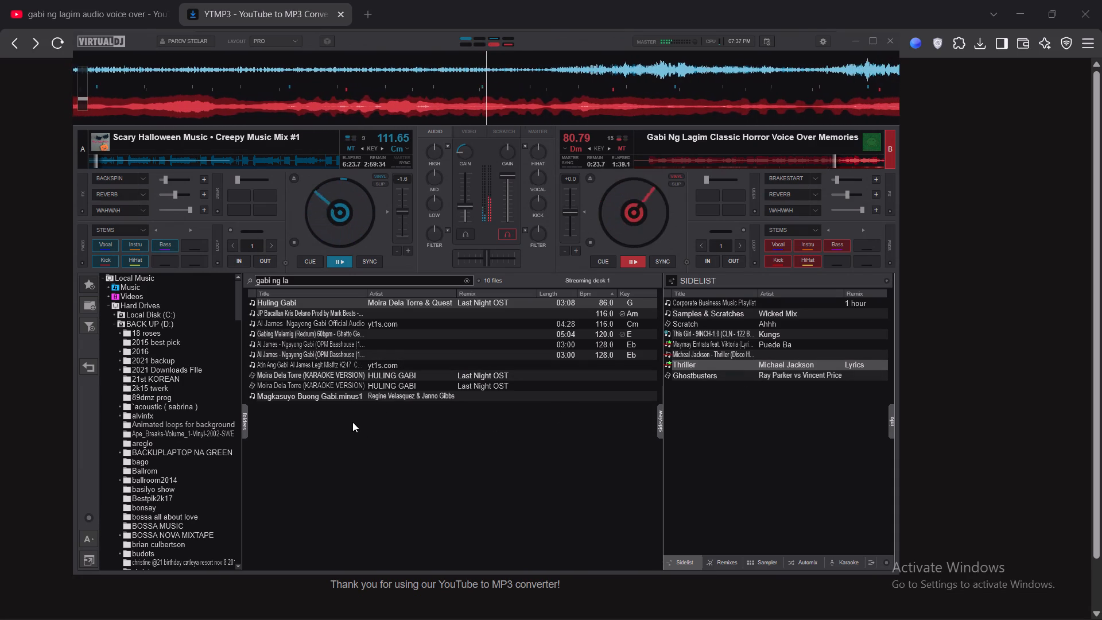
left_click_drag(460, 153, 462, 144)
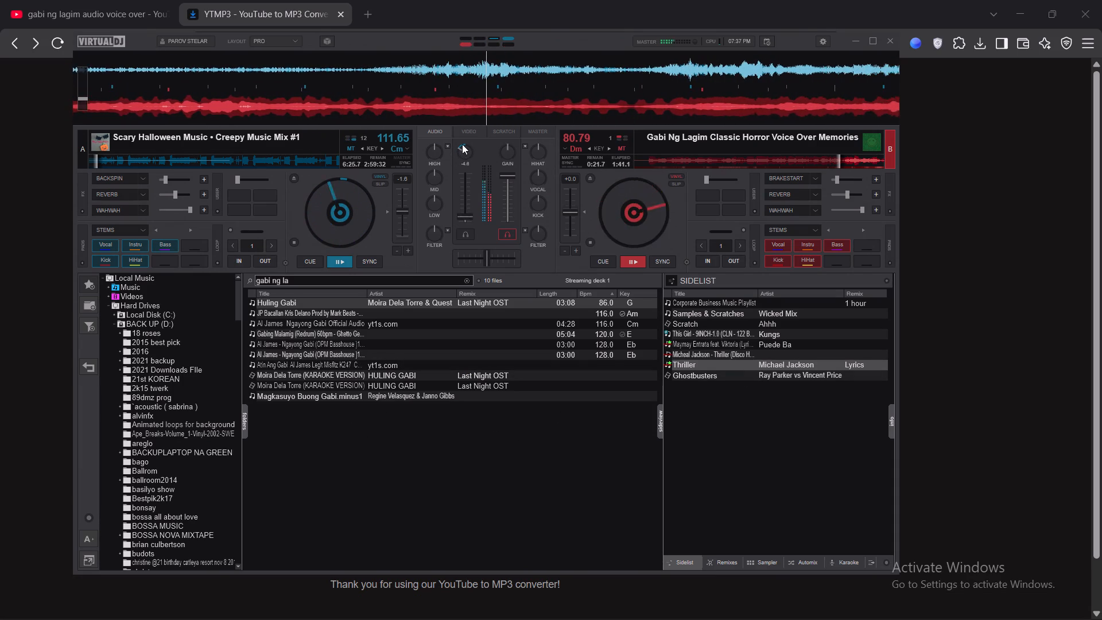
left_click_drag(462, 144, 486, 147)
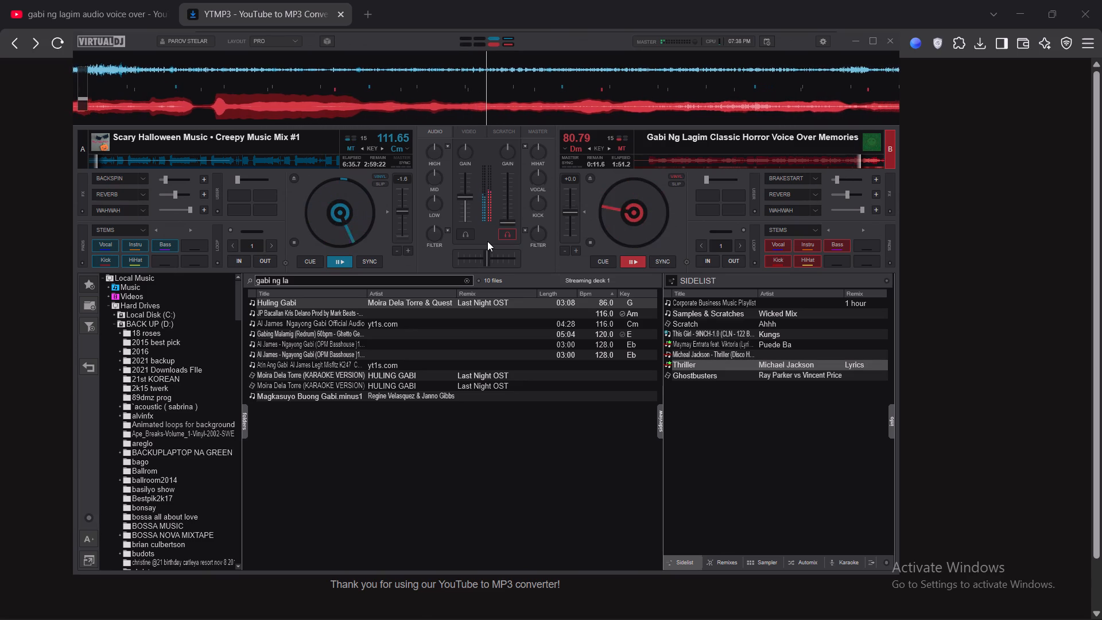
Return to the YouTube results in Brave and look back through the Gabi ng Lagim videos up to the first results.
left_click(27, 254)
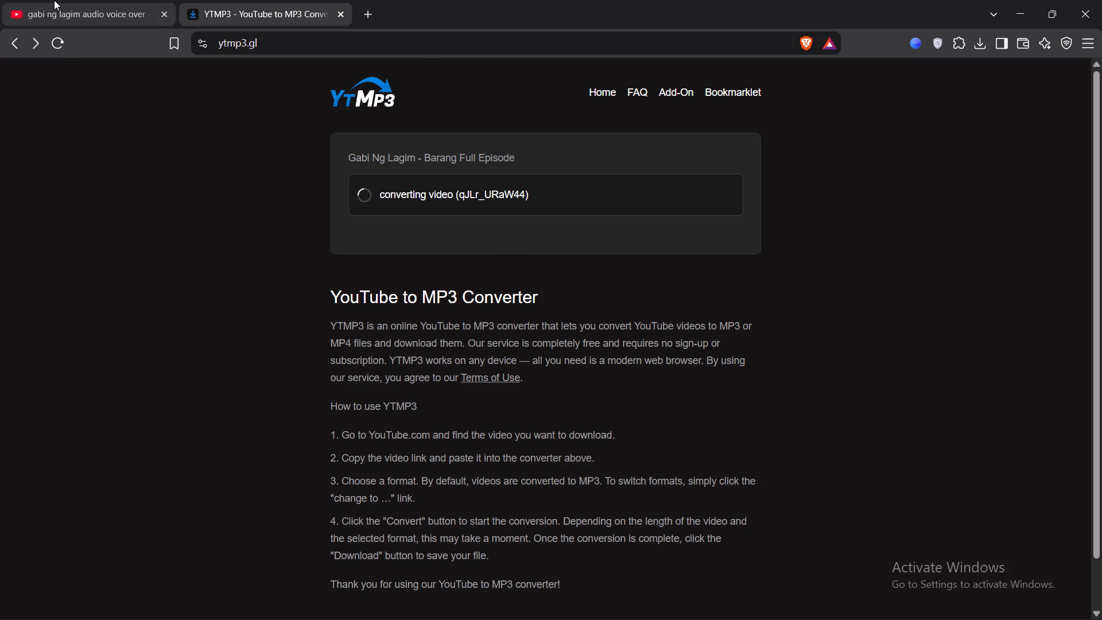
left_click(70, 9)
scroll(514, 351, "up", 11)
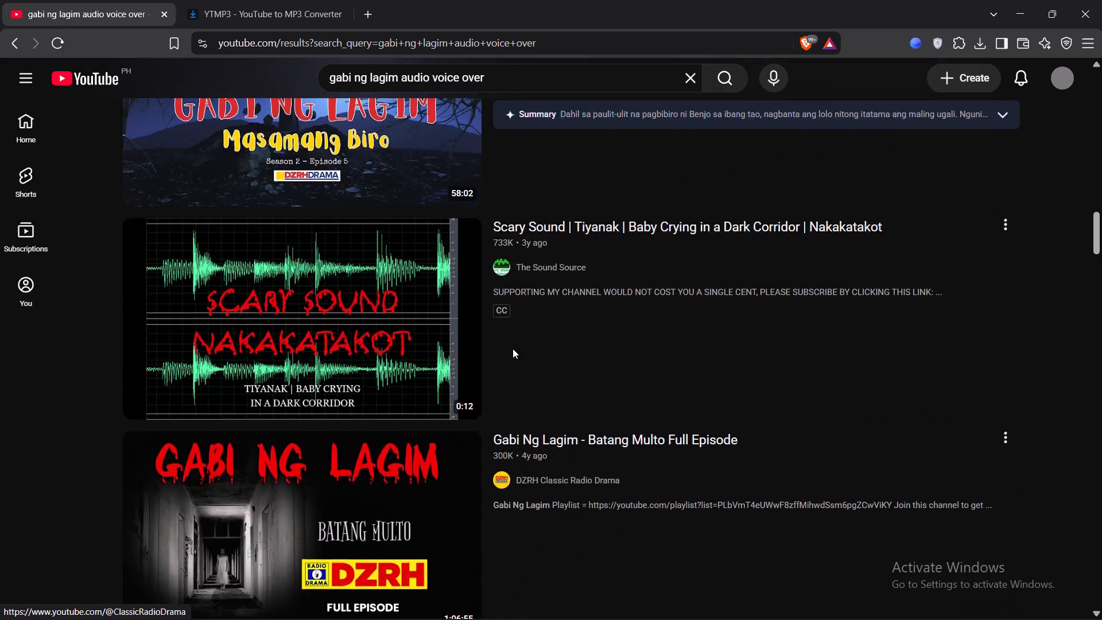
scroll(513, 348, "up", 16)
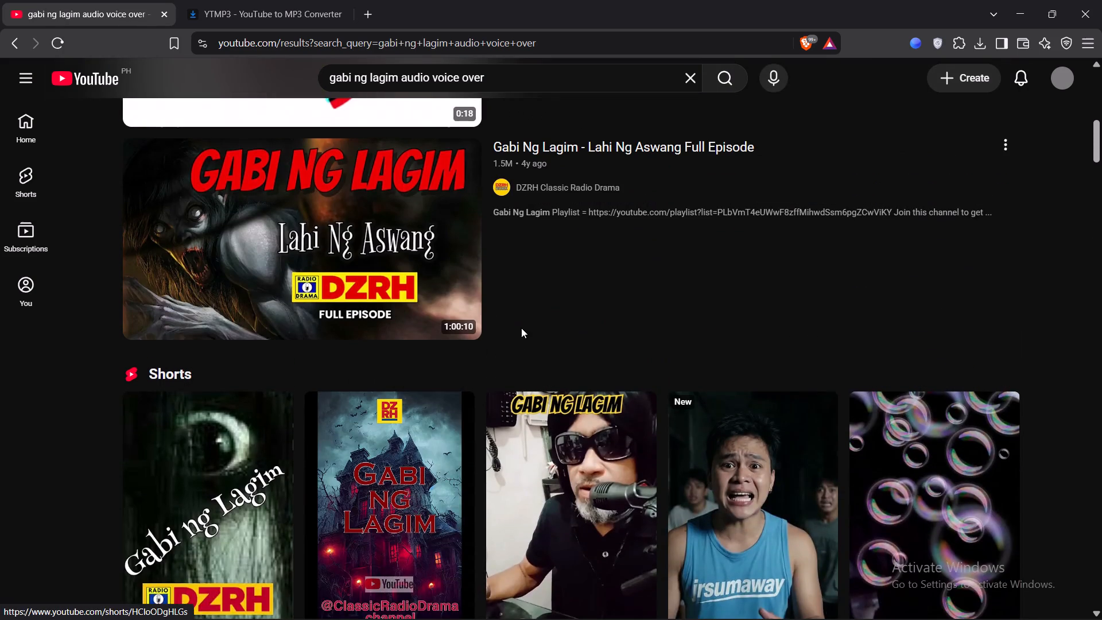
scroll(521, 328, "up", 7)
scroll(475, 299, "up", 5)
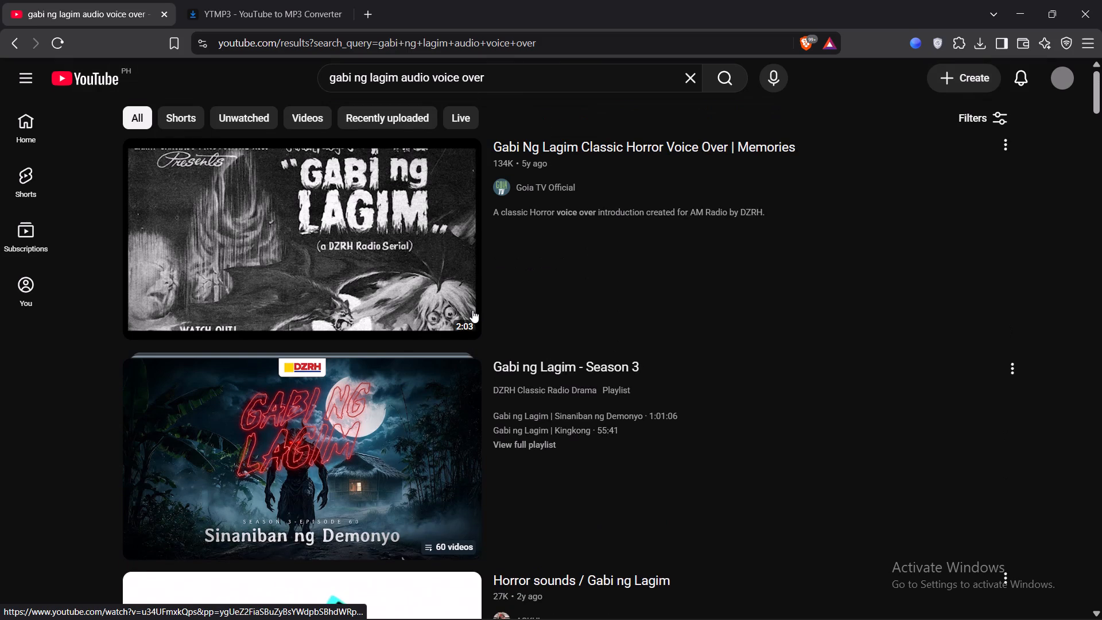
scroll(394, 348, "down", 1)
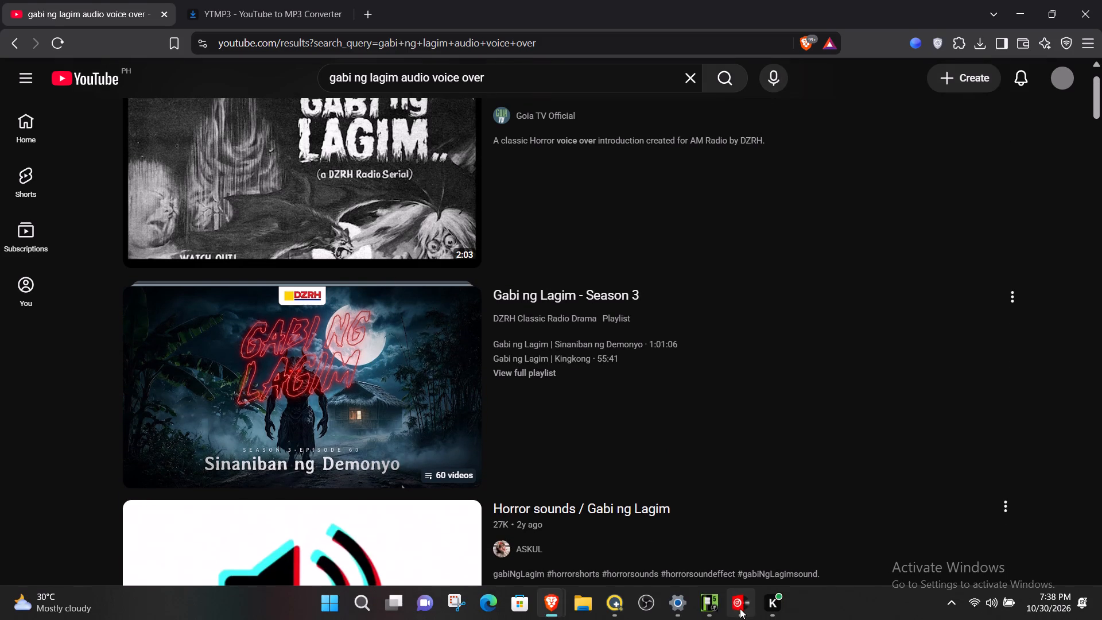
Check on the YTMP3 page in Brave how the conversion of the Gabi Ng Lagim Barang episode is progressing.
left_click(740, 609)
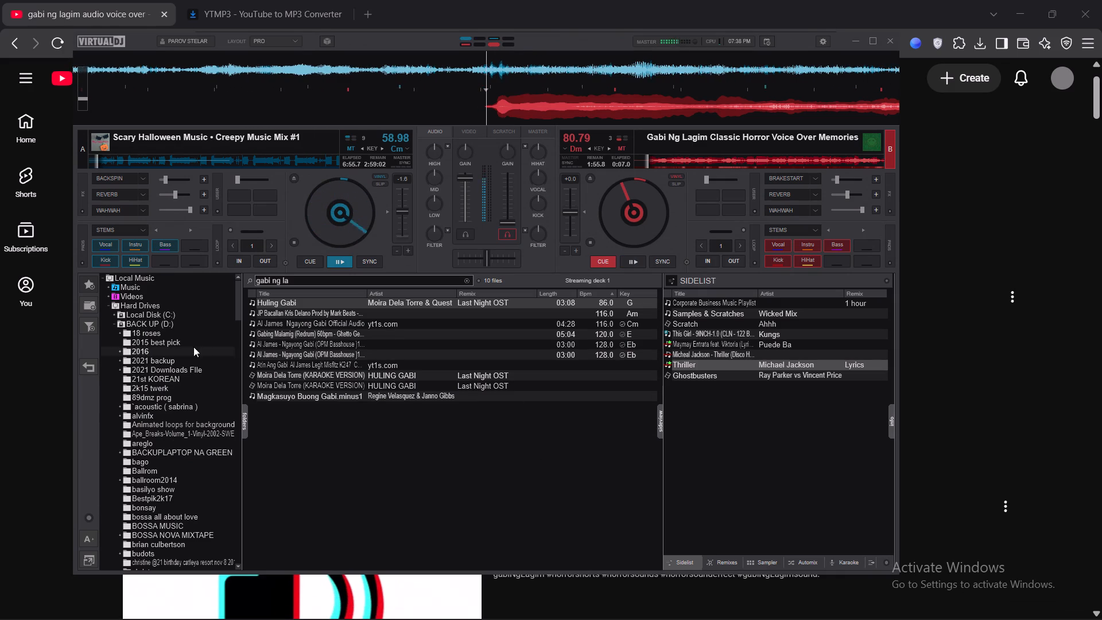
left_click(17, 353)
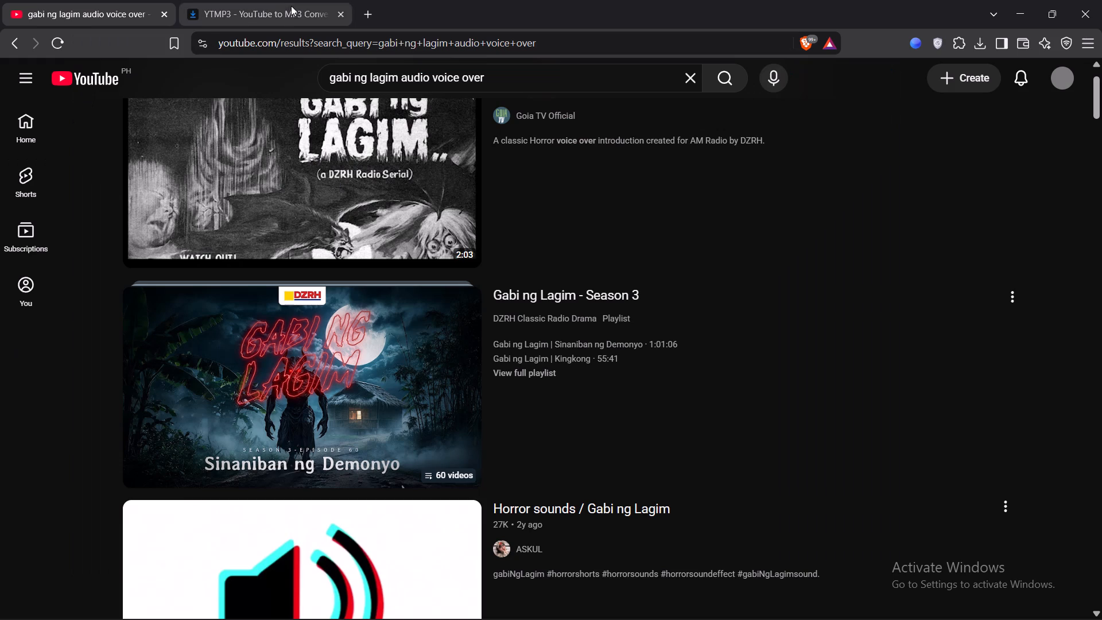
left_click(291, 11)
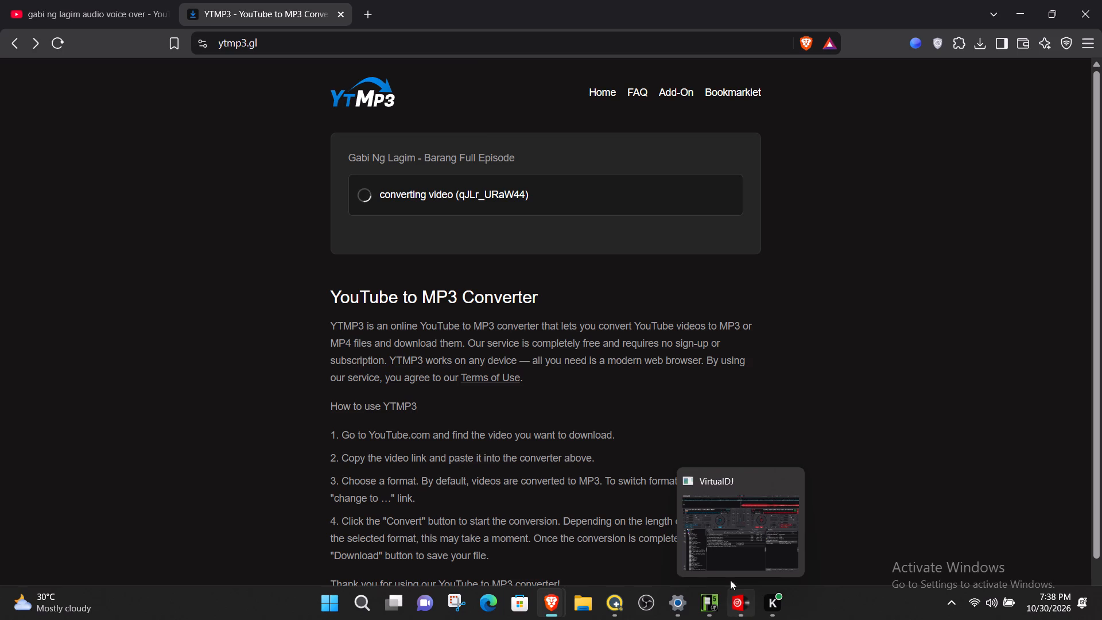
Switch to VirtualDJ and search the music library for "mommy".
left_click(716, 565)
left_click(304, 282)
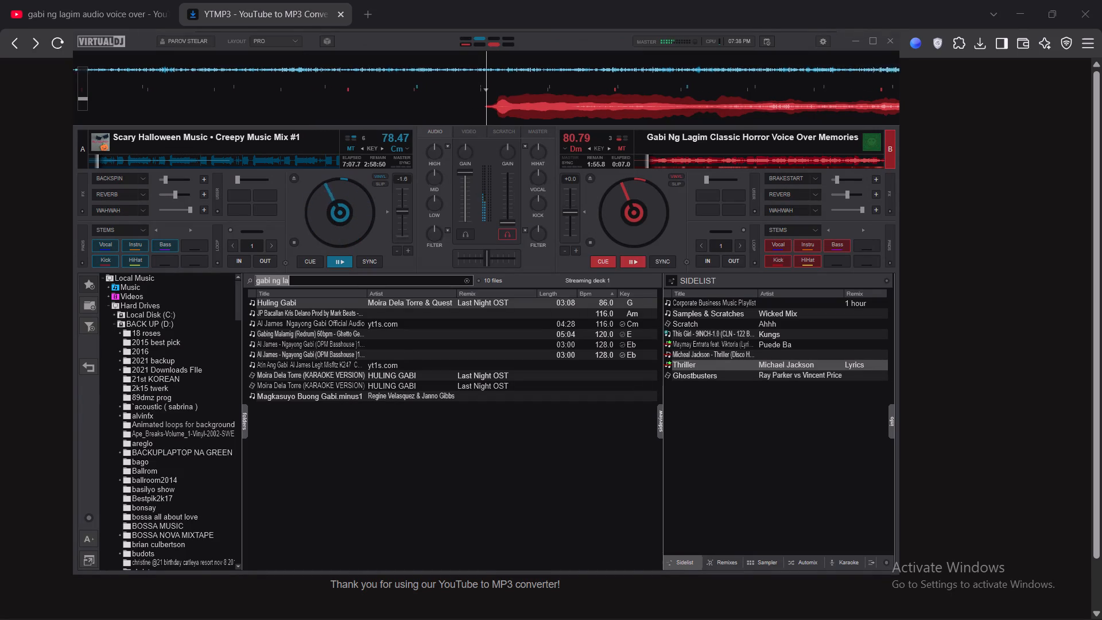
type("mommy")
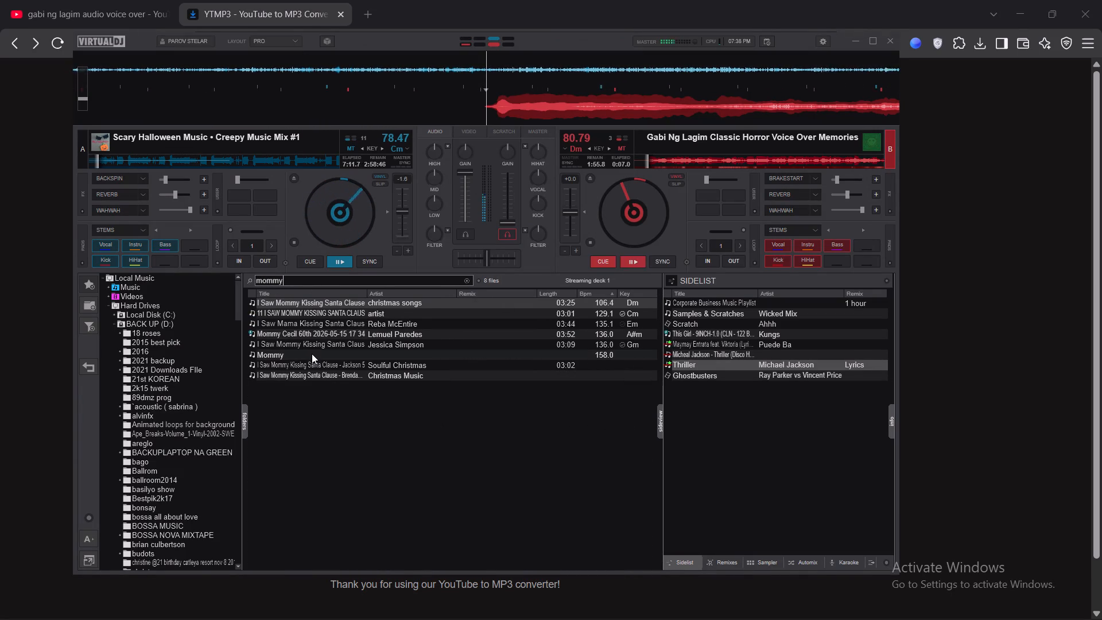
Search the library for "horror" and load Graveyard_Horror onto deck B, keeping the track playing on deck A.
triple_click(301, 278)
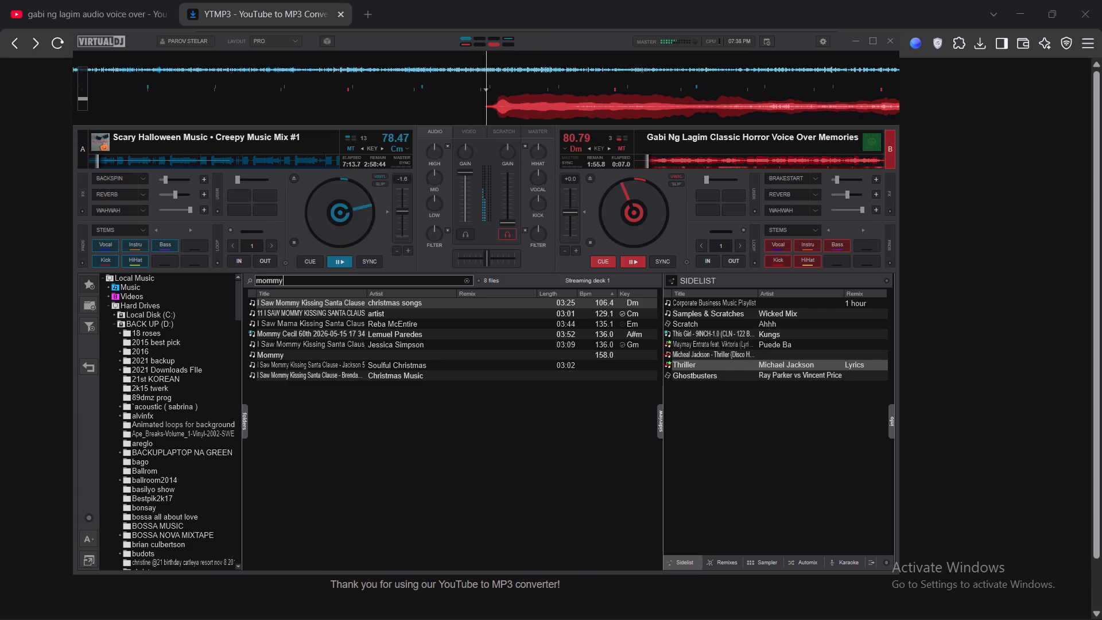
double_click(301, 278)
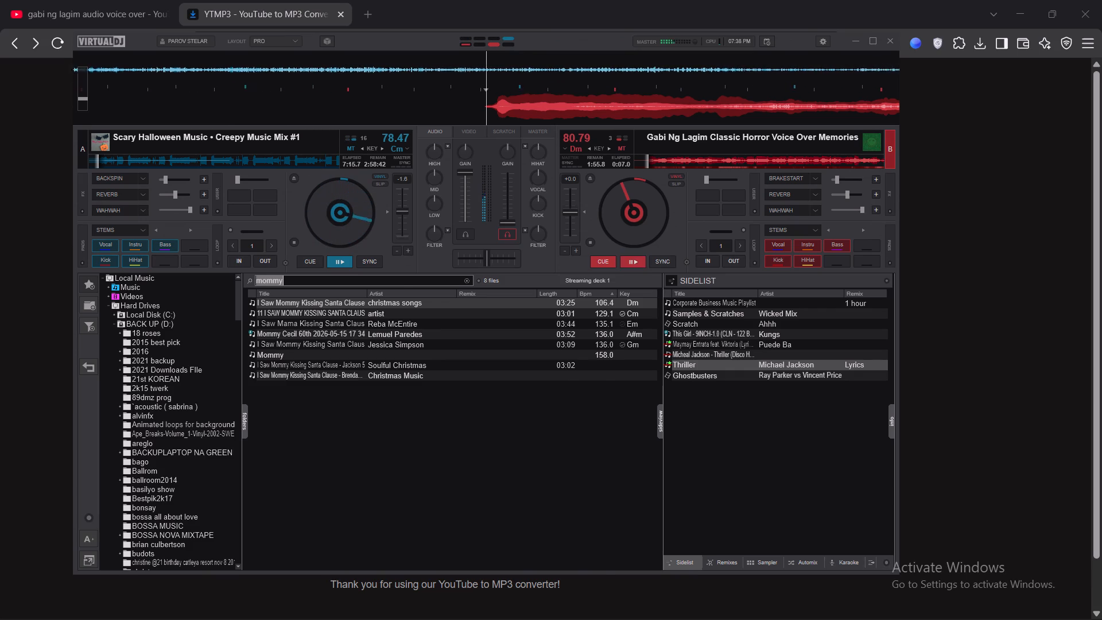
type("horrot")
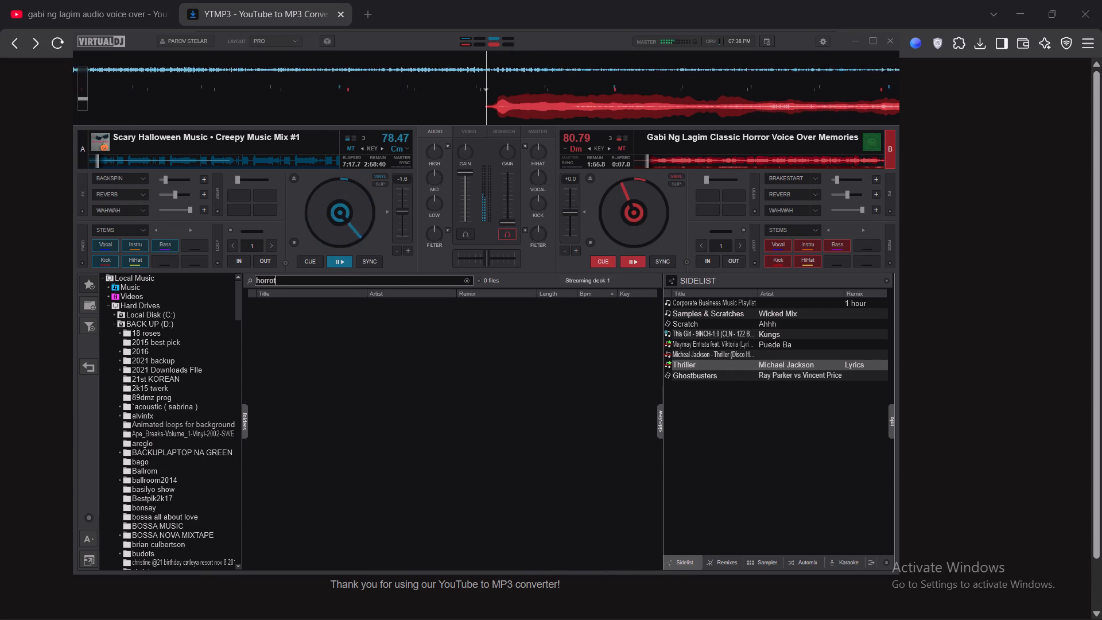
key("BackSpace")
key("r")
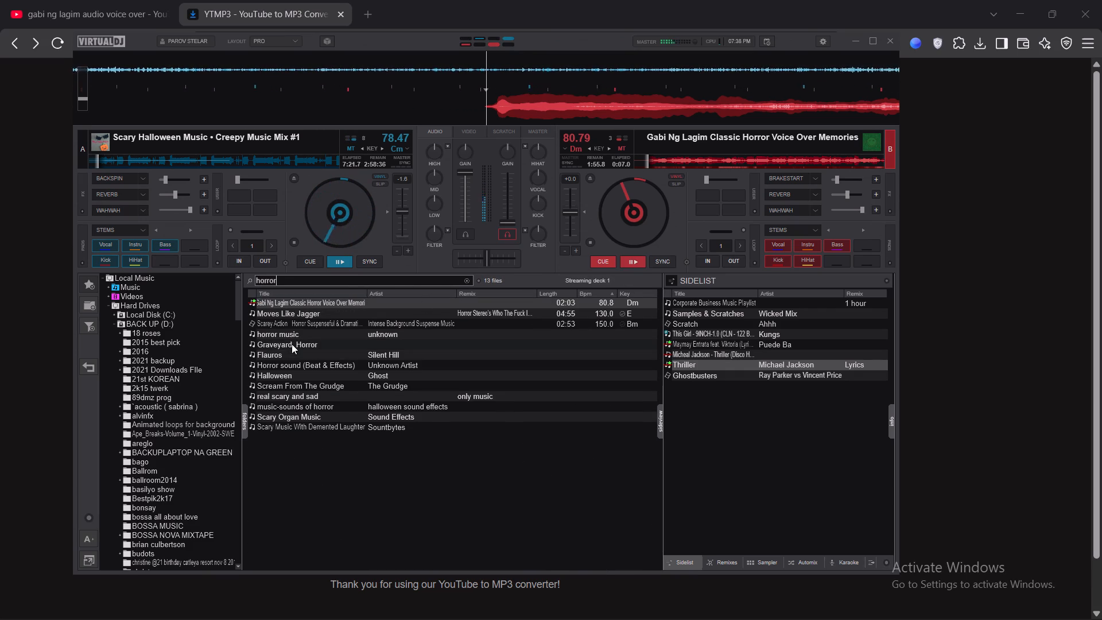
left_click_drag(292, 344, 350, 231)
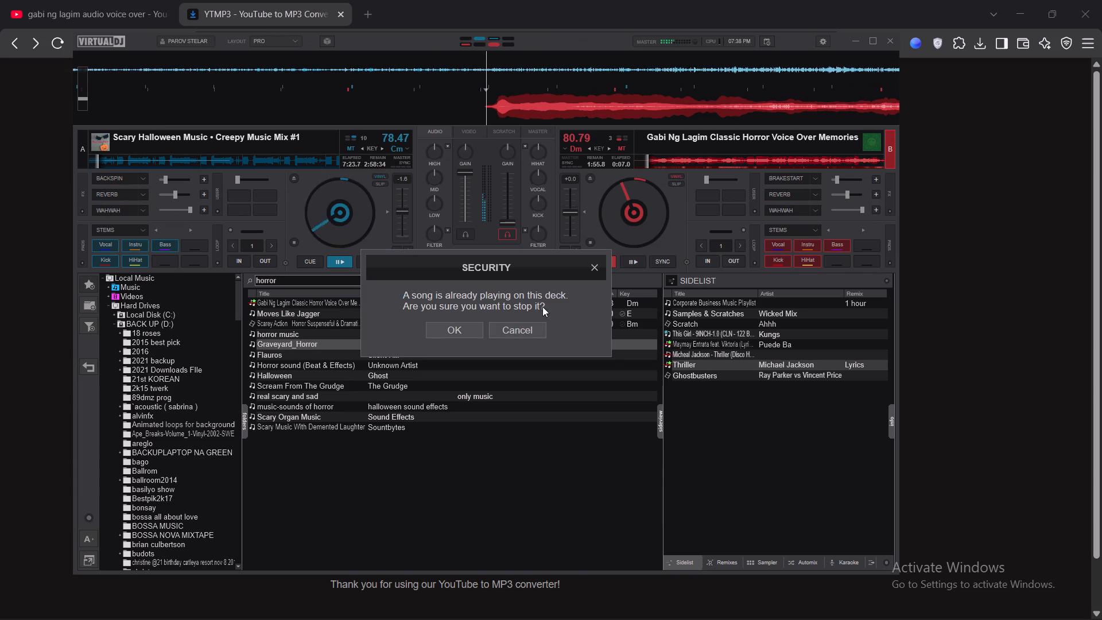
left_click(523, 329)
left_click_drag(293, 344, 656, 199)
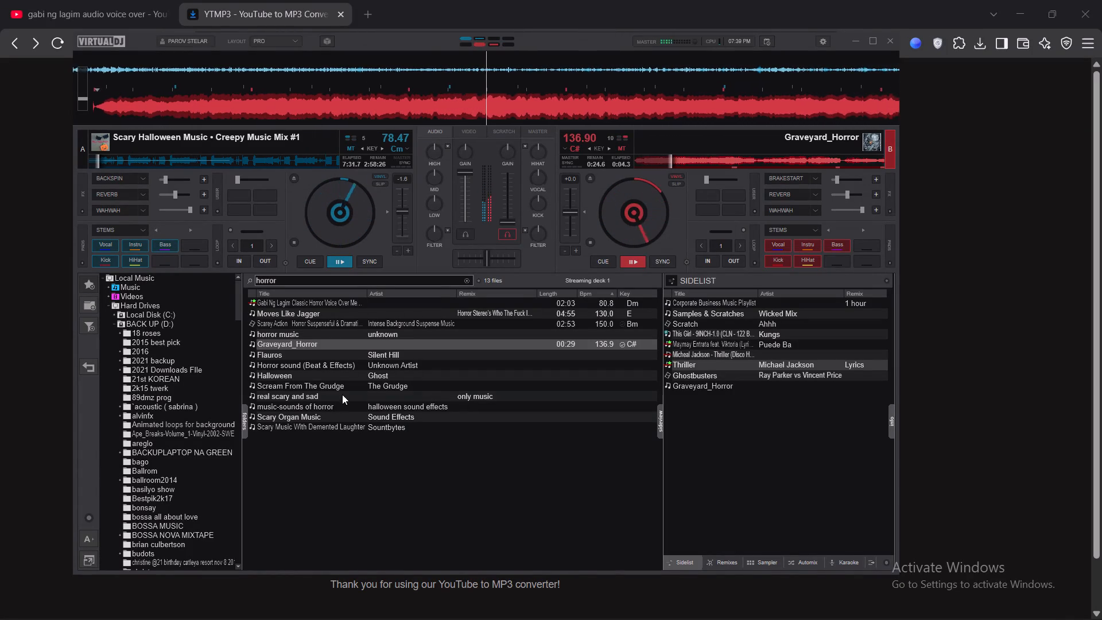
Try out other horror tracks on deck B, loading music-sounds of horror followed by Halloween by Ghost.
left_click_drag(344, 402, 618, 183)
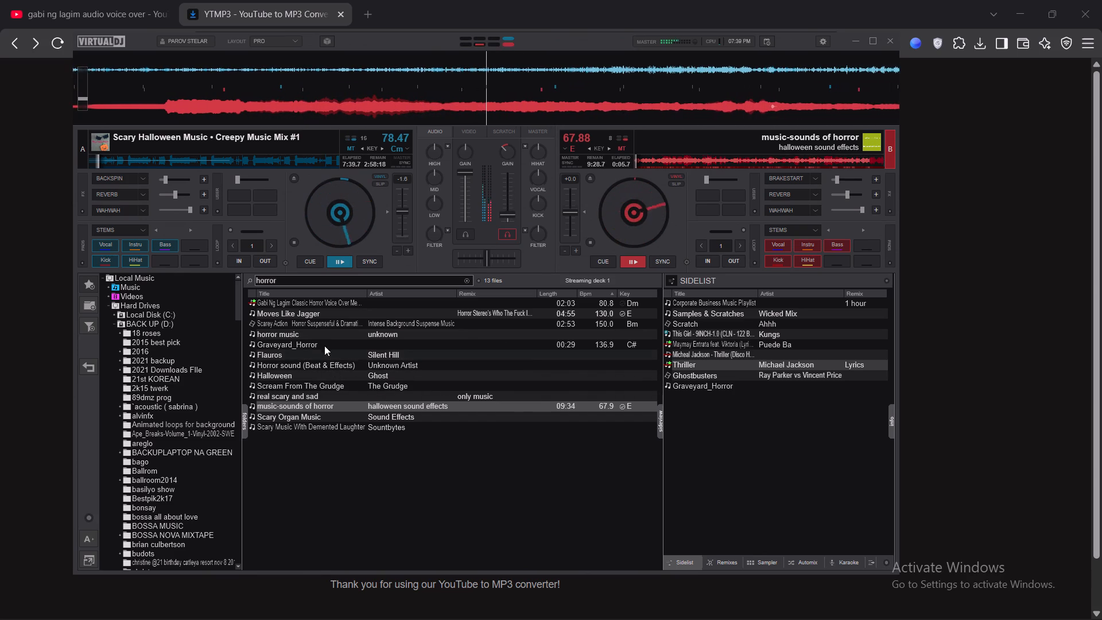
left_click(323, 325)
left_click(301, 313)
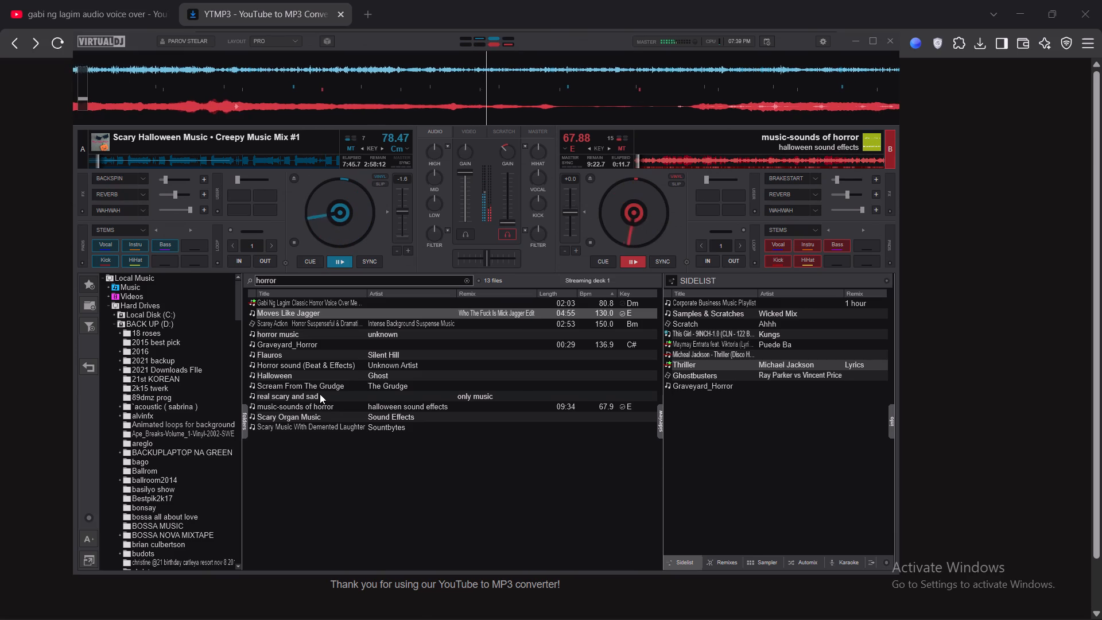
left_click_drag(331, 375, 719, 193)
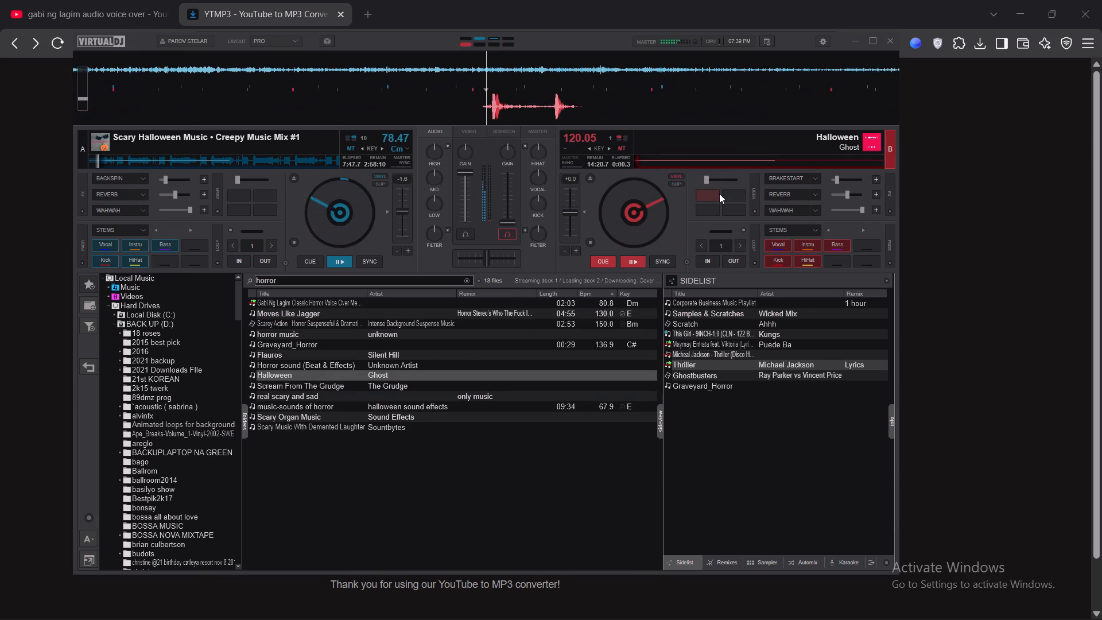
Return to YTMP3 in Brave, start downloading the converted Gabi Ng Lagim - Barang Full Episode and check the recent downloads.
key("alt+Tab")
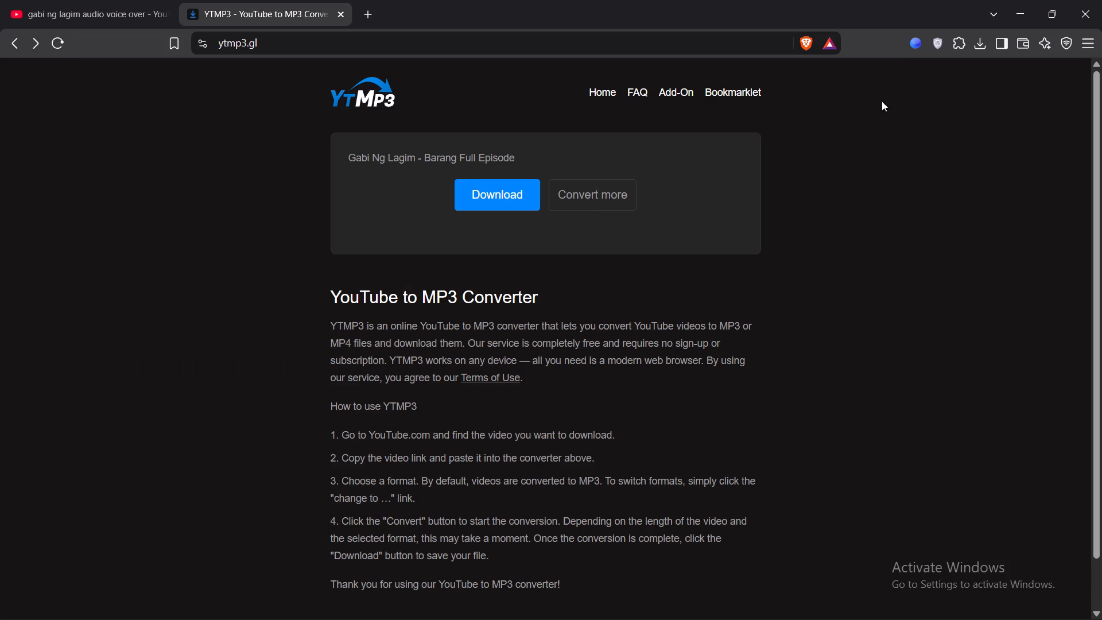
left_click(509, 202)
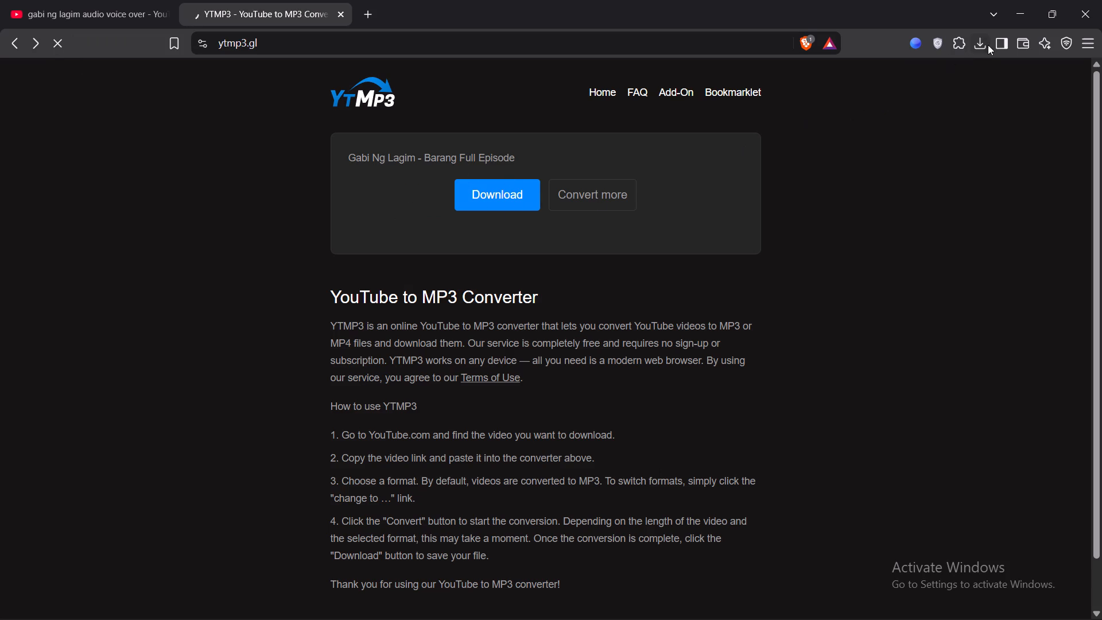
left_click(980, 44)
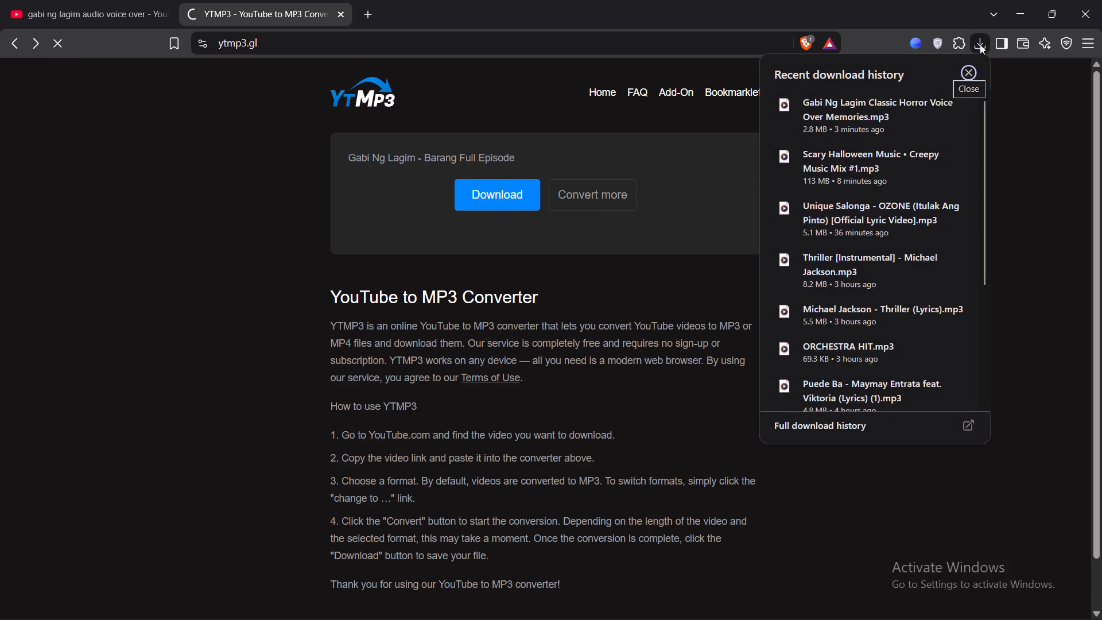
left_click(980, 44)
Open the Gabi ng Lagim - Season 3 playlist from the YouTube results.
left_click(63, 15)
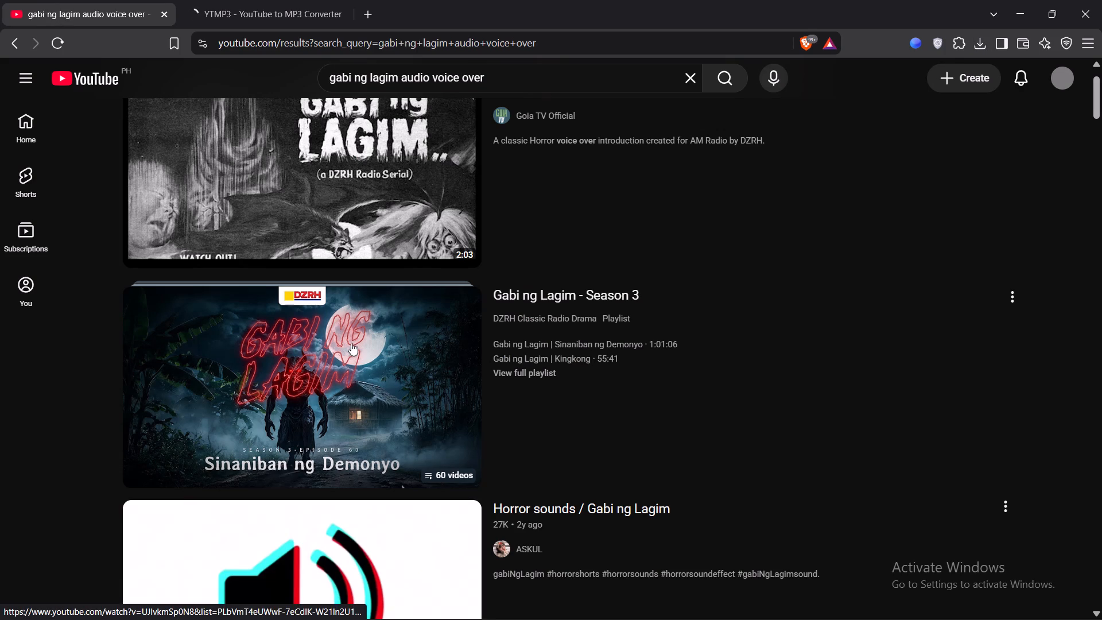
left_click(262, 406)
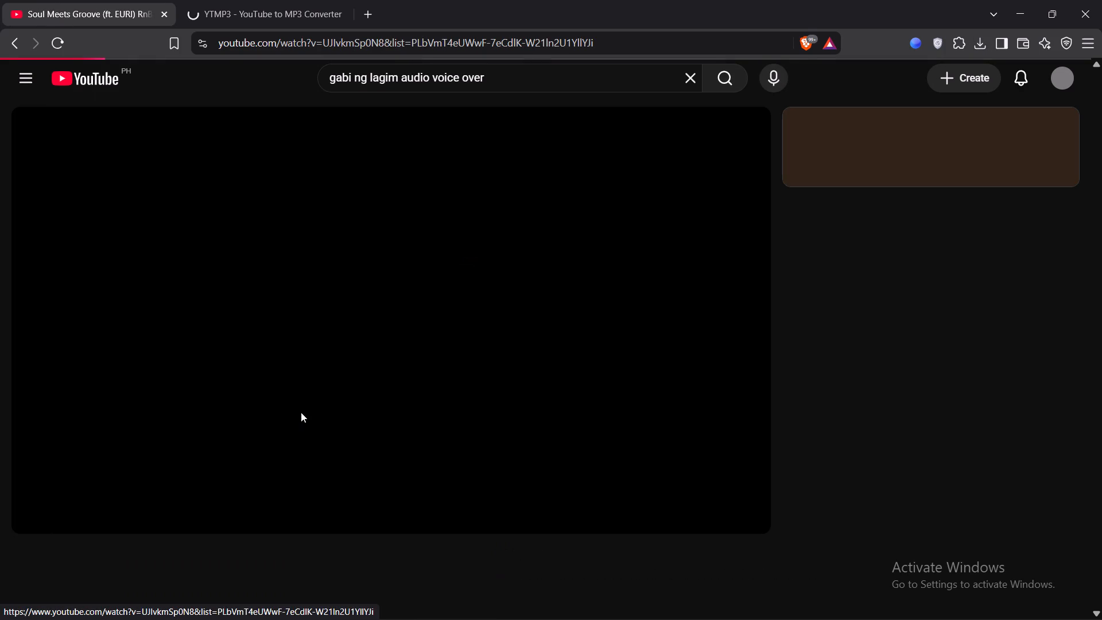
Save Gabi Ng Lagim - Barang Full Episode.mp3 in Downloads' New folder and mute the YouTube tab.
right_click(109, 7)
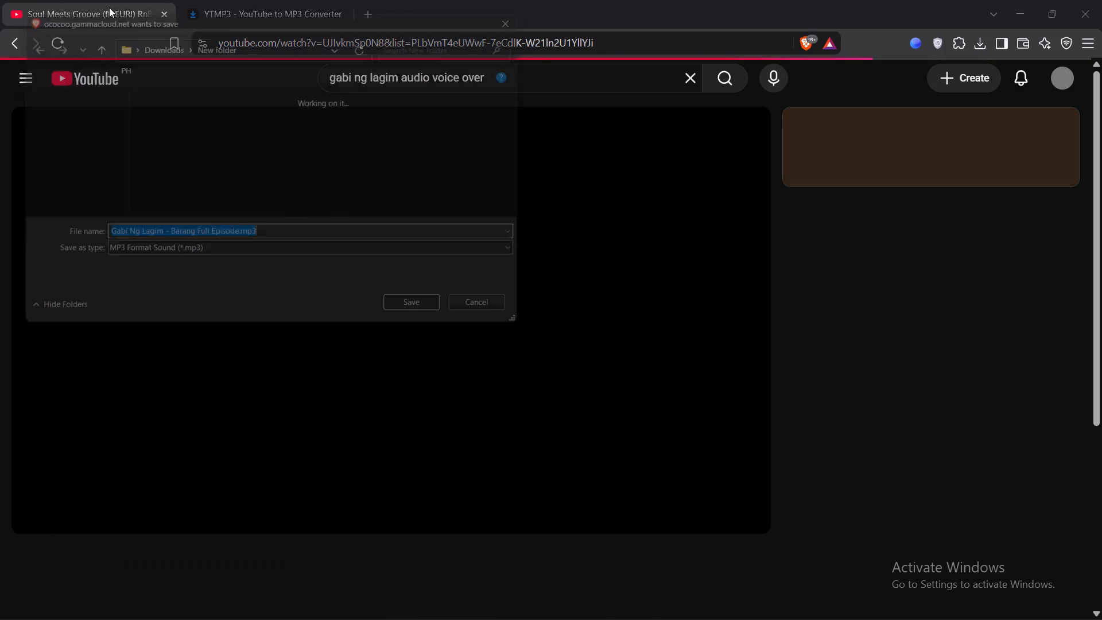
left_click(453, 316)
right_click(96, 11)
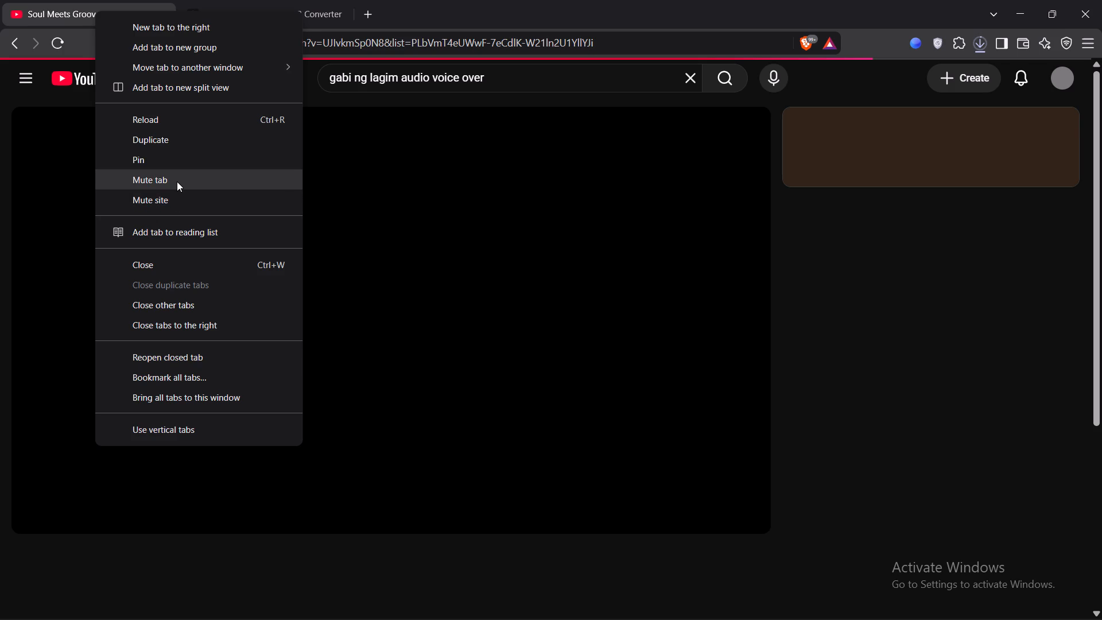
left_click(177, 181)
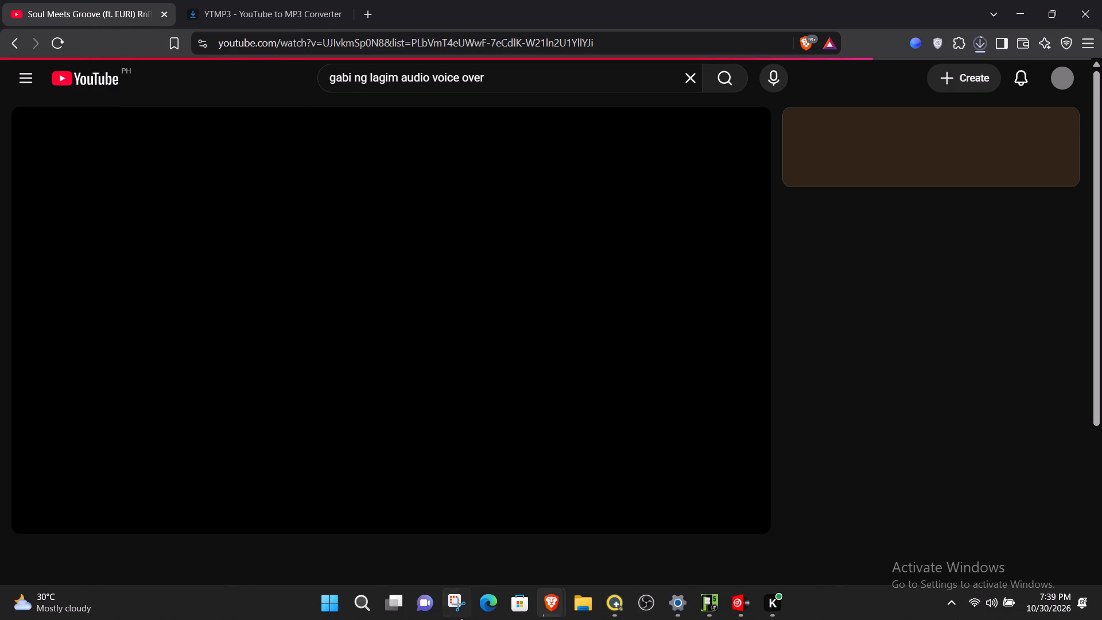
In VirtualDJ, search the library for "gabi ng la" and load Gabi Ng Lagim Classic Horror Voice Over Memories onto deck B.
key("alt+Tab")
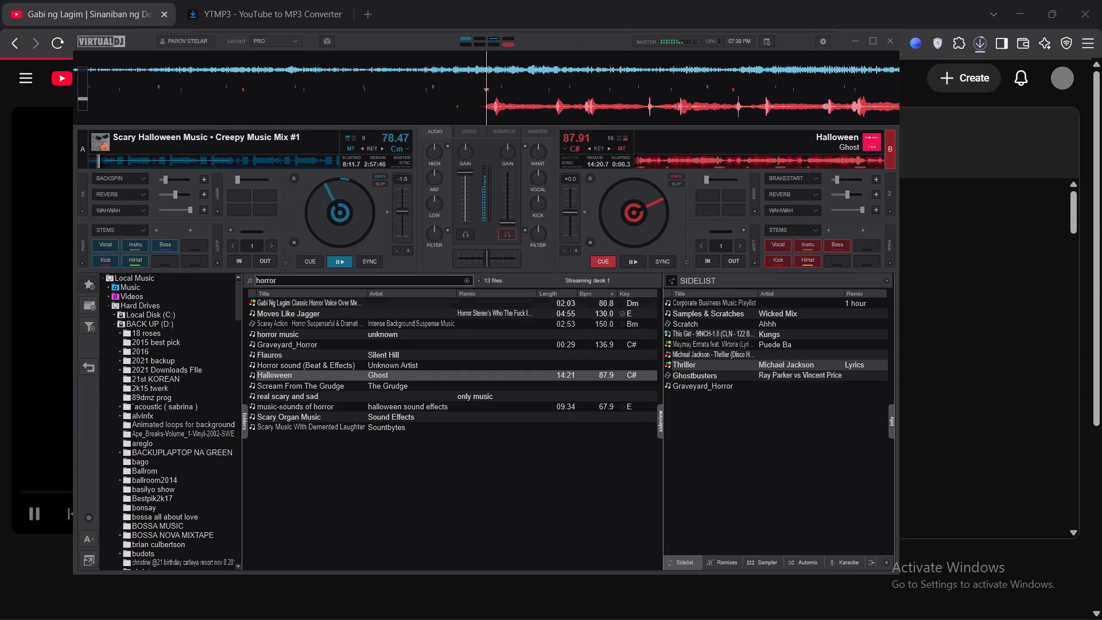
left_click(416, 278)
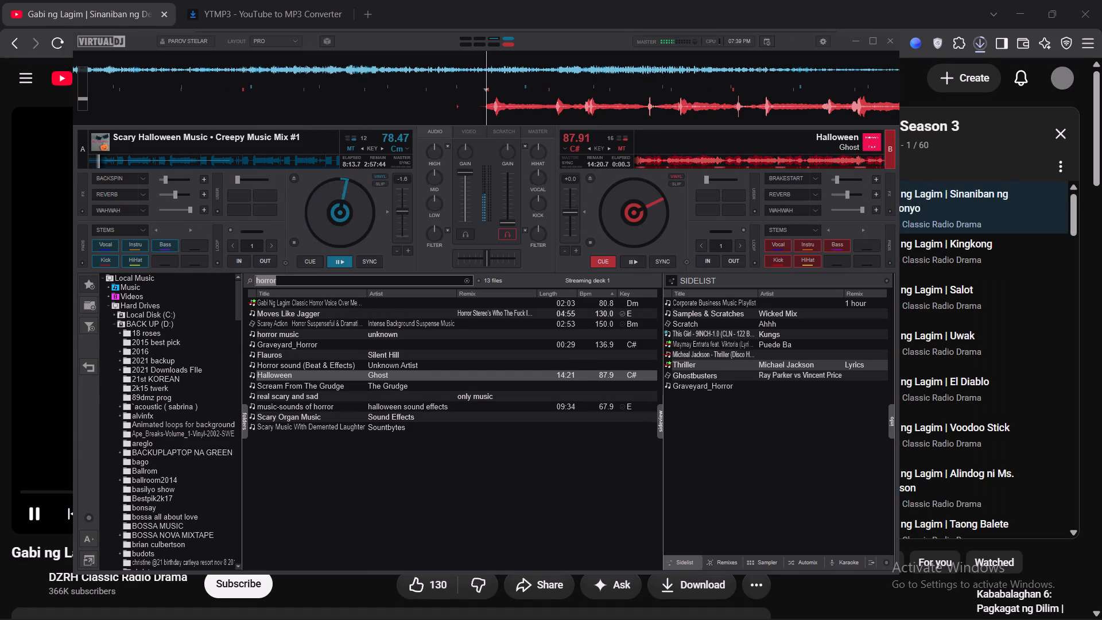
type("gabi")
key("space")
type("ng la")
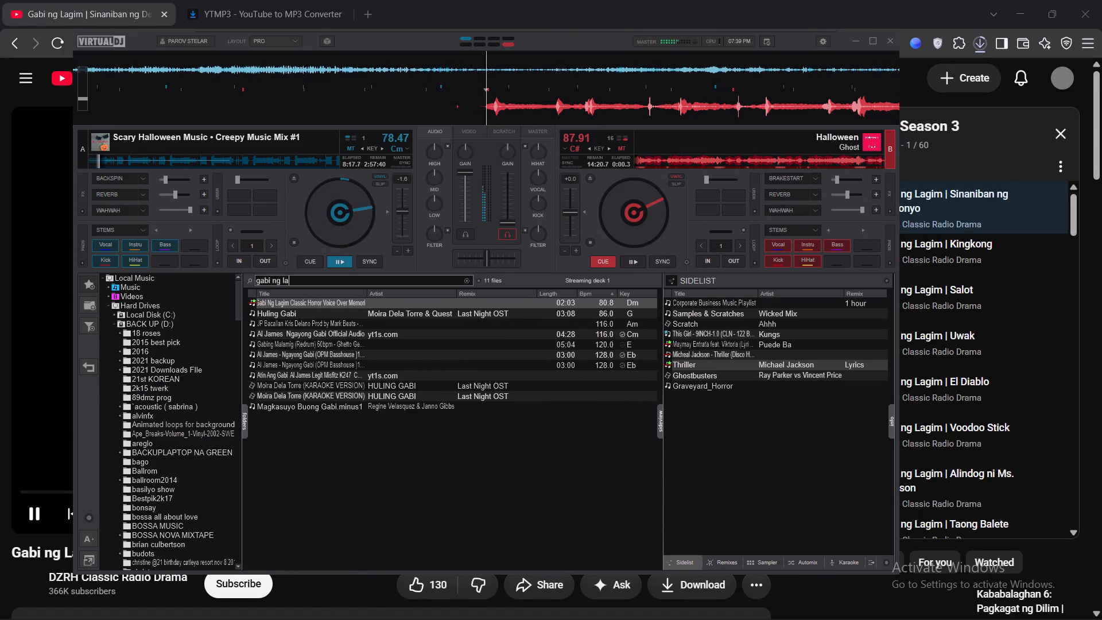
left_click_drag(383, 299, 414, 296)
left_click_drag(469, 268, 648, 182)
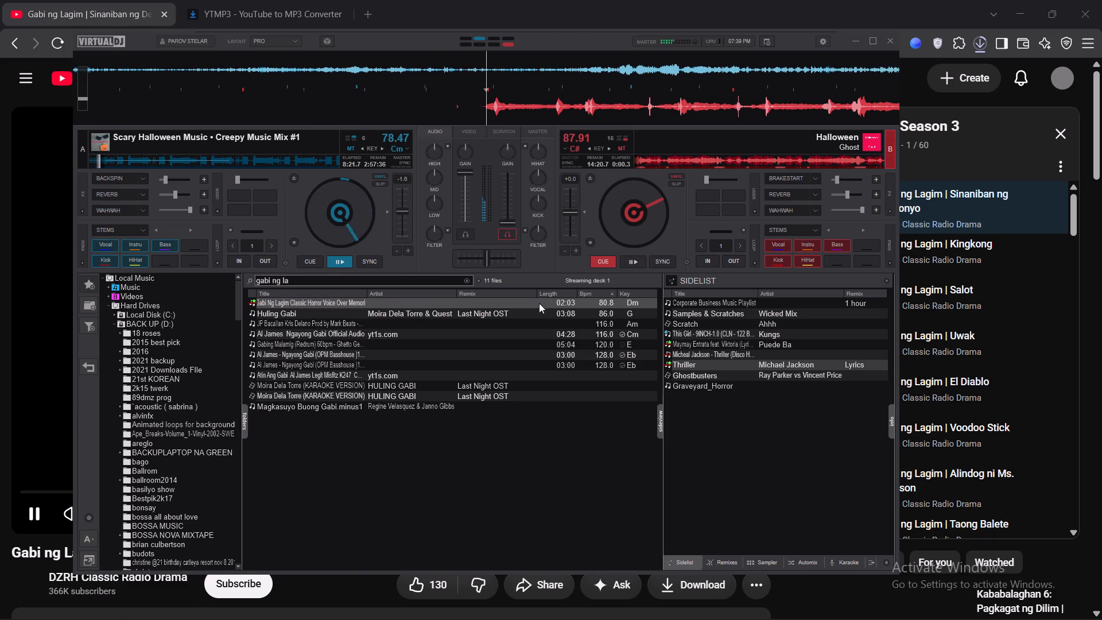
left_click(555, 305)
left_click_drag(561, 303, 698, 212)
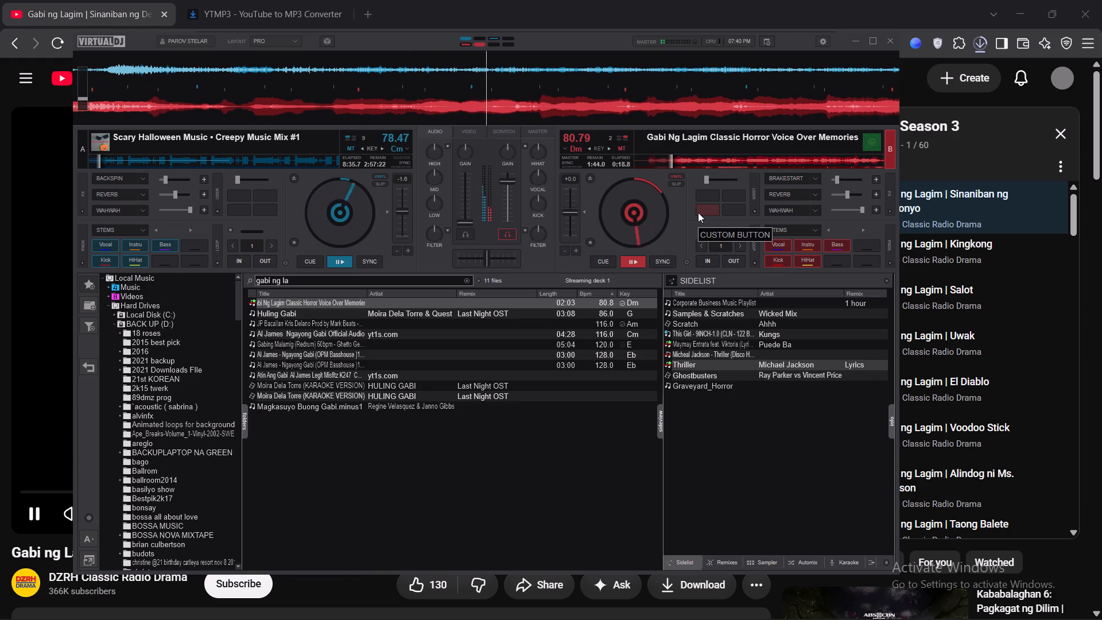
Return to Brave and check the progress of the Barang episode download.
left_click(11, 539)
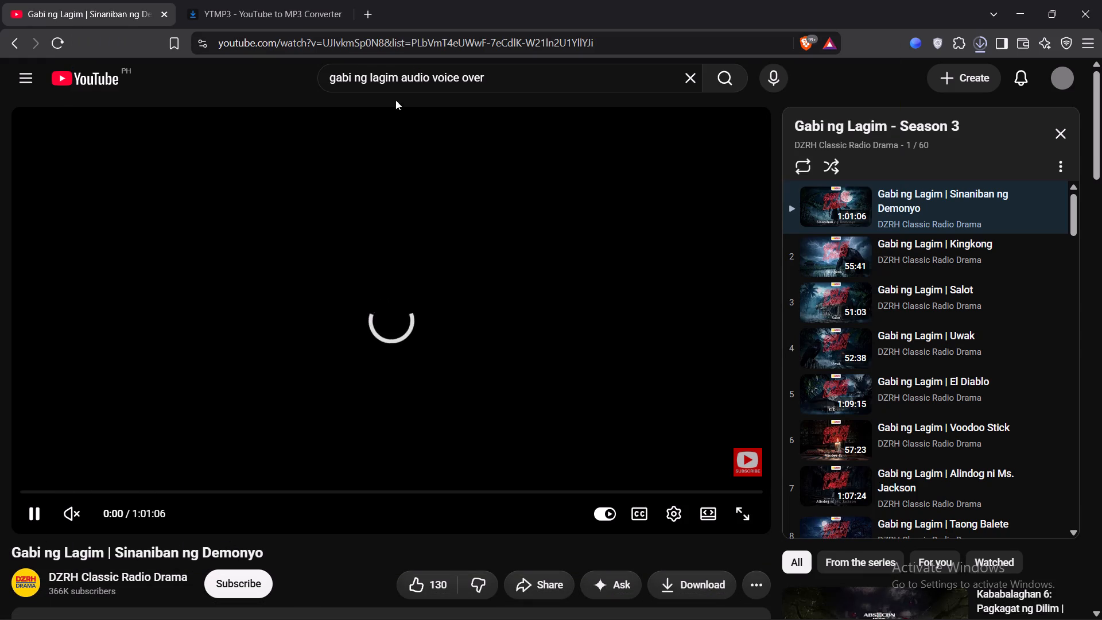
left_click(974, 44)
left_click(974, 44)
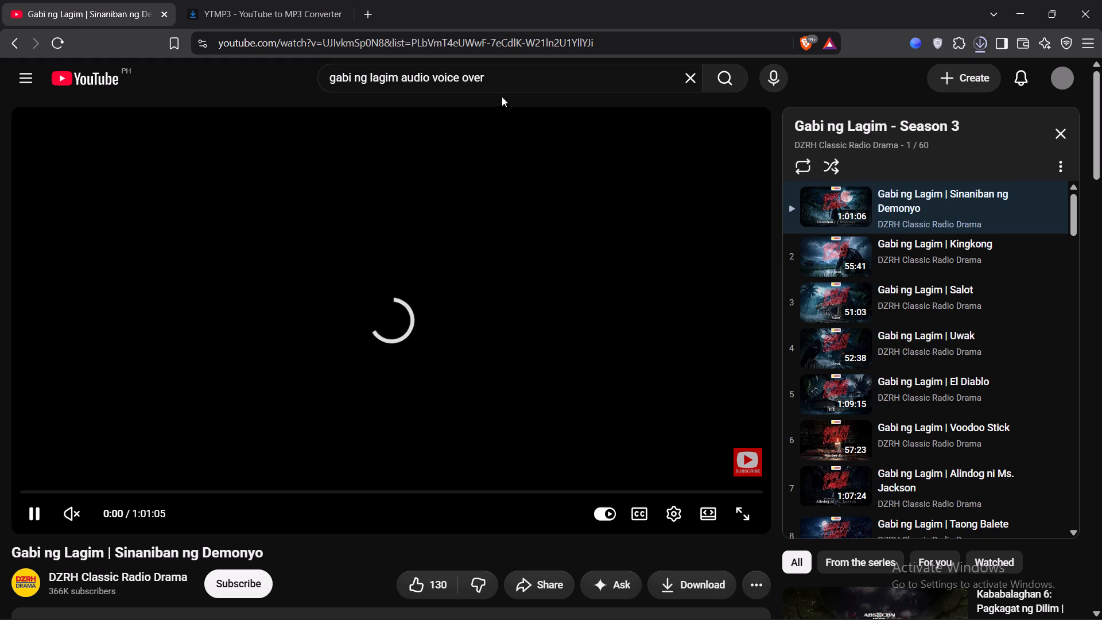
Search YouTube for "mommy sound horror" and open the Chloe's Lullaby HOUR LONG video.
left_click_drag(498, 77, 280, 80)
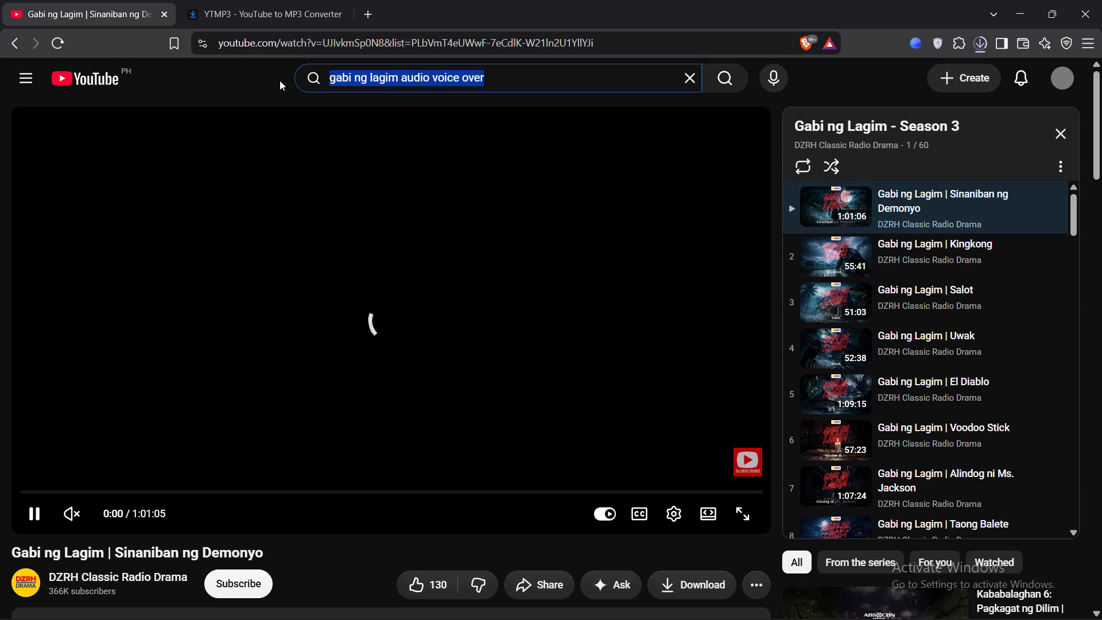
type("mommy")
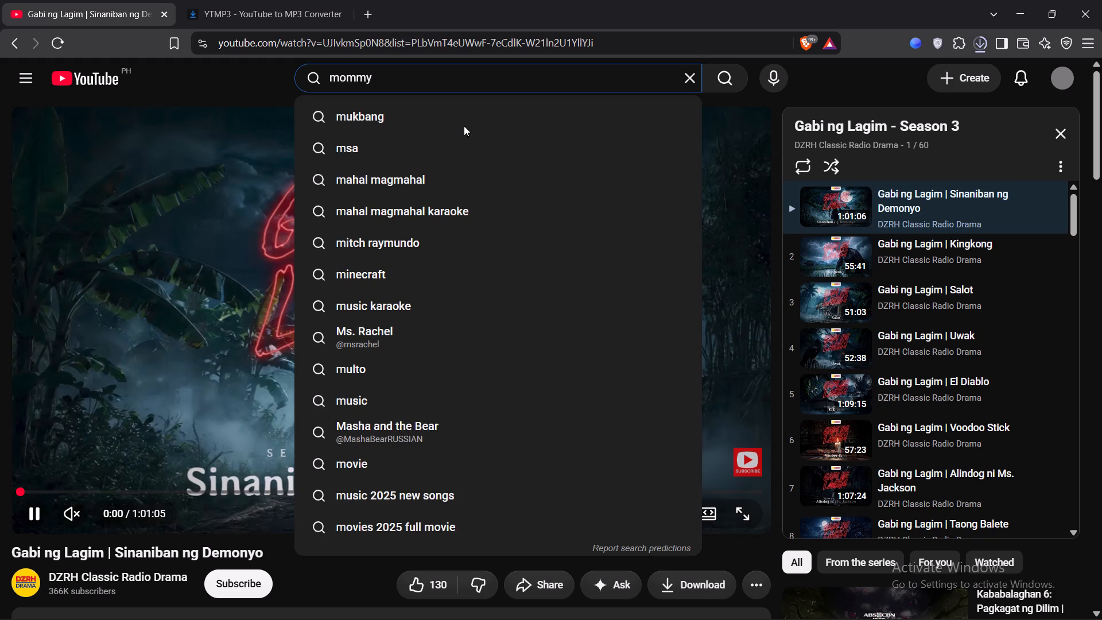
left_click(473, 79)
key("space")
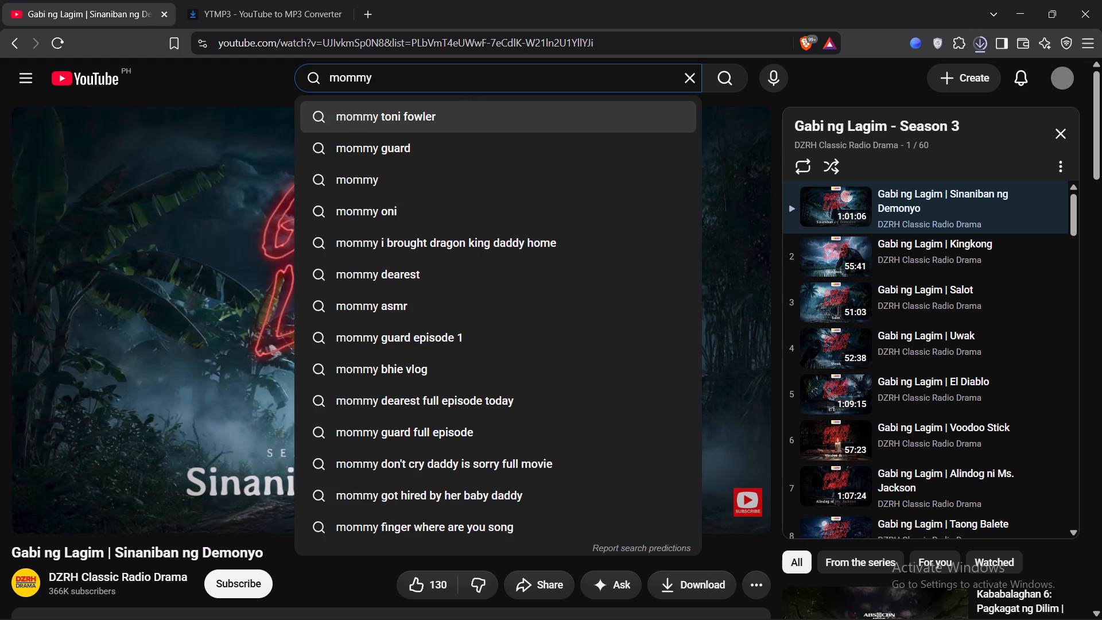
key("a")
type("udio horr")
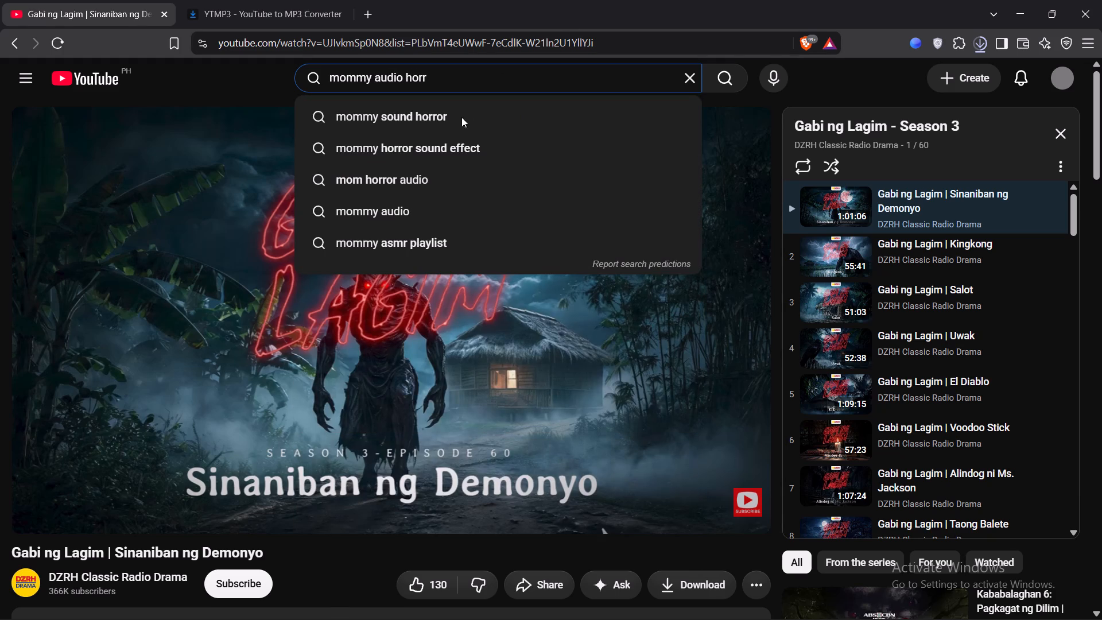
left_click(437, 117)
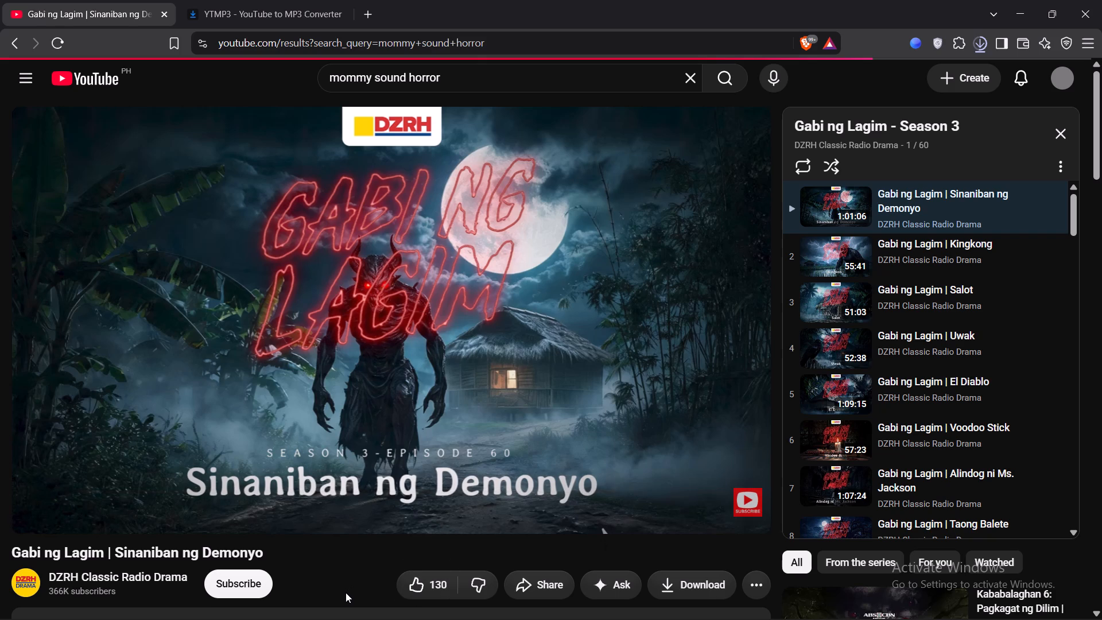
left_click(347, 578)
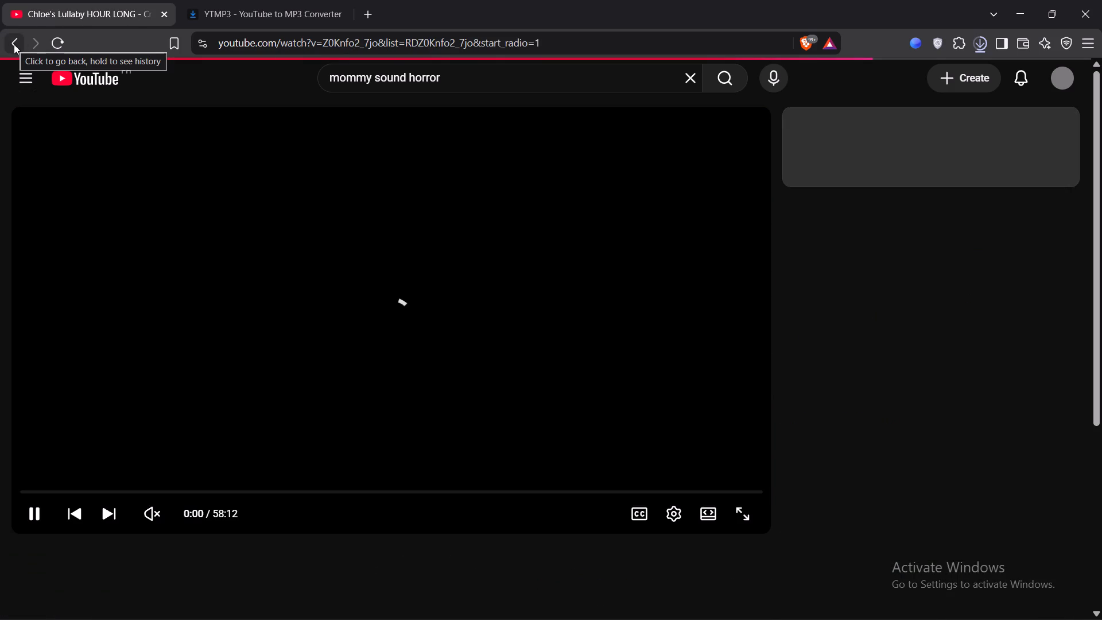
Go back to the YouTube results for "mommy sound horror" and copy the link of Mommy (Ringtone) Scary.
left_click(16, 47)
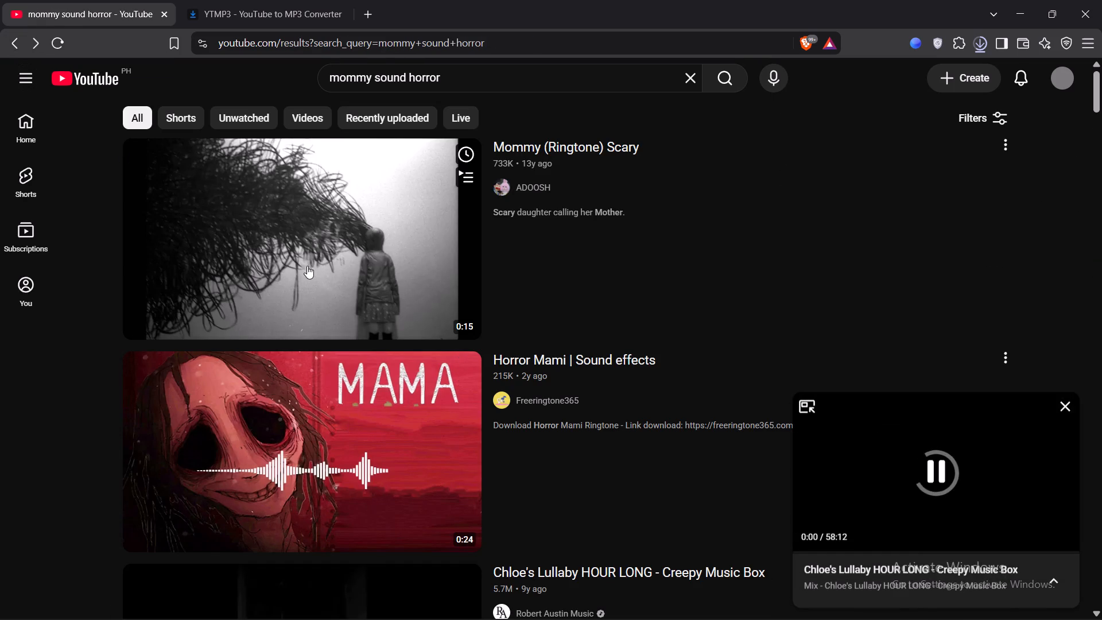
scroll(292, 315, "down", 2)
scroll(277, 299, "up", 2)
right_click(296, 247)
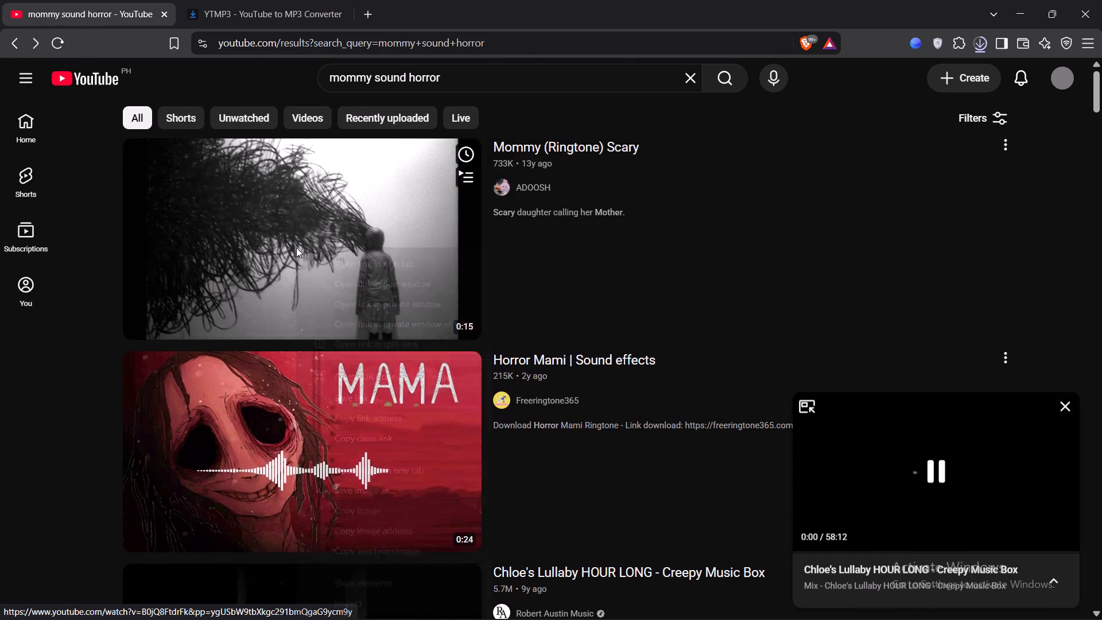
left_click(338, 419)
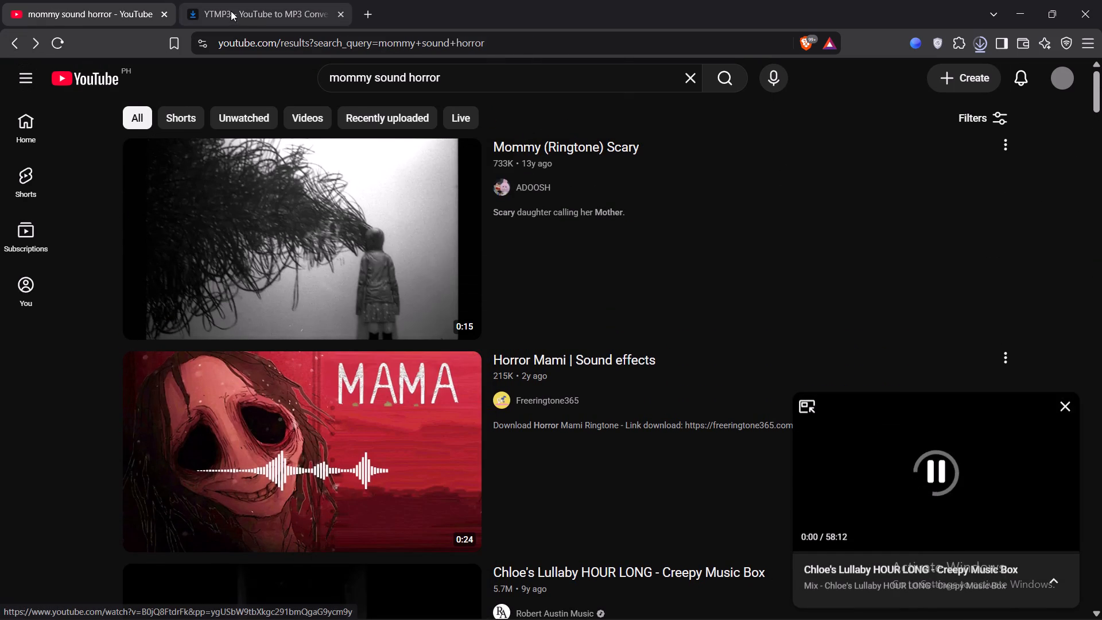
In YTMP3, start a new conversion and convert the copied Mommy (Ringtone) Scary link to MP3.
left_click(231, 11)
left_click(588, 207)
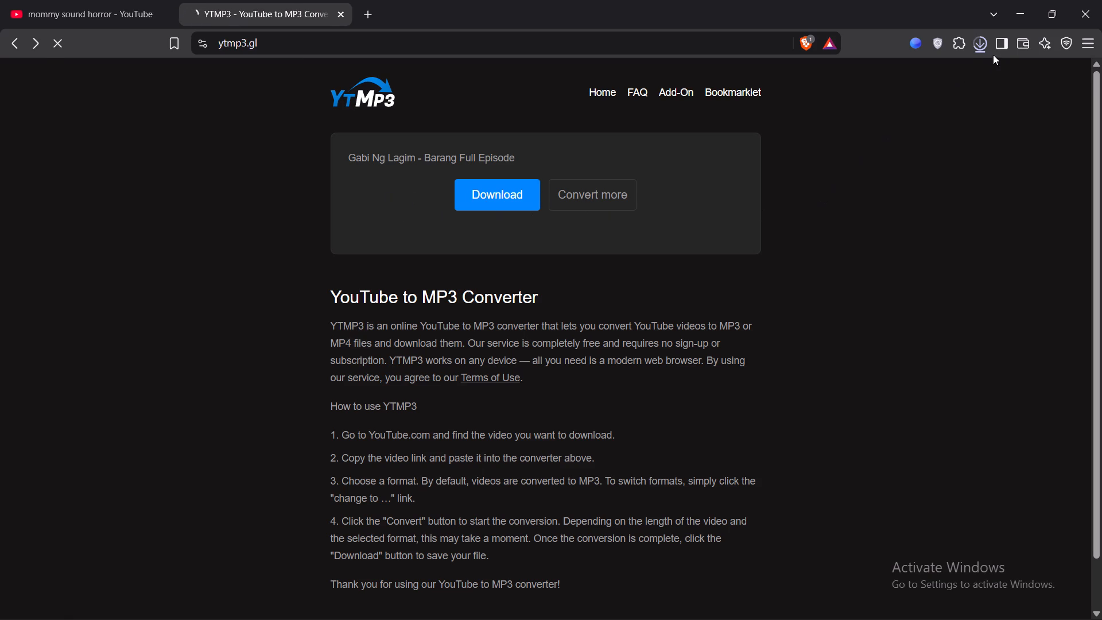
left_click(977, 52)
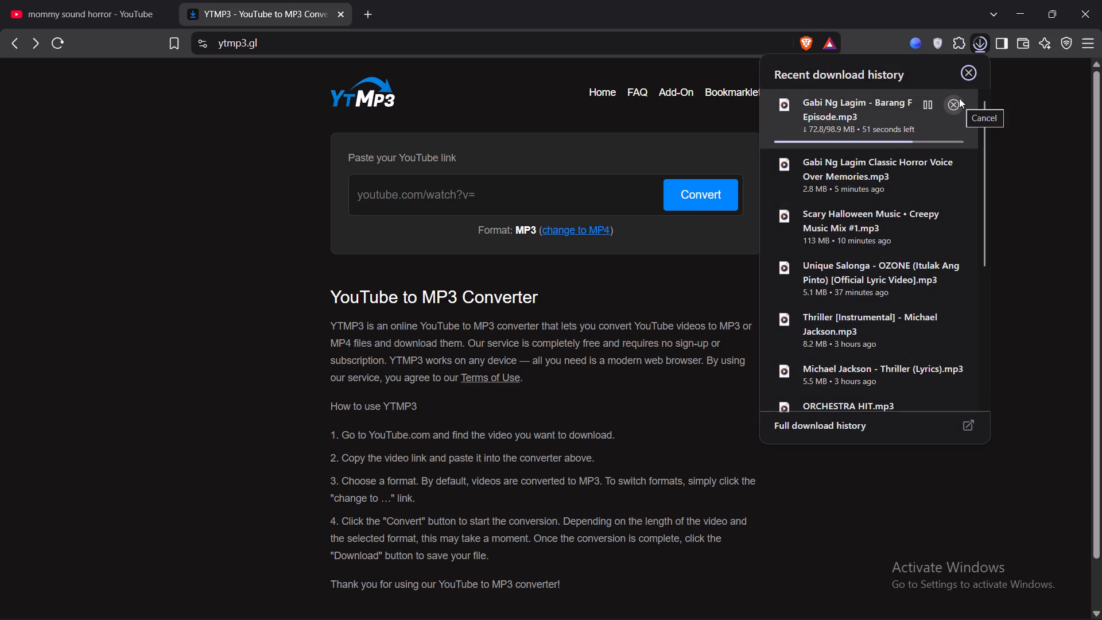
left_click(551, 193)
key("ctrl+v")
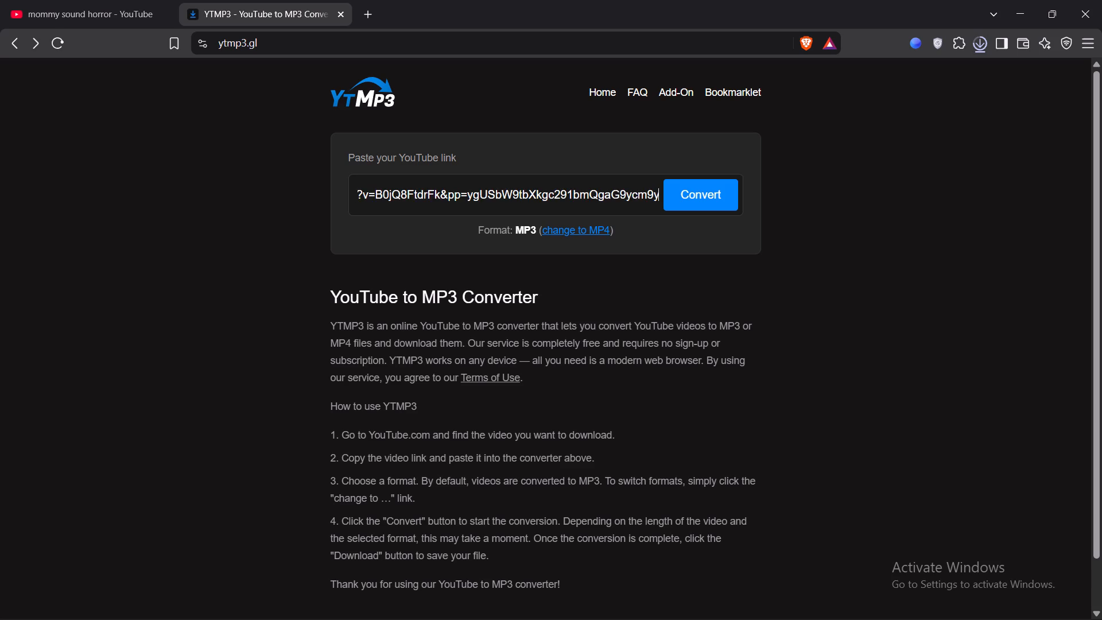
left_click(686, 191)
Check the progress of the Gabi Ng Lagim - Barang Full Episode.mp3 download, glancing at the decks in VirtualDJ meanwhile.
left_click(984, 46)
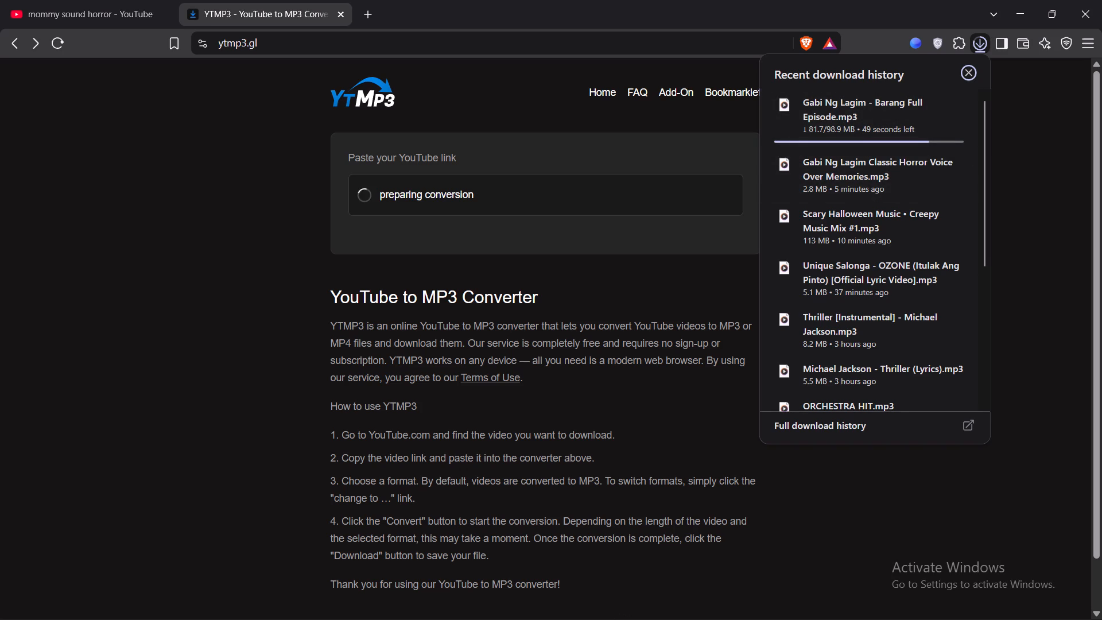
left_click(740, 596)
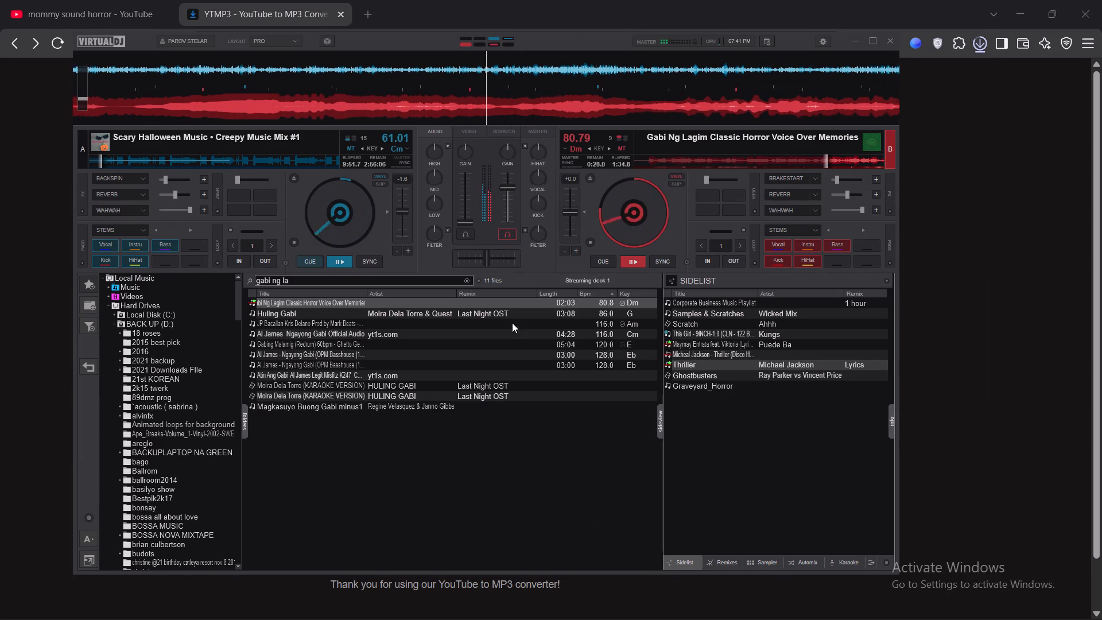
left_click(969, 292)
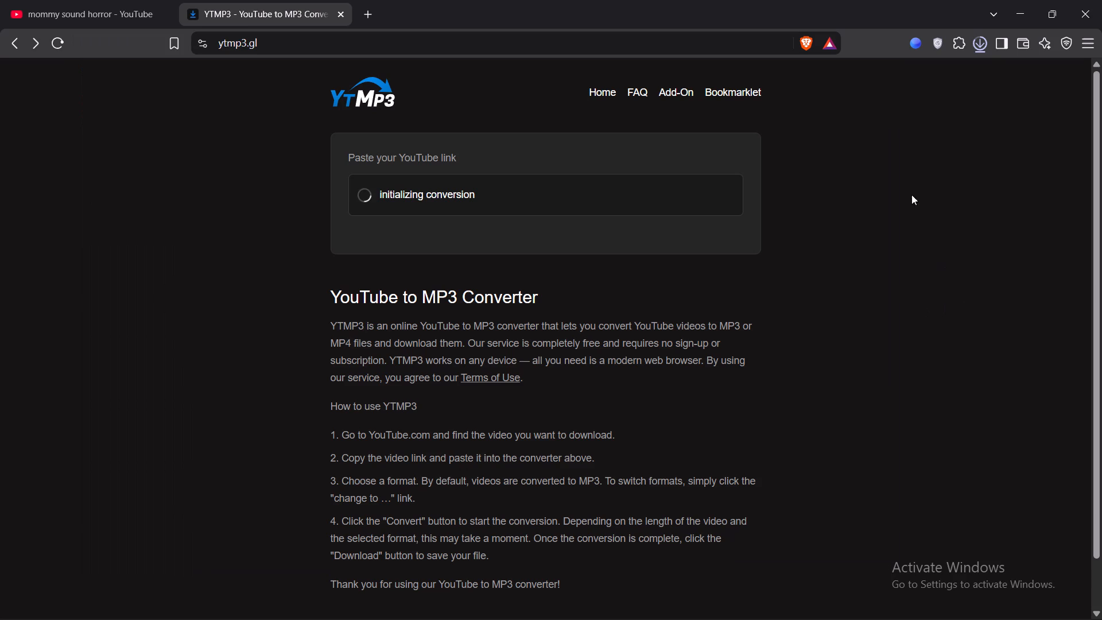
left_click(977, 42)
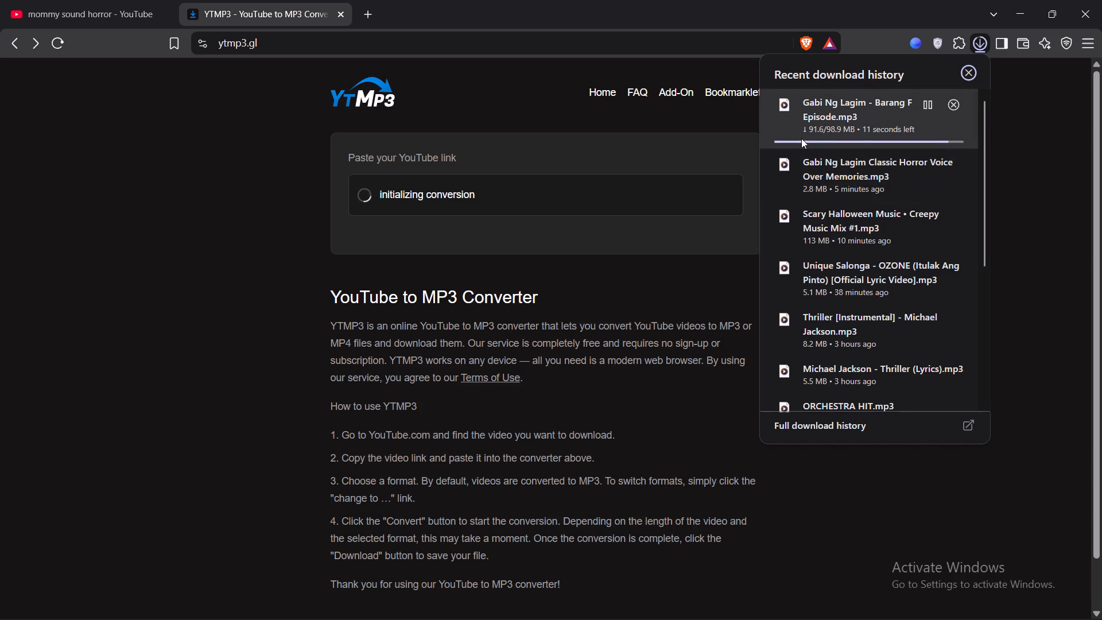
left_click(744, 599)
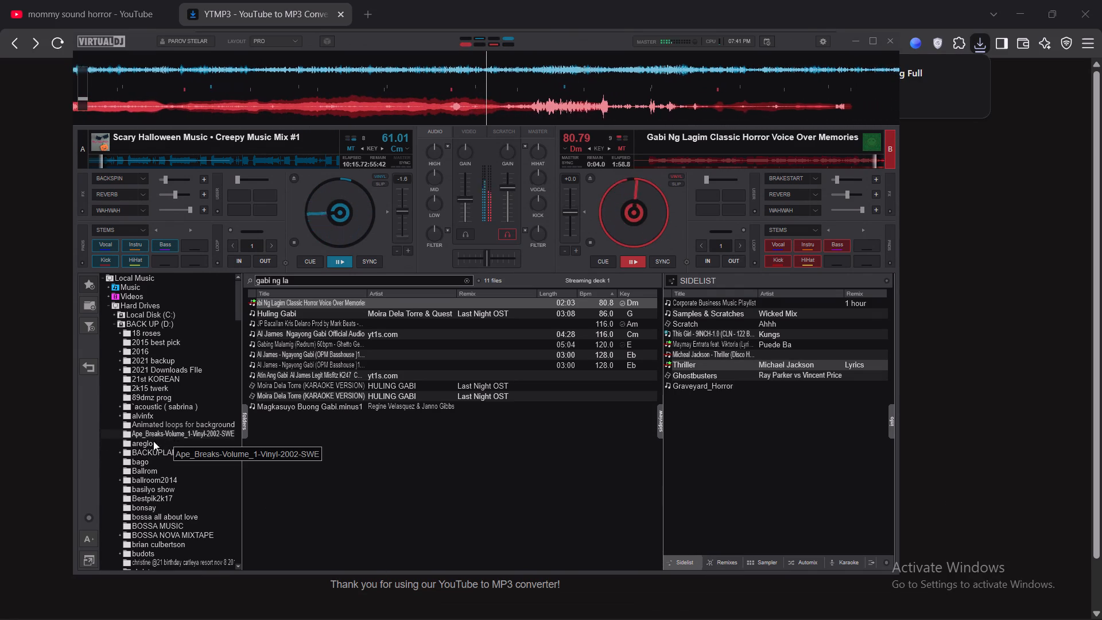
left_click(29, 332)
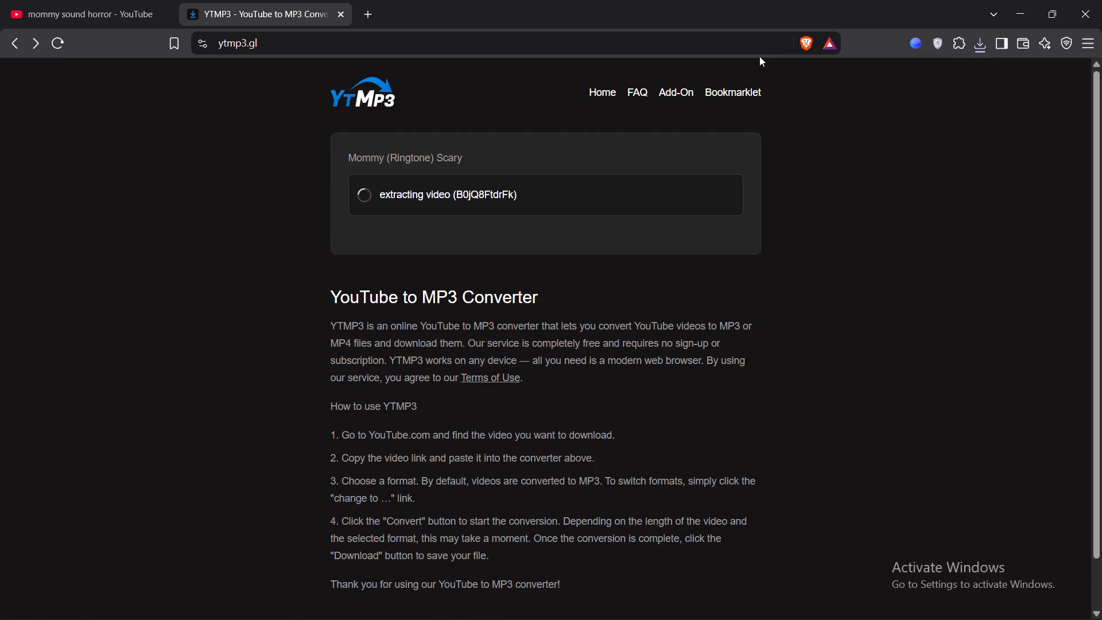
Load the downloaded Gabi Ng Lagim - Barang Full Episode.mp3 from the browser's recent downloads onto deck B in VirtualDJ.
left_click(978, 46)
left_click_drag(840, 125, 706, 149)
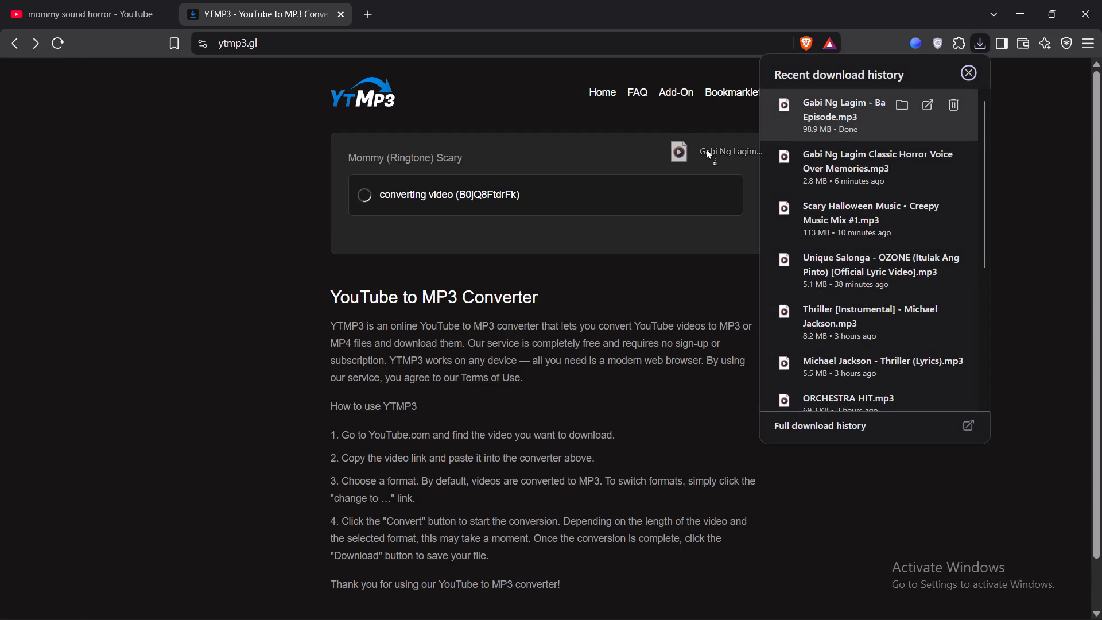
left_click_drag(706, 149, 684, 185)
key("alt+Tab")
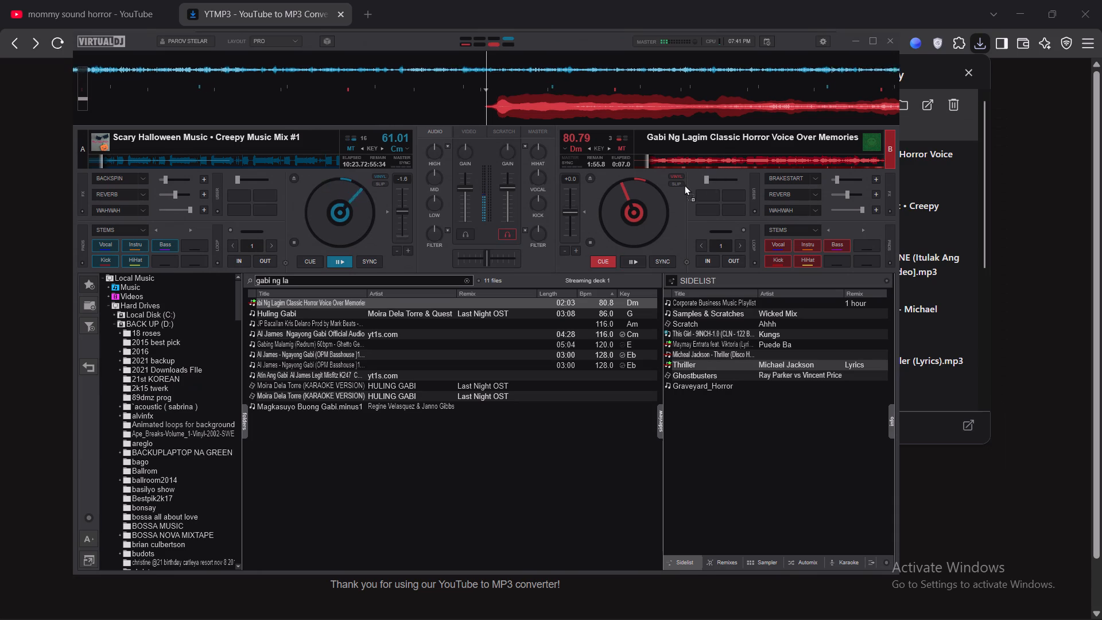
left_click_drag(684, 185, 646, 209)
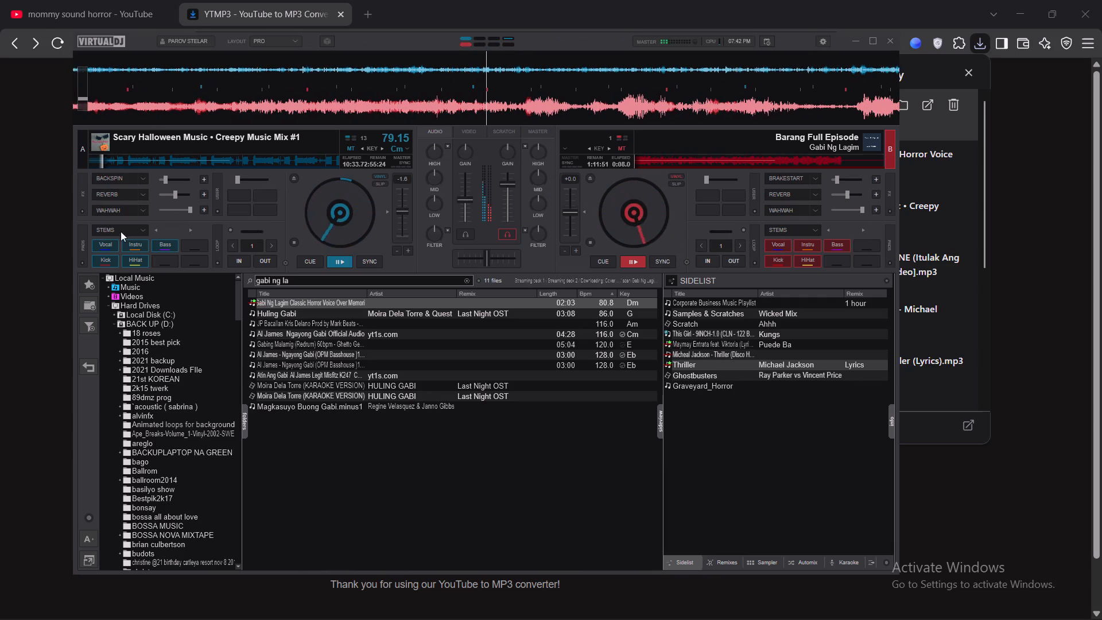
Switch to the browser and try to download the converted Mommy (Ringtone) Scary MP3 from YTMP3, reloading the download page once.
left_click(23, 219)
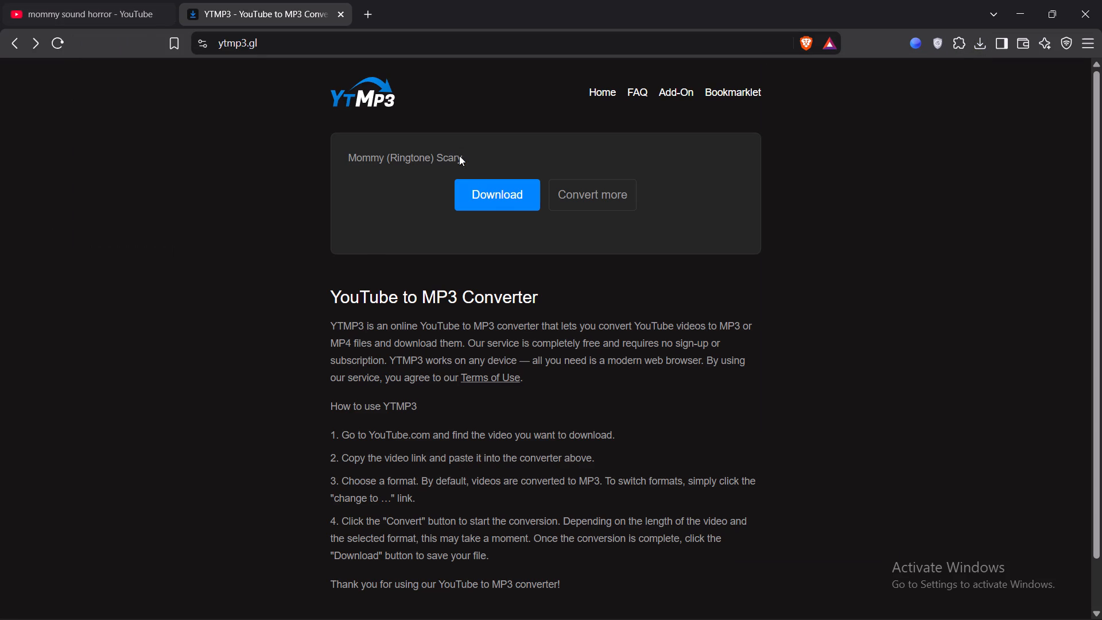
left_click(500, 196)
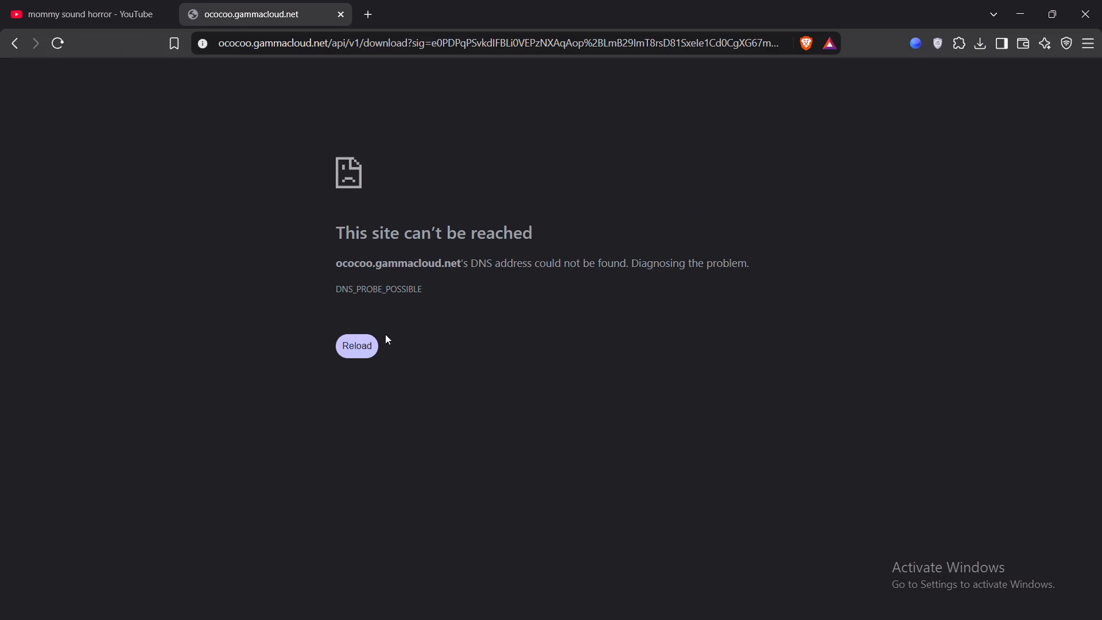
left_click(363, 346)
Switch the computer's Wi-Fi connection from Mackie DL16S to the Infinix SMART 8 network.
double_click(975, 603)
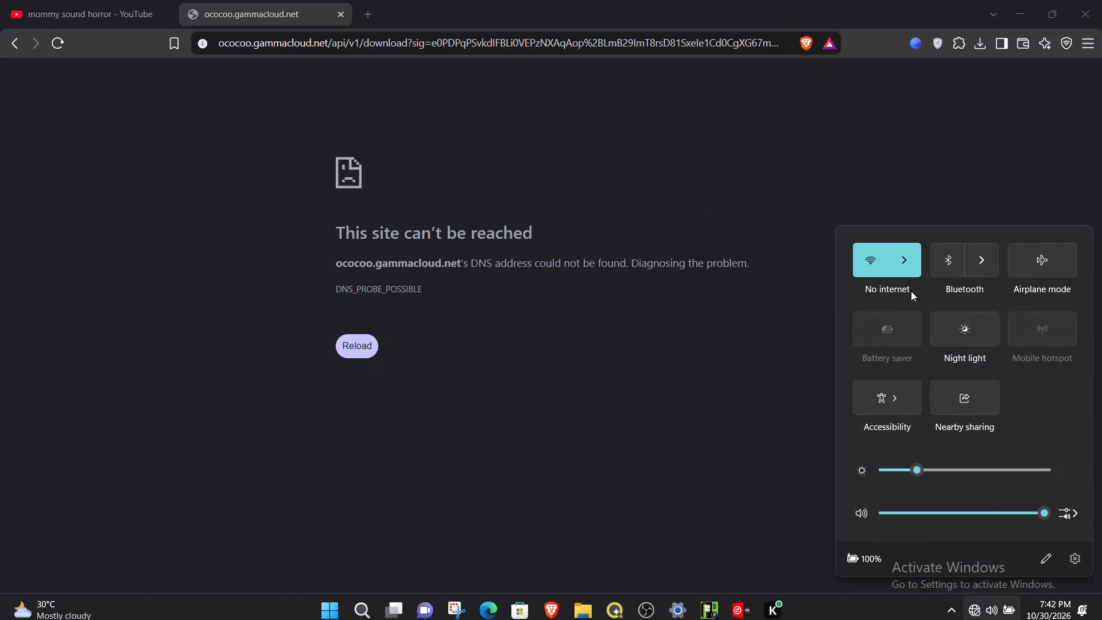
left_click(905, 262)
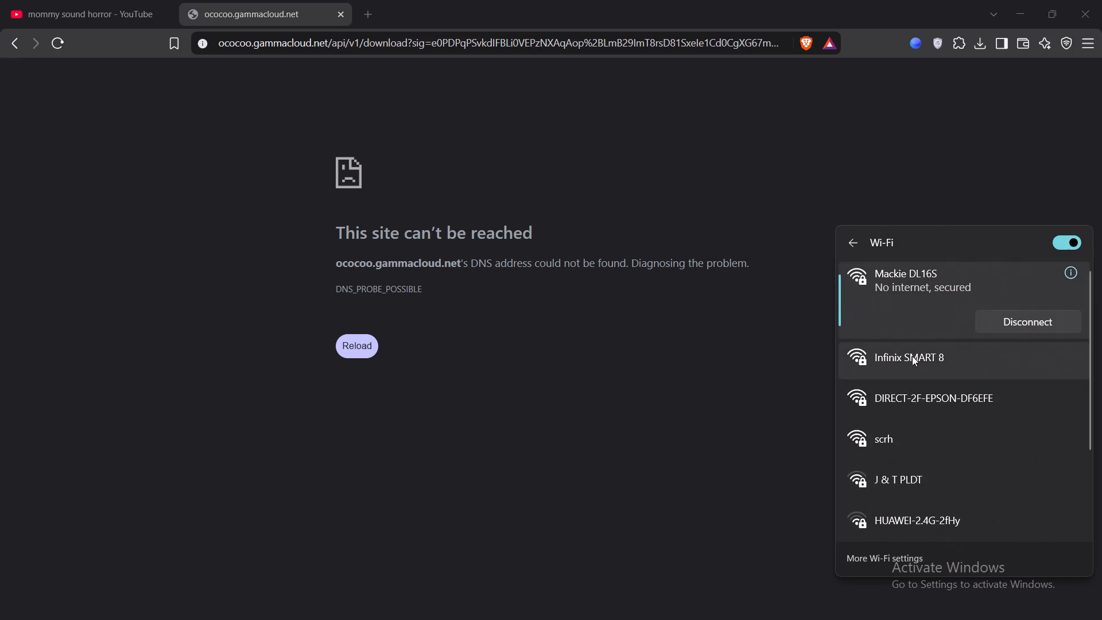
left_click(912, 356)
left_click(1026, 390)
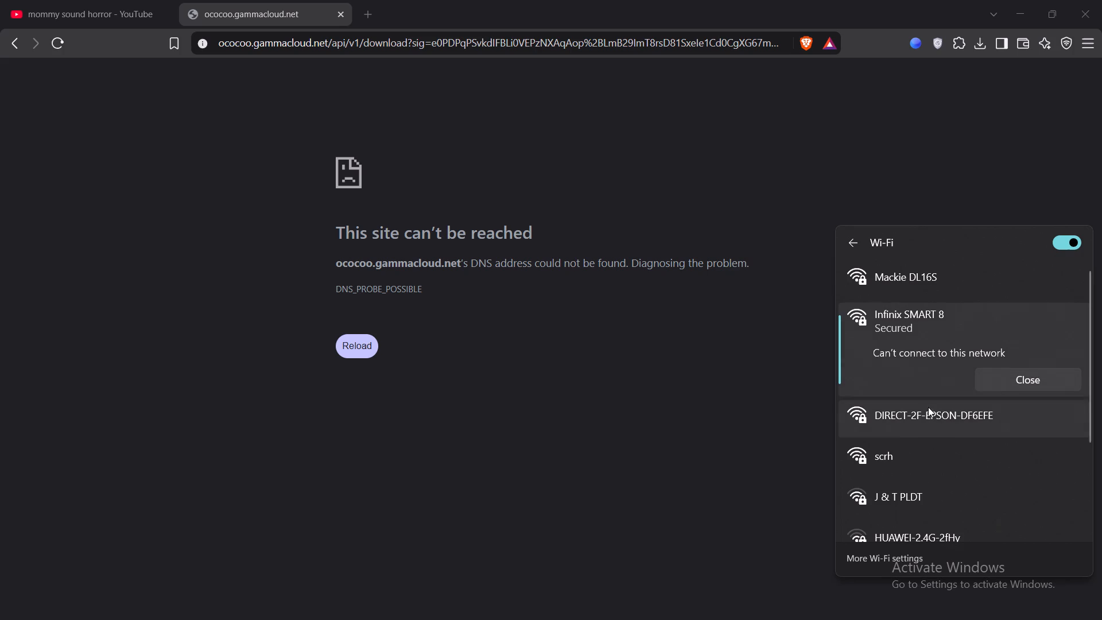
left_click(996, 383)
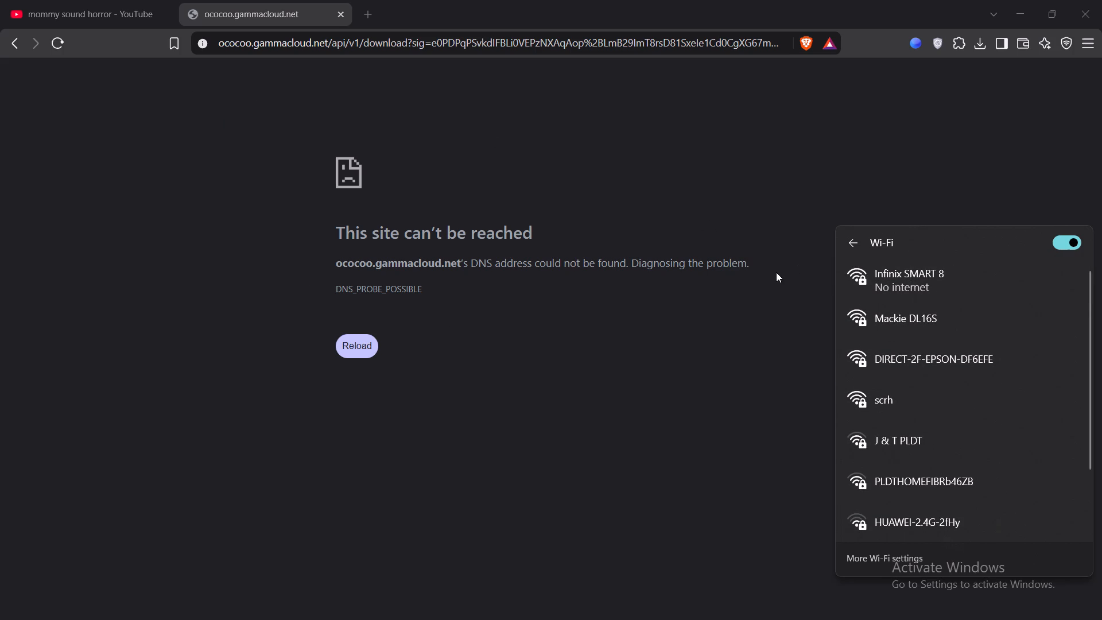
Reload the failed download page to fetch the Mommy (Ringtone) Scary MP3 over the new connection.
left_click(54, 51)
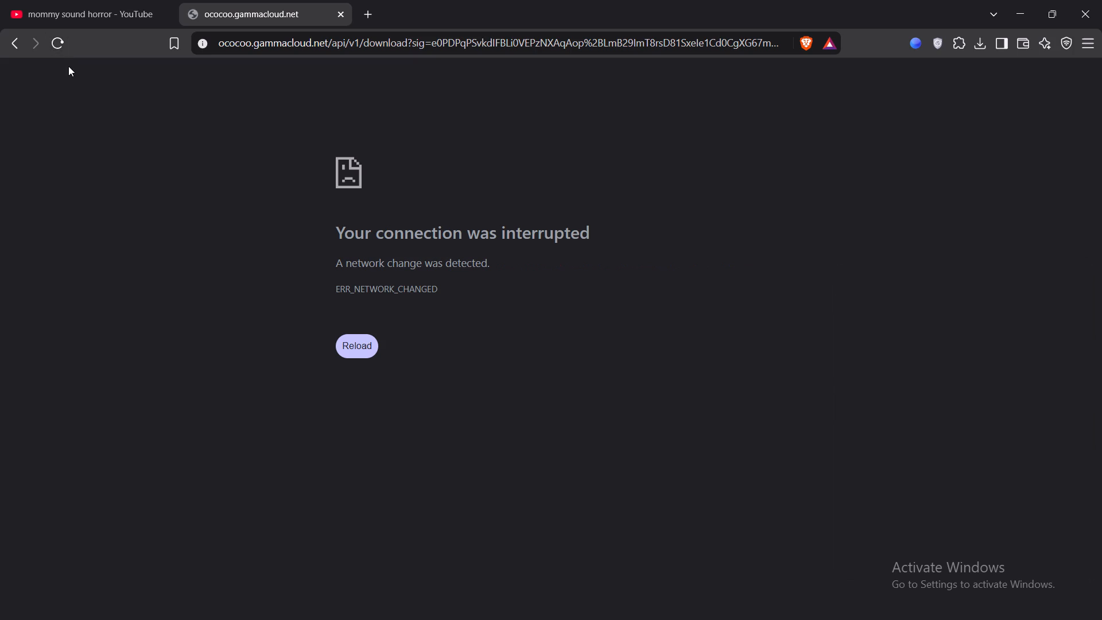
left_click(54, 45)
left_click_drag(25, 44, 18, 44)
left_click(11, 44)
left_click(420, 314)
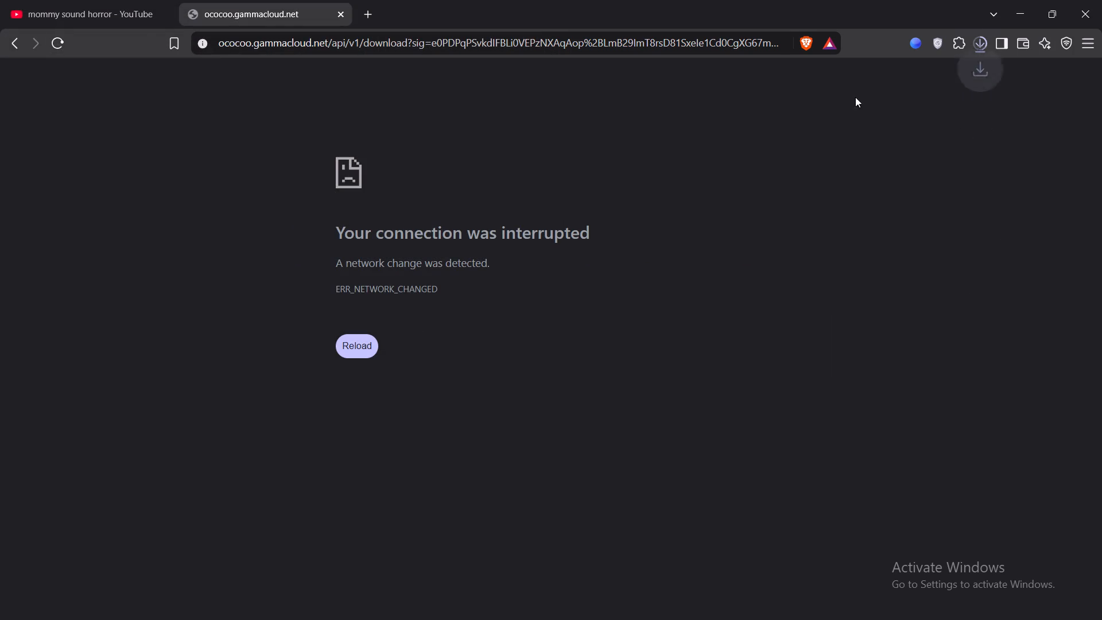
Drop the downloaded Mommy (Ringtone) Scary MP3 onto deck A in VirtualDJ, declining to stop its playing song so the track joins the sidelist.
left_click_drag(838, 82, 773, 121)
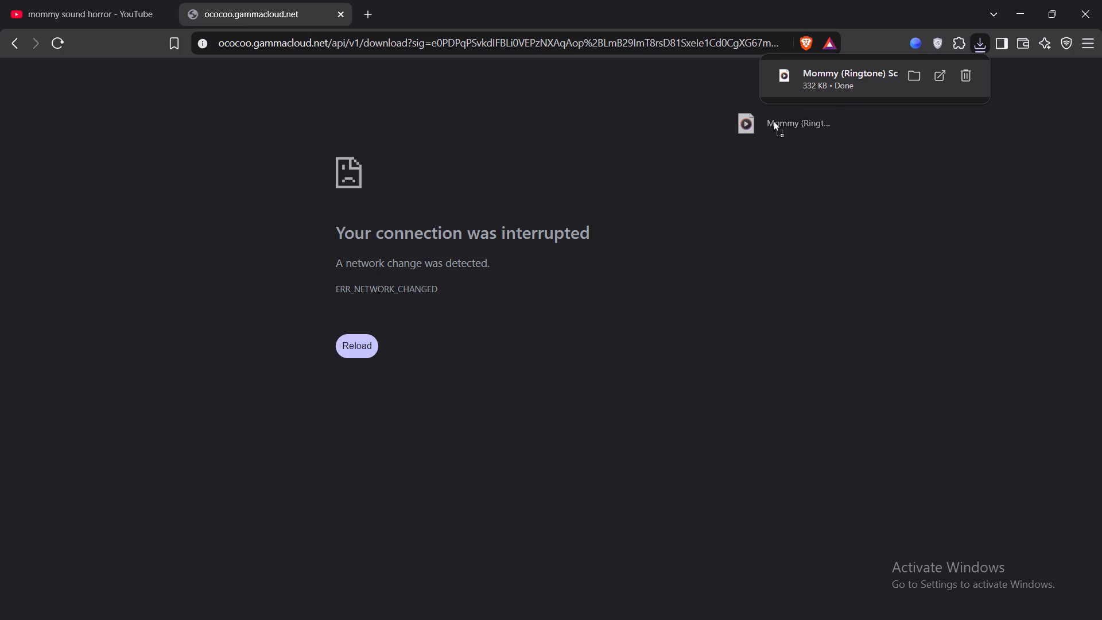
left_click_drag(773, 121, 653, 238)
key("alt+Tab")
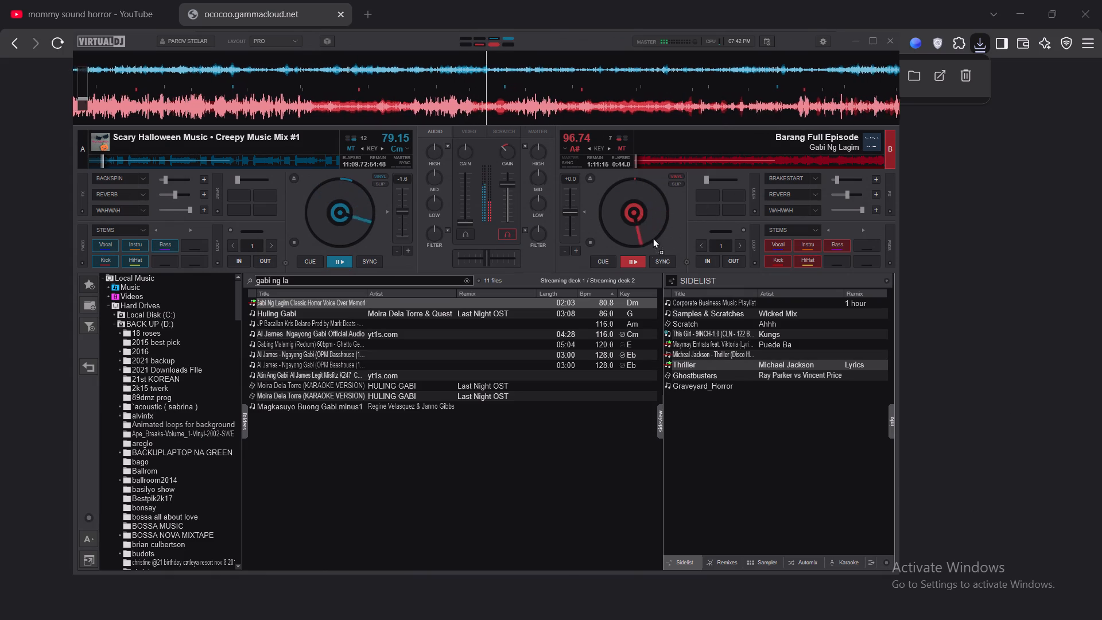
left_click_drag(653, 238, 356, 215)
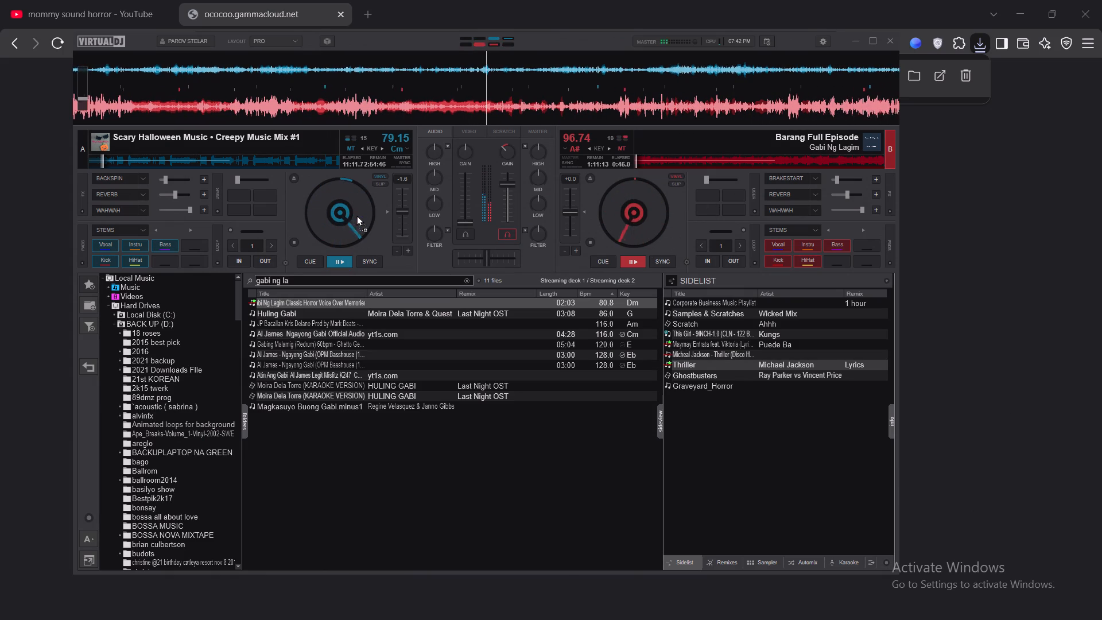
left_click_drag(356, 215, 376, 226)
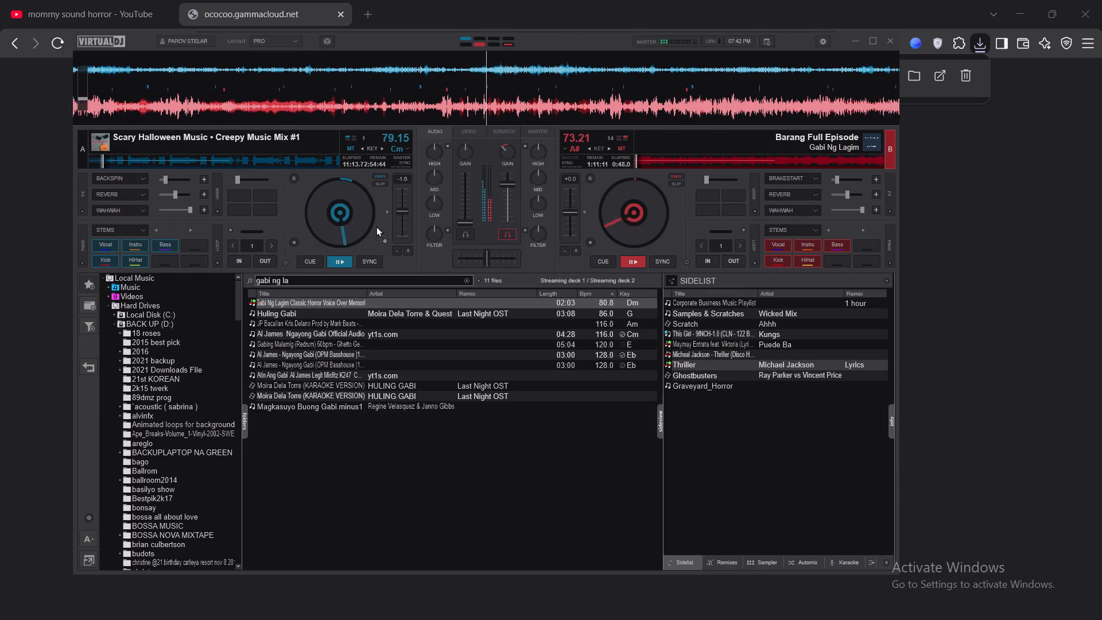
left_click_drag(376, 226, 385, 226)
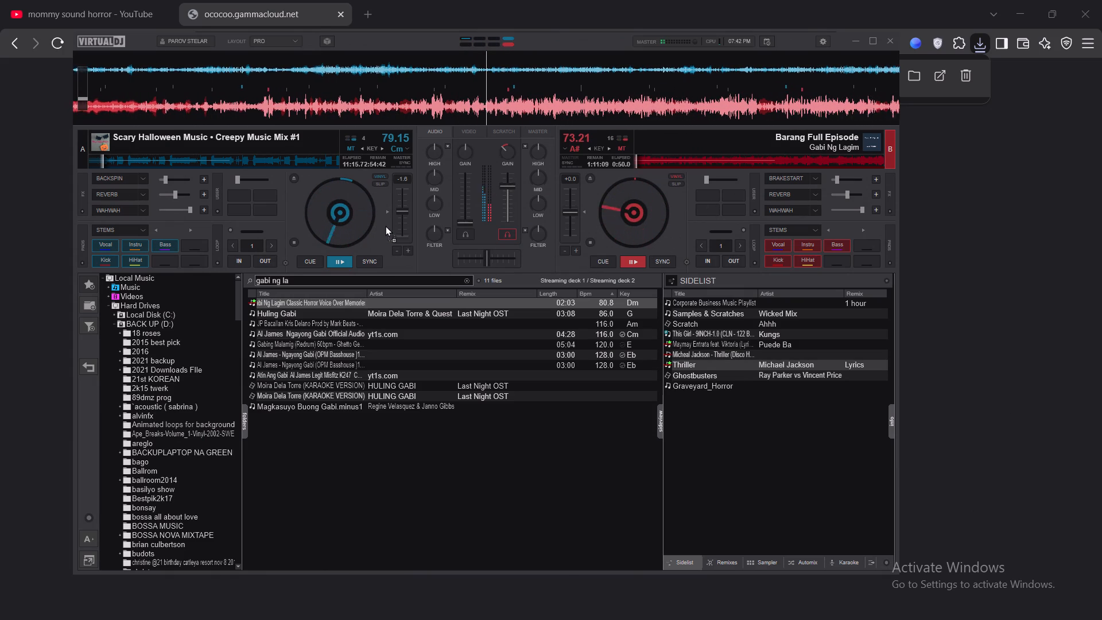
left_click_drag(385, 226, 386, 226)
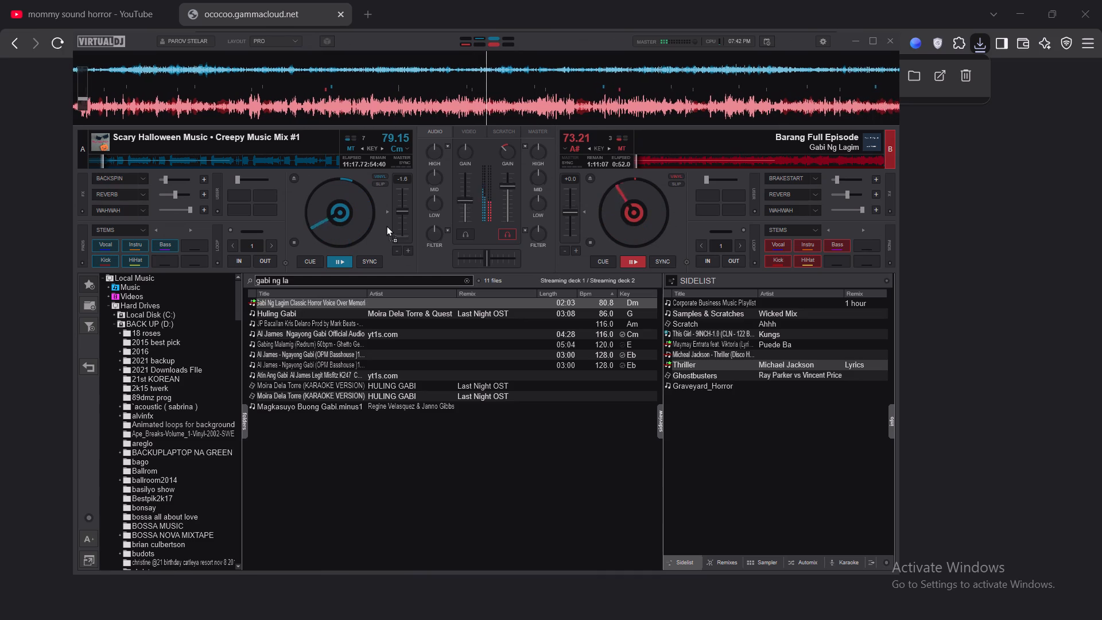
left_click_drag(386, 226, 413, 225)
left_click_drag(460, 228, 521, 230)
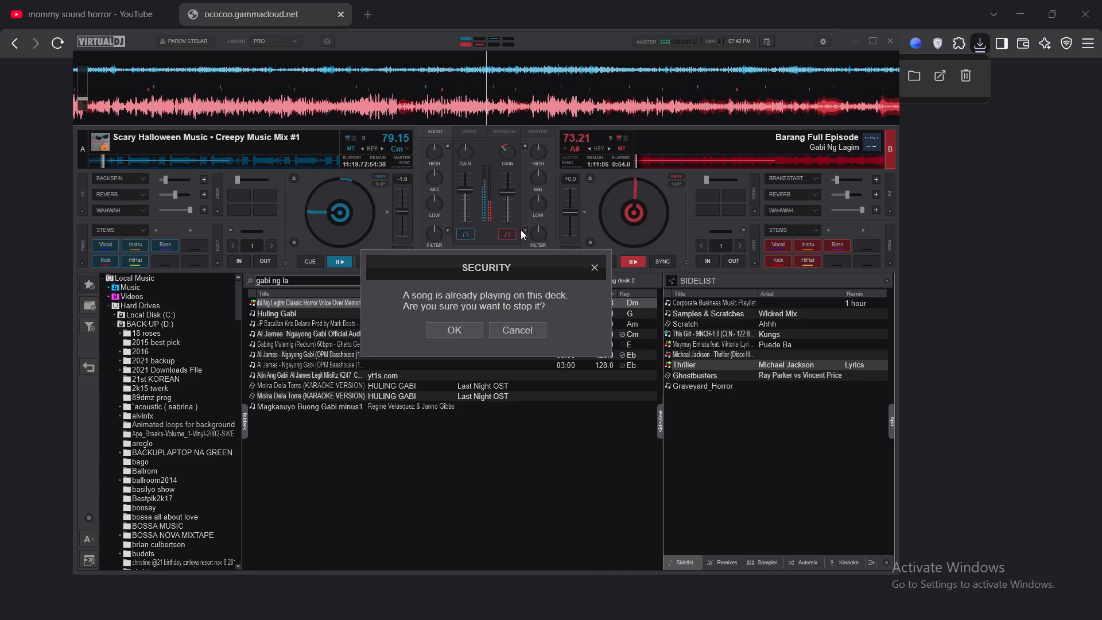
left_click_drag(521, 230, 523, 312)
left_click(531, 324)
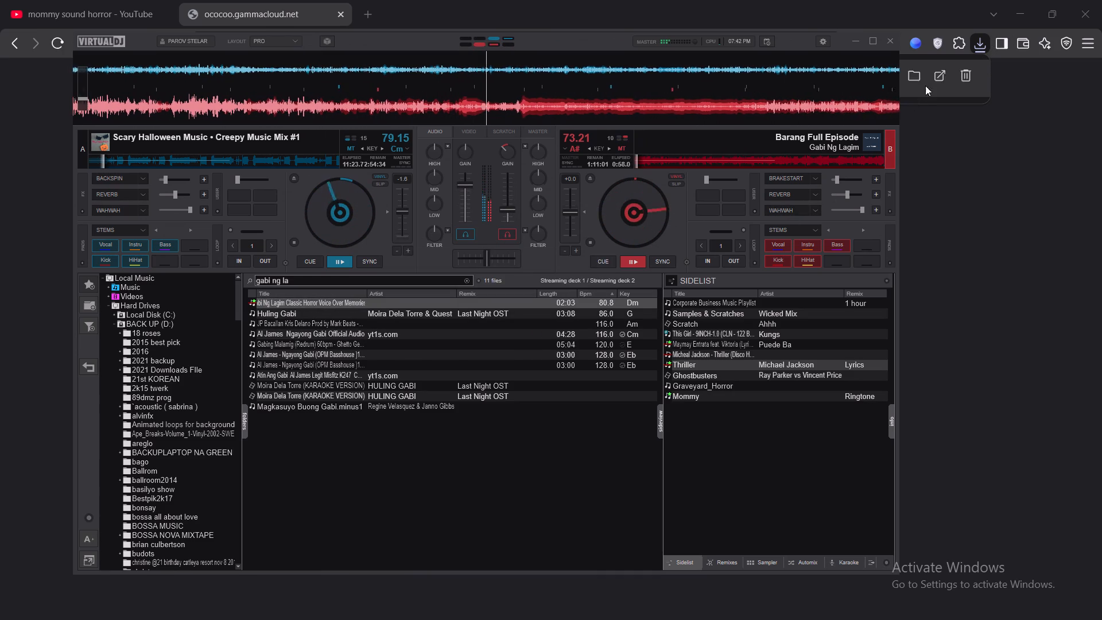
Load the downloaded Mommy (Ringtone) from Brave onto VirtualDJ's deck B, agreeing to stop the Barang episode playing there.
left_click(981, 43)
left_click(985, 44)
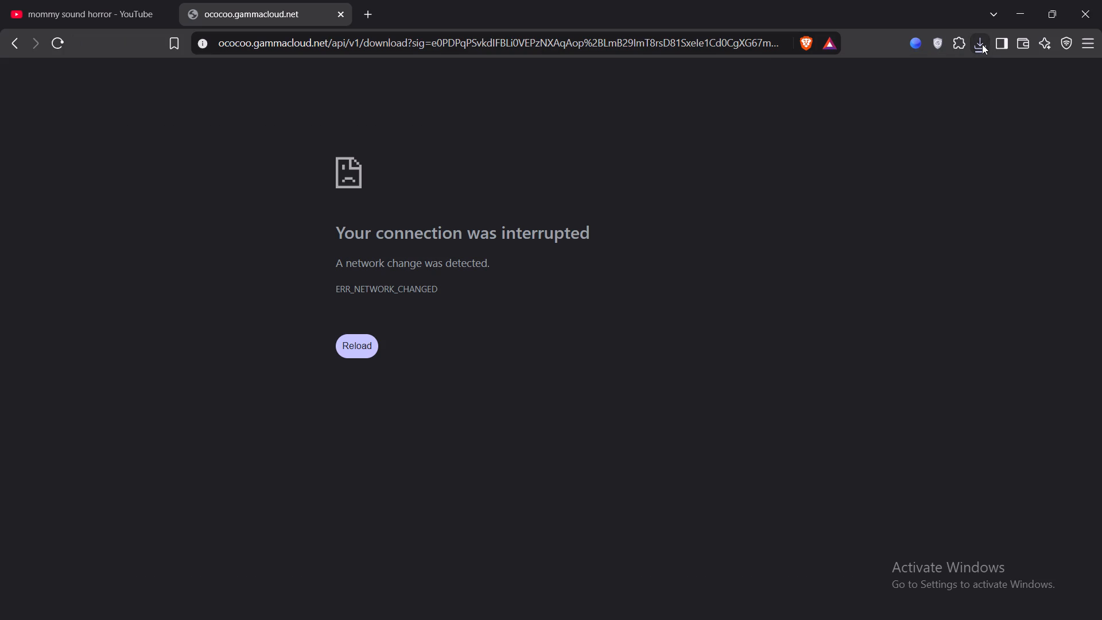
left_click_drag(851, 110, 778, 129)
key("alt+Tab")
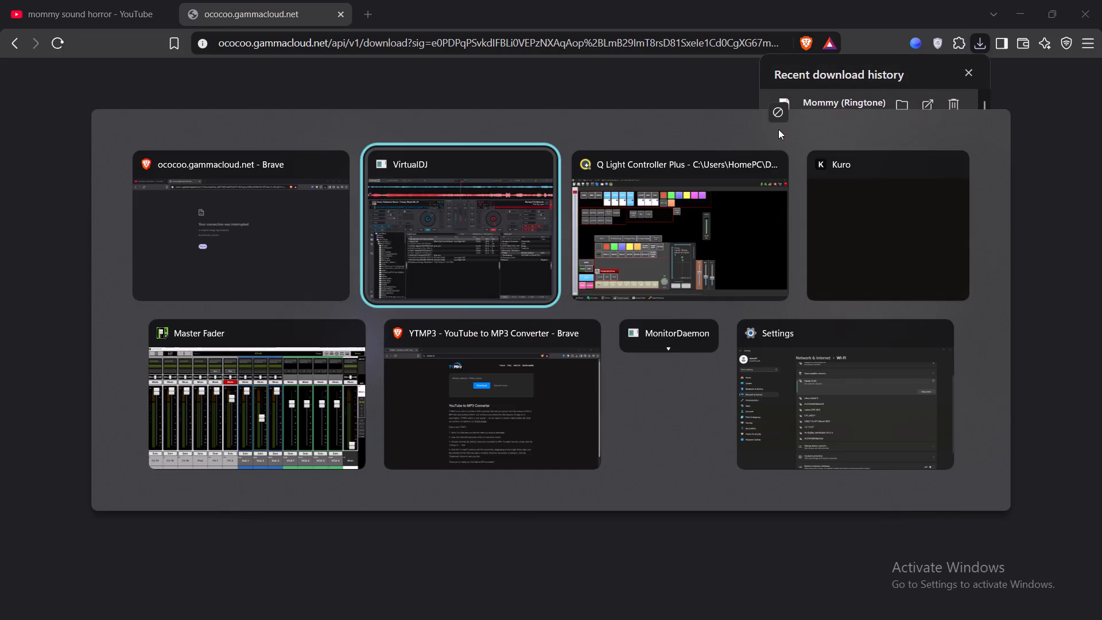
left_click_drag(778, 129, 682, 200)
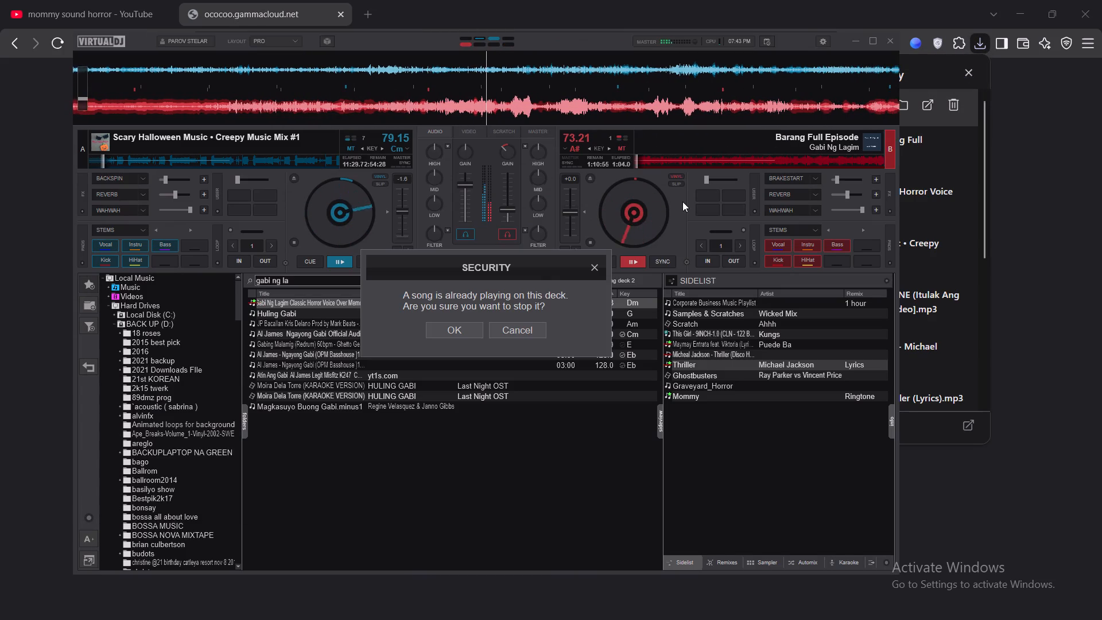
left_click(465, 331)
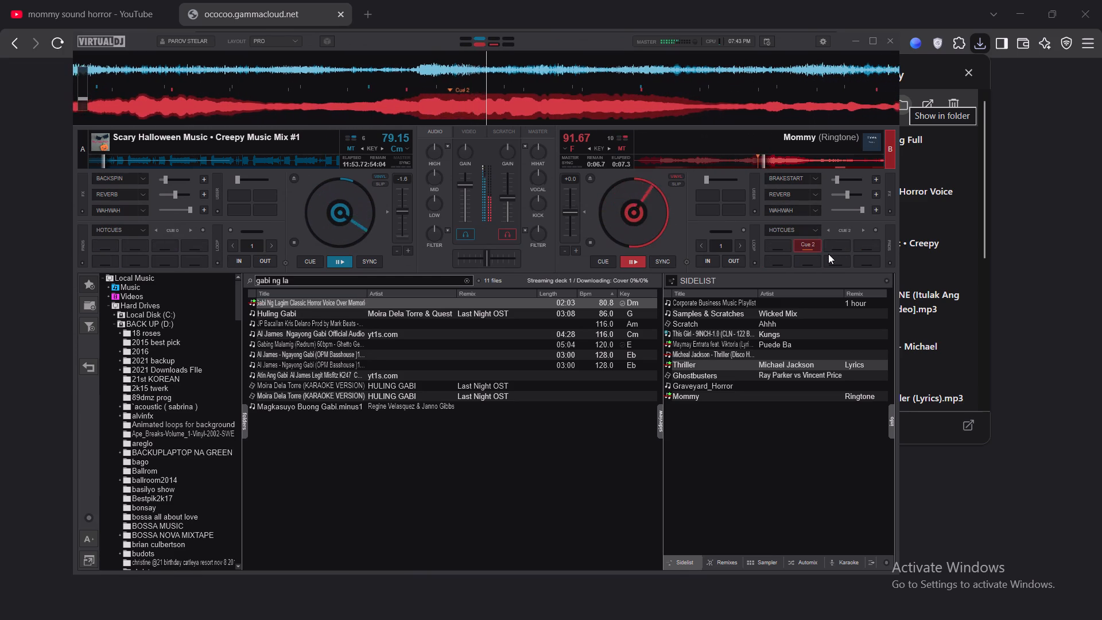
Jump deck B's playback of Mommy (Ringtone) back to just before Cue 2.
left_click(744, 162)
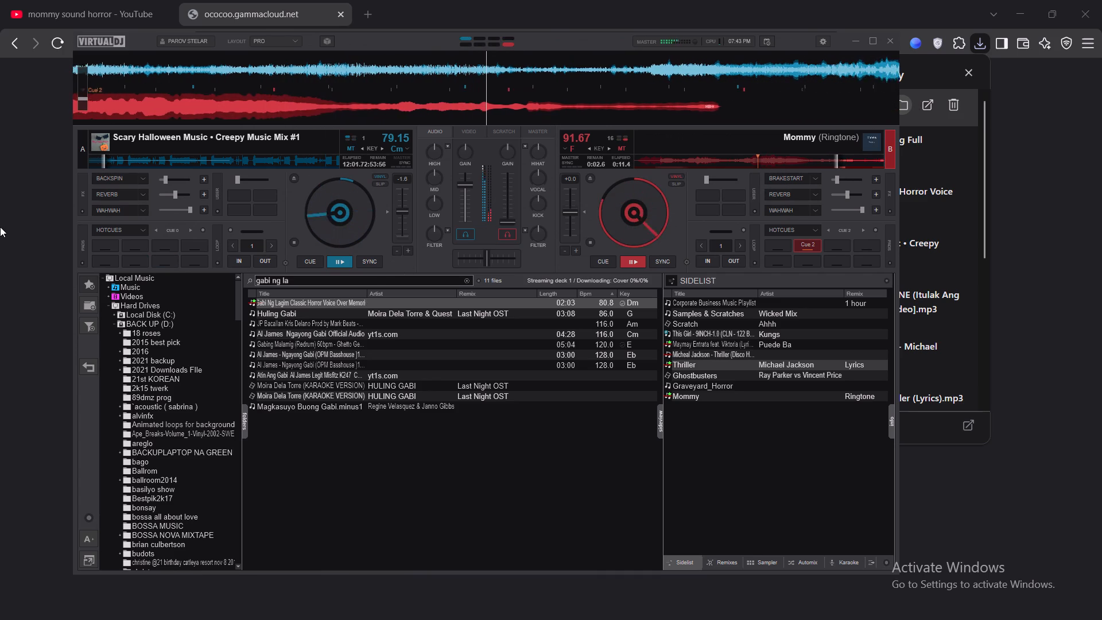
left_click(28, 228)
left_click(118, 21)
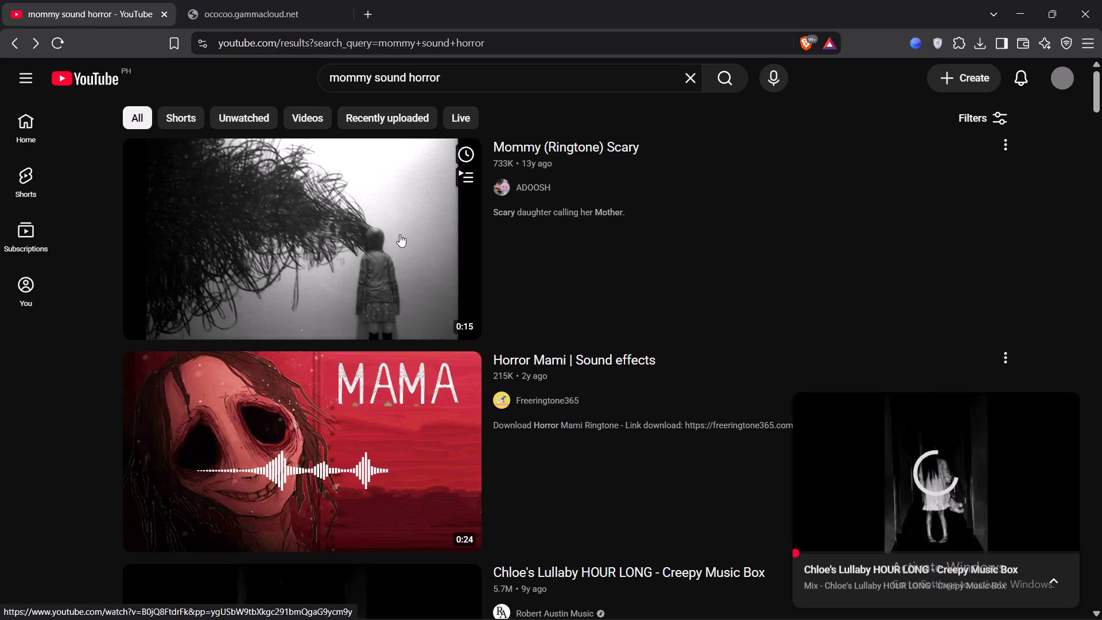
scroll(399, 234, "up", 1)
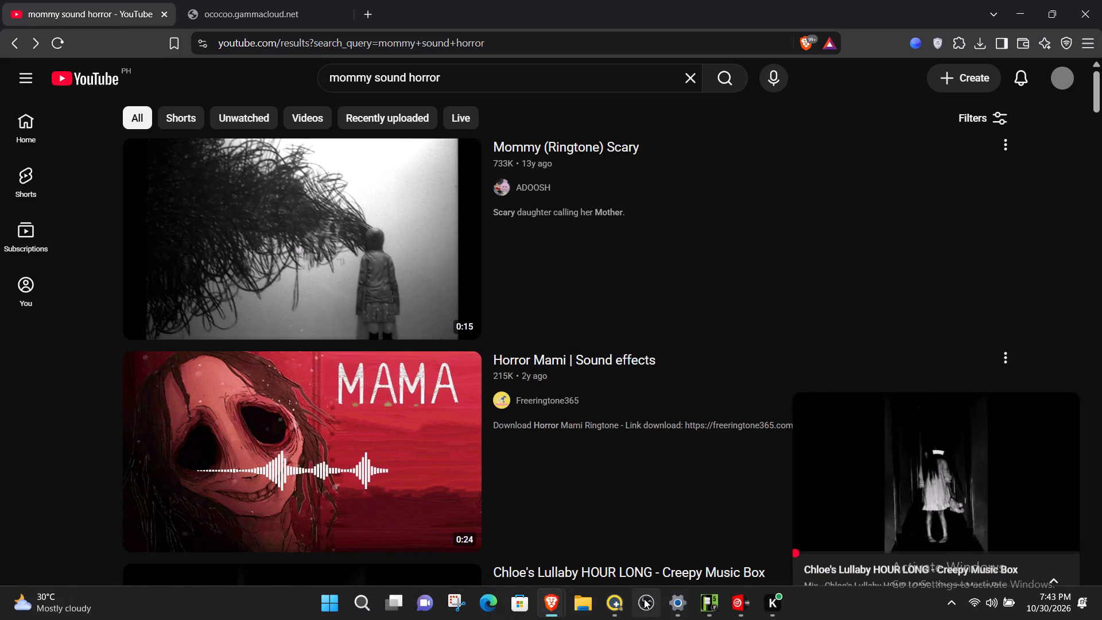
Switch to Q Light Controller Plus, enter design mode and turn off blind mode in the FLASHER FAST scene editor.
left_click(618, 599)
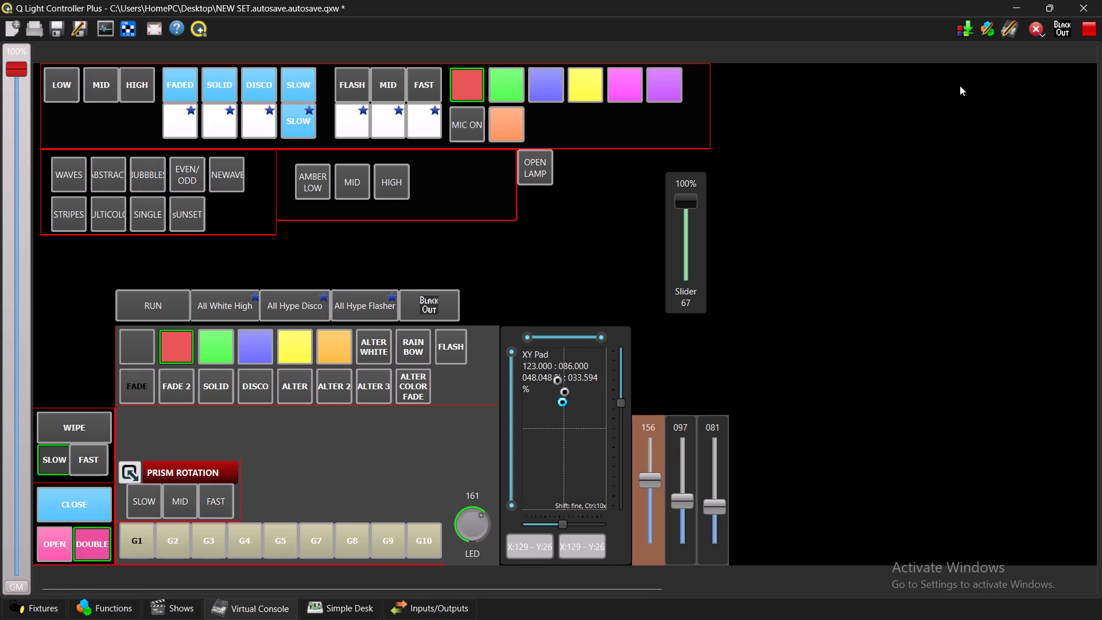
left_click(1014, 33)
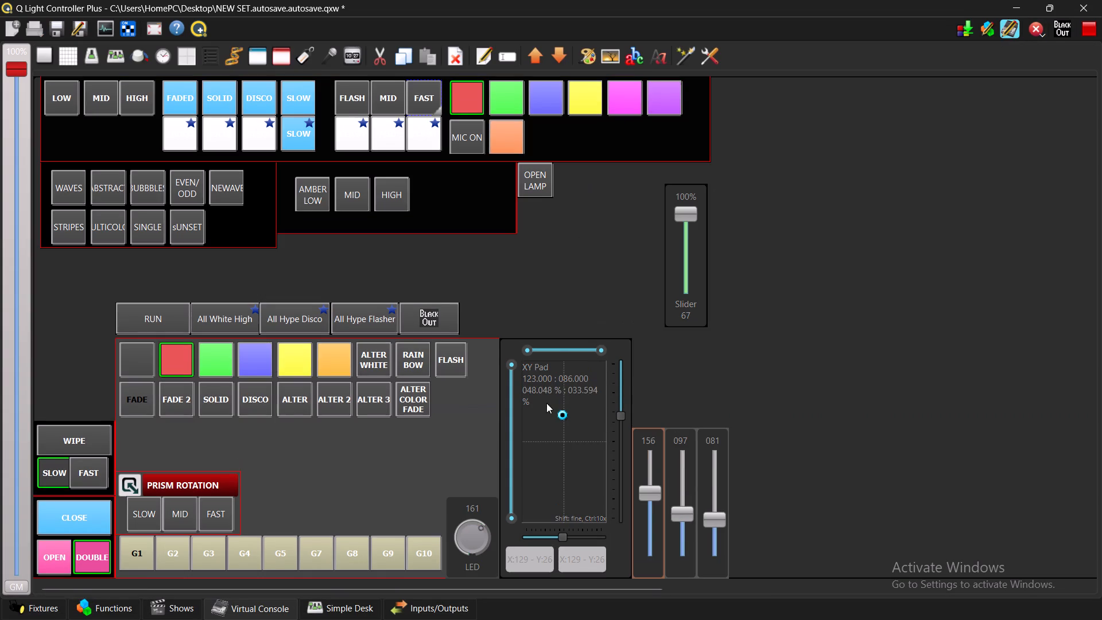
left_click(99, 610)
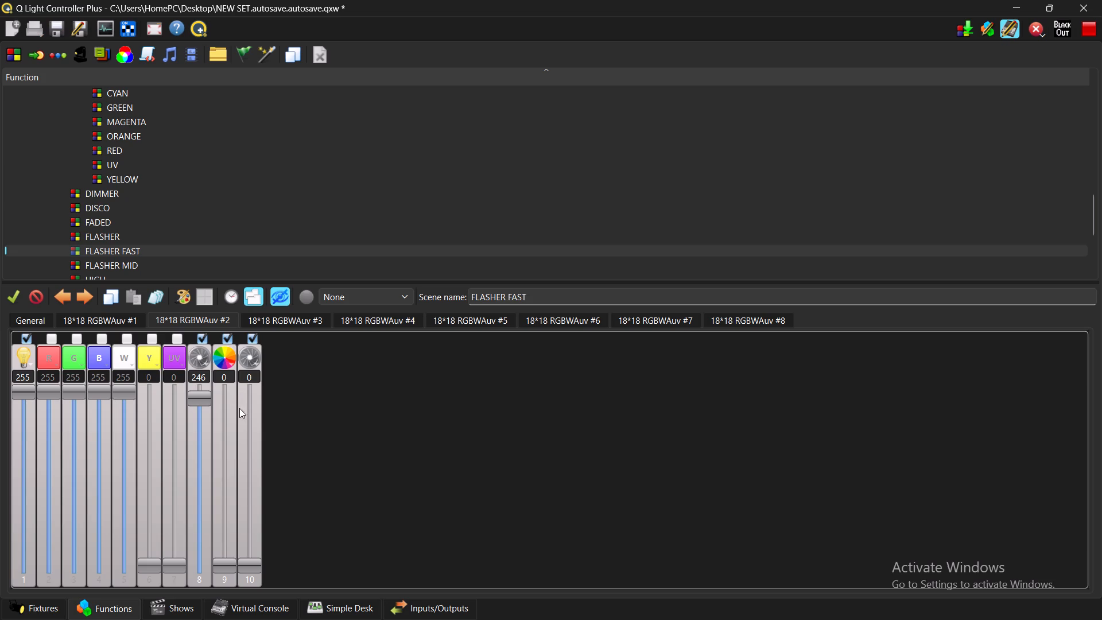
left_click(279, 298)
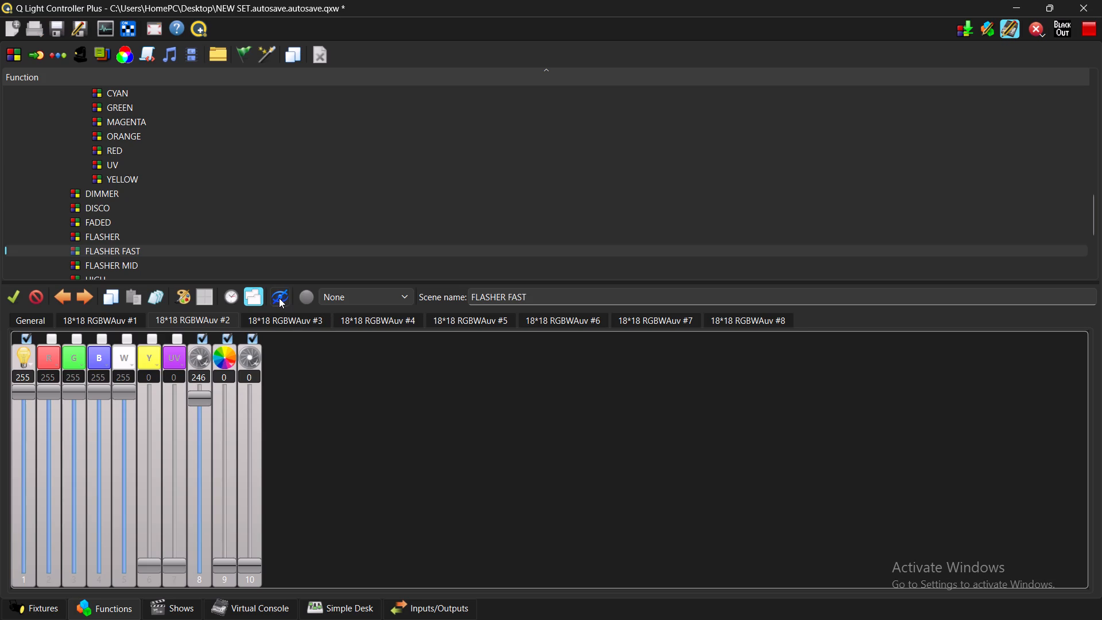
Turn blind mode back on in the FLASHER FAST scene editor.
left_click(279, 298)
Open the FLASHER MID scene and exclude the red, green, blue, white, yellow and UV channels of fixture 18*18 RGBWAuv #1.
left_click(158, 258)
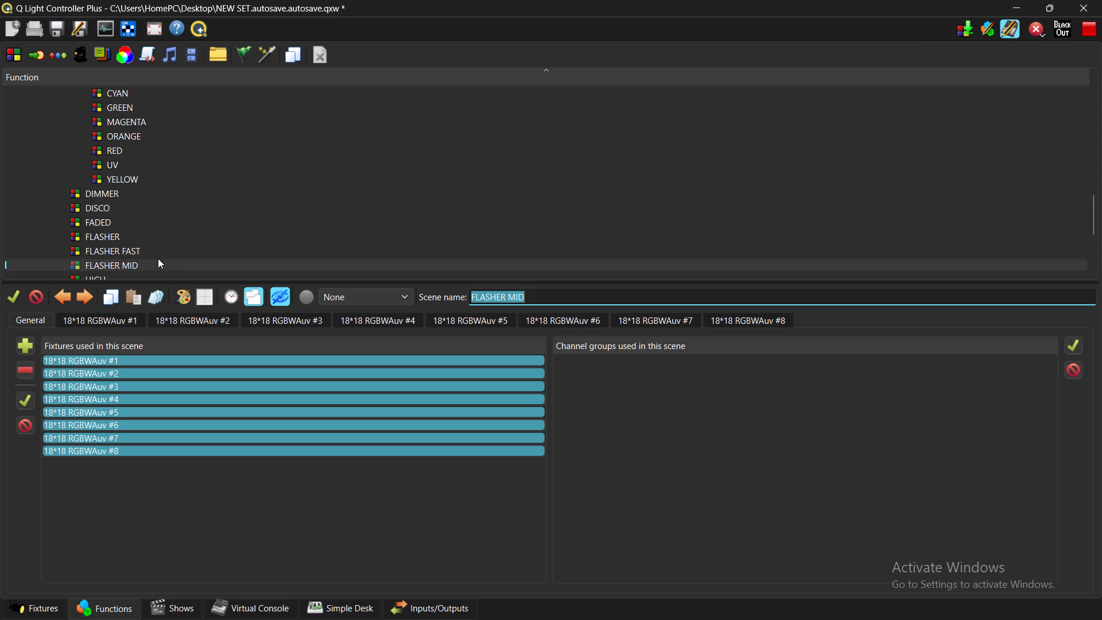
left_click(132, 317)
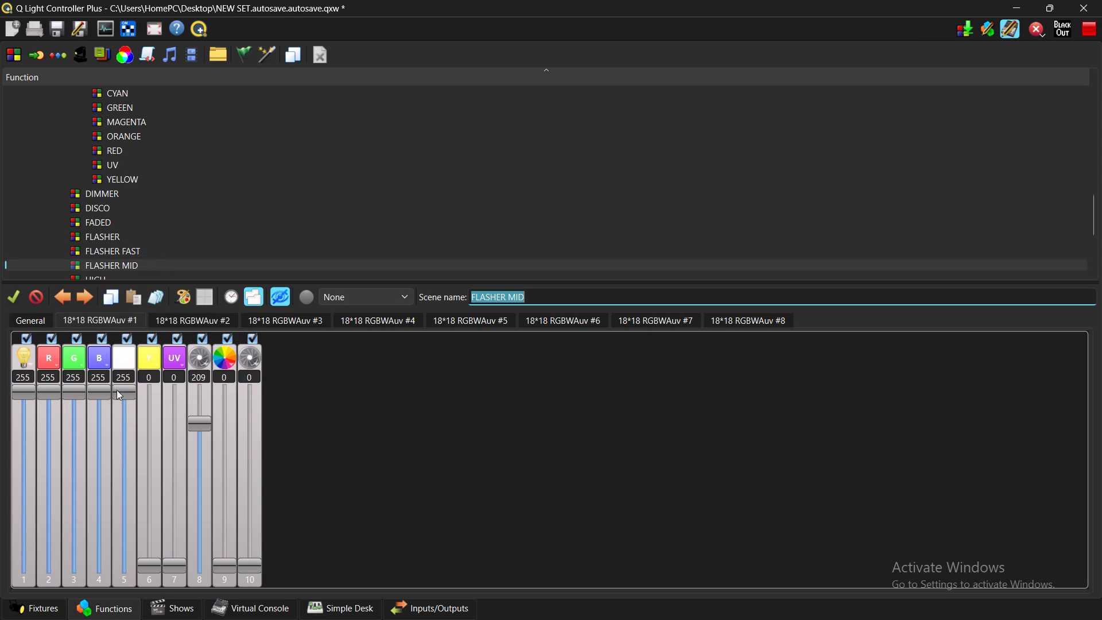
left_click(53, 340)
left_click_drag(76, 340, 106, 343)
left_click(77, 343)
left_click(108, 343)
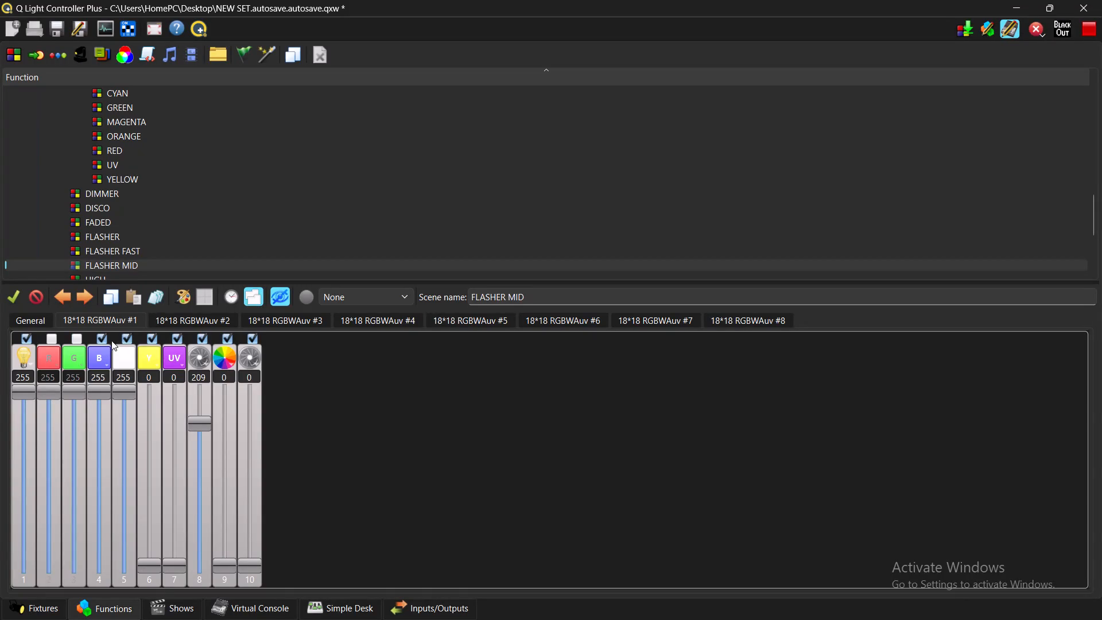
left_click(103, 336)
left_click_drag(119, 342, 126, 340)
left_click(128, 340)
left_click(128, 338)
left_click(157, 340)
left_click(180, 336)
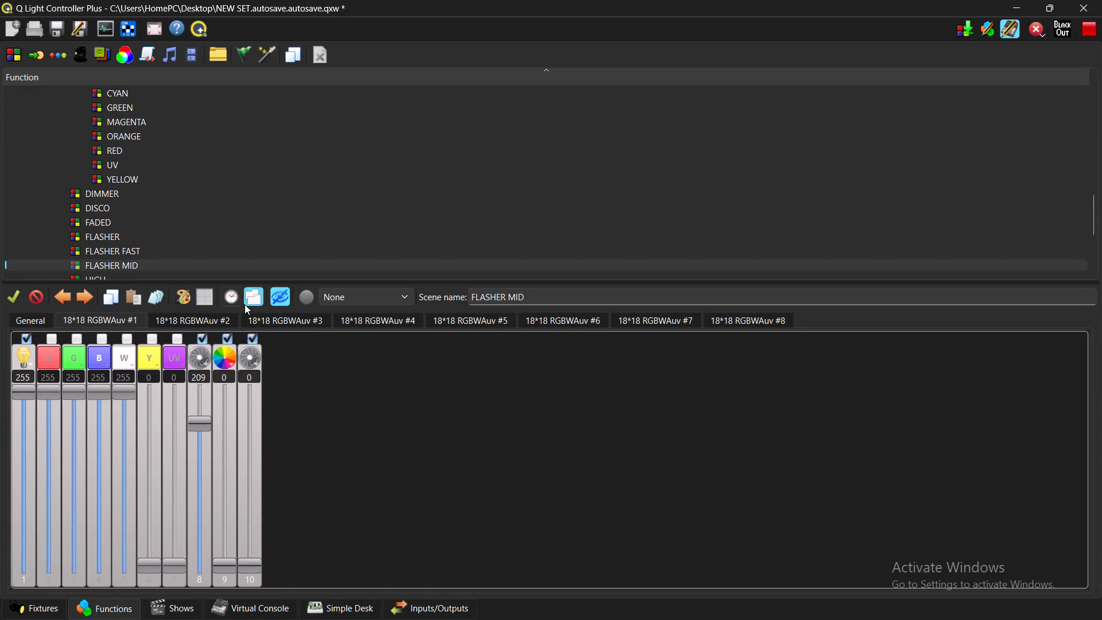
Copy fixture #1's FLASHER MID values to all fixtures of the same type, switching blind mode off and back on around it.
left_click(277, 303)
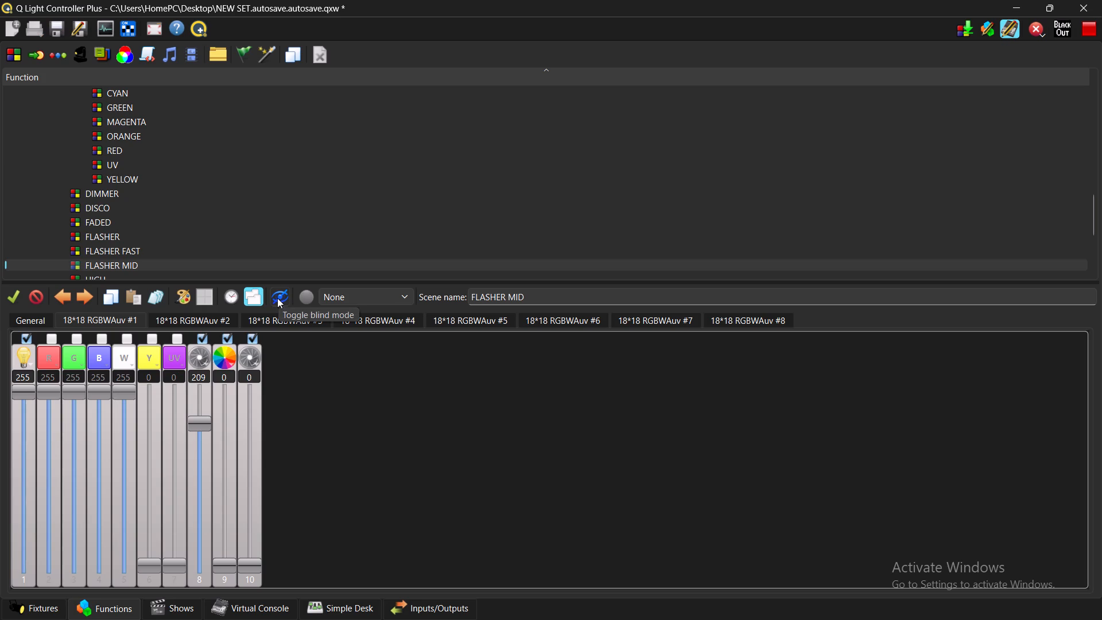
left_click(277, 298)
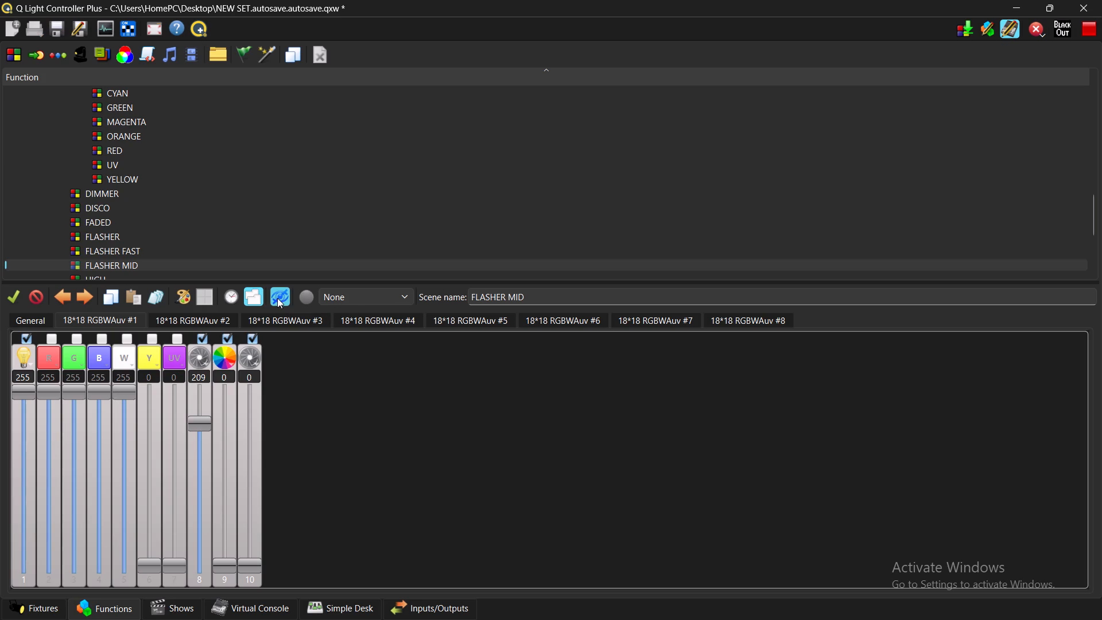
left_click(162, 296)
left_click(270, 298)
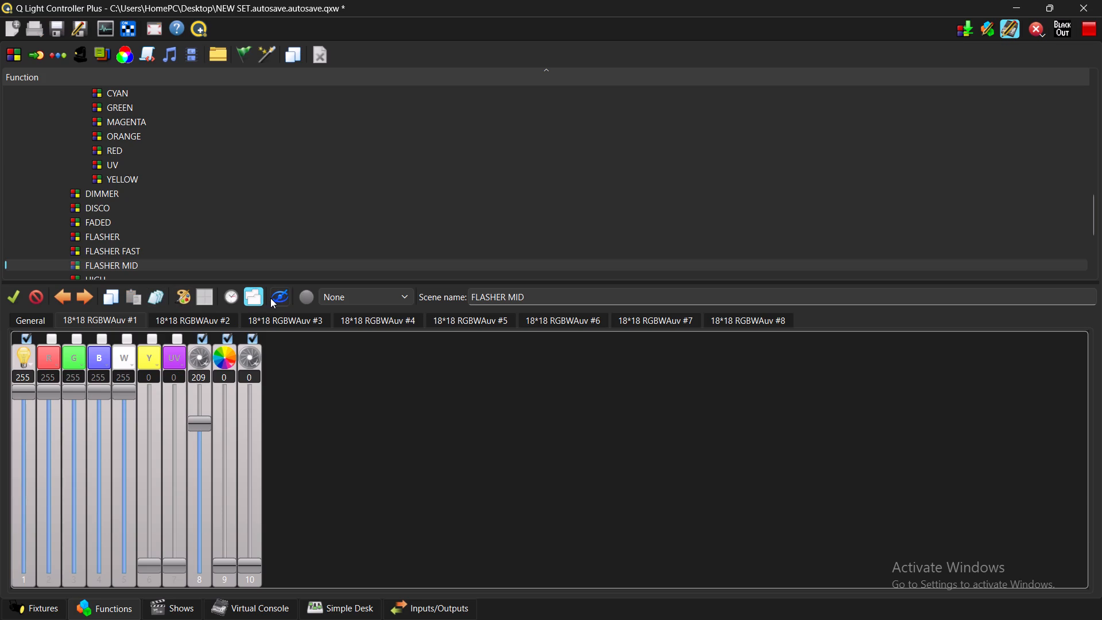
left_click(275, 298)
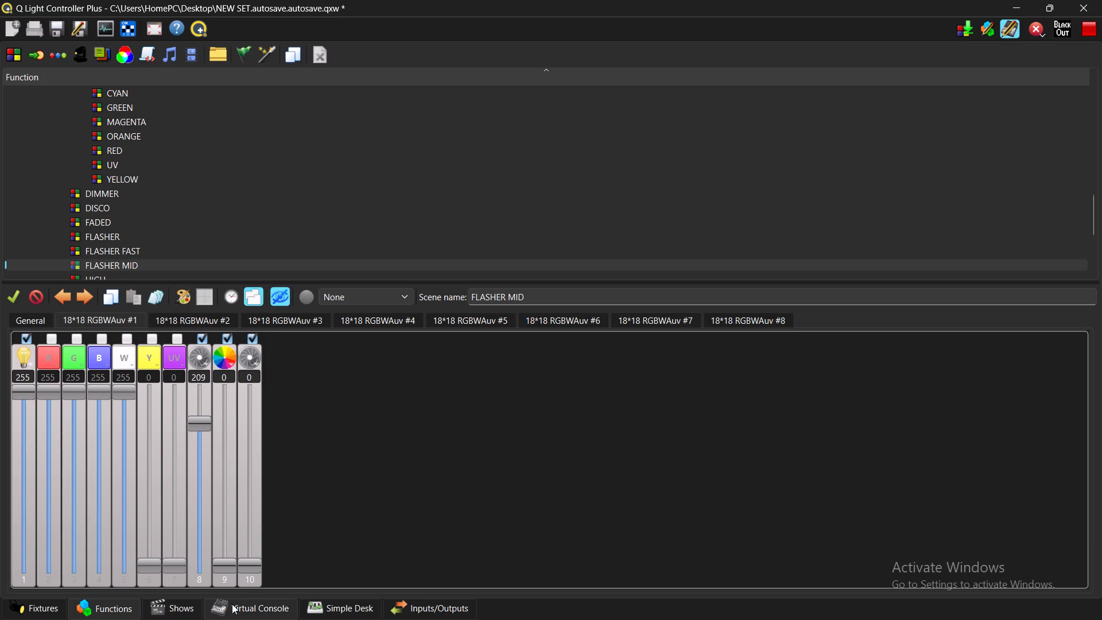
Take the Virtual Console out of editing and trigger the white starred flash control beneath FAST.
left_click(242, 607)
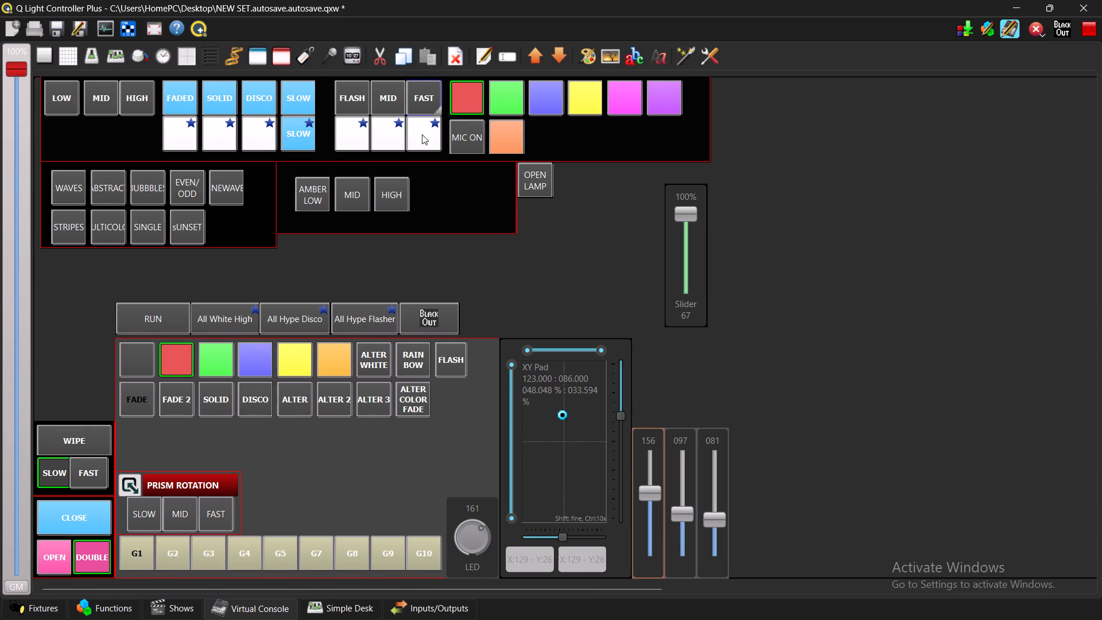
left_click(1011, 33)
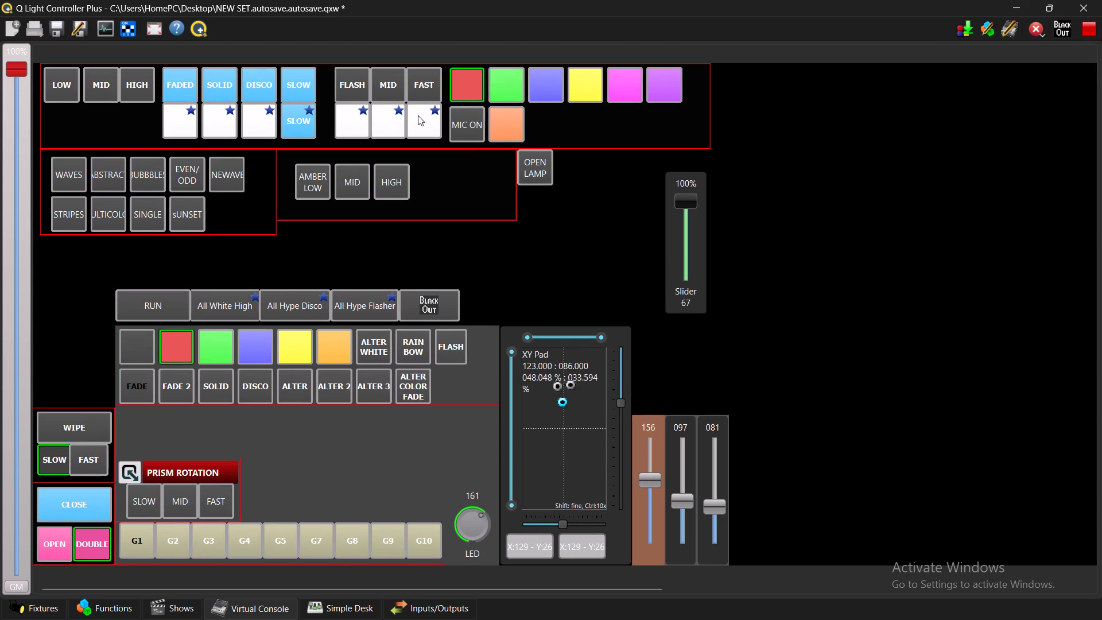
left_click(425, 120)
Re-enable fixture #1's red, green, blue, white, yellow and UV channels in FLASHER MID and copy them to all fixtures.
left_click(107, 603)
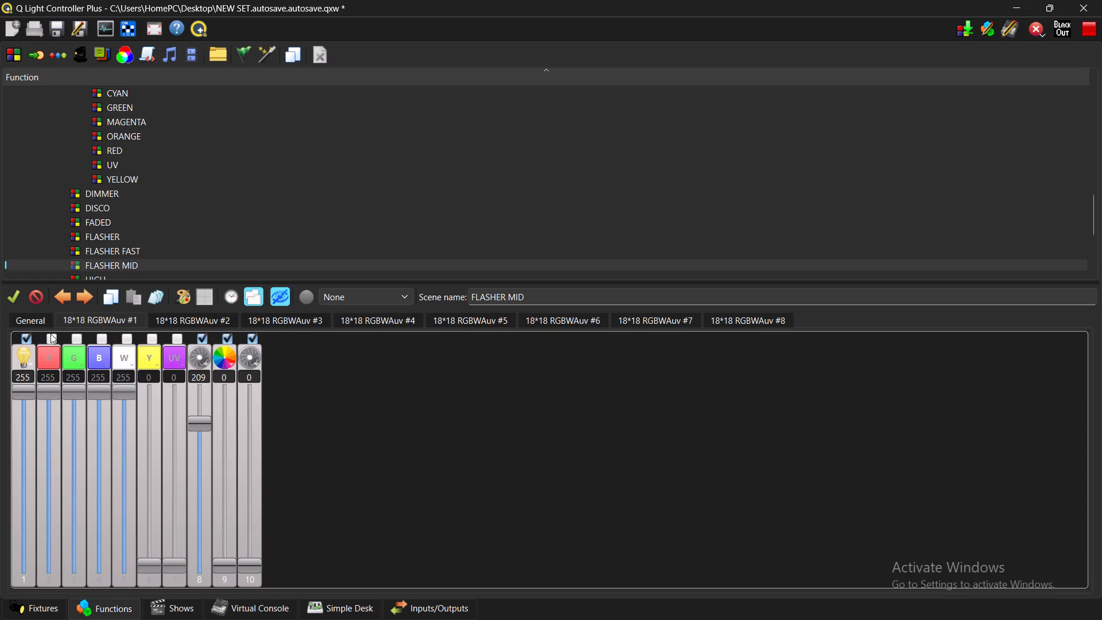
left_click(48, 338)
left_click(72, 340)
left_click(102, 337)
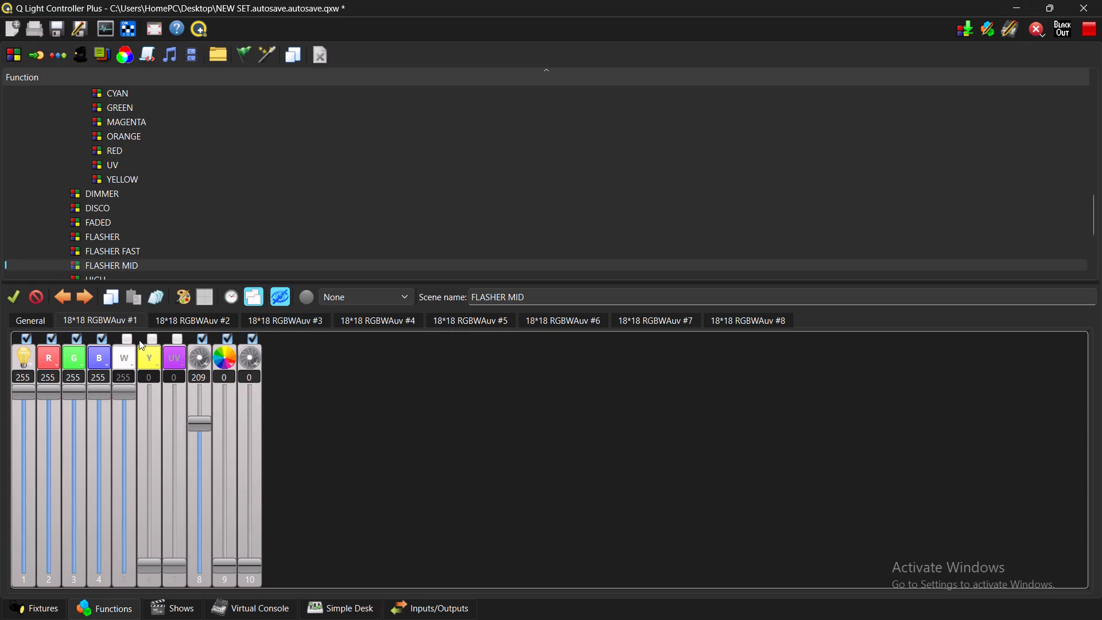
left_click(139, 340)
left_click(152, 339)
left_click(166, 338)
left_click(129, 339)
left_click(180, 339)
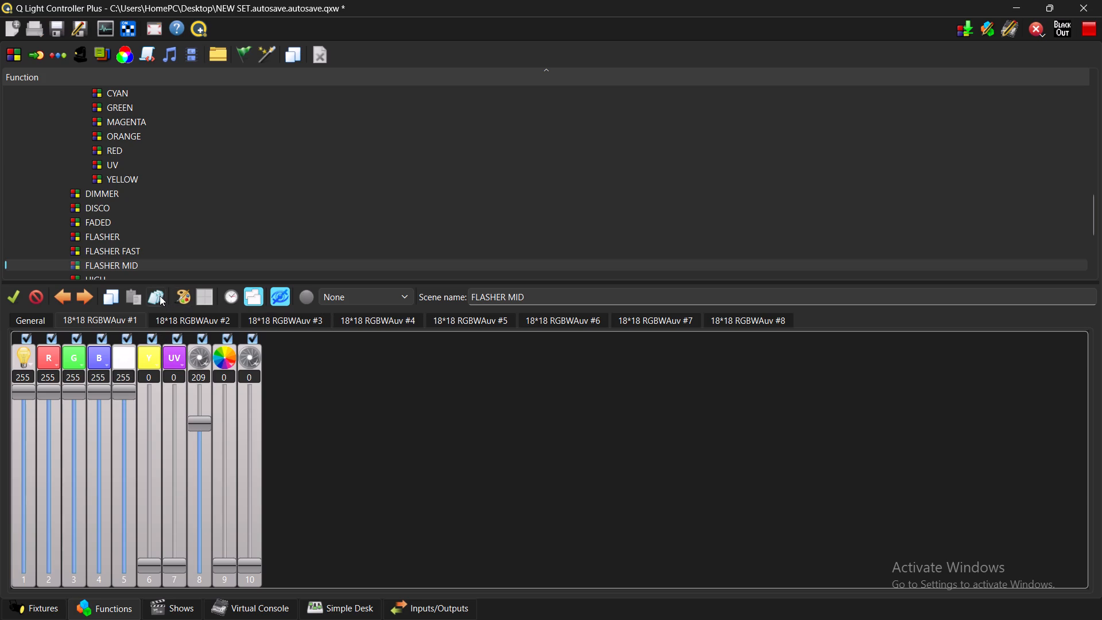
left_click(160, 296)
Enable all channels of fixture 18*18 RGBWAuv #2 in the FLASHER FAST scene and copy them to all fixtures.
left_click(135, 251)
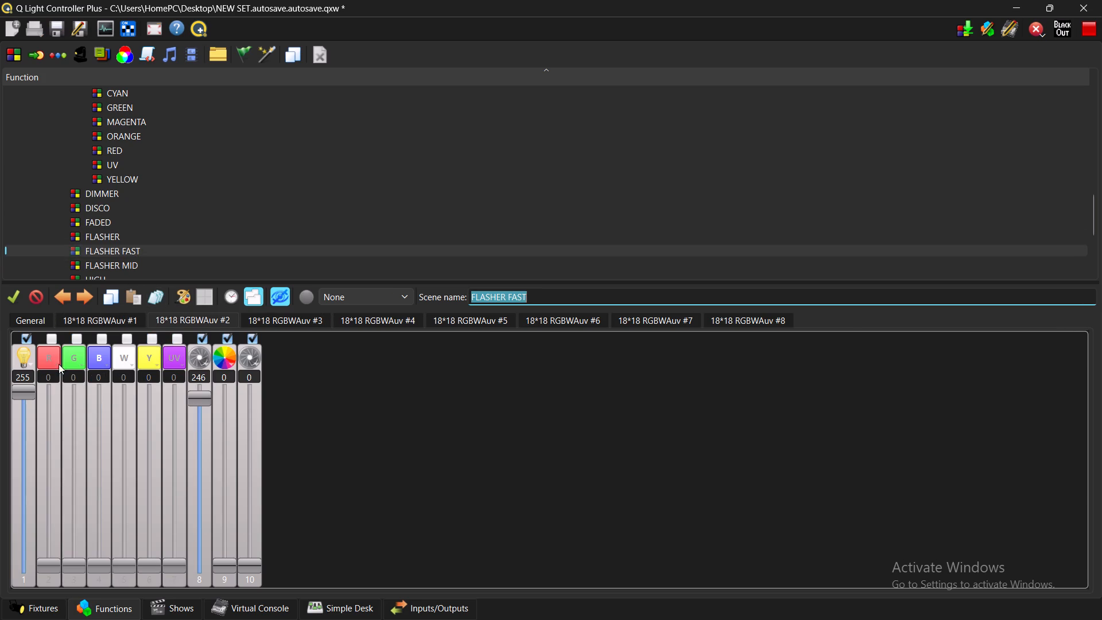
left_click(14, 301)
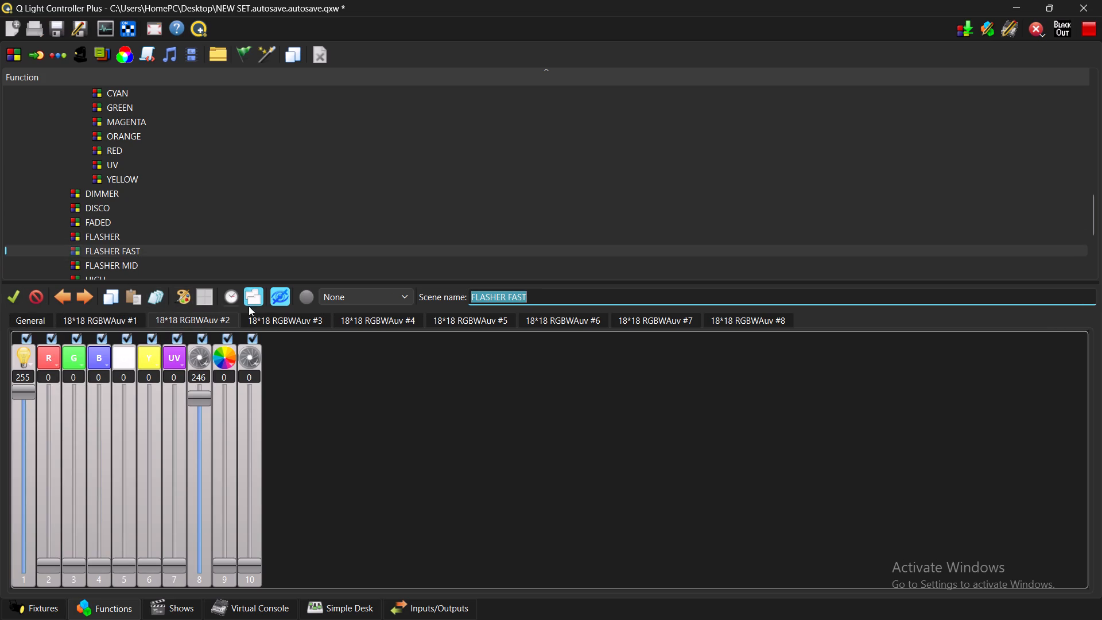
left_click(155, 297)
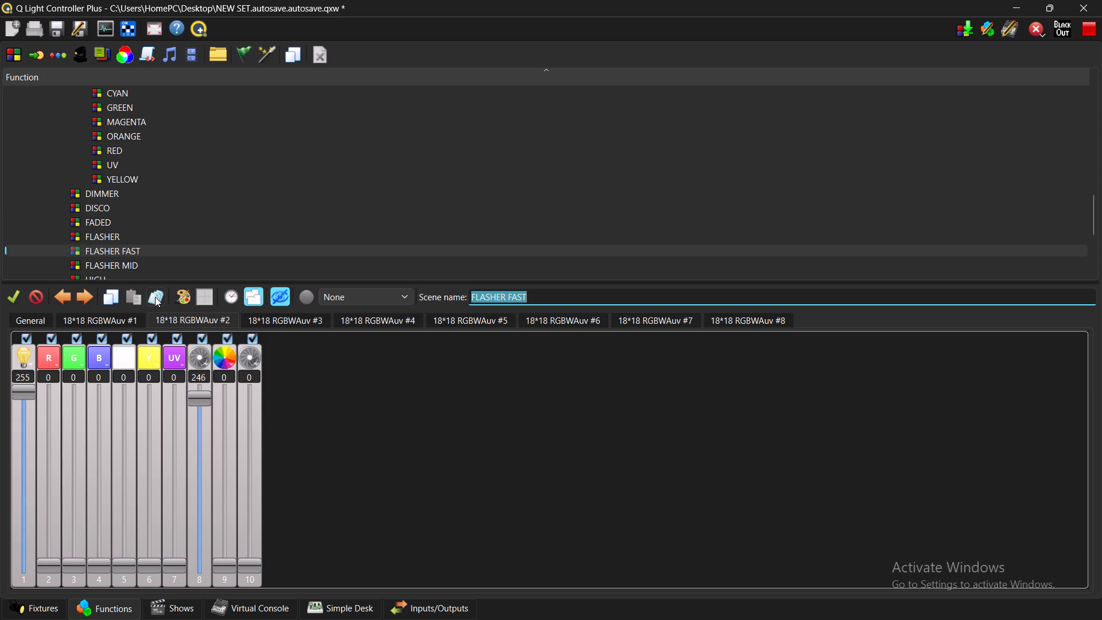
double_click(155, 297)
Test the white starred flash controls beneath FAST and MID in the Virtual Console.
left_click(280, 605)
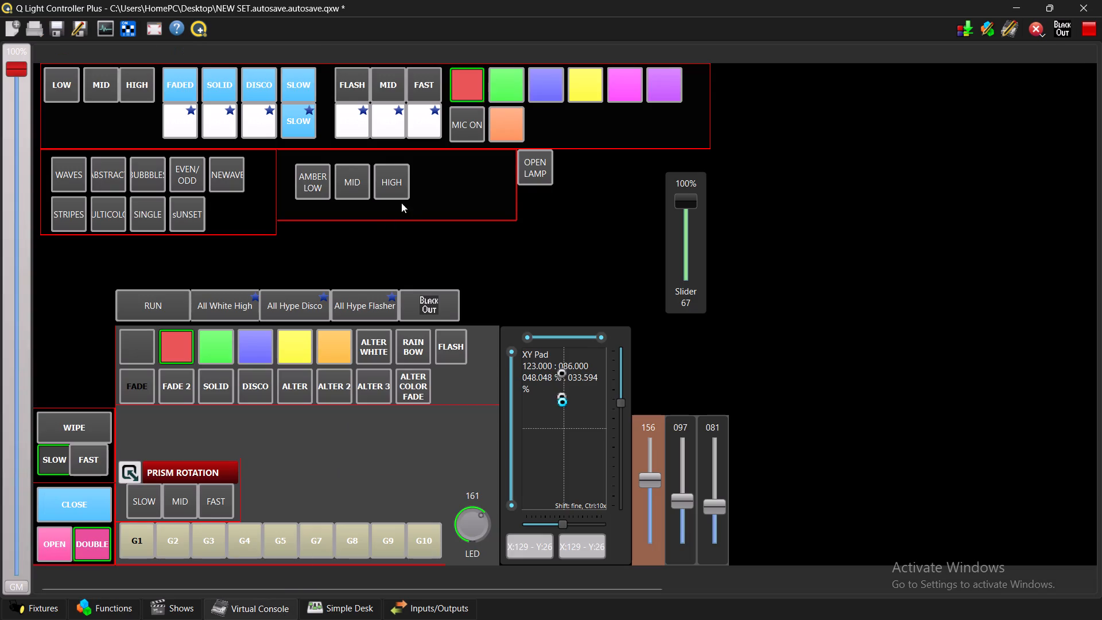
left_click(429, 127)
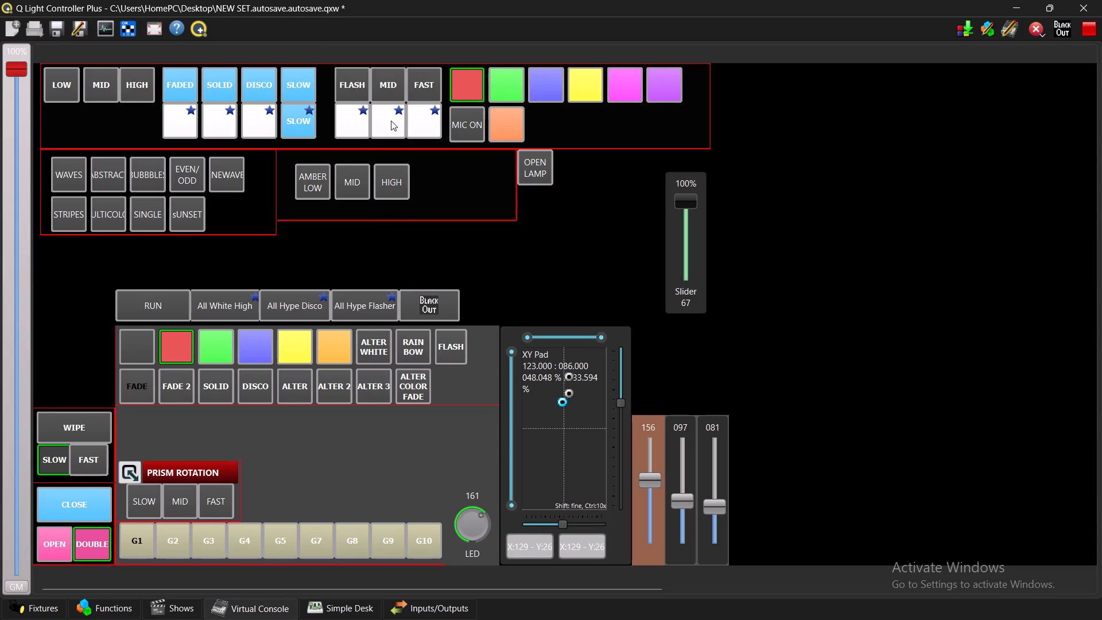
left_click(390, 121)
triple_click(390, 121)
left_click(390, 121)
left_click(390, 121)
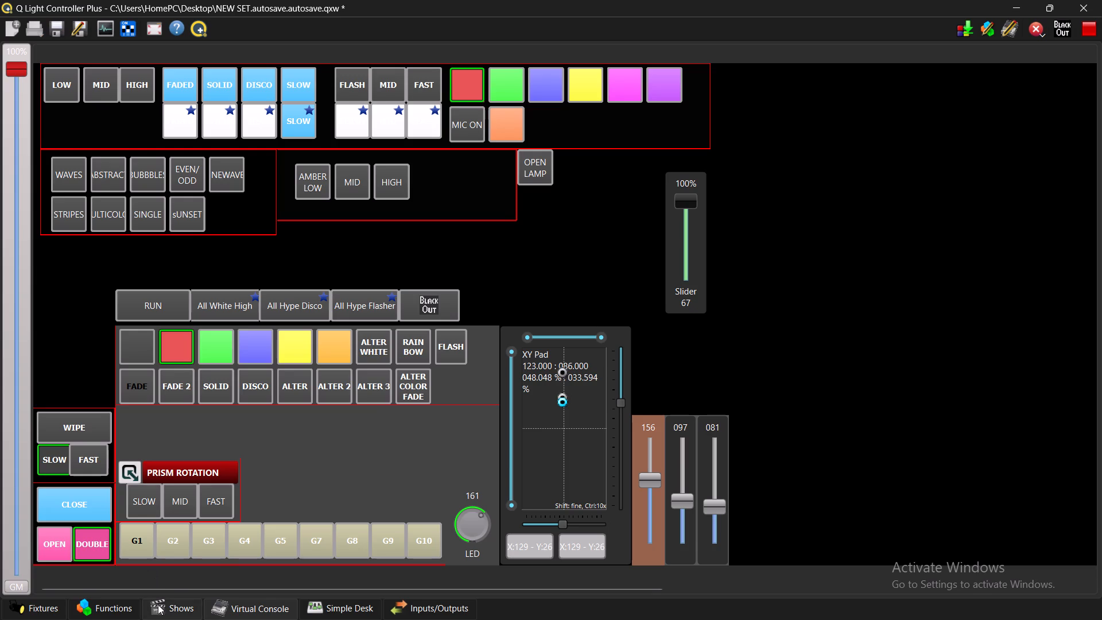
Set fixture #2's red, green and blue channels to 255 in FLASHER FAST and copy the values to all fixtures.
left_click(119, 609)
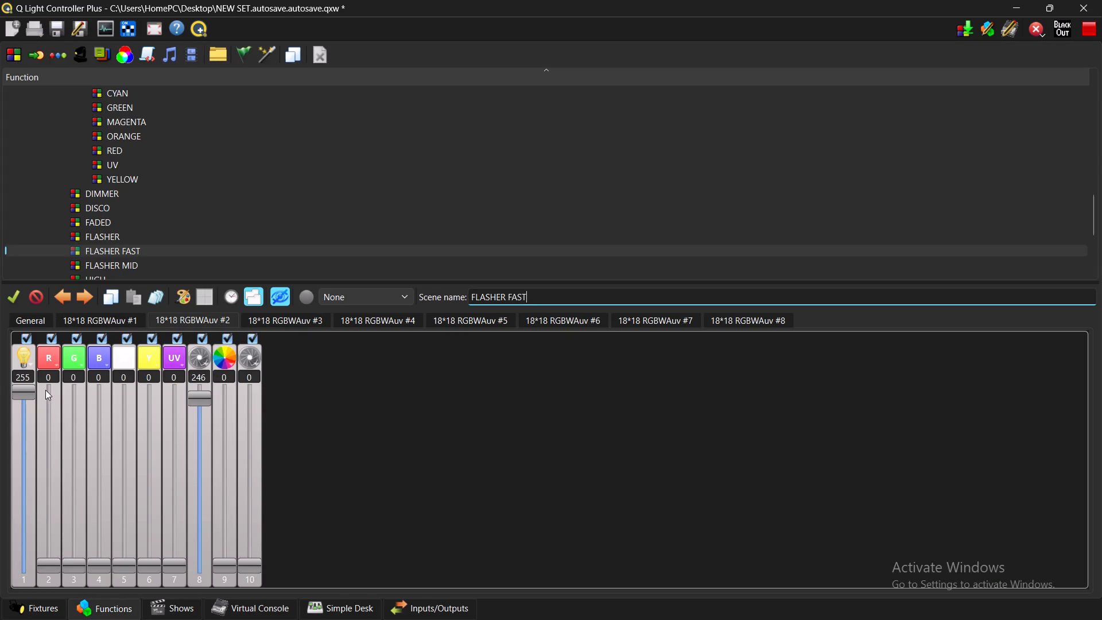
left_click_drag(55, 397, 62, 373)
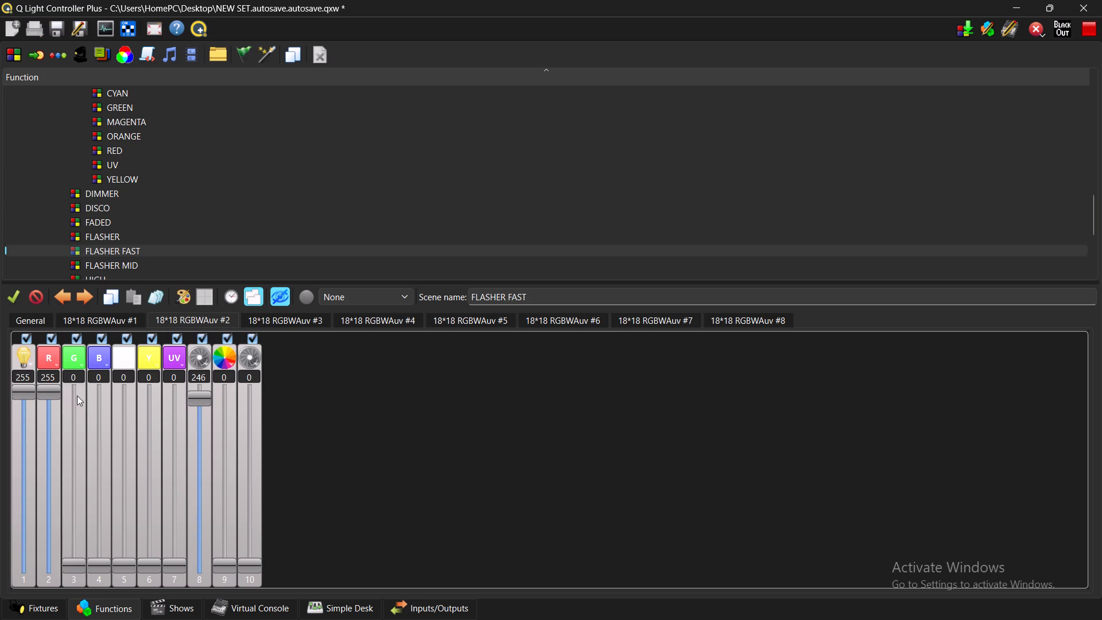
left_click_drag(79, 400, 94, 355)
left_click_drag(108, 401, 123, 358)
triple_click(158, 297)
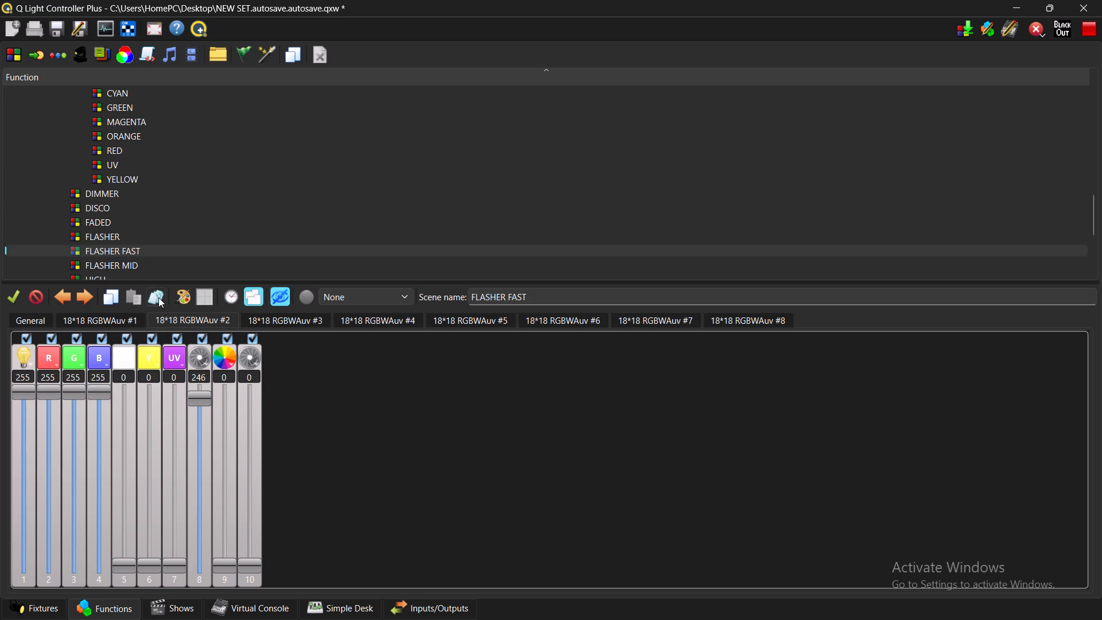
triple_click(158, 297)
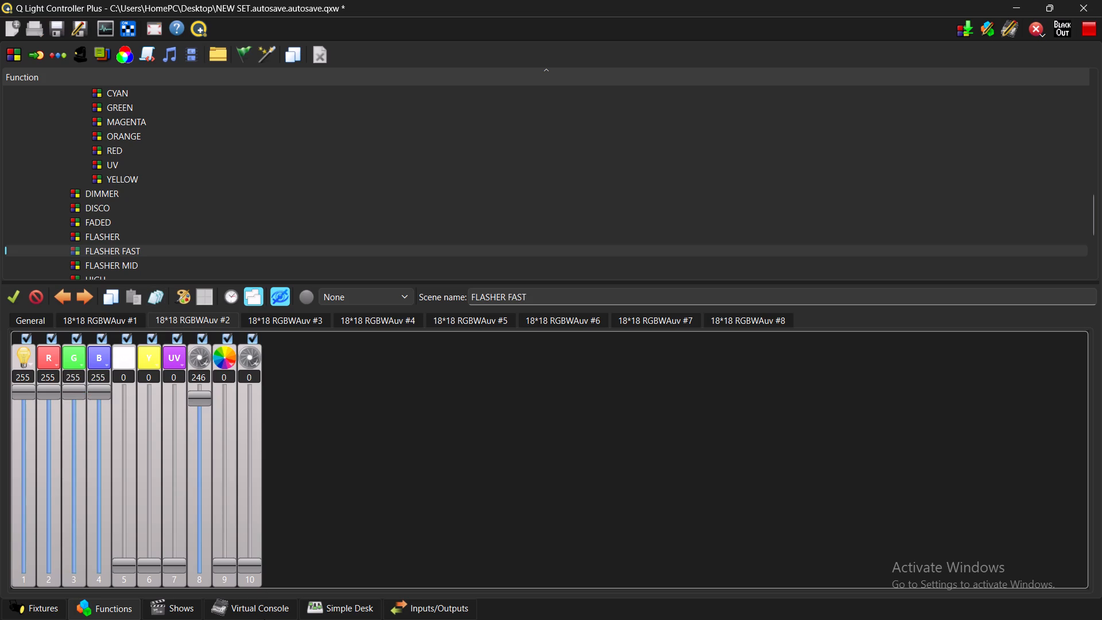
Test the white starred flash control beneath FAST in the Virtual Console again.
left_click(264, 619)
left_click(333, 533)
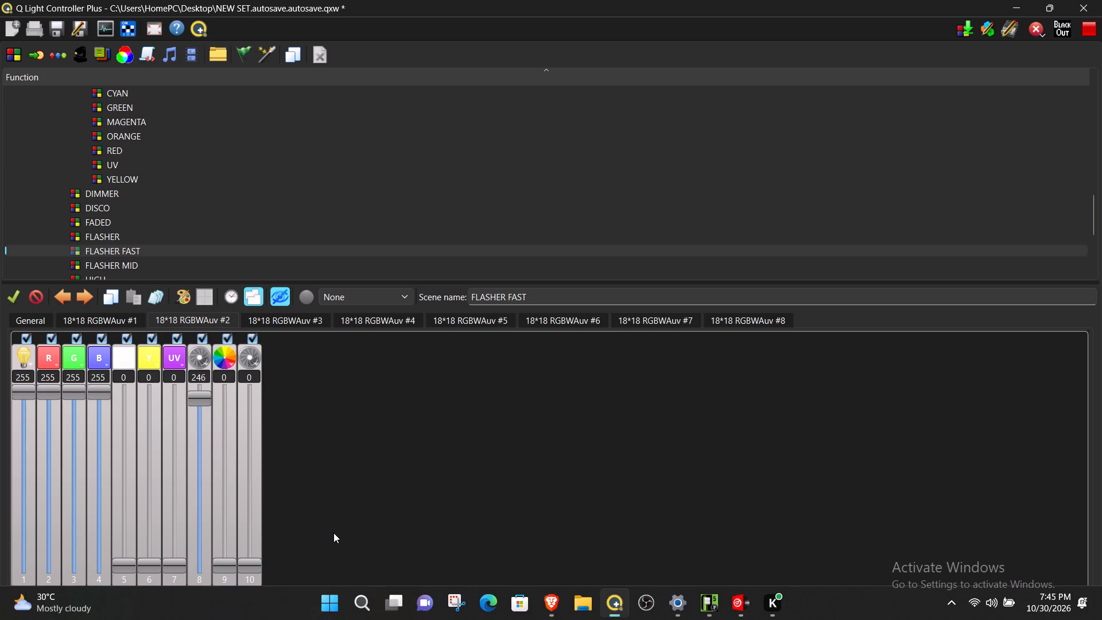
left_click(265, 609)
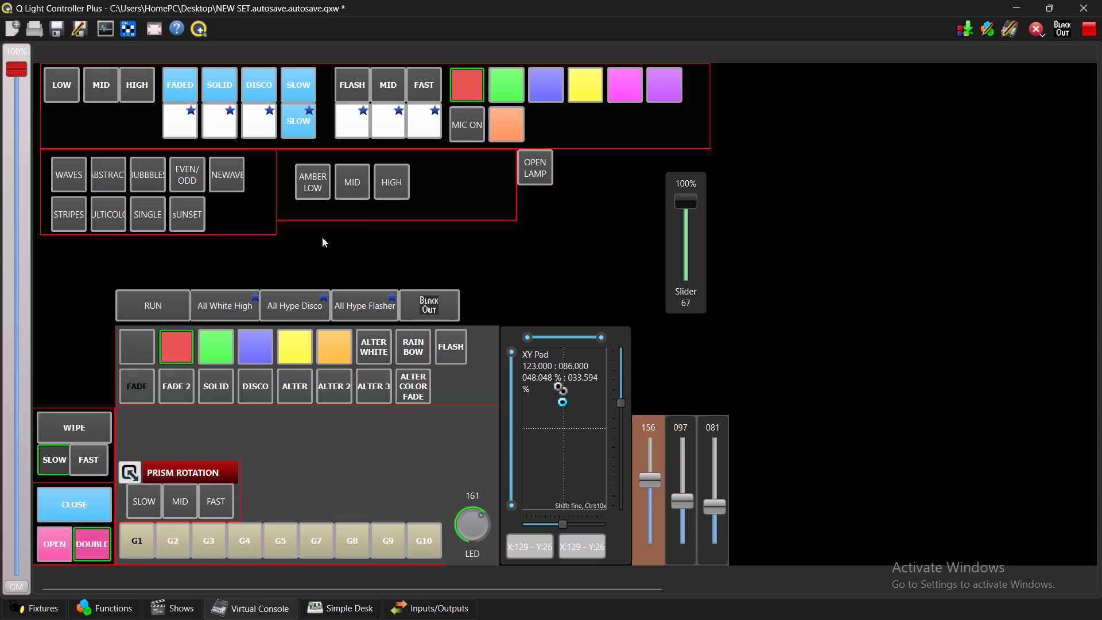
double_click(420, 120)
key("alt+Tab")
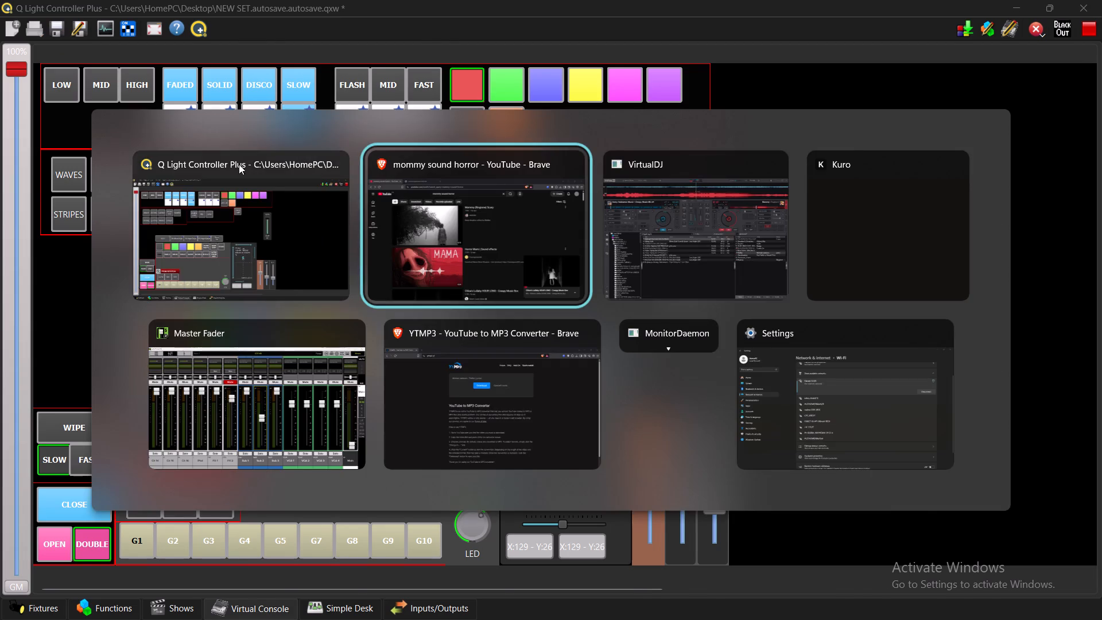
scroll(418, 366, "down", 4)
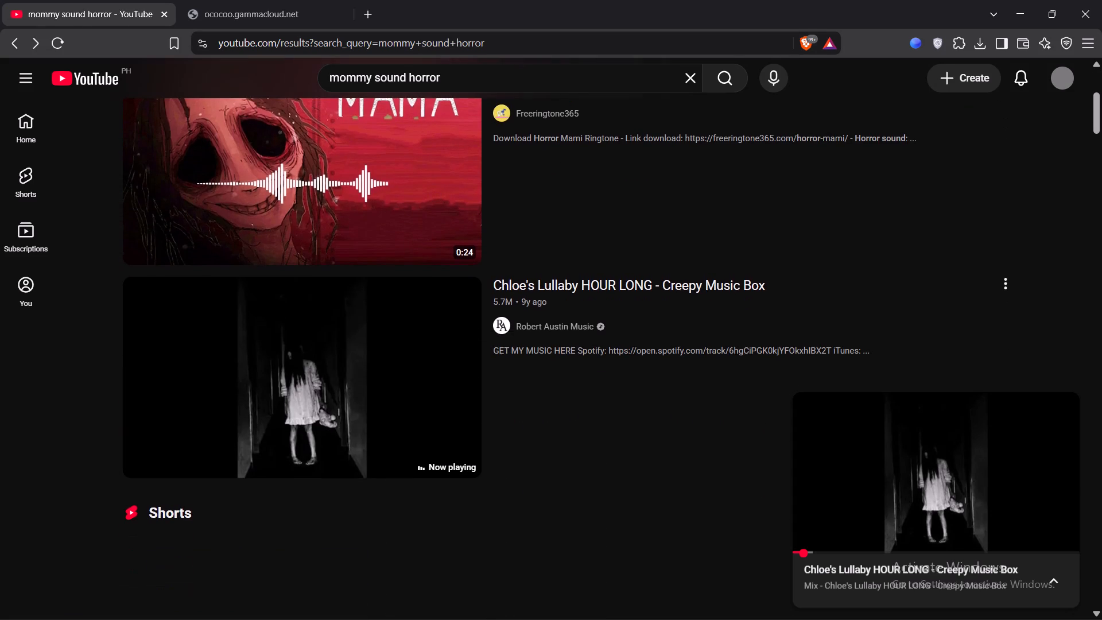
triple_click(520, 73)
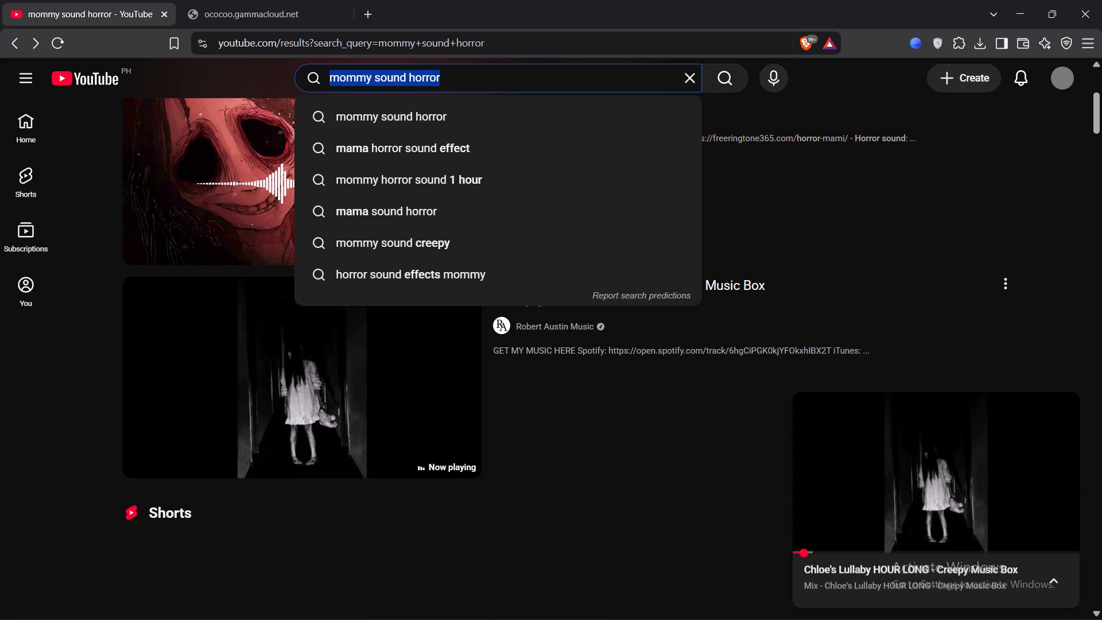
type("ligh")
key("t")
Switch to VirtualDJ and search the music library for lightning.
key("alt+Tab")
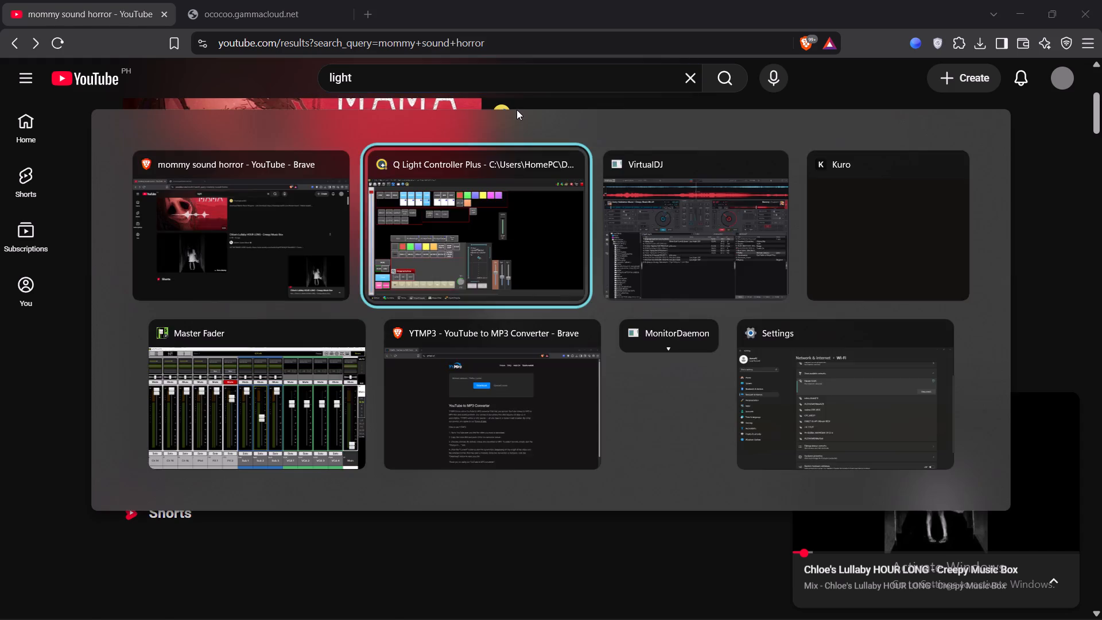
key("alt+Tab")
key("alt+Tab")
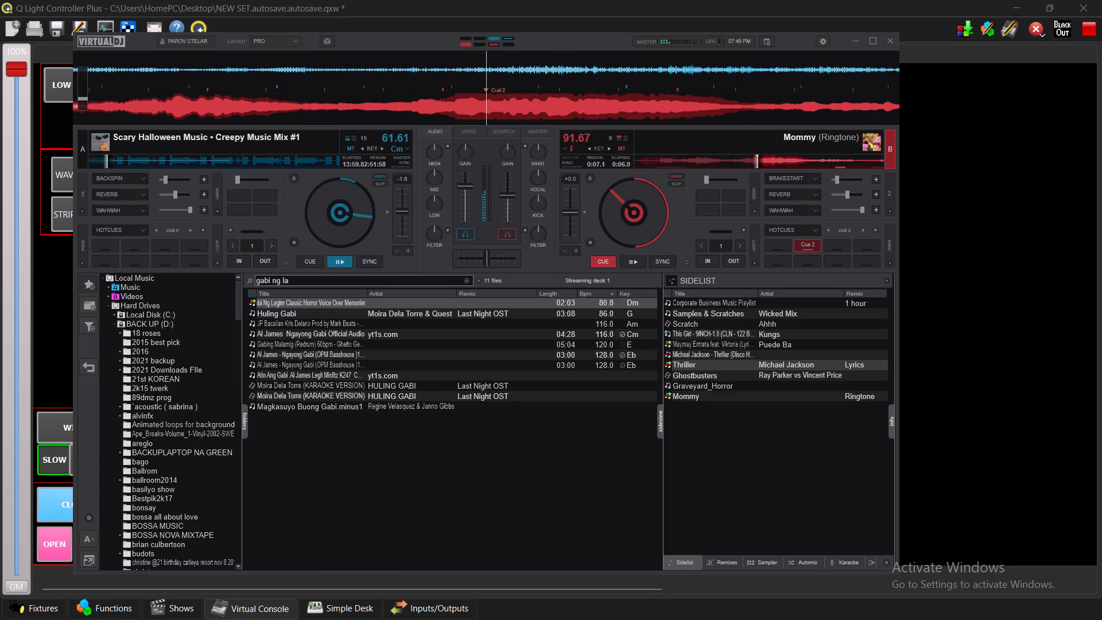
left_click(343, 280)
type("light")
type("in")
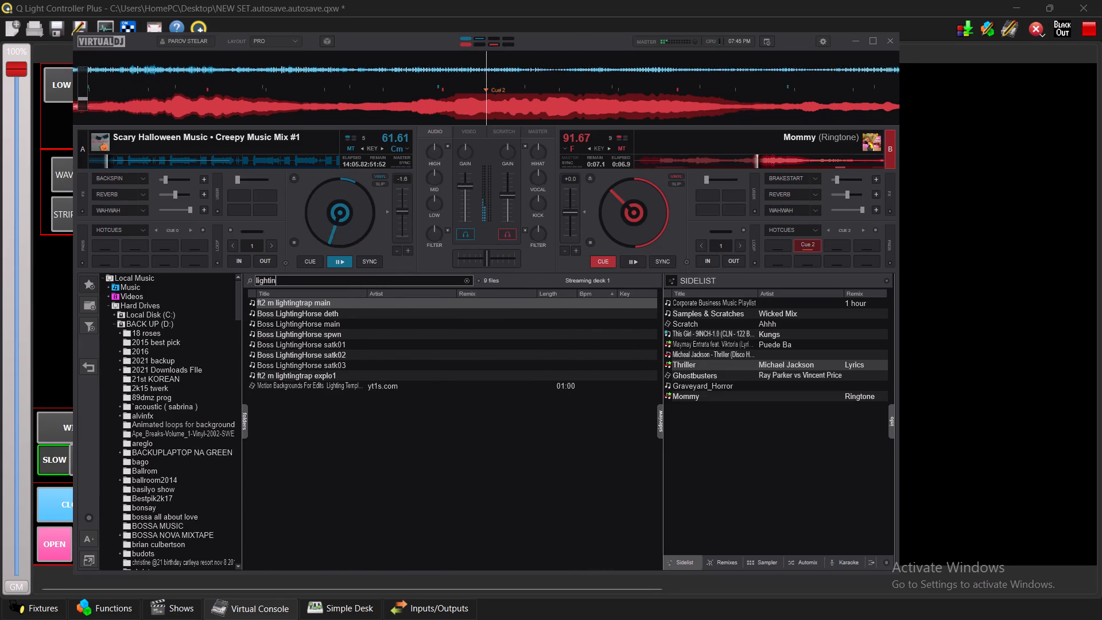
key("BackSpace")
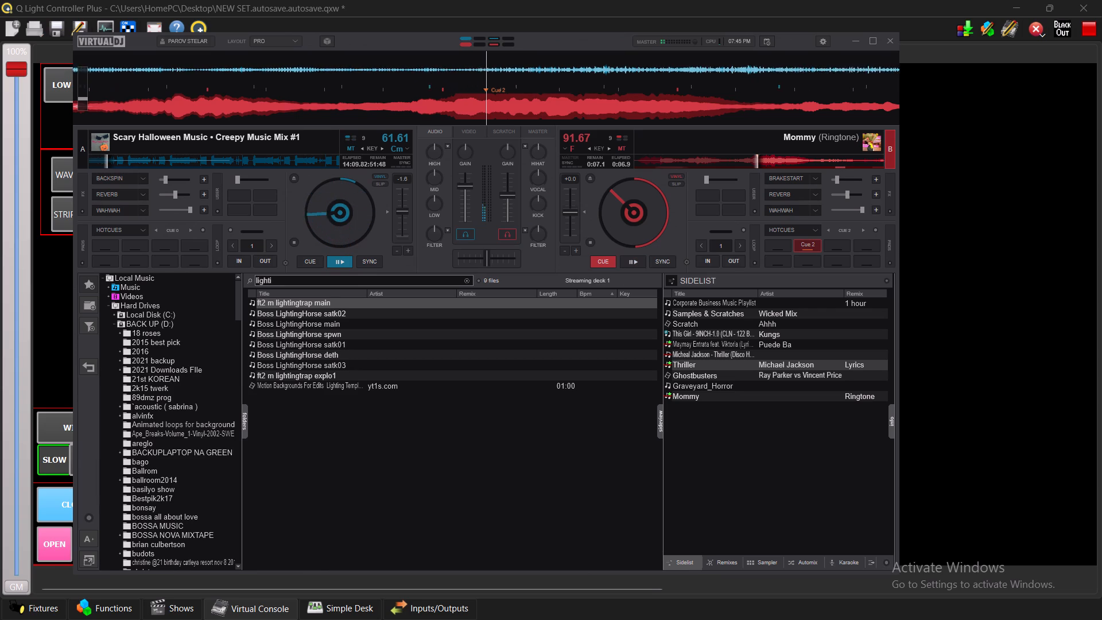
key("BackSpace")
type("ni")
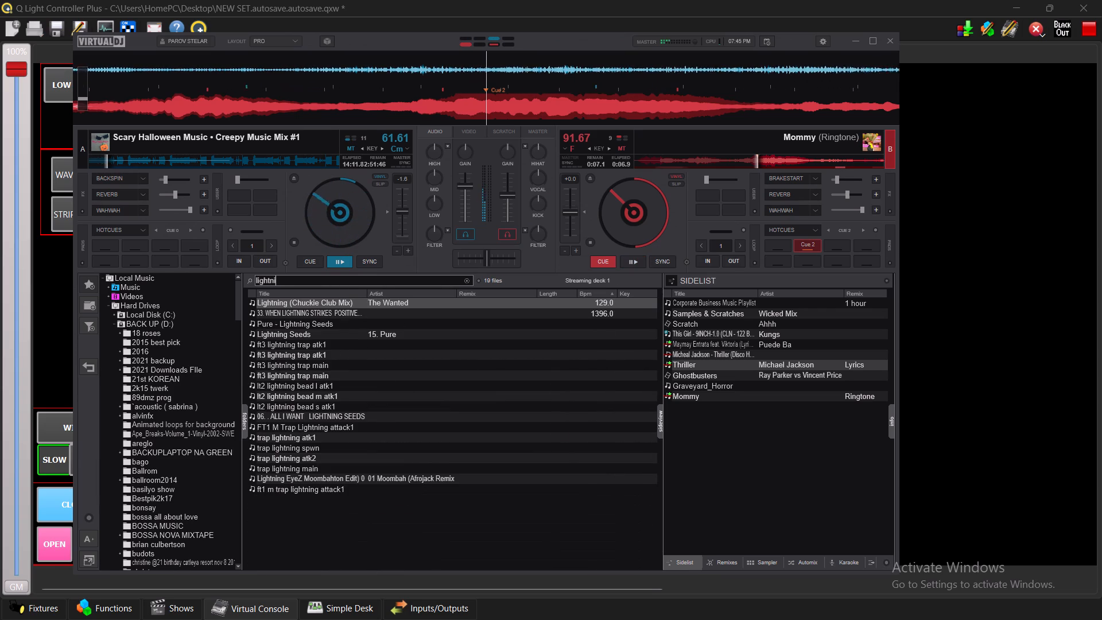
type("ng")
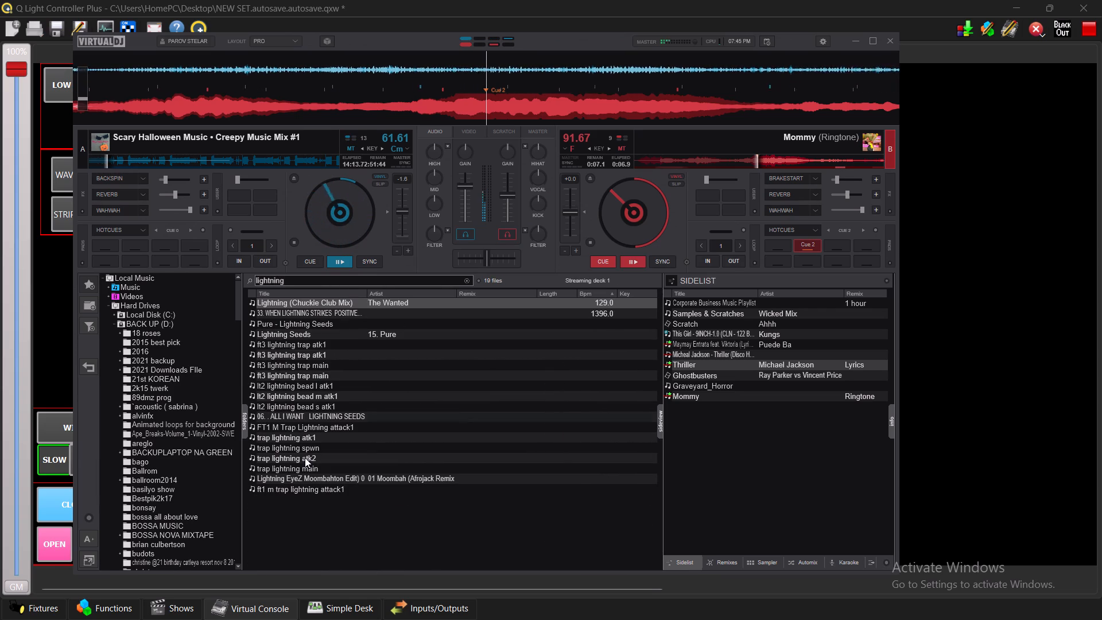
Search the library for thunder and load the Thunderstorm track onto deck 2 in place of the playing song.
double_click(371, 280)
type("thunder")
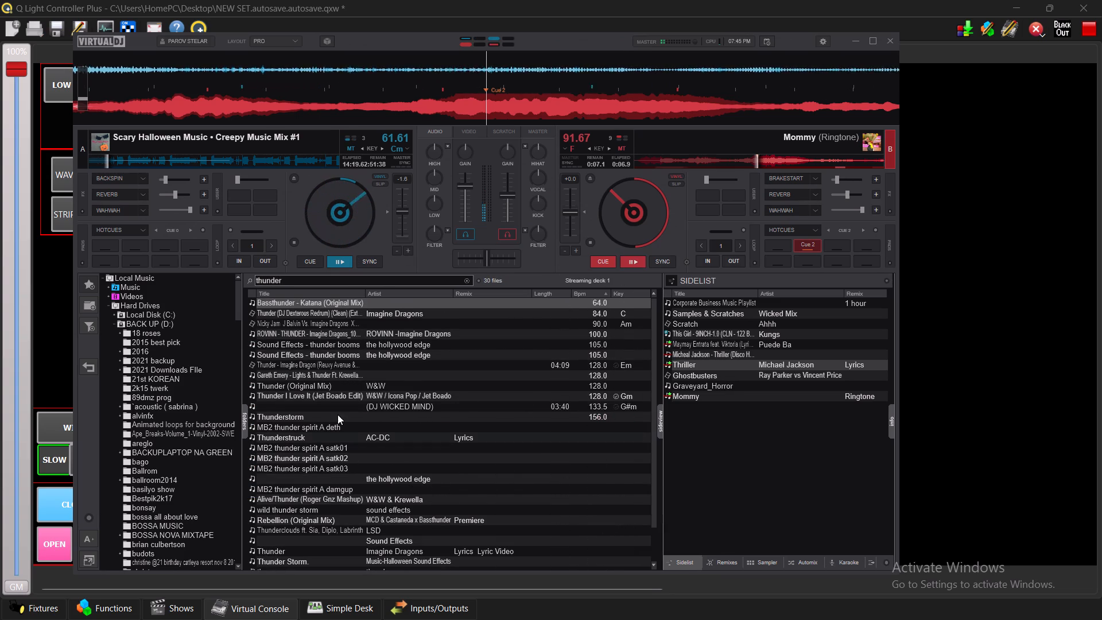
left_click_drag(343, 417, 366, 408)
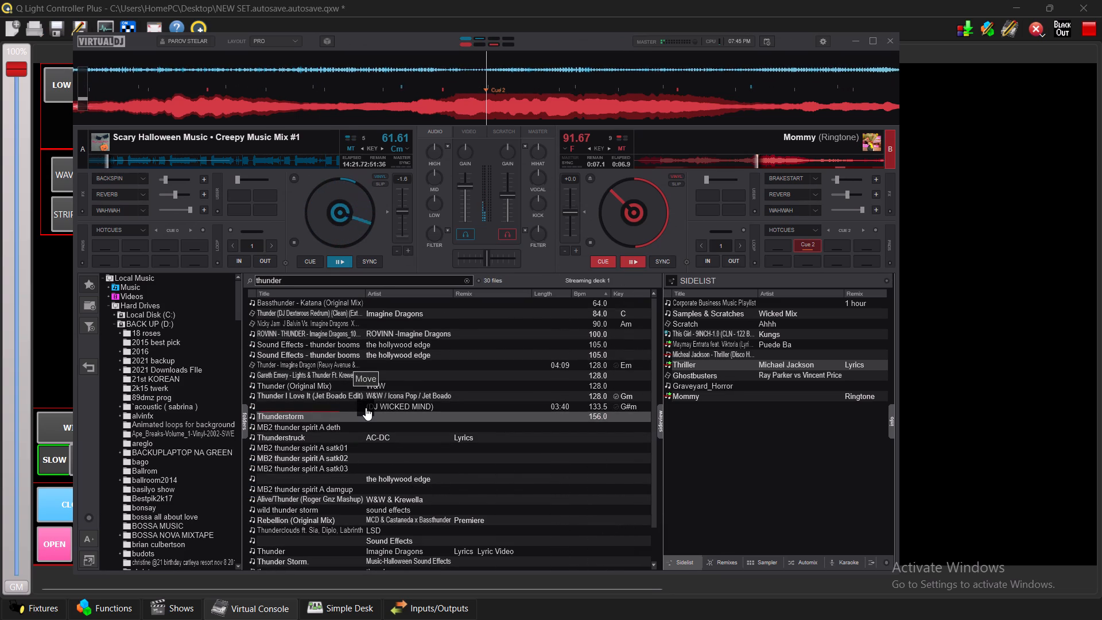
left_click_drag(366, 408, 676, 213)
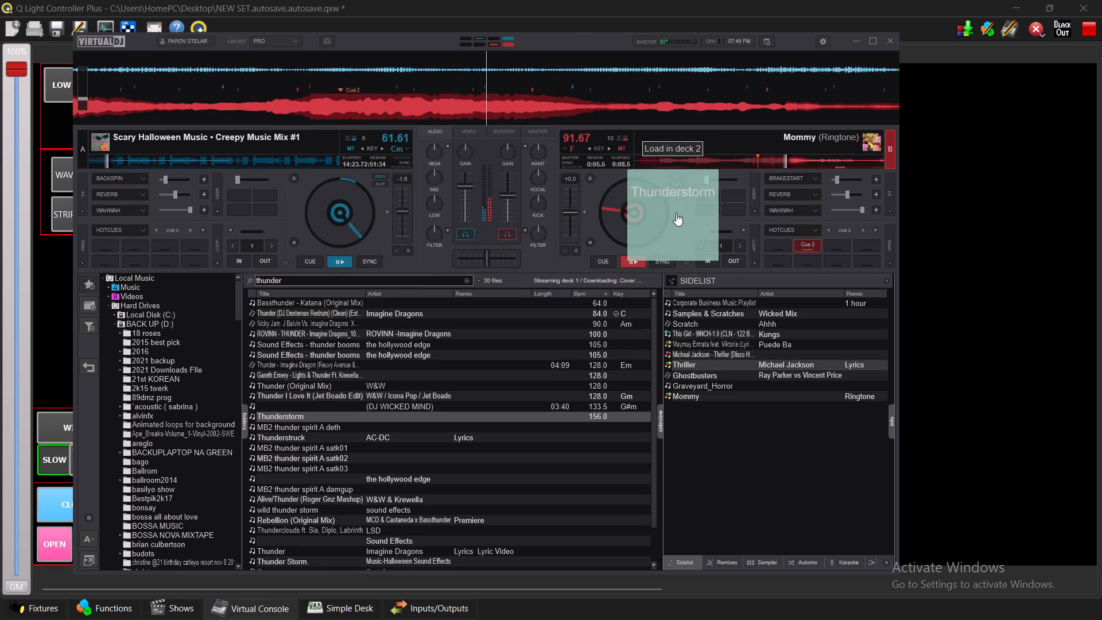
left_click_drag(676, 213, 674, 213)
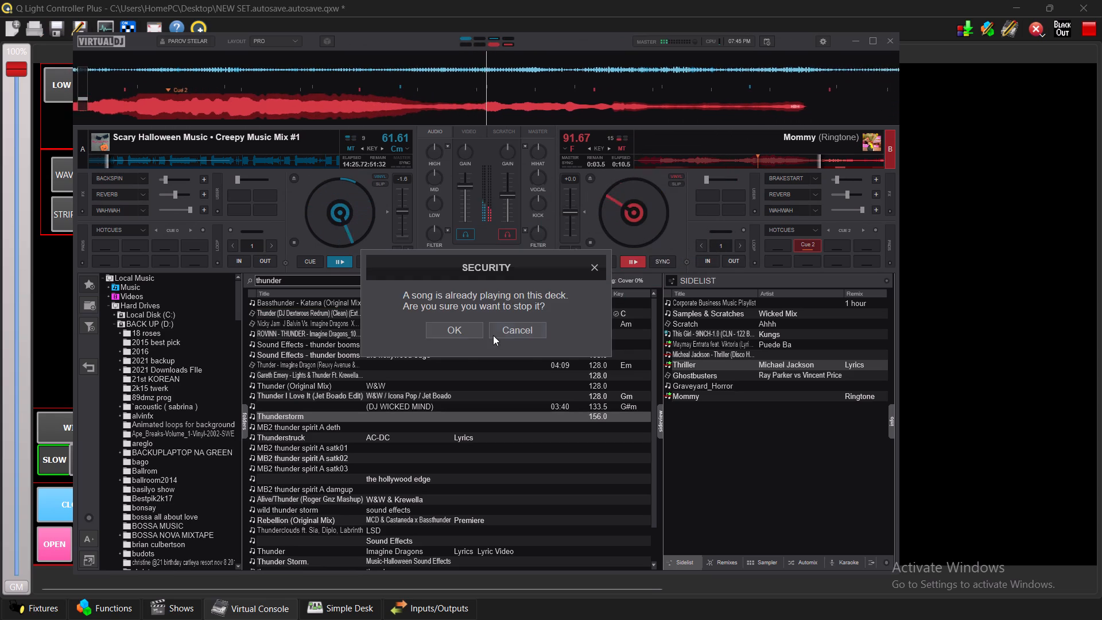
left_click(465, 326)
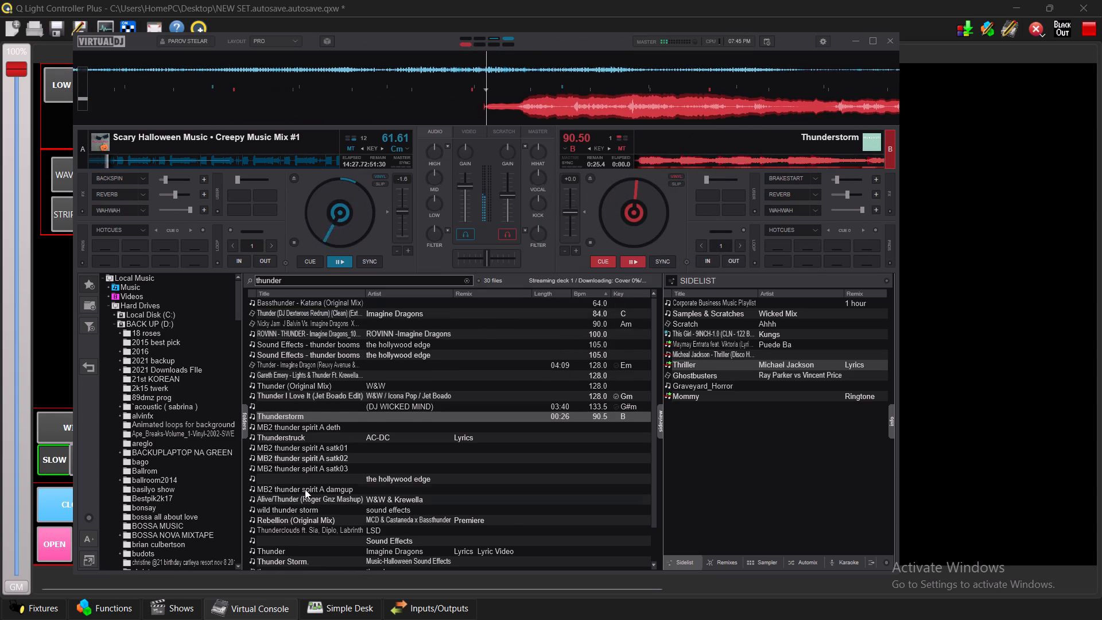
Audition the untitled Sound Effects track, Thunder Storm., thunder clap and thunder boom on deck 2, and try MB2 thunder spirit A satk03.
scroll(317, 490, "down", 1)
left_click_drag(348, 519, 351, 518)
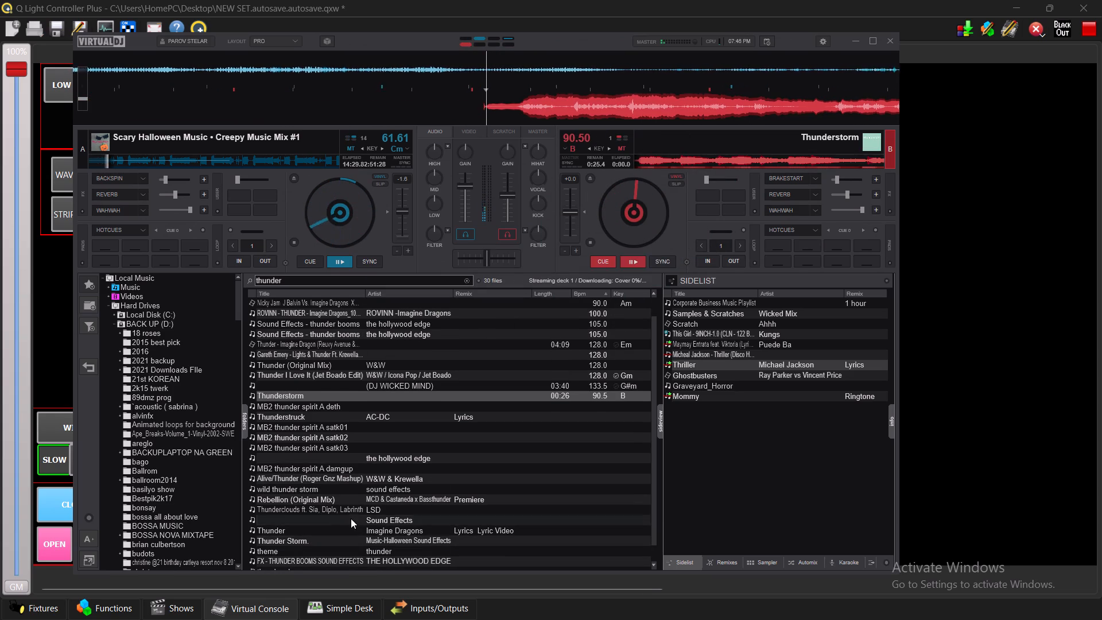
left_click_drag(351, 518, 644, 240)
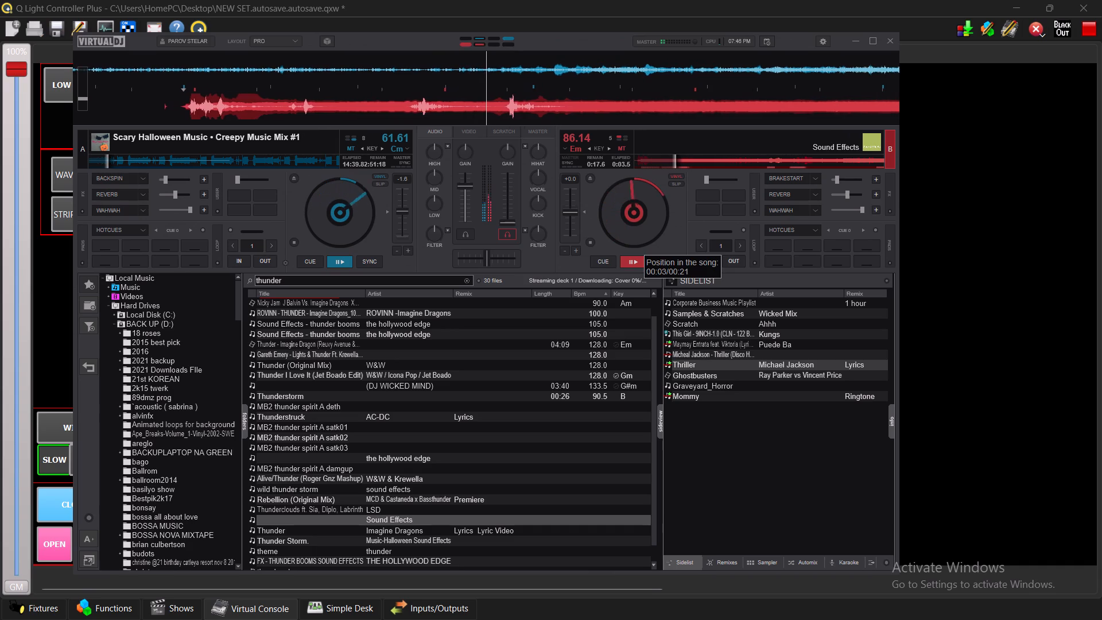
left_click_drag(324, 544, 657, 286)
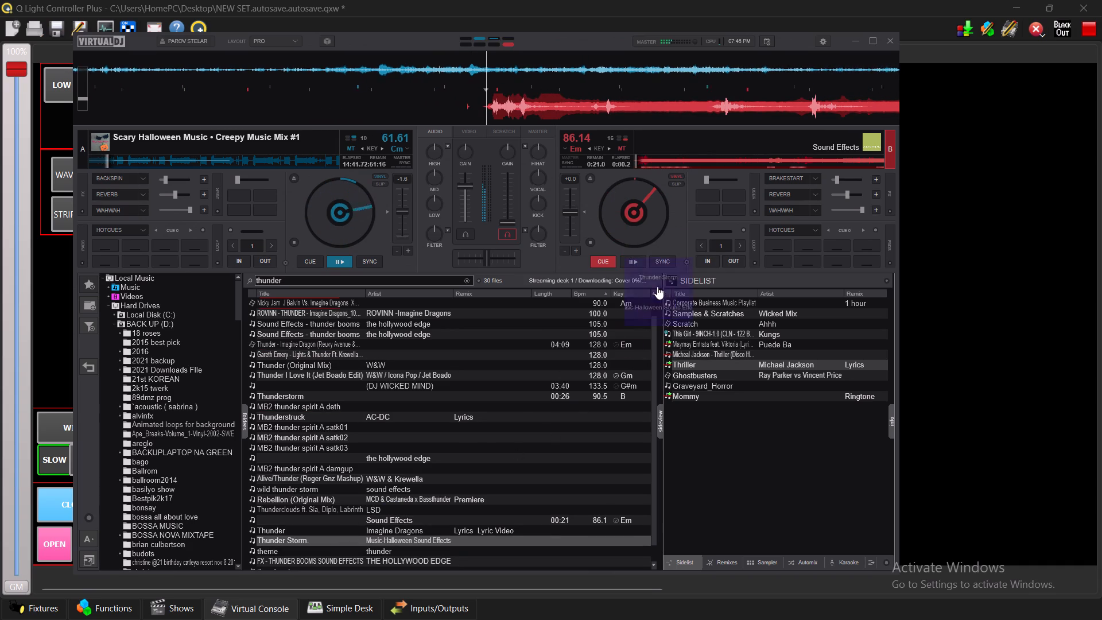
left_click_drag(657, 286, 620, 242)
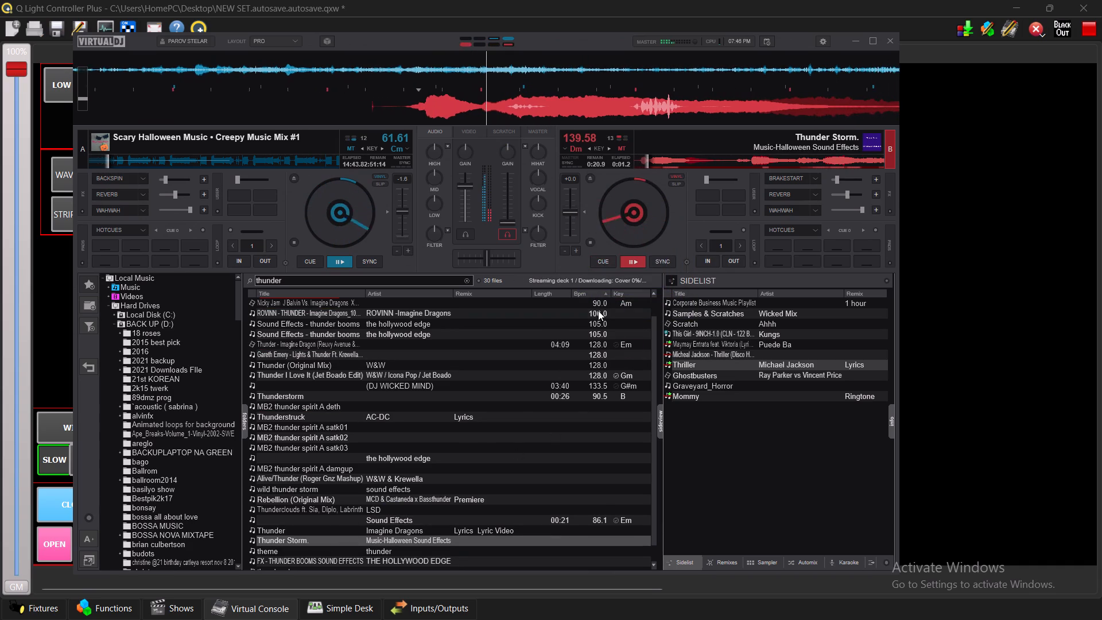
scroll(461, 459, "down", 2)
scroll(348, 541, "down", 2)
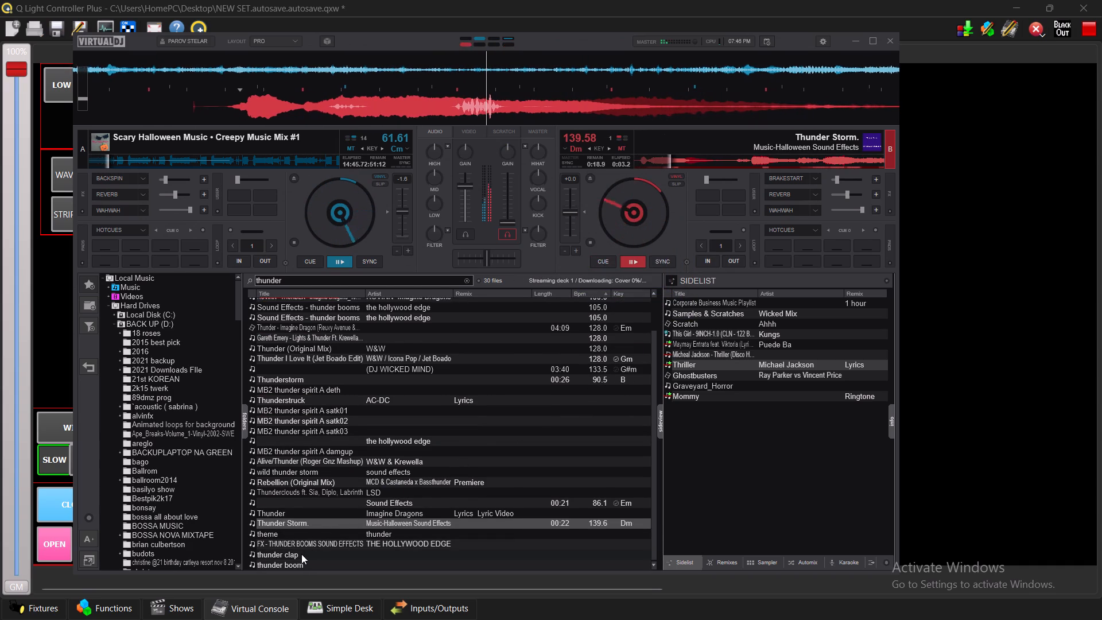
left_click_drag(301, 557, 727, 239)
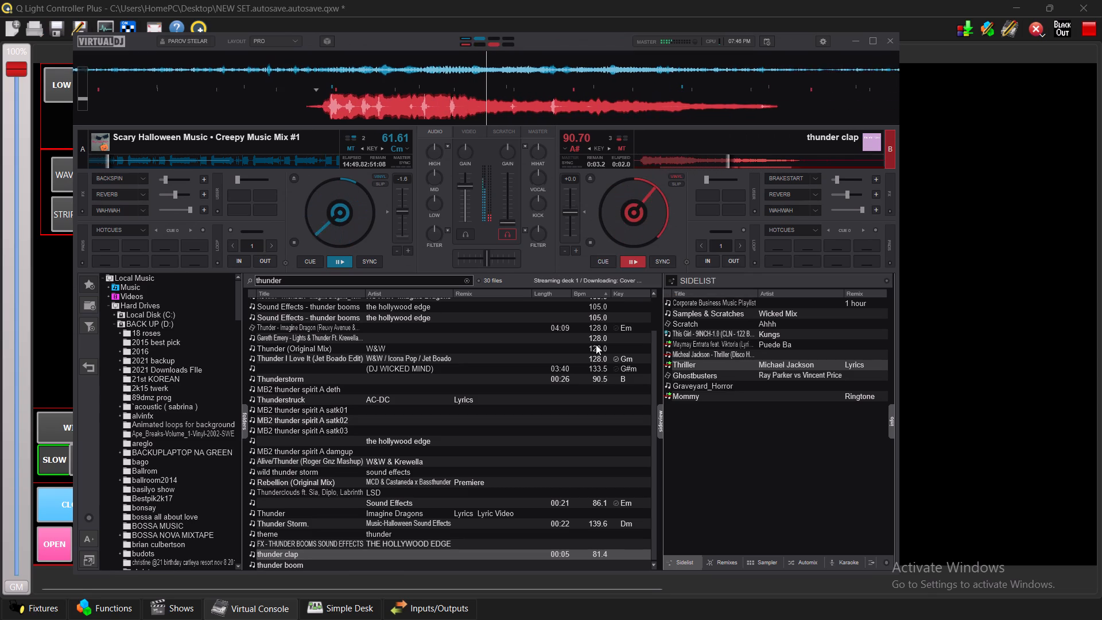
left_click_drag(366, 567, 673, 197)
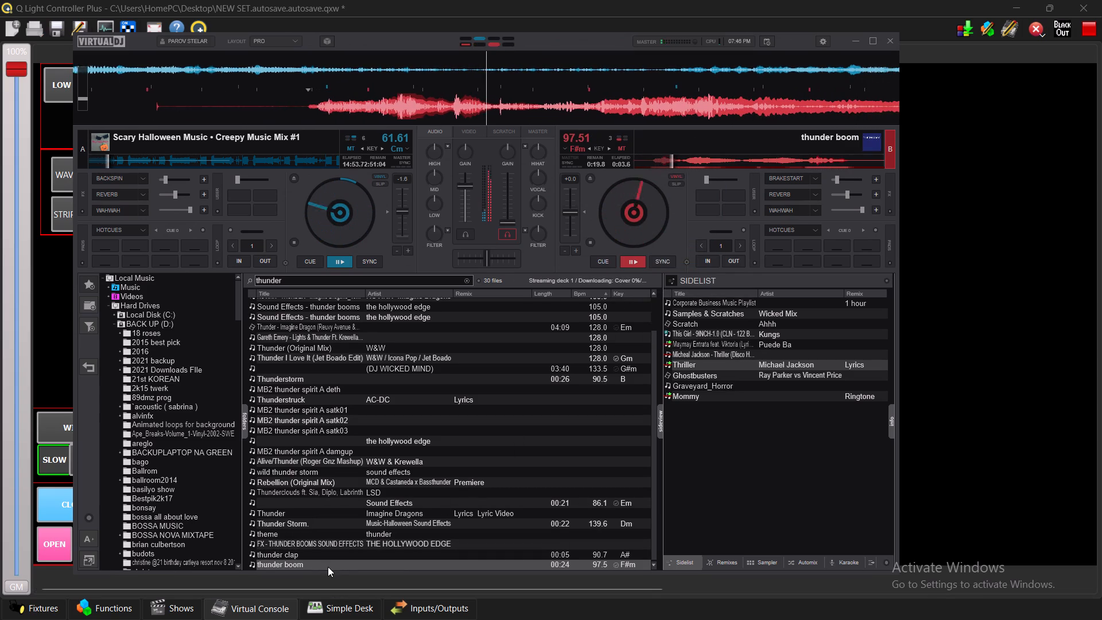
left_click_drag(550, 431, 682, 211)
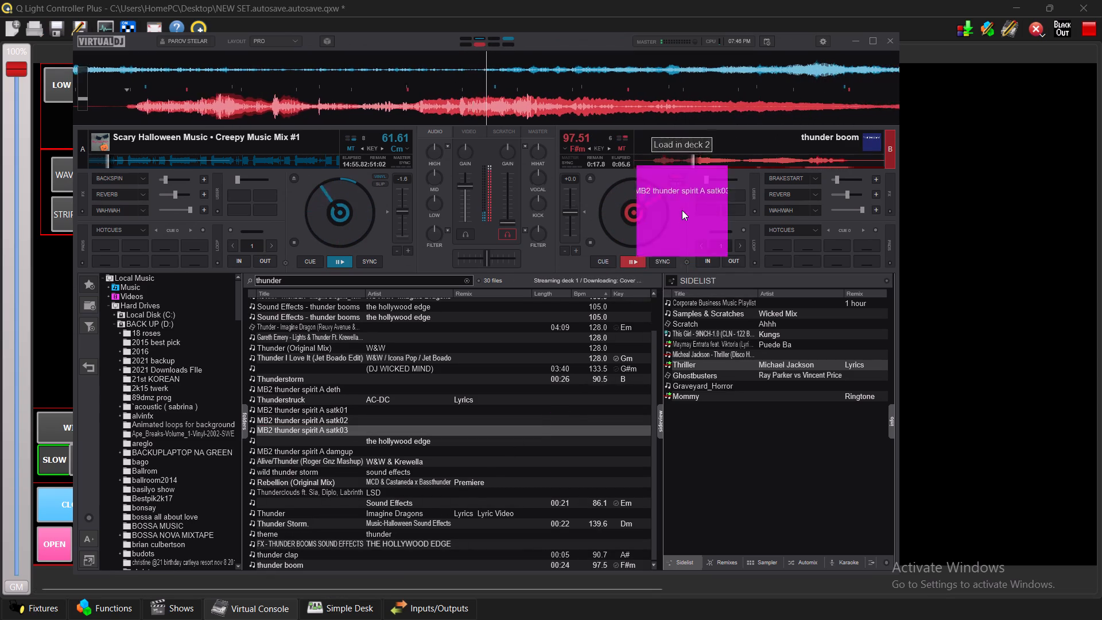
Load thunder clap from the thunder search list onto deck 2 and play it.
left_click(301, 556)
left_click_drag(292, 556, 293, 556)
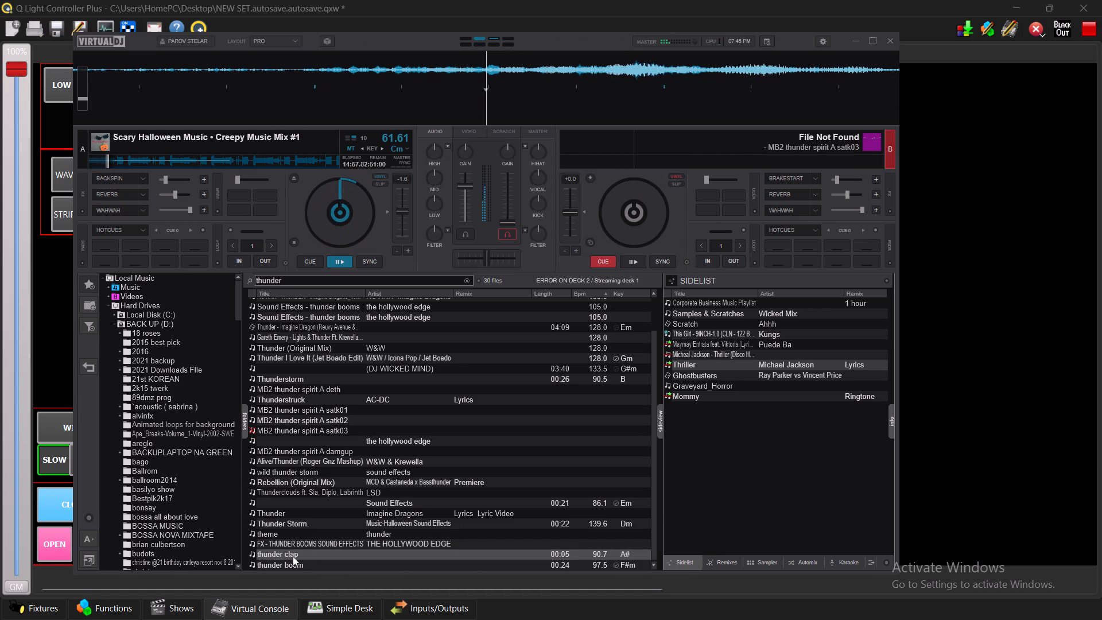
left_click_drag(293, 556, 693, 186)
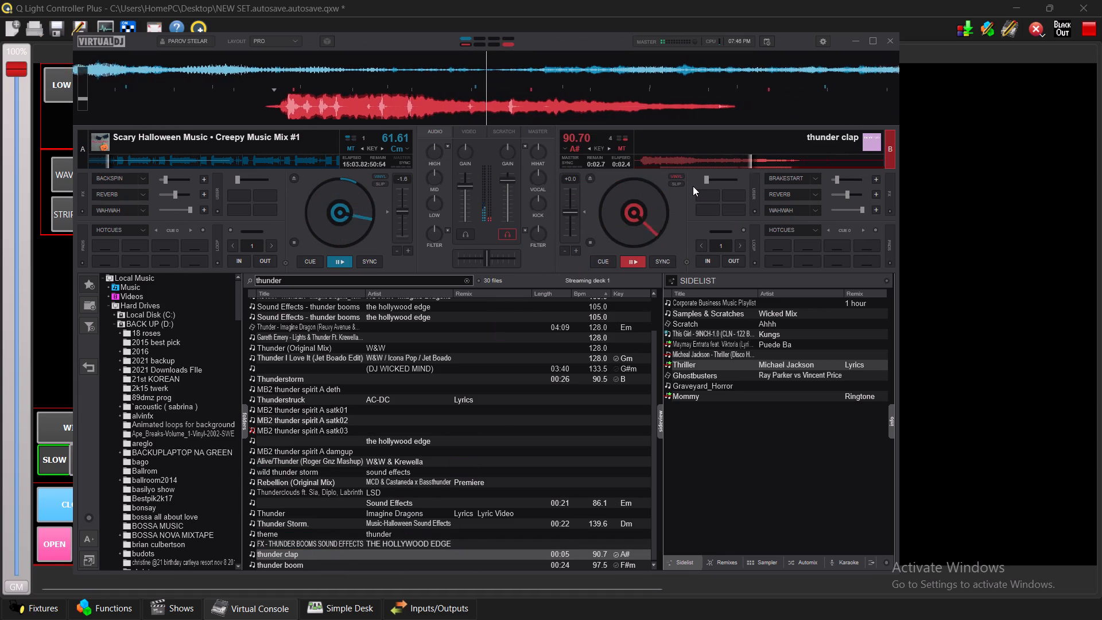
Load the Mommy ringtone from the sidelist onto deck 2, stopping the song playing there.
left_click_drag(696, 396, 624, 164)
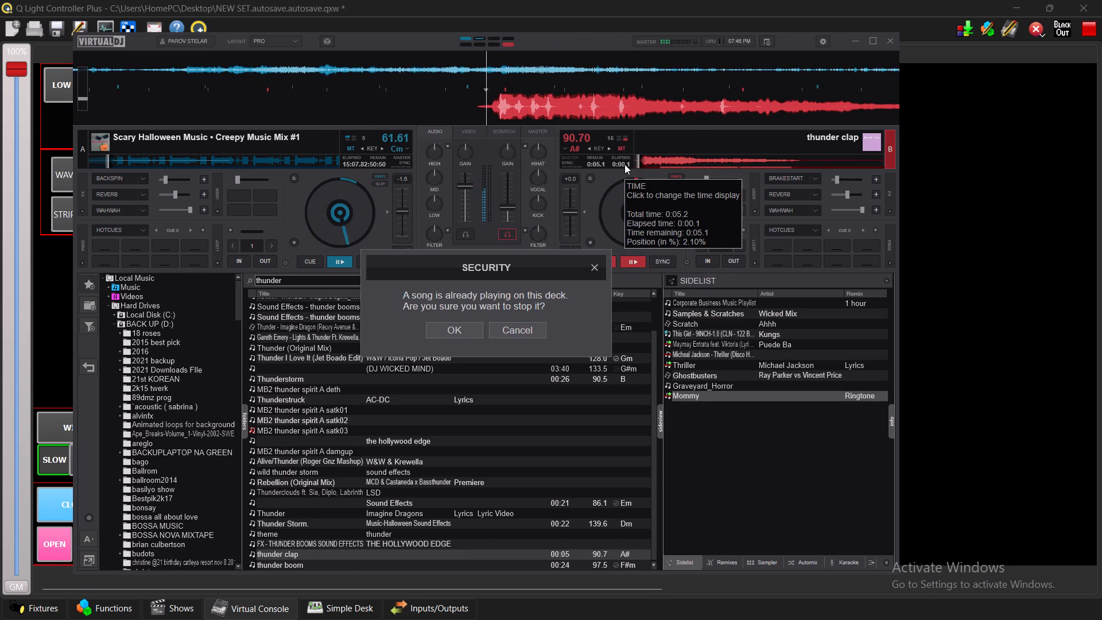
left_click(453, 325)
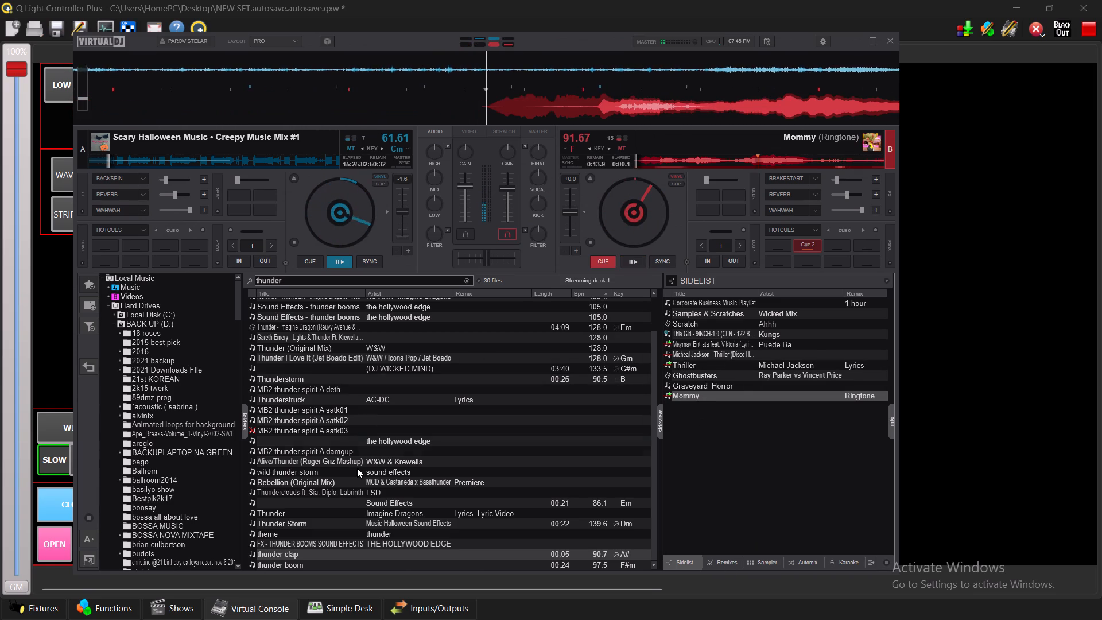
Load thunder boom from the thunder search list onto deck 2 and play it.
left_click(329, 567)
left_click_drag(335, 561, 519, 194)
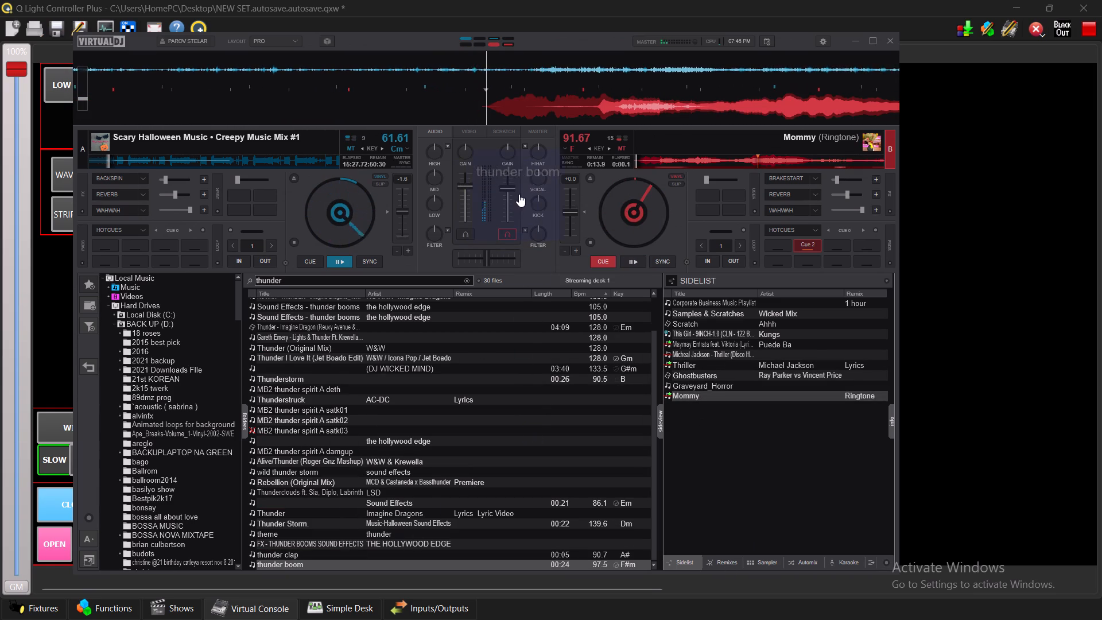
left_click_drag(519, 194, 673, 183)
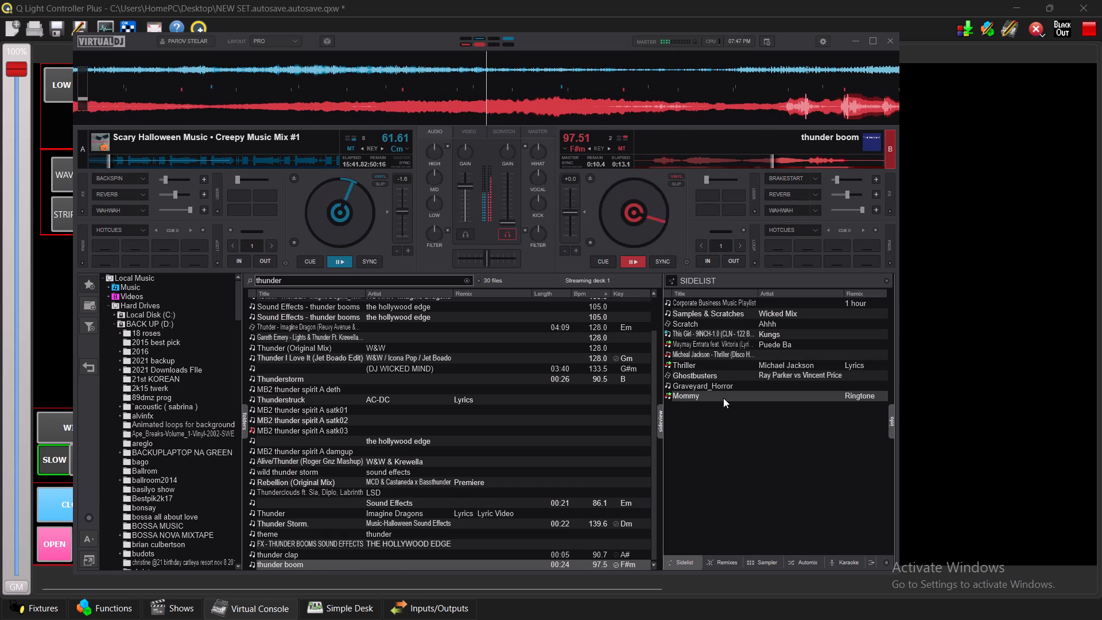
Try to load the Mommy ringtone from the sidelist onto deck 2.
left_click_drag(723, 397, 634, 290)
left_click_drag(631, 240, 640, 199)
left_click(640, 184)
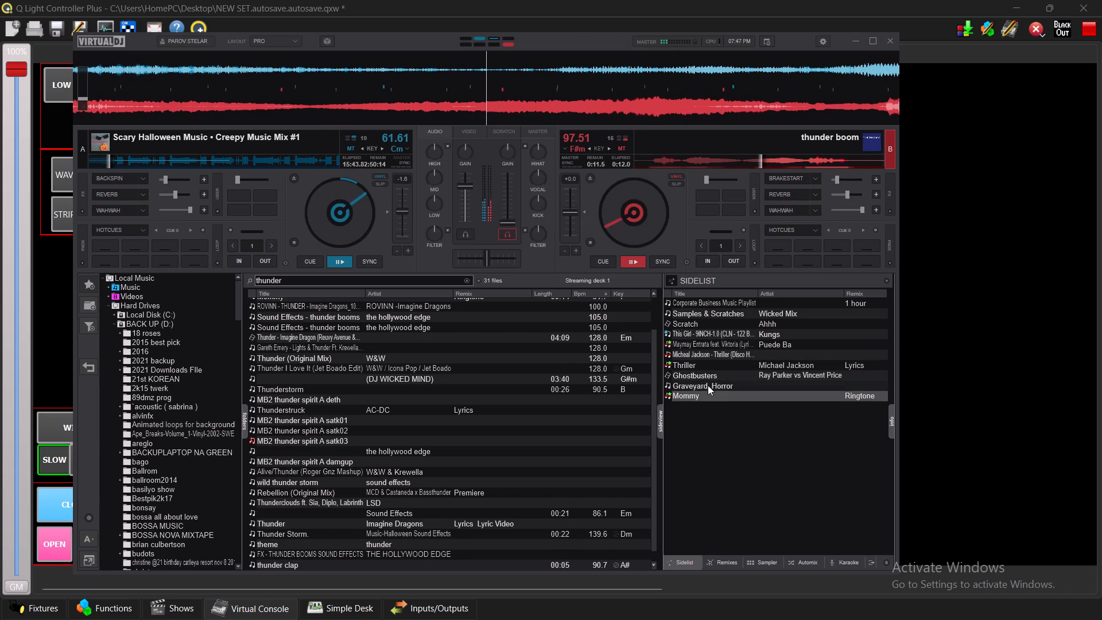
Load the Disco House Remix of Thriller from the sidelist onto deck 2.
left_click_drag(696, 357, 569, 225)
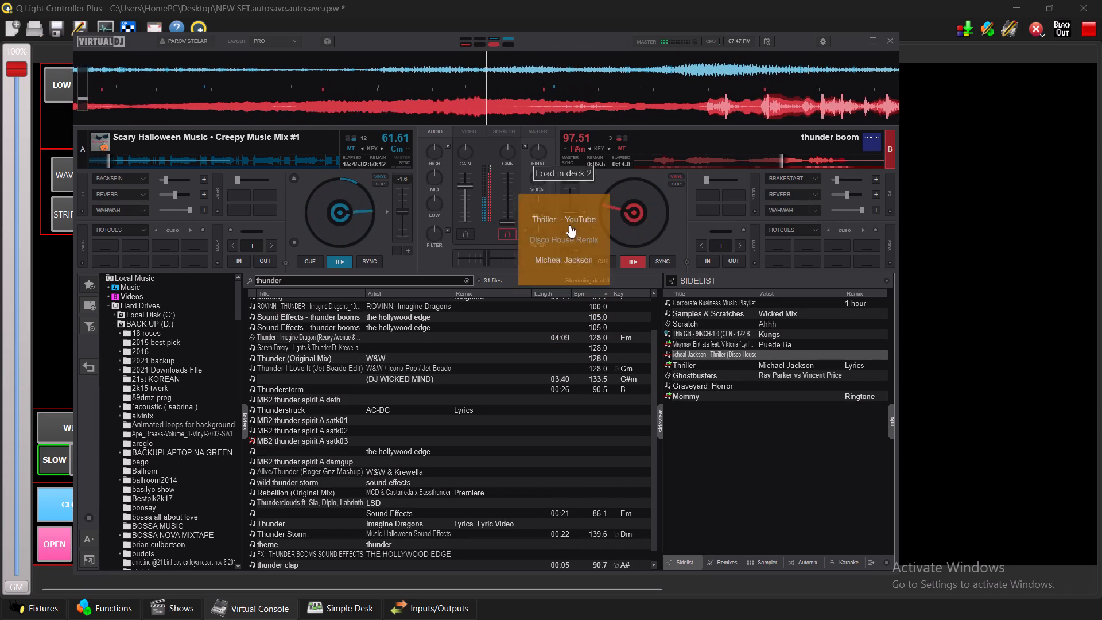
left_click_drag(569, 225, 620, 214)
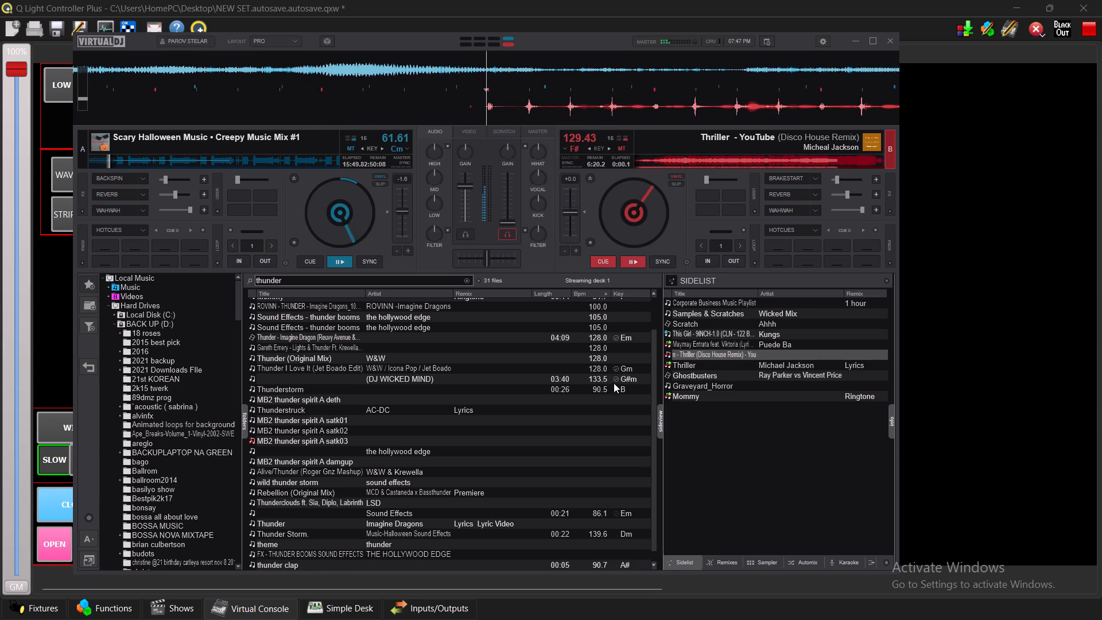
Load Michael Jackson's Thriller (Lyrics) from the sidelist onto deck 2.
left_click_drag(818, 363, 673, 183)
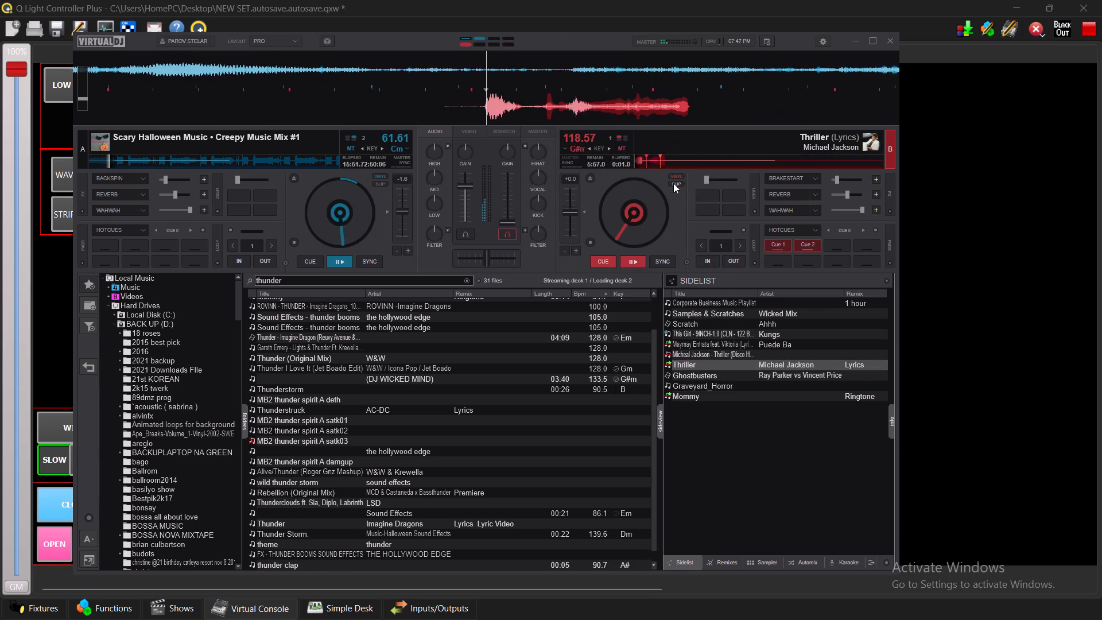
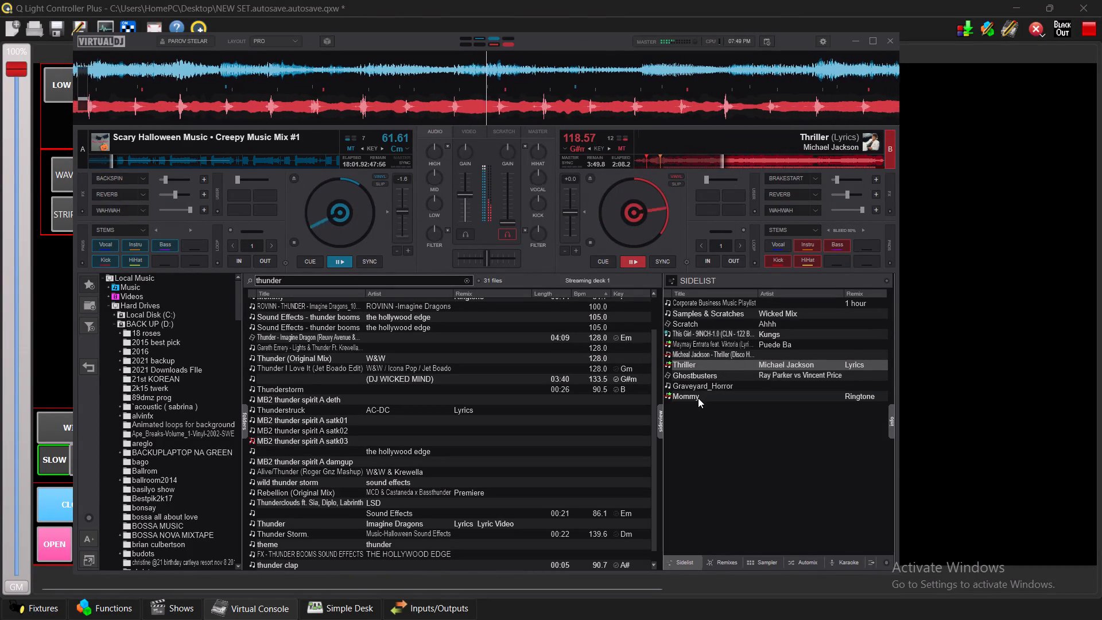
Load the Mommy ringtone from the sidelist onto deck 2, replacing Thriller (Lyrics).
left_click_drag(698, 398, 634, 181)
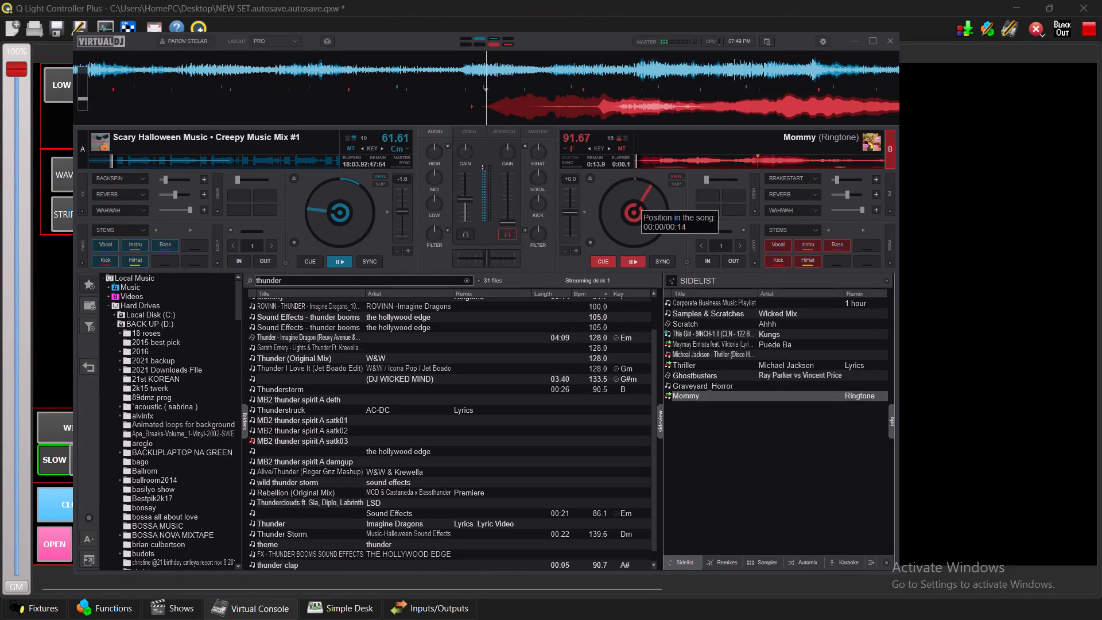
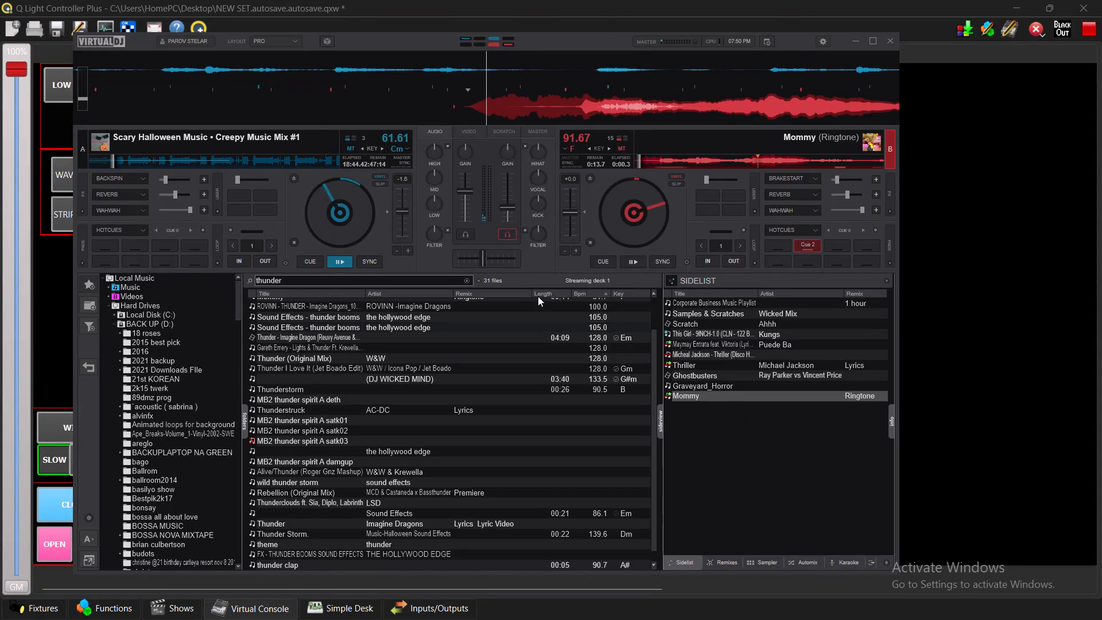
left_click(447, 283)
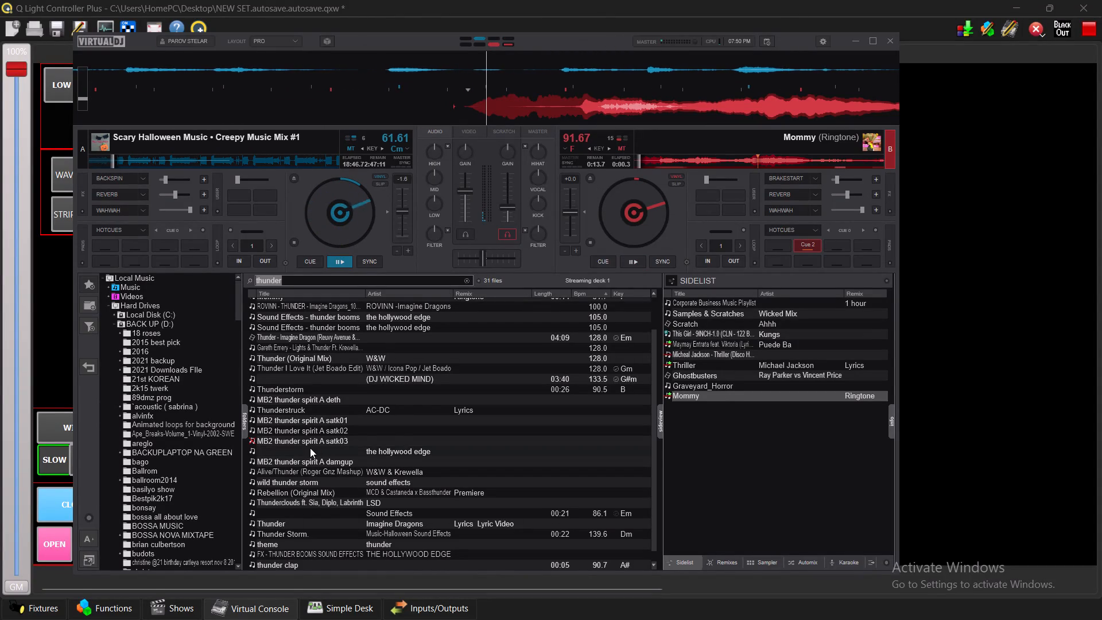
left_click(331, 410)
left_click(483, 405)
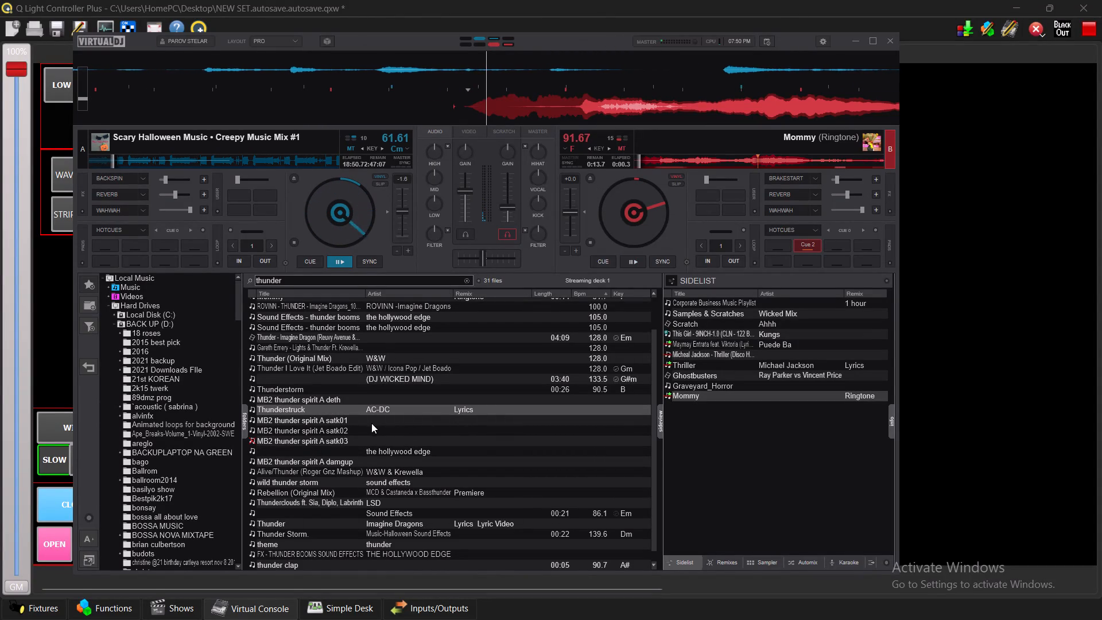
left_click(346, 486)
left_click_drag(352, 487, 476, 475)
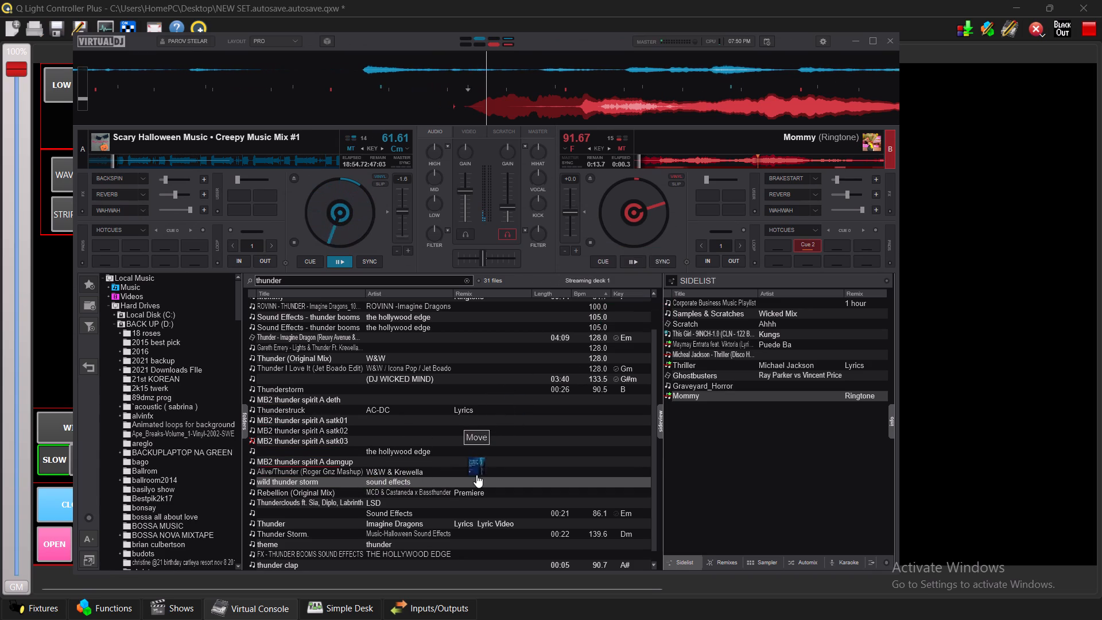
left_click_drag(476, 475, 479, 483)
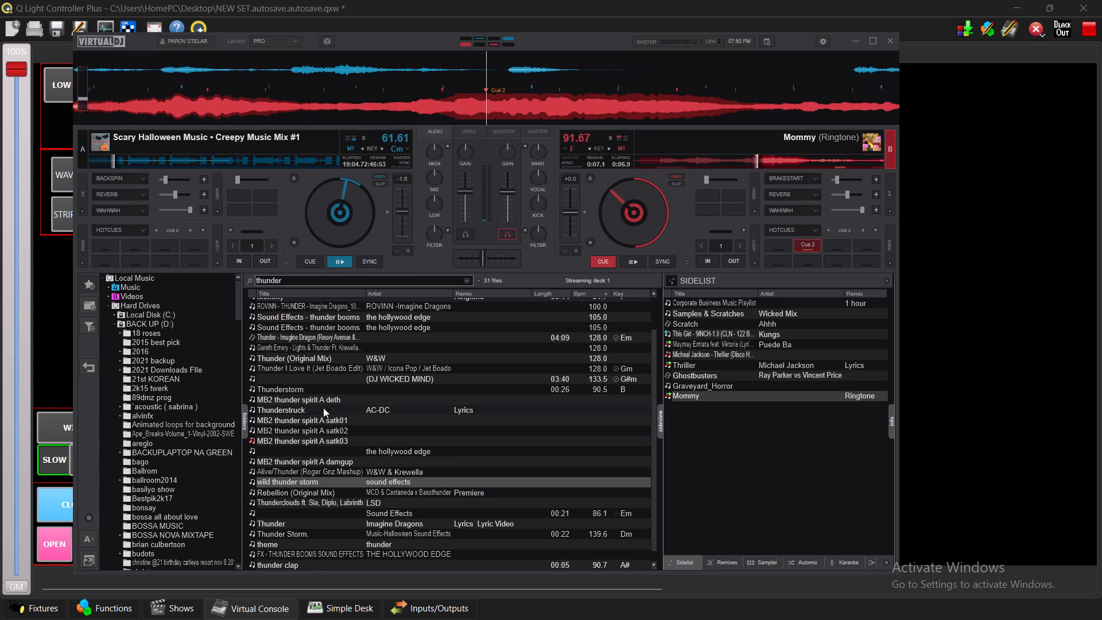
Load Sound Effects - thunder booms by the hollywood edge onto deck 2 and scrub its waveform back to the first thunder strike.
left_click(344, 314)
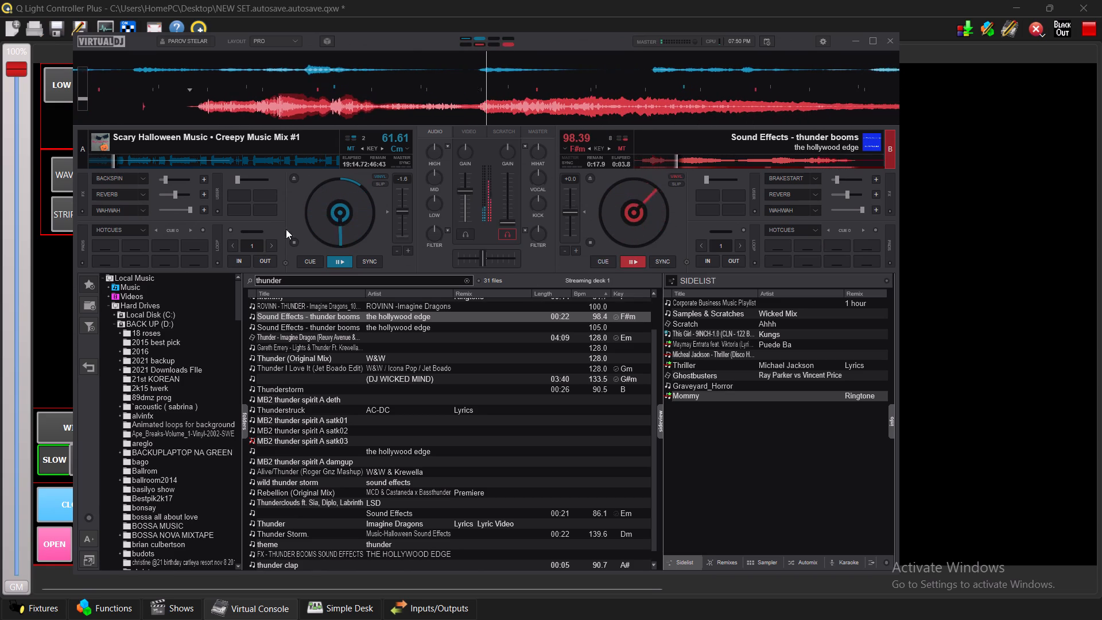
left_click_drag(494, 114, 500, 110)
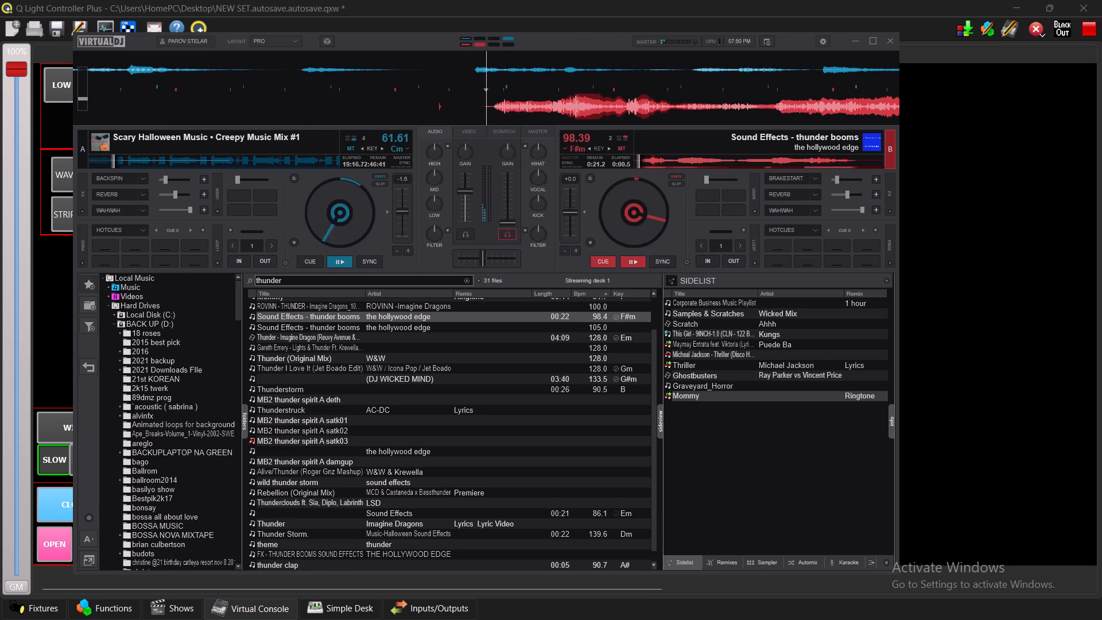
left_click_drag(428, 104, 420, 108)
left_click_drag(587, 108, 498, 113)
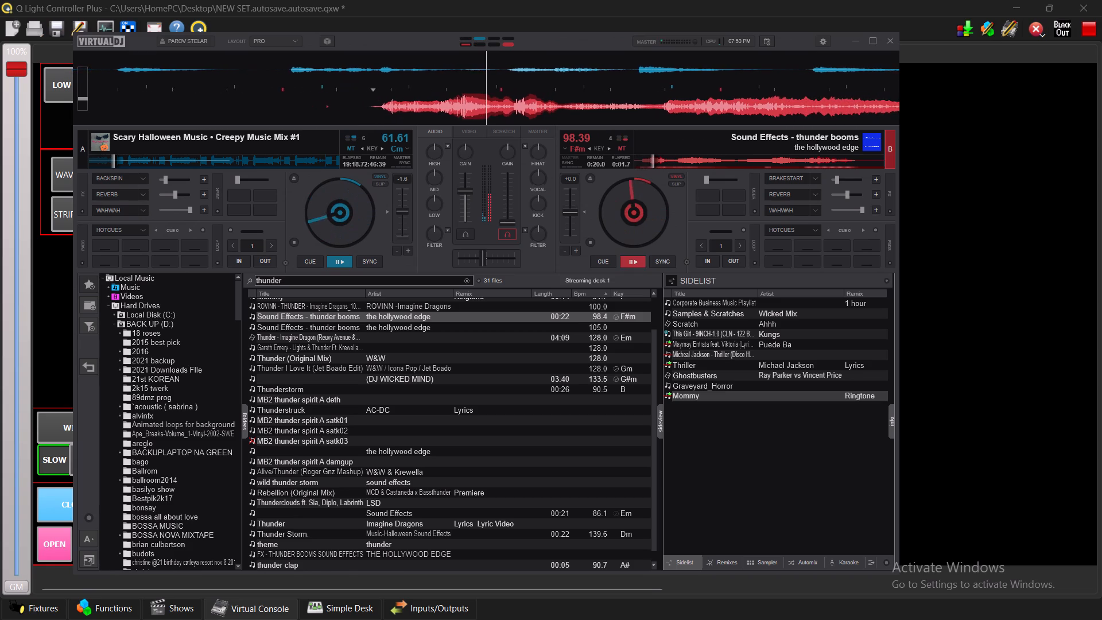
left_click_drag(498, 113, 526, 117)
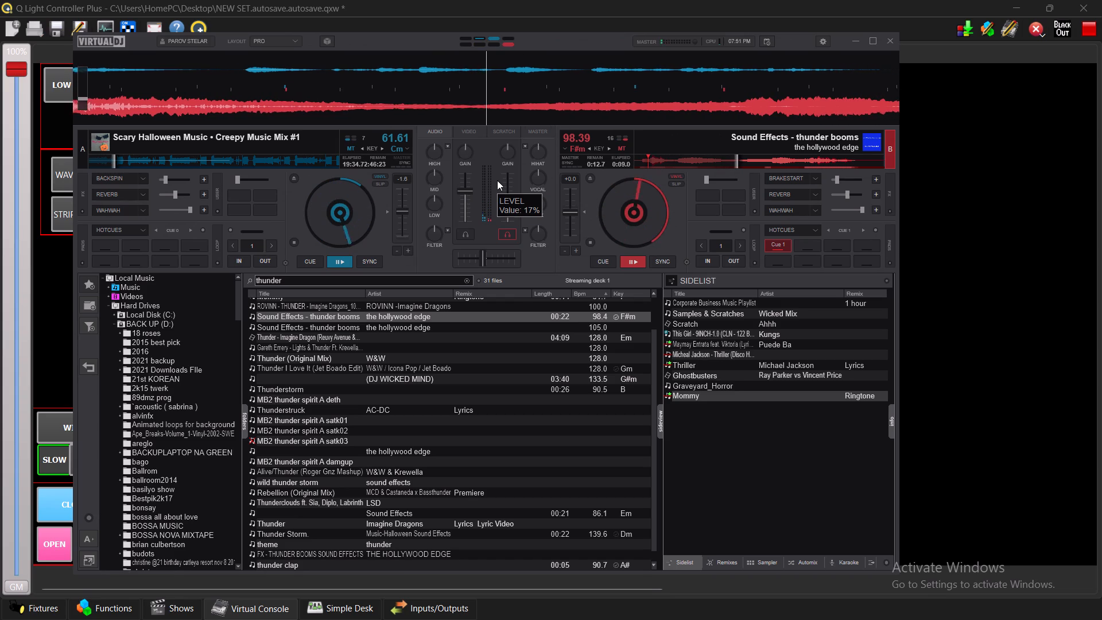
Search the library for "gabi ng" and load Barang Full Episode by Gabi Ng Lagim onto deck 2.
left_click(376, 278)
left_click(465, 278)
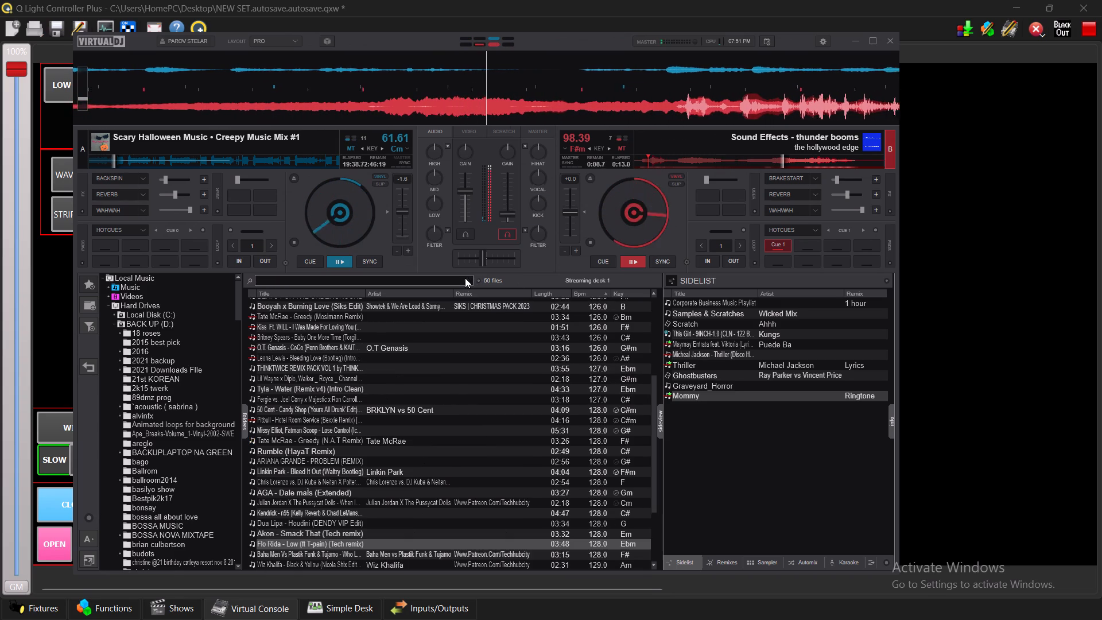
double_click(448, 280)
type("gabi ng")
key("space")
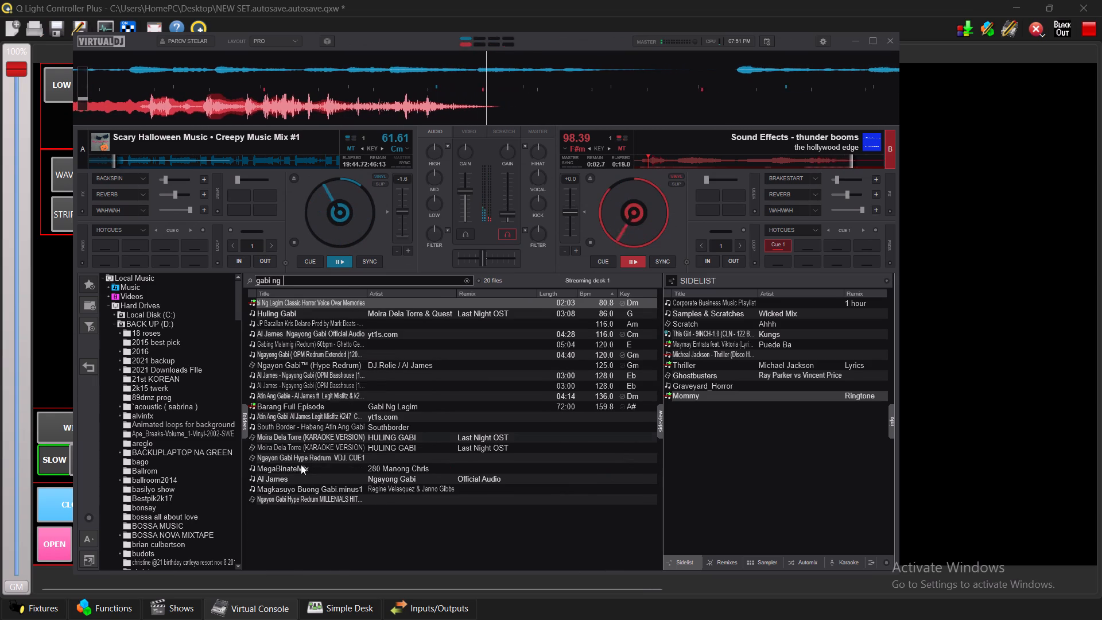
left_click_drag(349, 397, 539, 398)
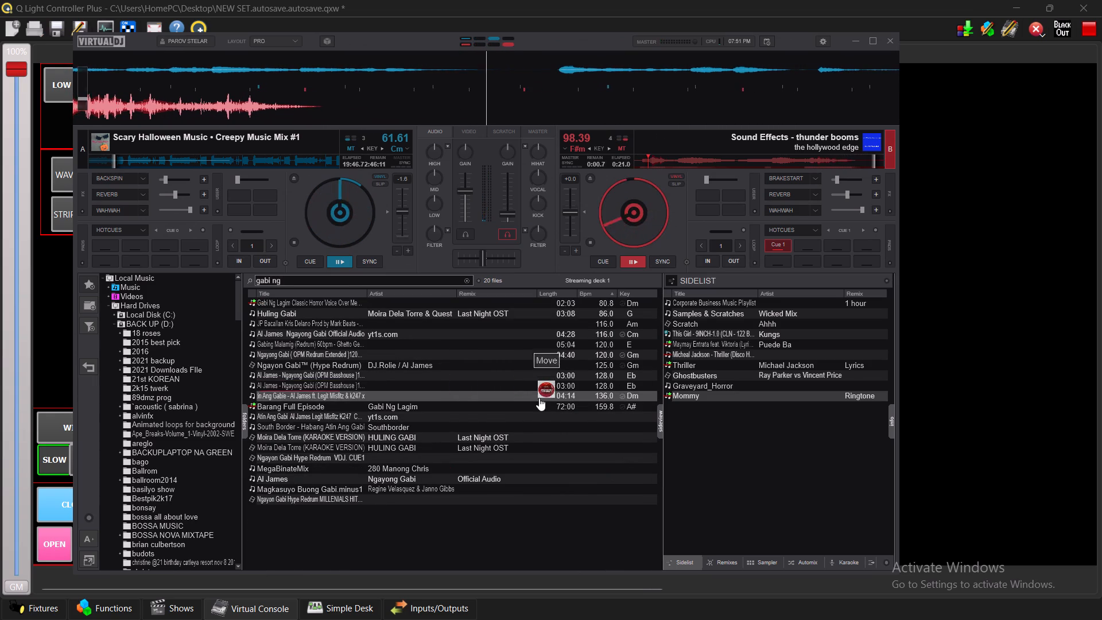
left_click_drag(539, 398, 538, 398)
left_click_drag(532, 401, 540, 406)
left_click_drag(545, 407, 692, 197)
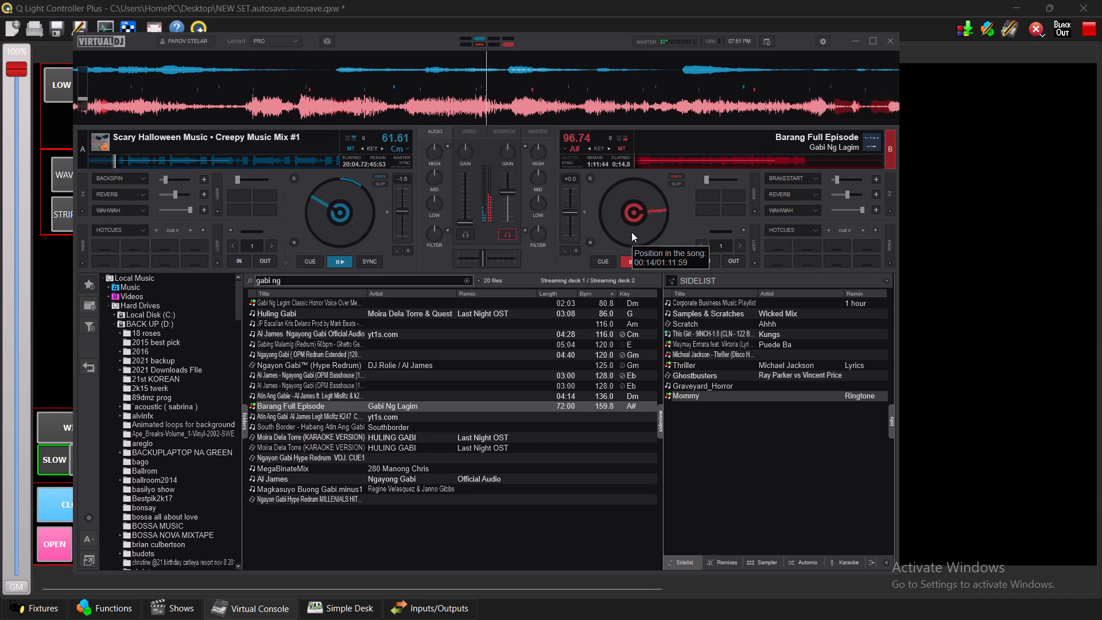
Search the library for thunder and add Sound Effects - thunder booms, the 98.4 BPM version, to the sidelist.
left_click(390, 276)
type("thunder")
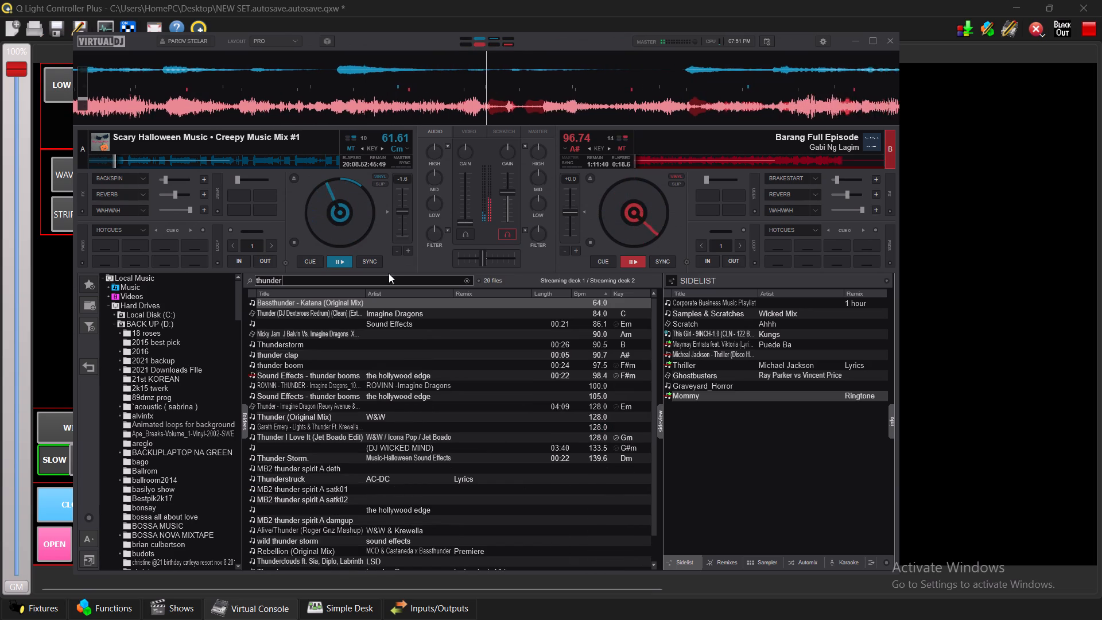
left_click_drag(333, 373, 782, 504)
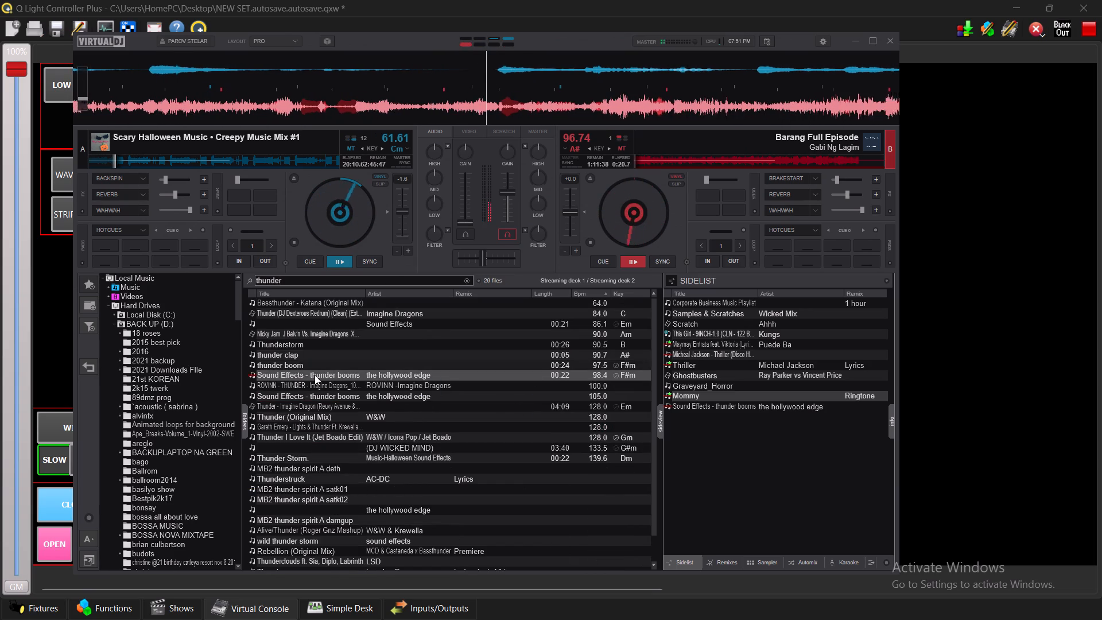
Load Sound Effects - thunder booms onto deck 1 in place of Scary Halloween Music.
left_click(315, 378)
left_click_drag(307, 304, 310, 237)
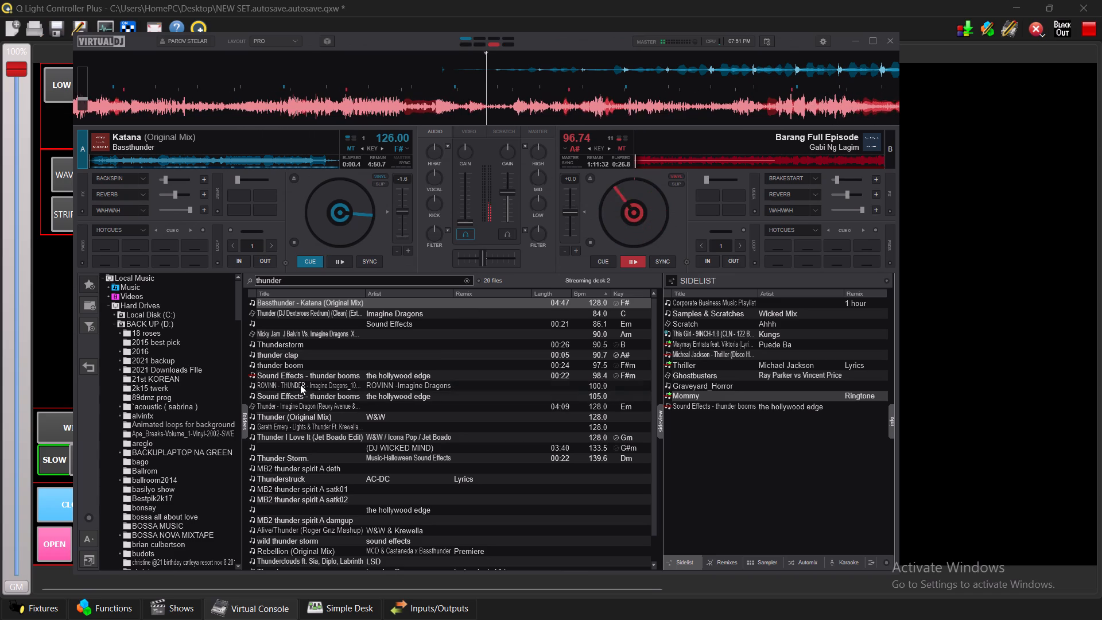
left_click_drag(304, 377, 328, 226)
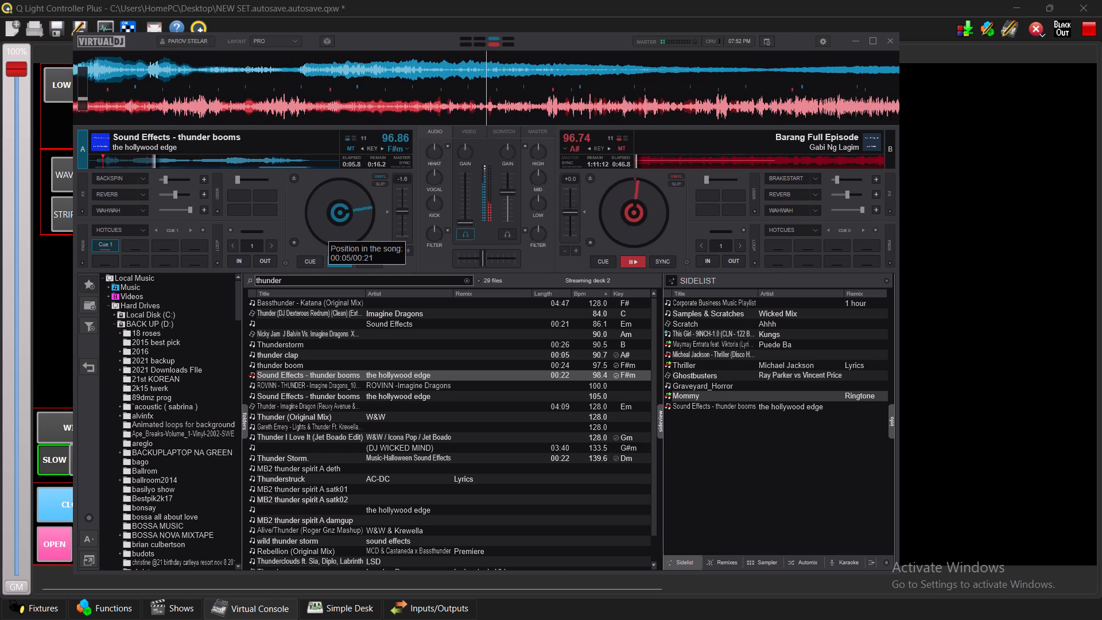
Switch to Brave and search YouTube for "thunder sound effects loud and scary".
key("alt+Tab")
key("alt+Tab")
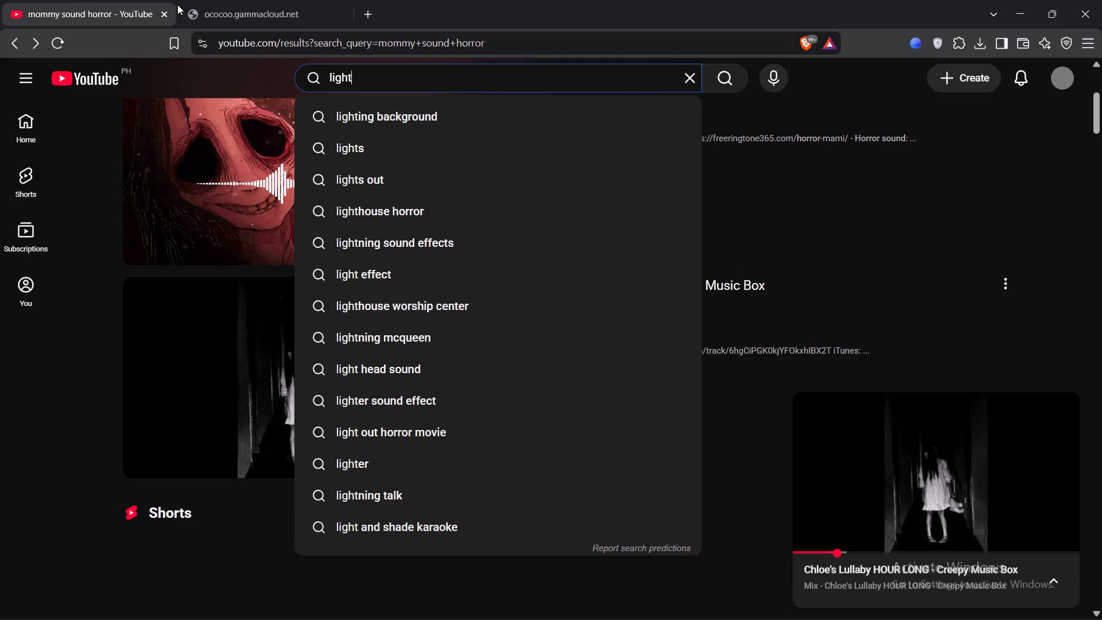
double_click(405, 75)
type("thunder")
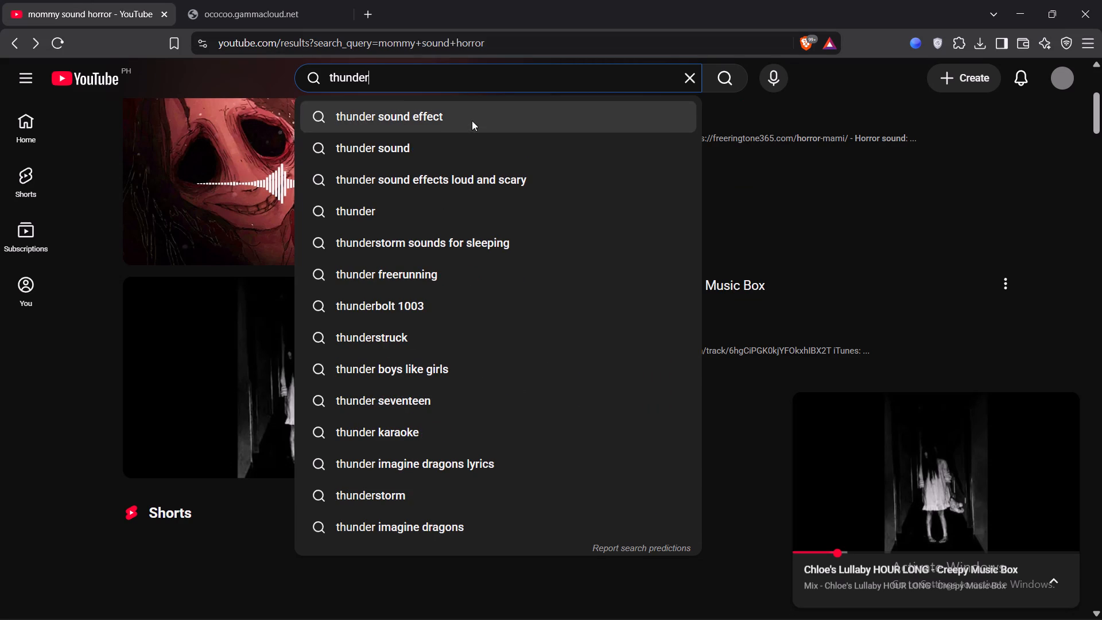
left_click(485, 183)
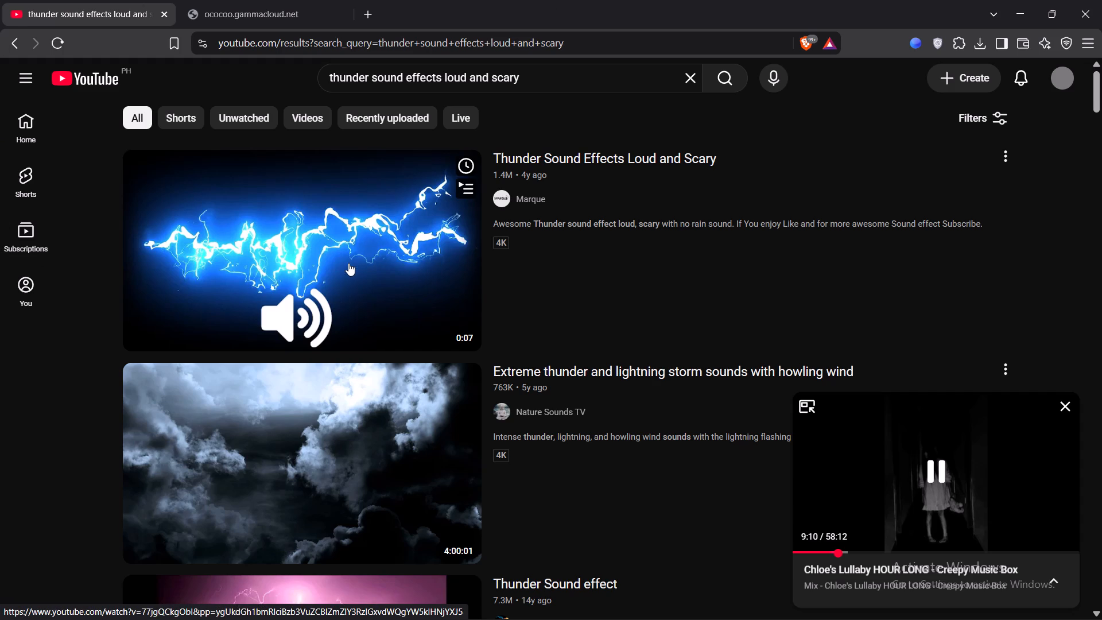
Copy the link of the video Thunder Sound Effects Loud and Scary and convert it to MP3 on YTMP3.
right_click(350, 246)
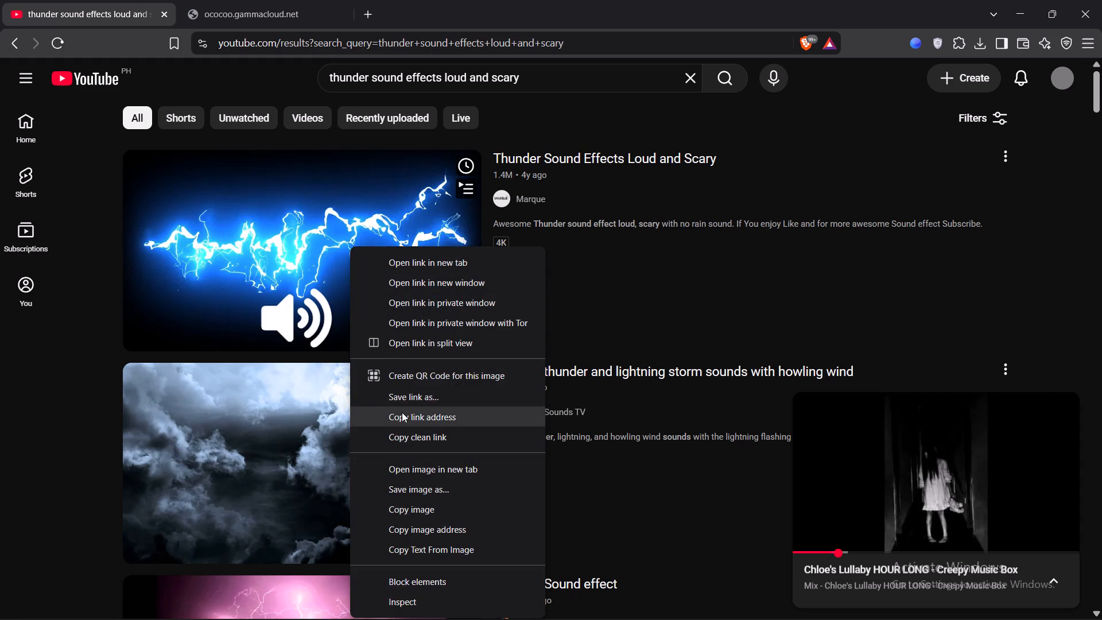
left_click(402, 413)
left_click(259, 13)
left_click(10, 42)
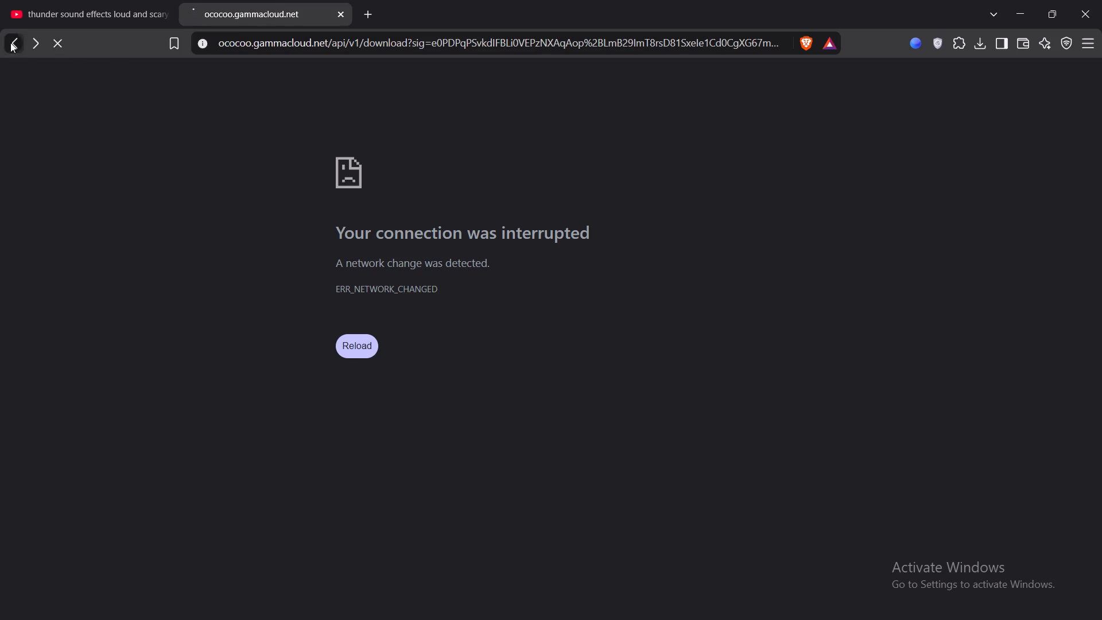
left_click(453, 196)
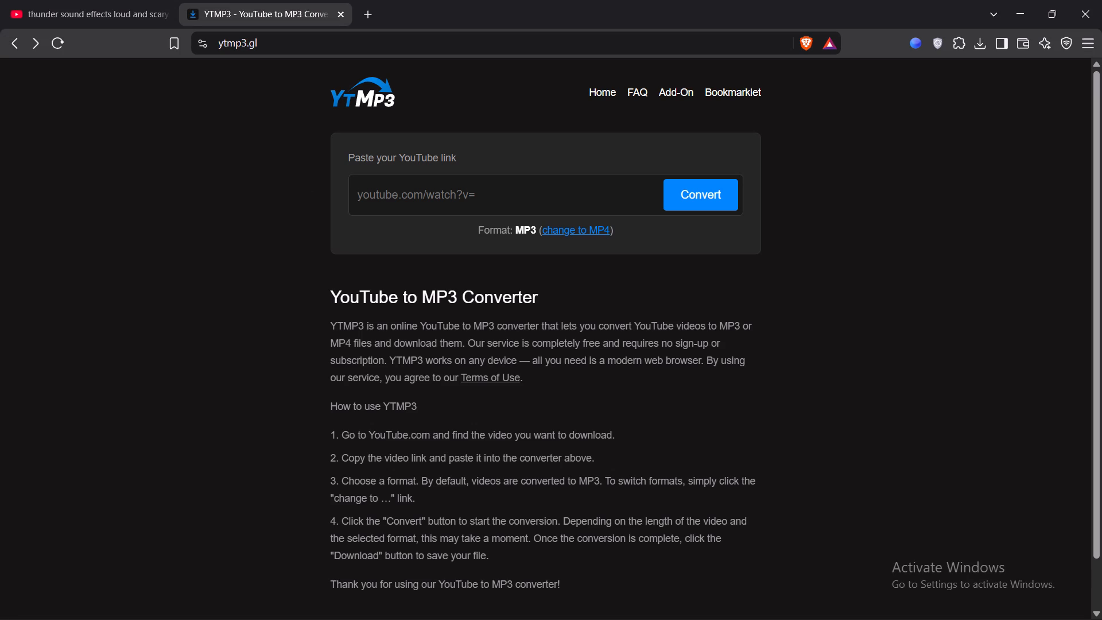
key("ctrl+v")
left_click(705, 201)
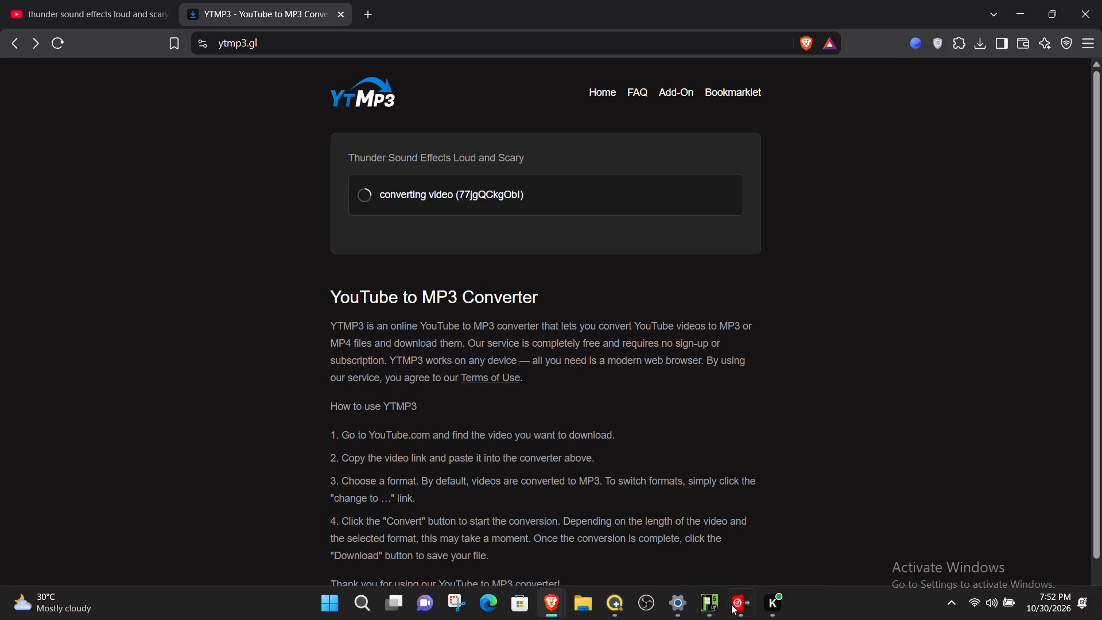
Switch to VirtualDJ and search the library for thunder again.
left_click(735, 610)
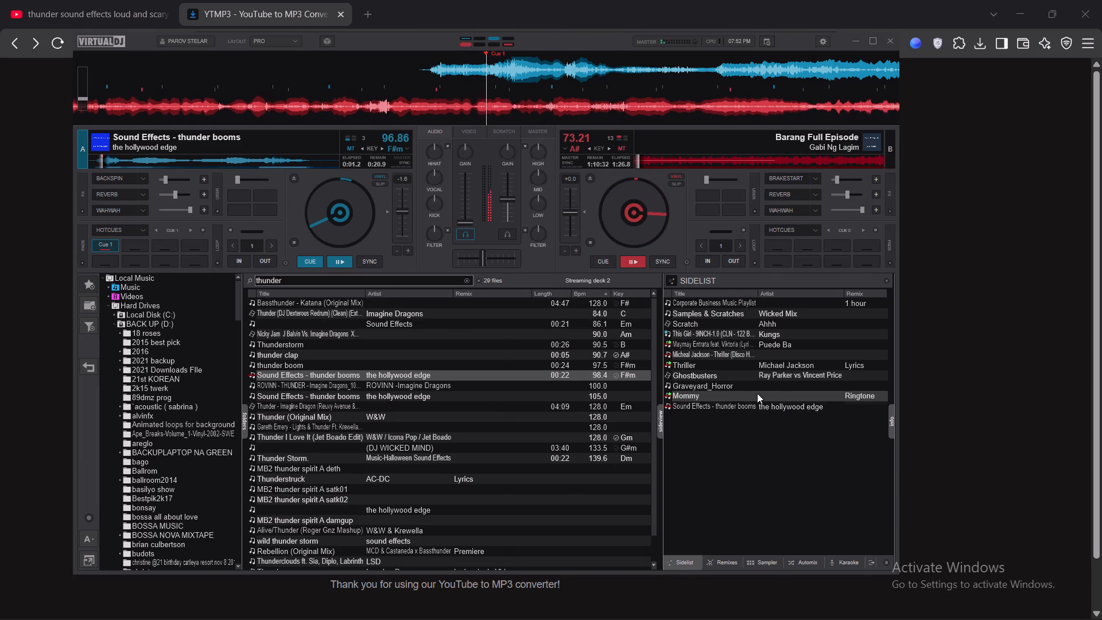
left_click(452, 280)
key("BackSpace")
key("BackSpace")
key("BackSpace")
key("BackSpace")
key("BackSpace")
key("BackSpace")
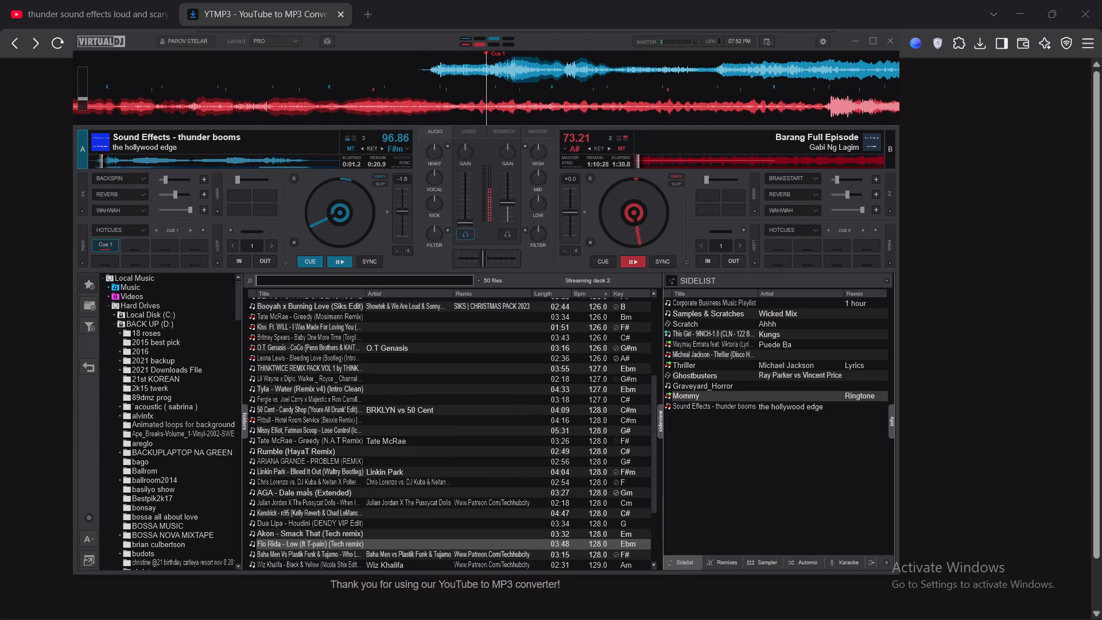
type("thunder")
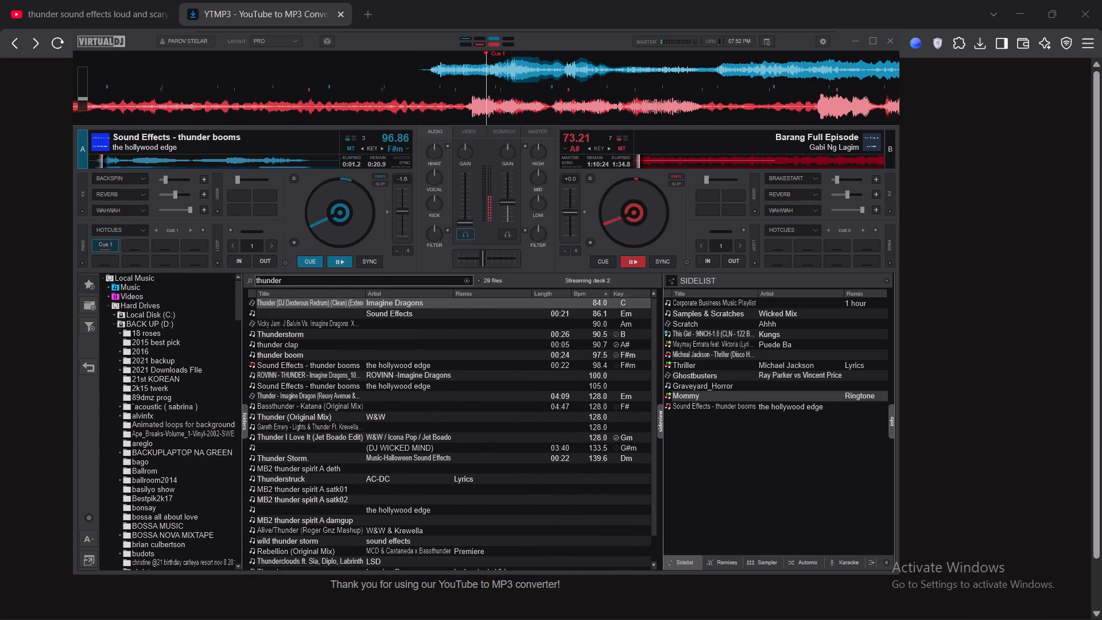
Search the library for scary, load Scary Halloween Music • Creepy Music Mix #1 onto deck 1, and jump about 44 minutes in.
left_click(469, 279)
left_click(456, 279)
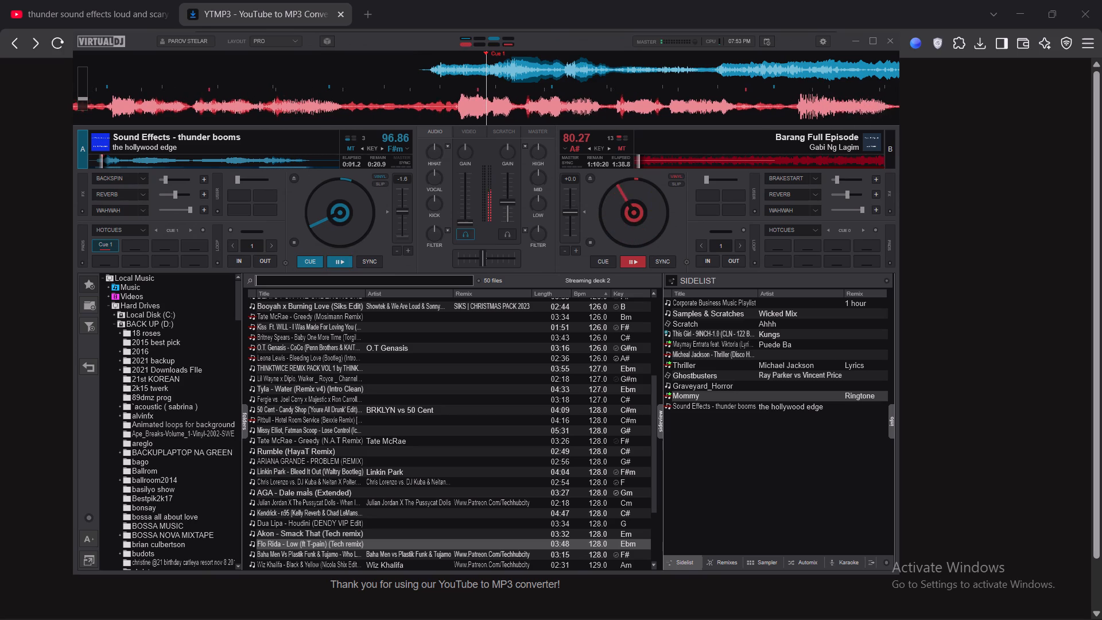
type("scary")
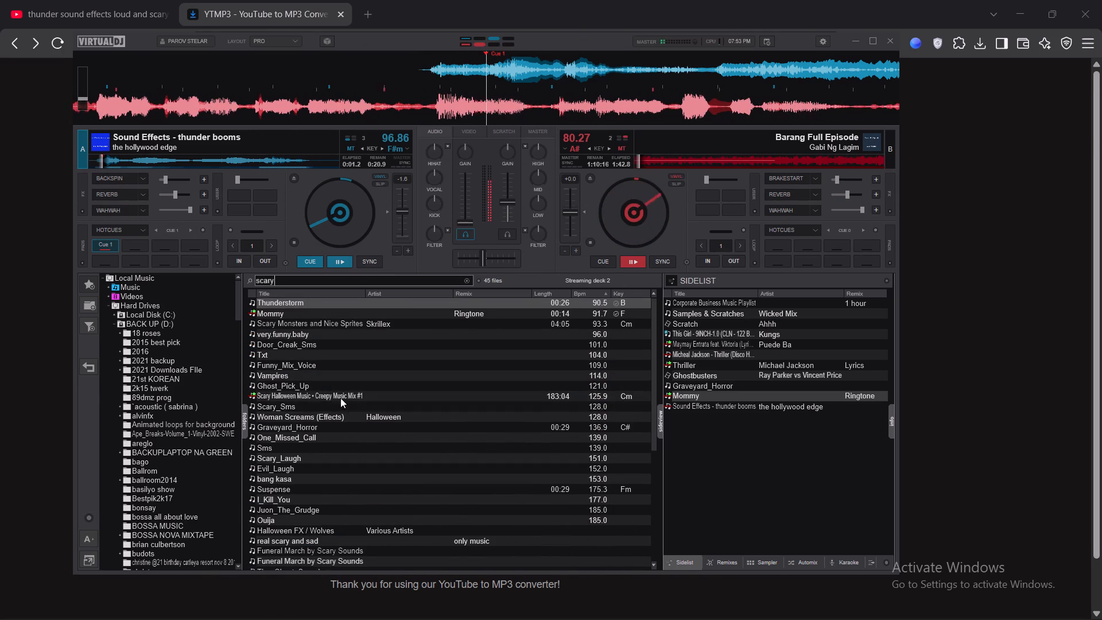
left_click_drag(340, 398, 352, 191)
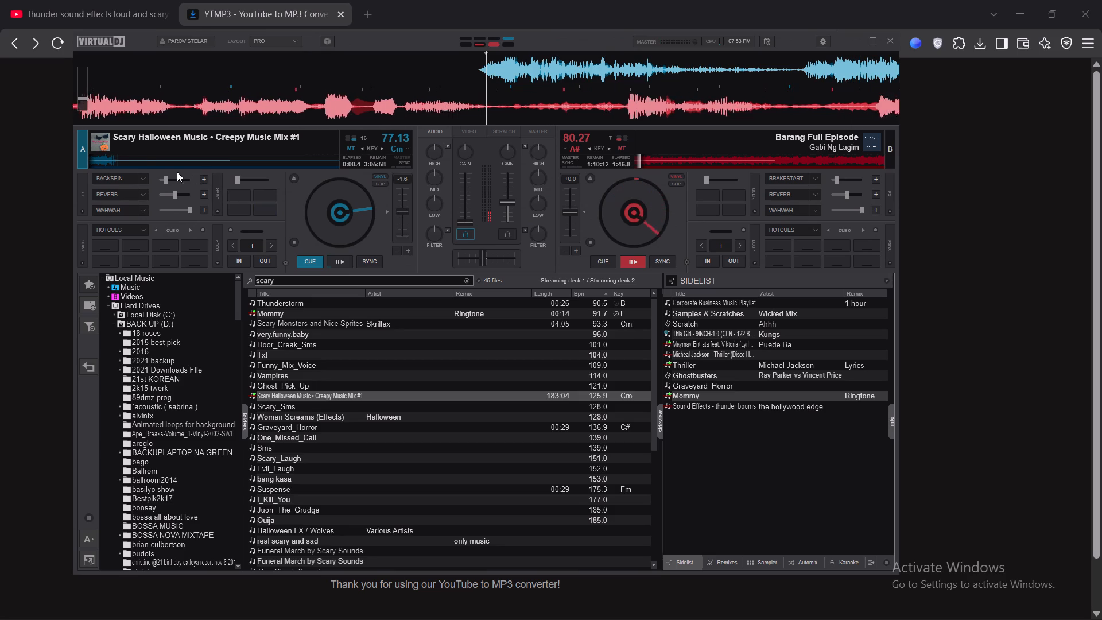
left_click(149, 159)
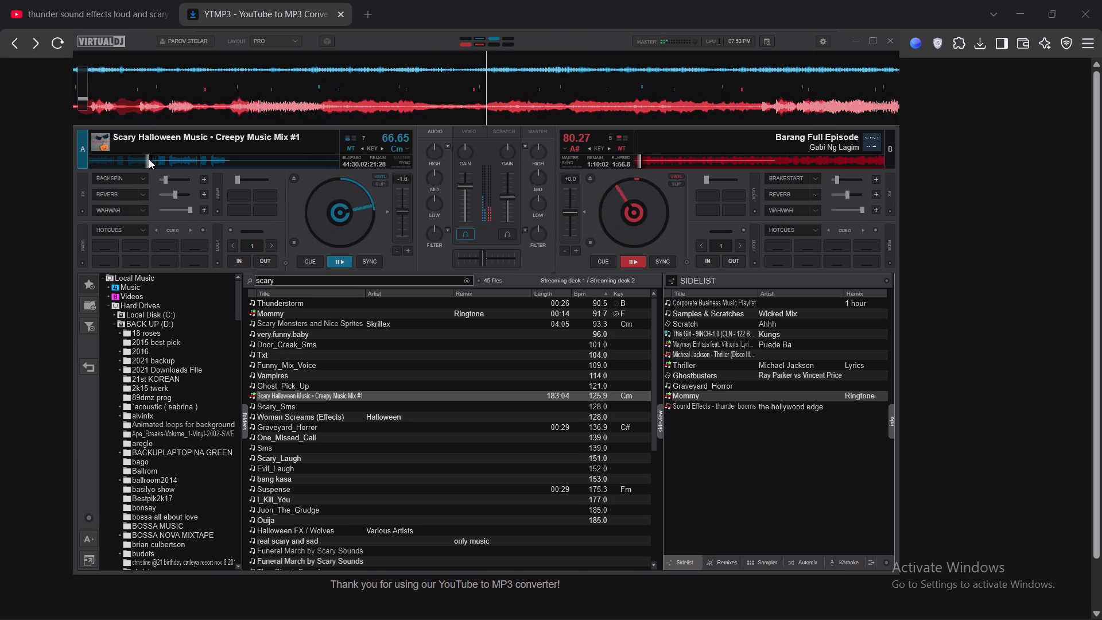
Switch to Q Light Controller Plus and open the fixtures overview.
key("alt+Tab")
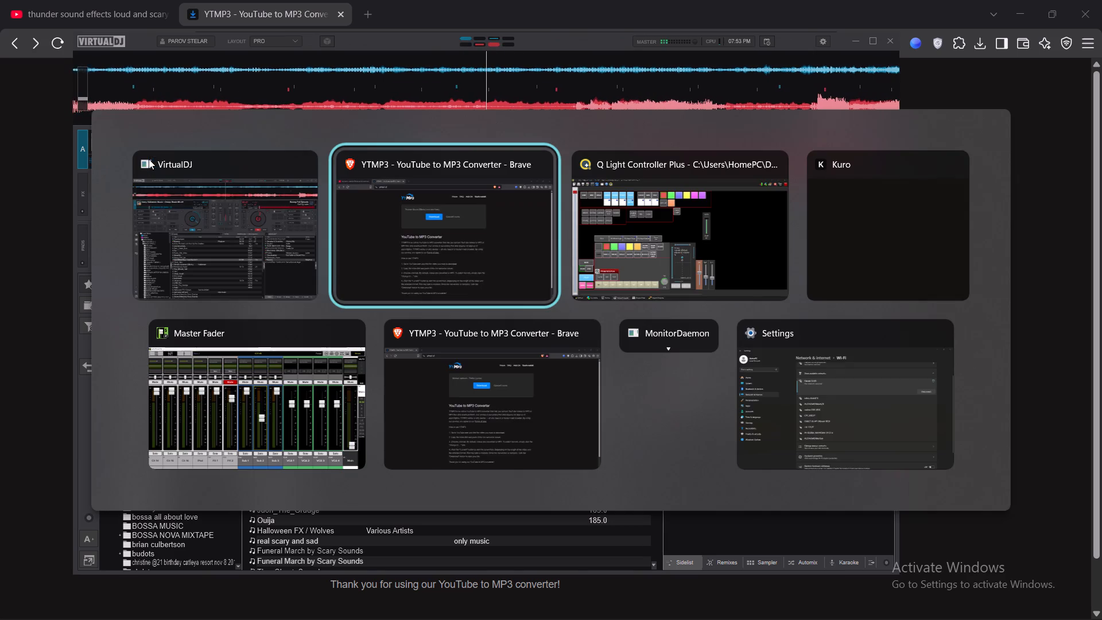
key("alt+Tab")
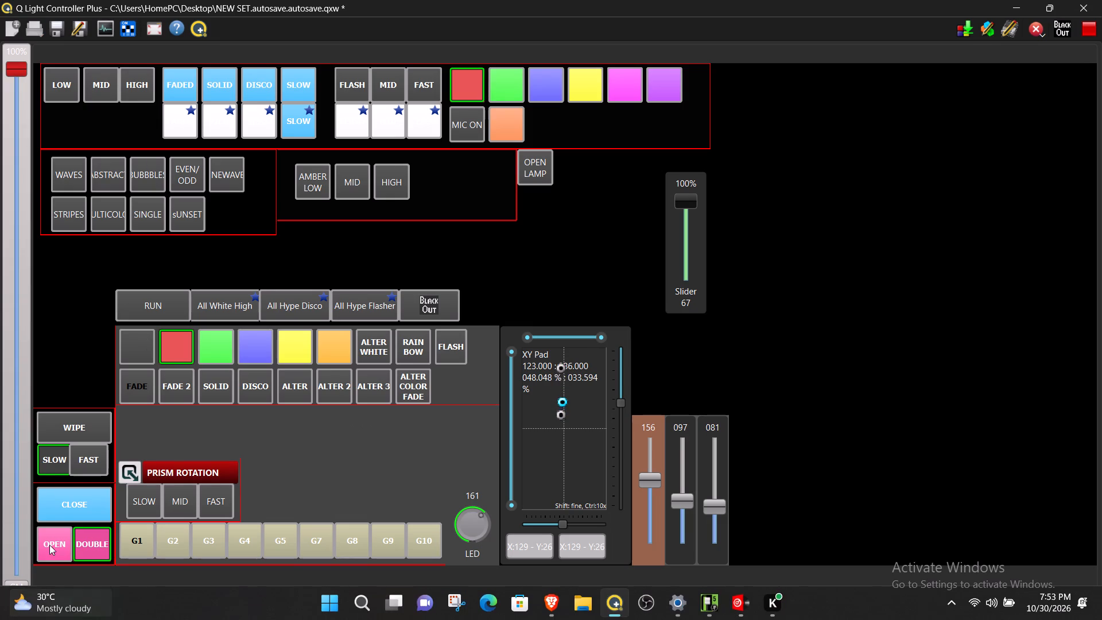
left_click(26, 603)
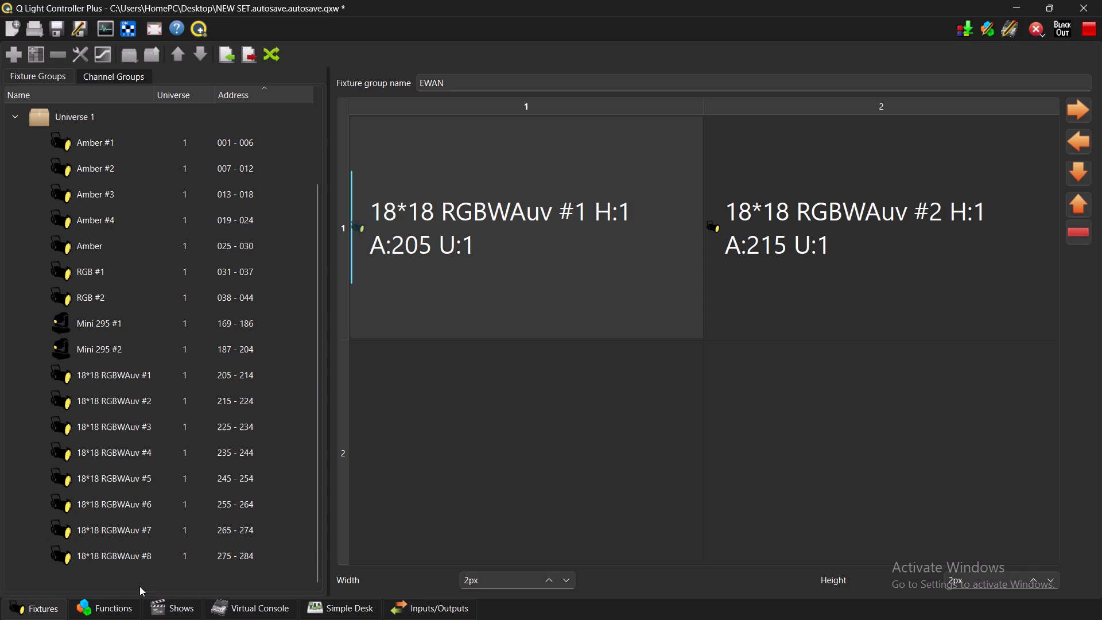
Switch to the YTMP3 page in Brave and download the converted Thunder Sound Effects Loud and Scary MP3.
key("alt+Tab")
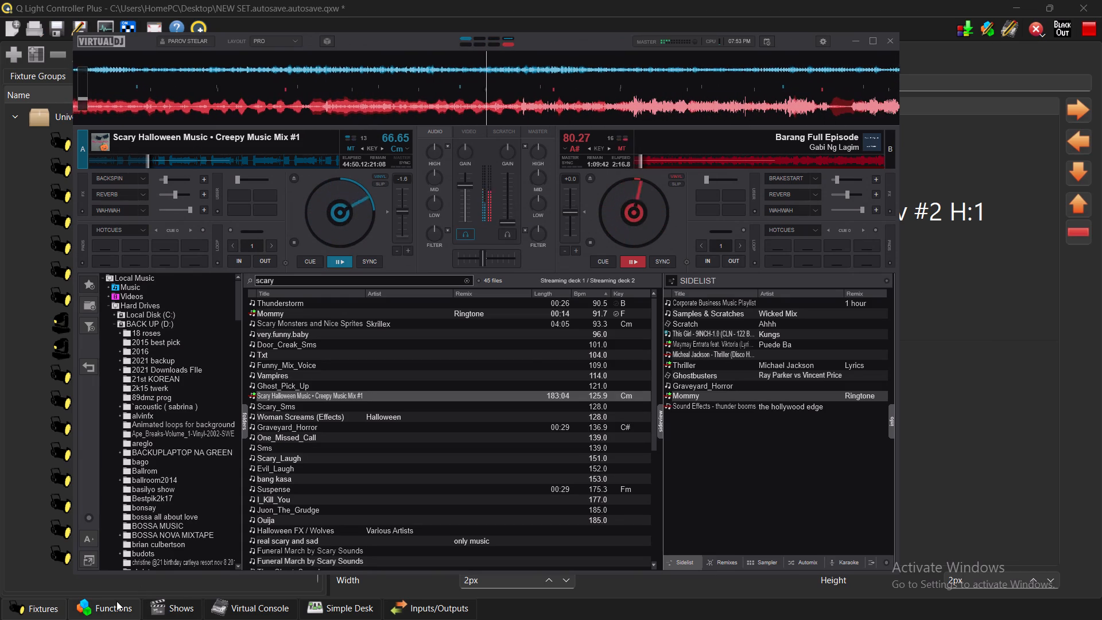
key("alt+Tab")
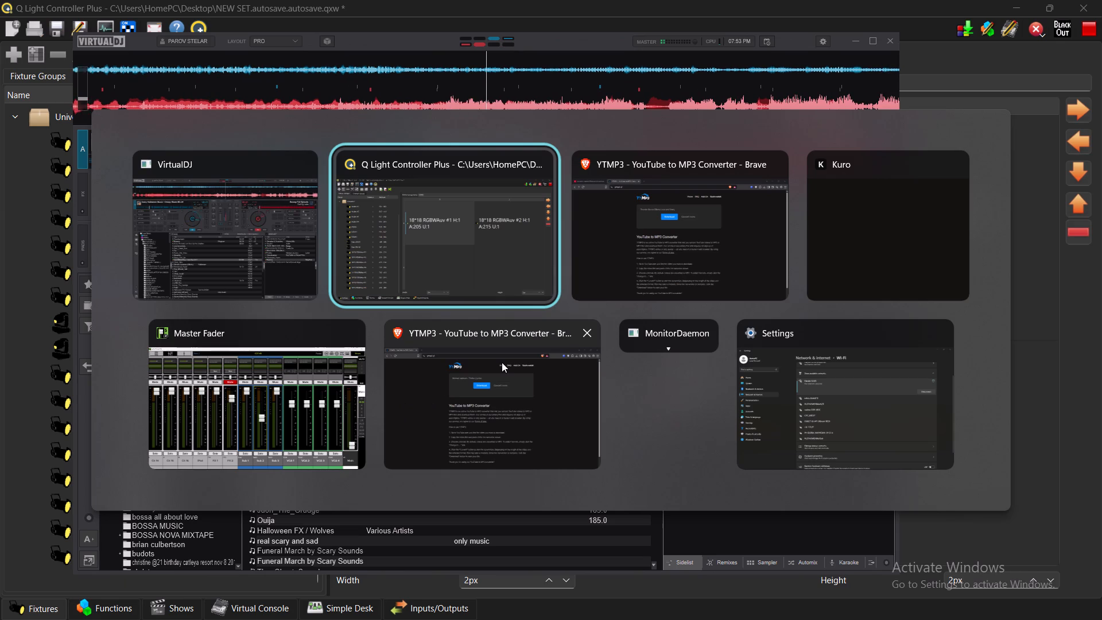
key("alt+Tab")
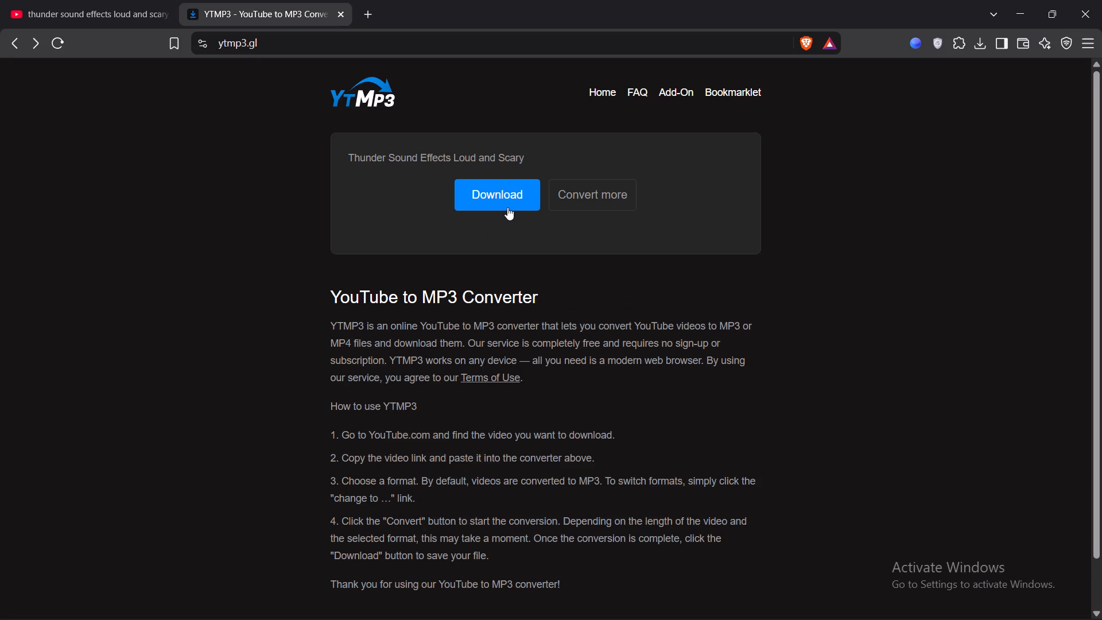
left_click(507, 207)
key("alt+Tab")
double_click(443, 320)
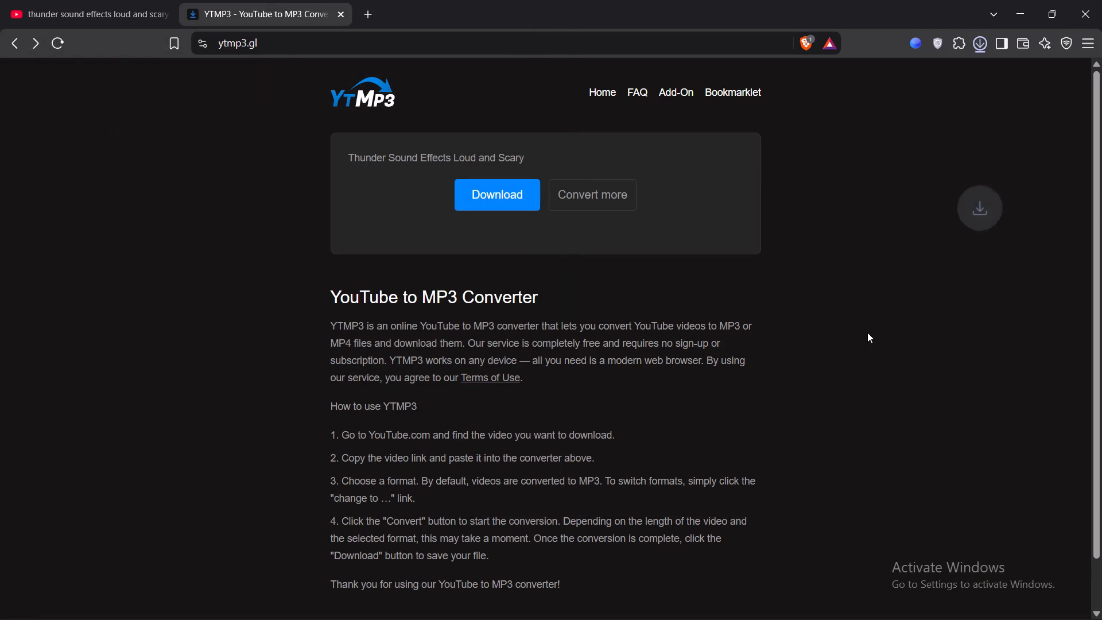
Load the downloaded Thunder Sound Effects Loud and Scary MP3 from the browser onto deck 2 in VirtualDJ.
left_click_drag(872, 93, 760, 208)
key("alt+Tab")
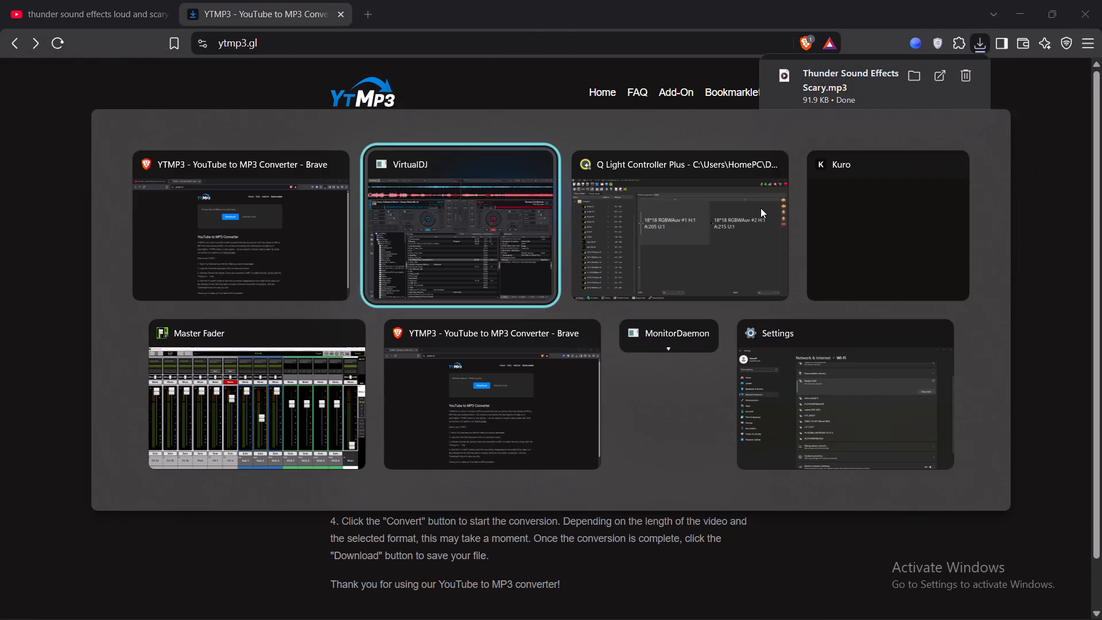
left_click_drag(760, 208, 691, 218)
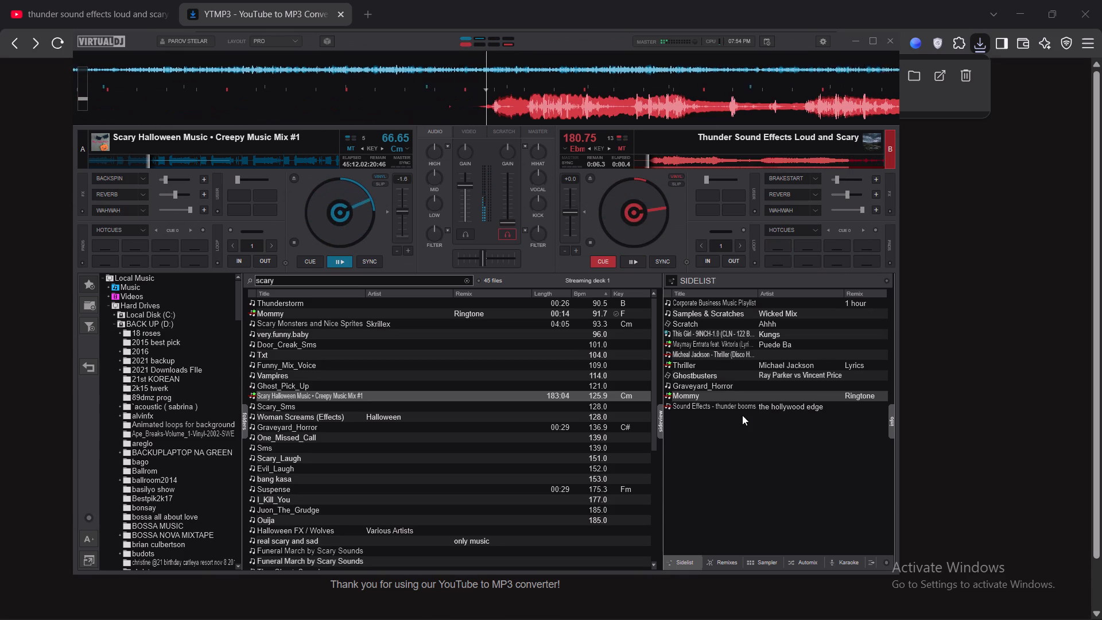
Switch back to Brave and search YouTube for somebody's watching me.
left_click(362, 280)
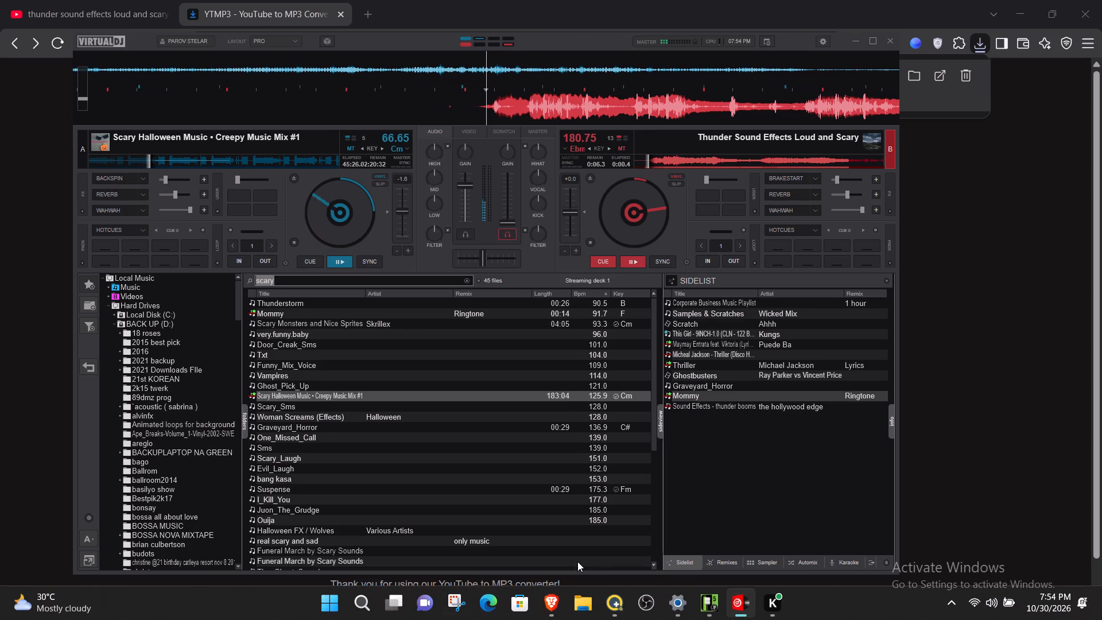
left_click(553, 602)
left_click(520, 522)
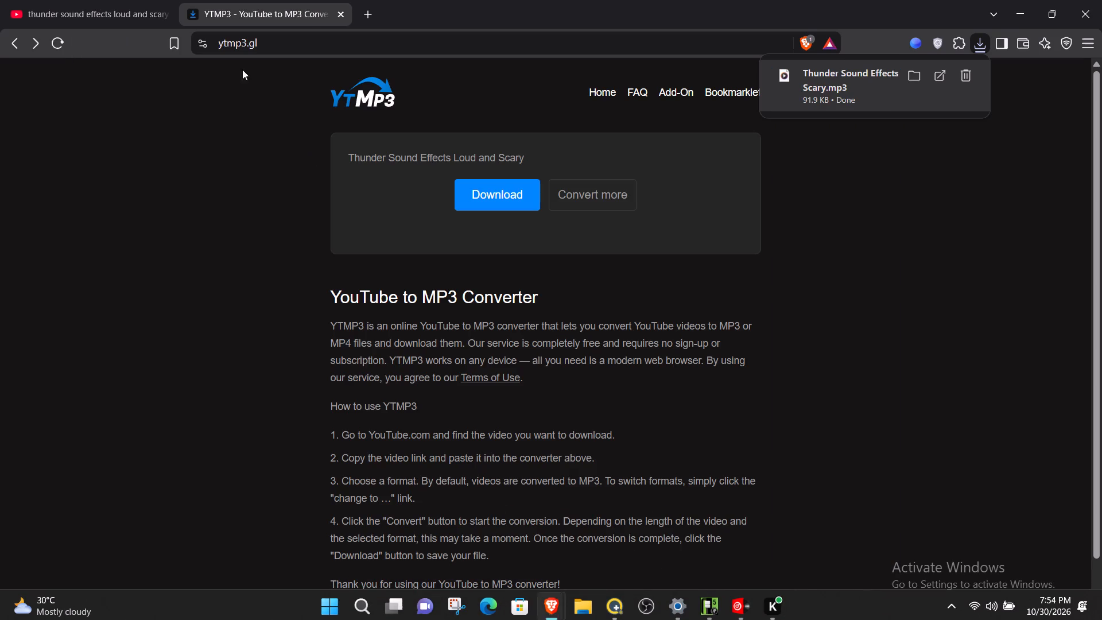
left_click(104, 14)
triple_click(522, 73)
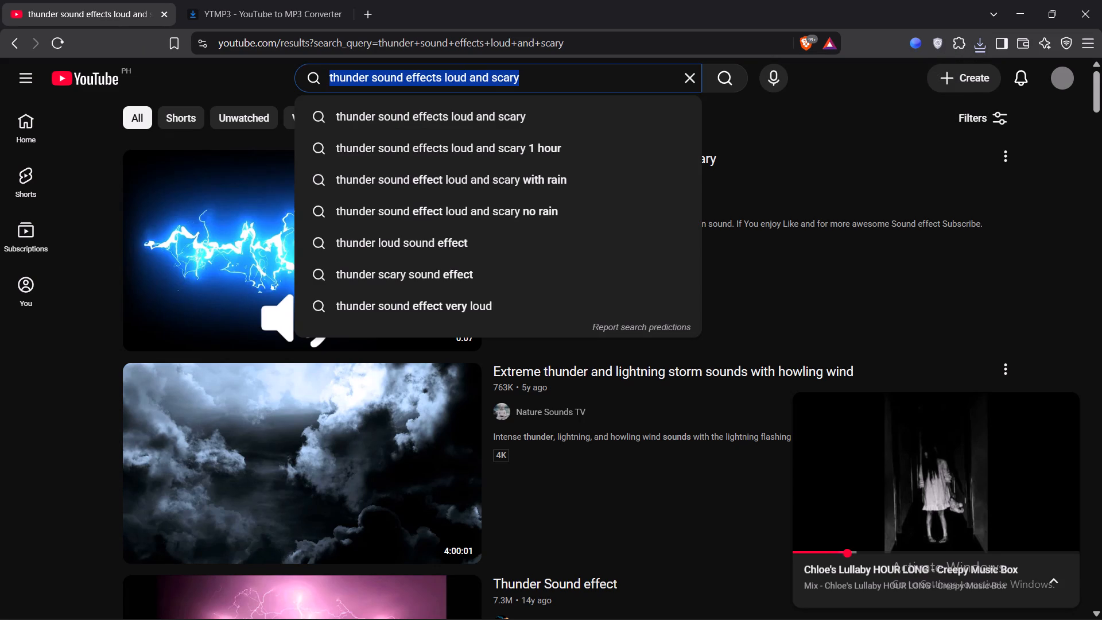
type("somebo")
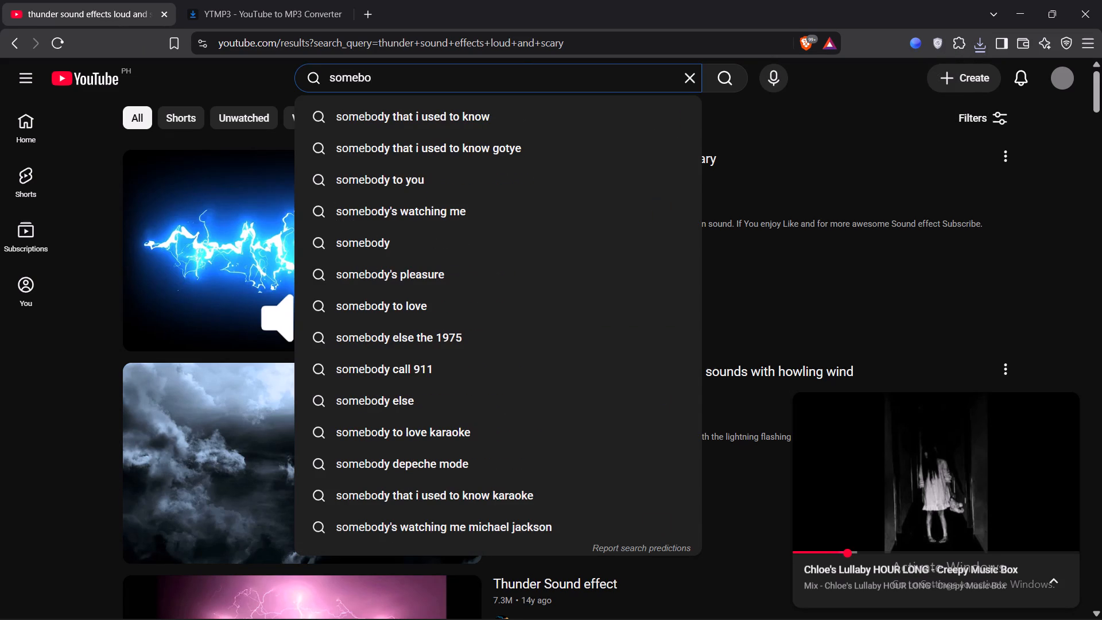
left_click(440, 211)
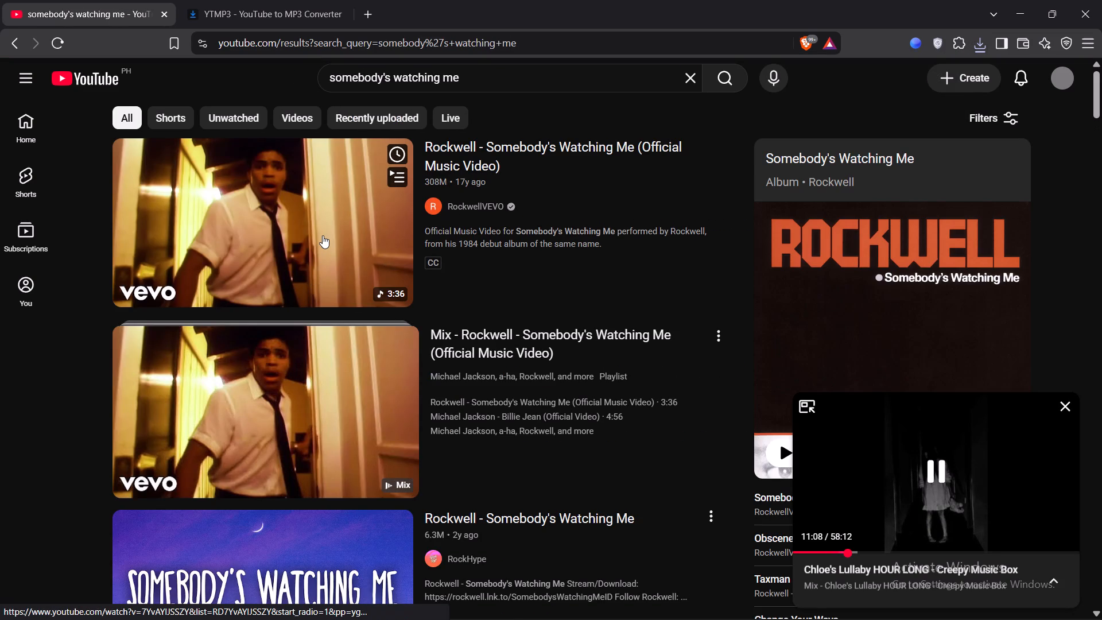
Copy the link of RockHype's video Rockwell - Somebody's Watching Me and convert it to MP3 on YTMP3.
right_click(323, 234)
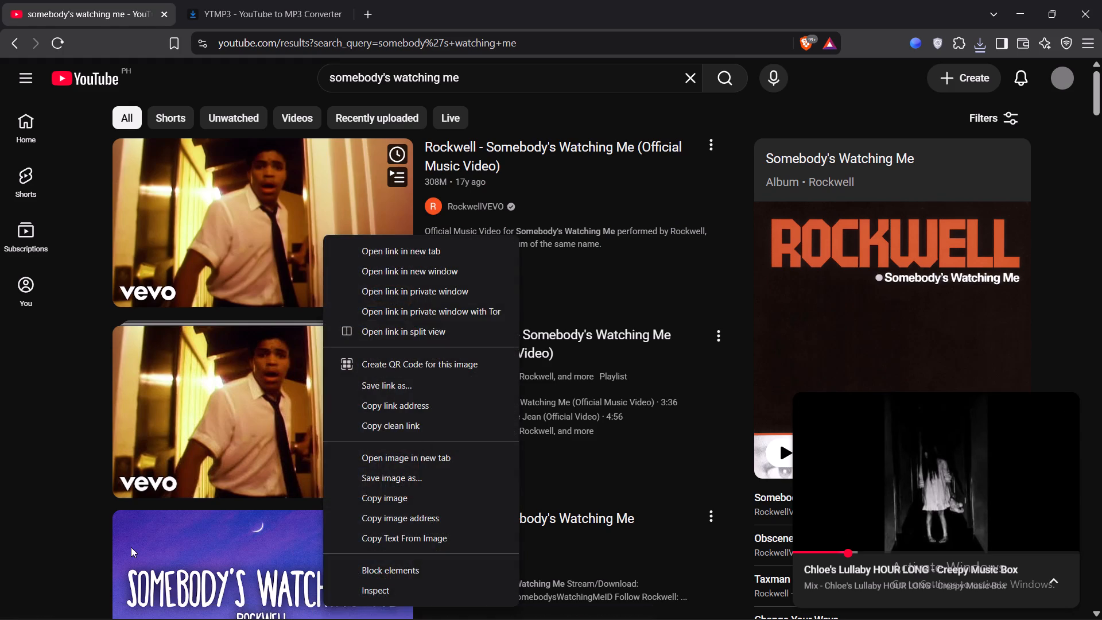
right_click(131, 547)
left_click(244, 350)
left_click(290, 9)
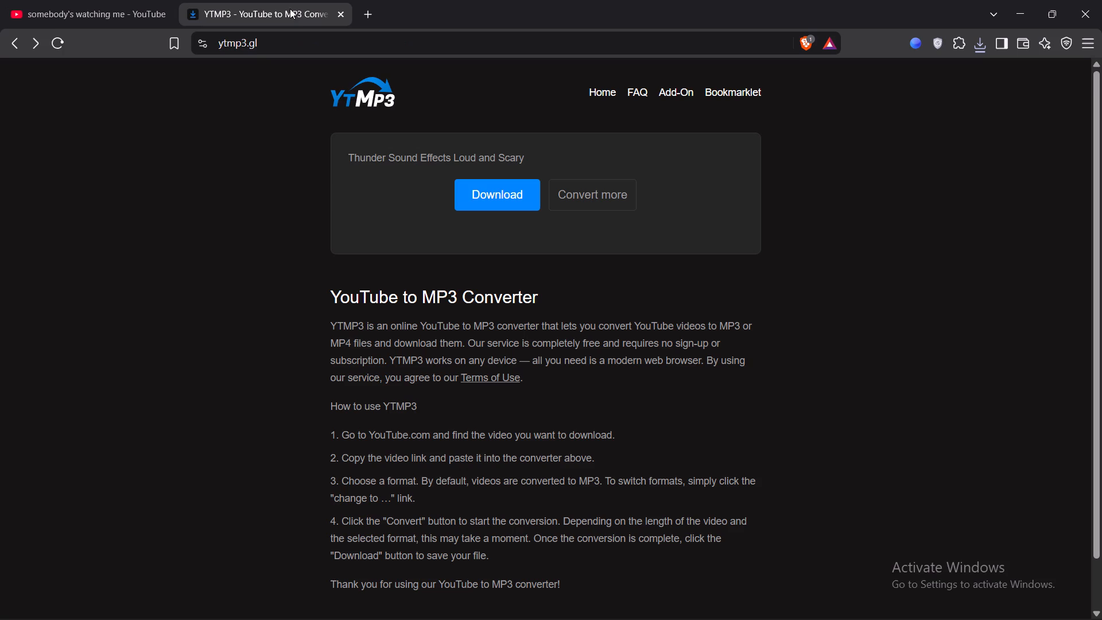
left_click(597, 199)
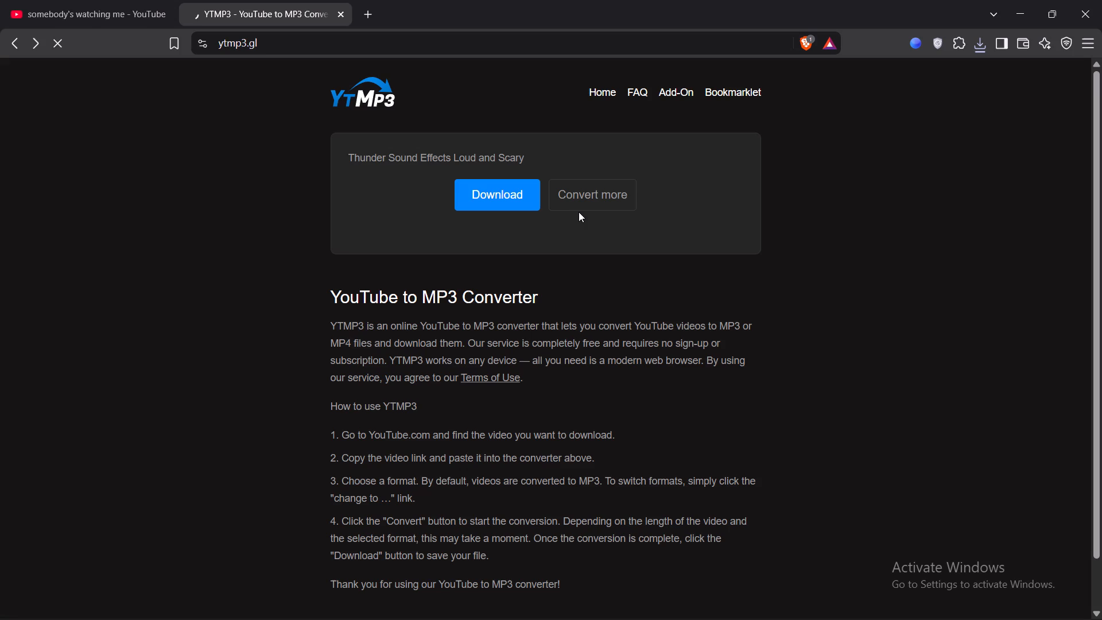
left_click(569, 203)
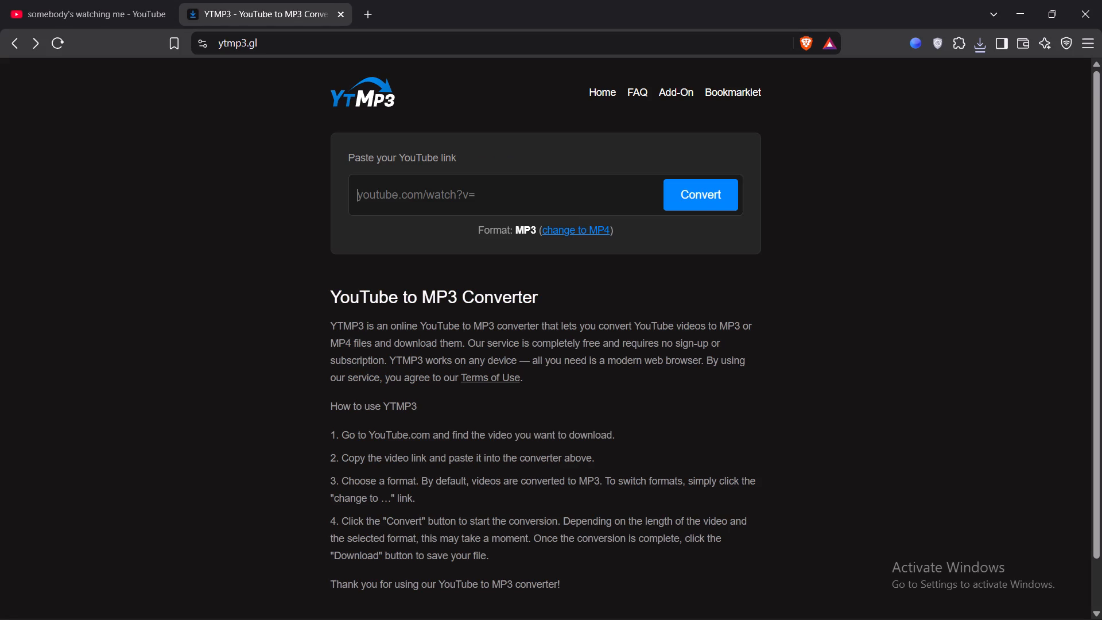
key("ctrl+v")
left_click(701, 190)
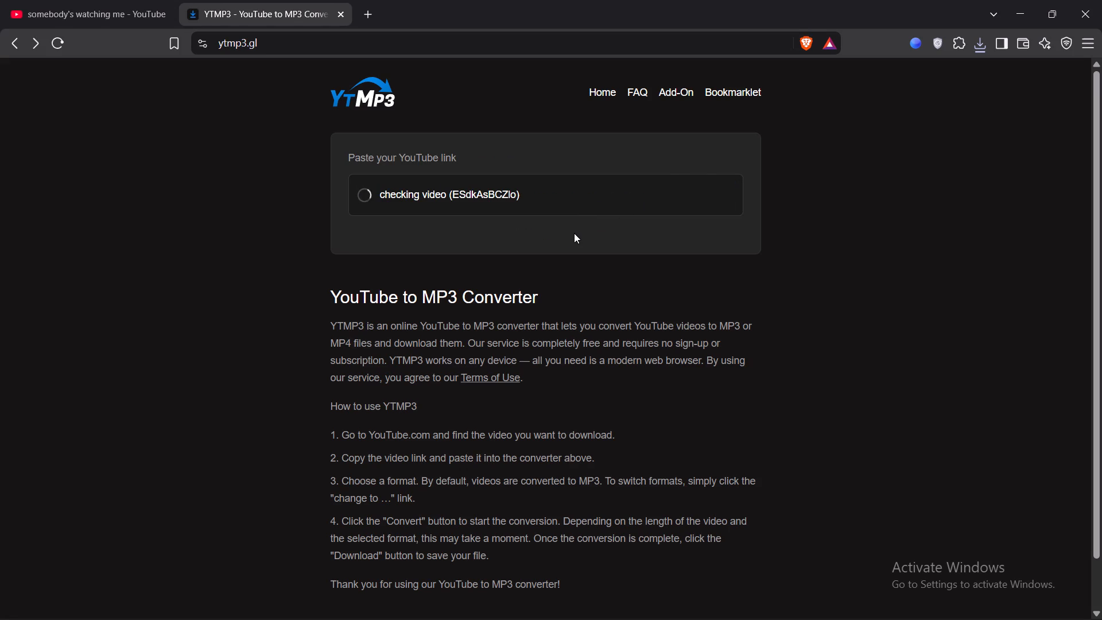
Switch to VirtualDJ and jump Scary Halloween Music on deck 1 to about 47 minutes.
key("alt+Tab")
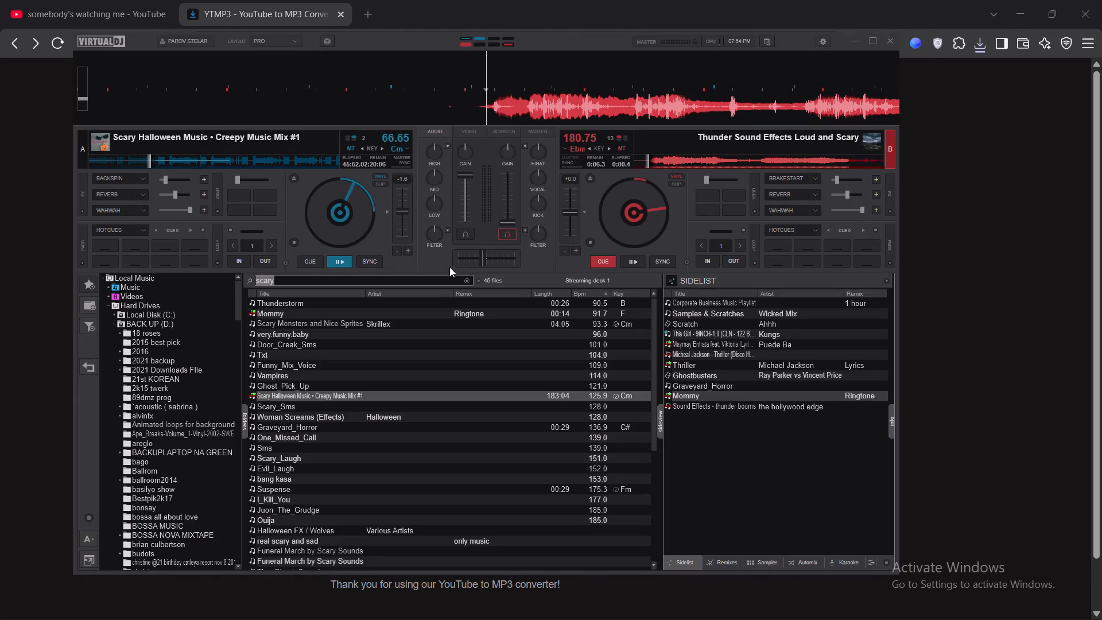
left_click(153, 166)
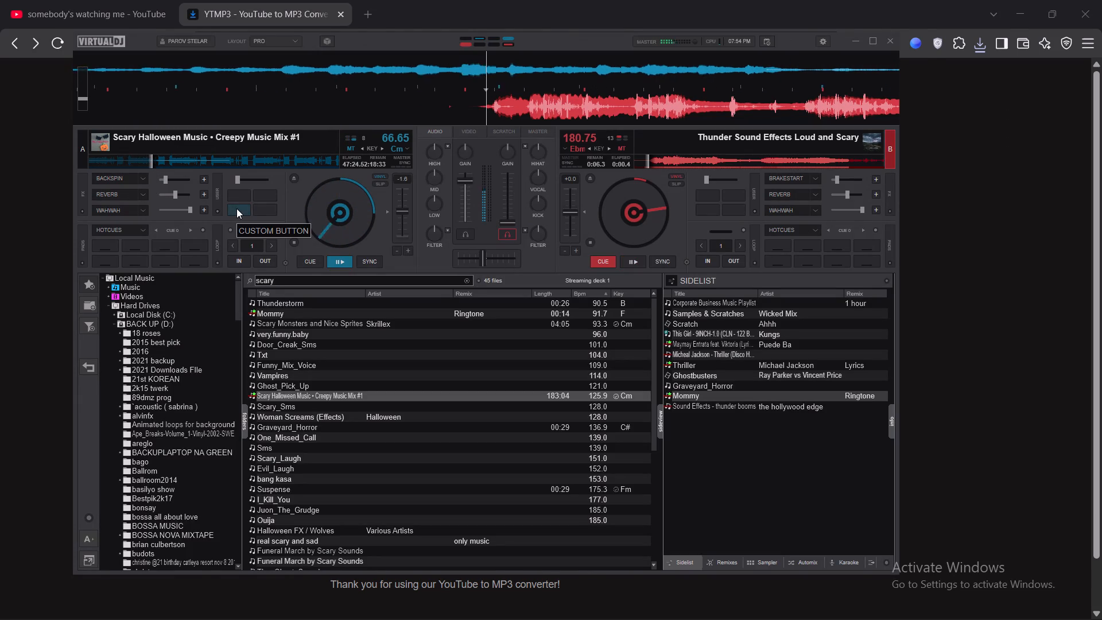
Return to Brave and save Rockwell - Somebody's Watching Me.mp3 in the New folder inside Downloads.
key("alt+Tab")
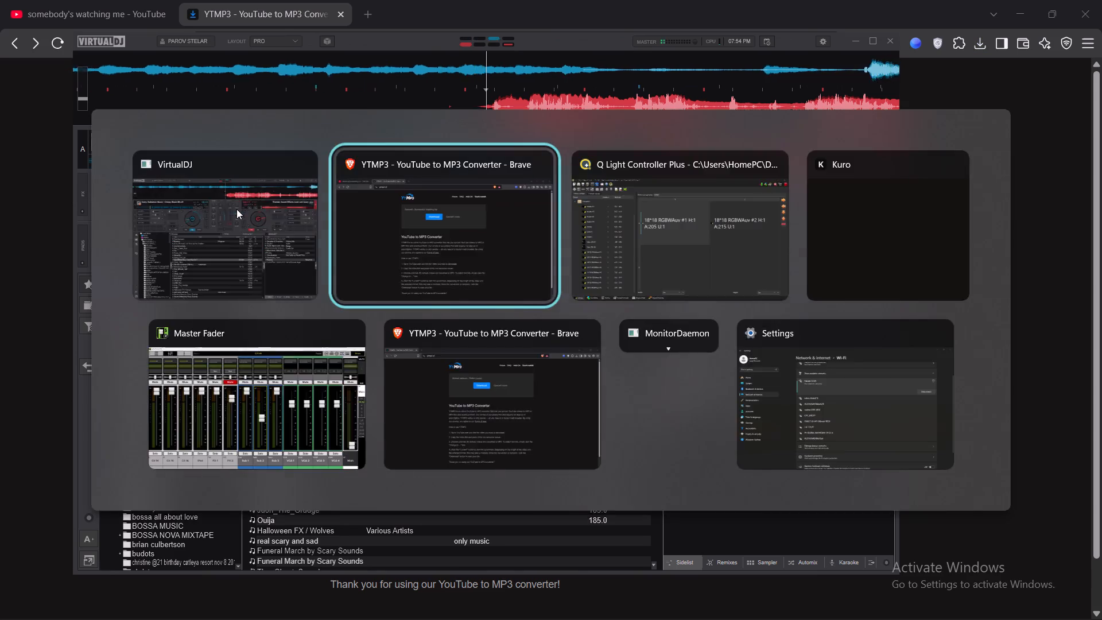
left_click(517, 189)
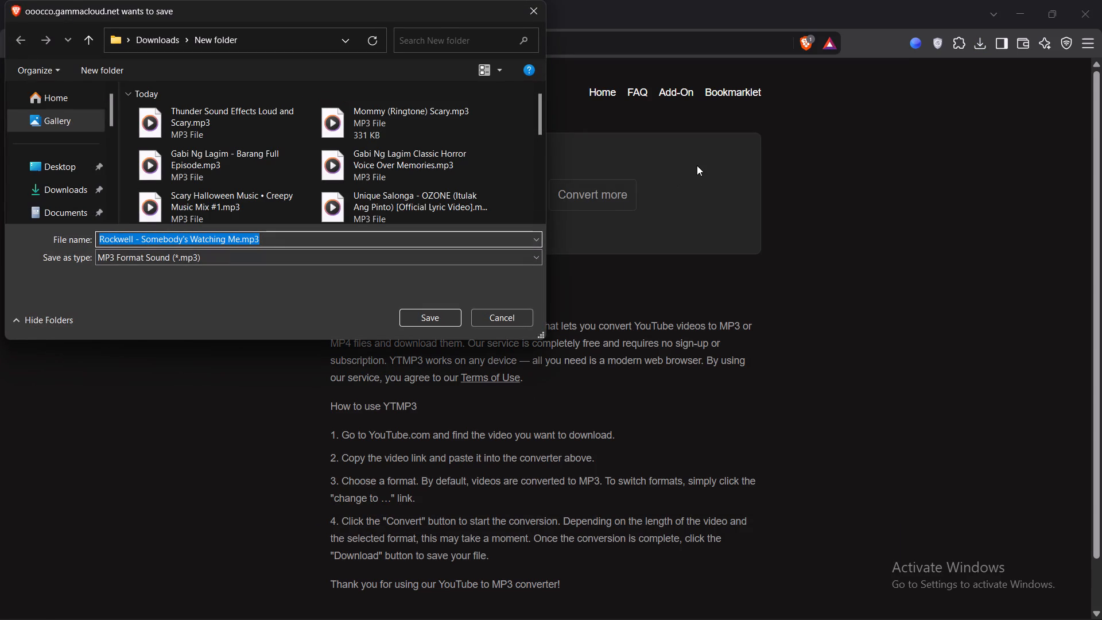
left_click(446, 311)
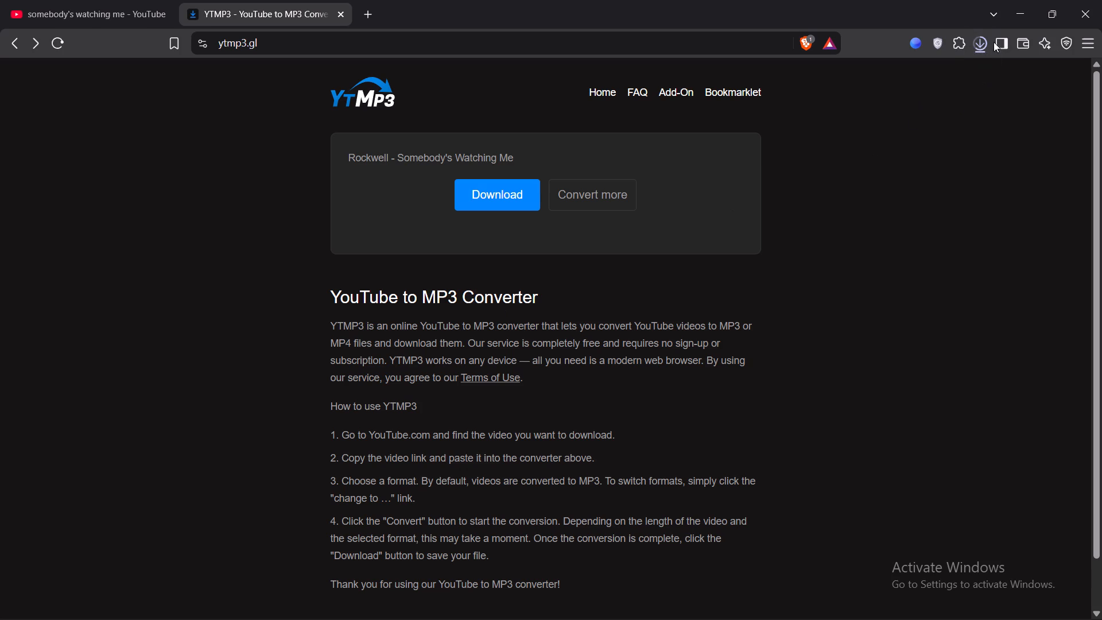
Load the downloaded Rockwell - Somebody's Watching Me MP3 from the browser's downloads onto deck 2 in VirtualDJ.
left_click(980, 42)
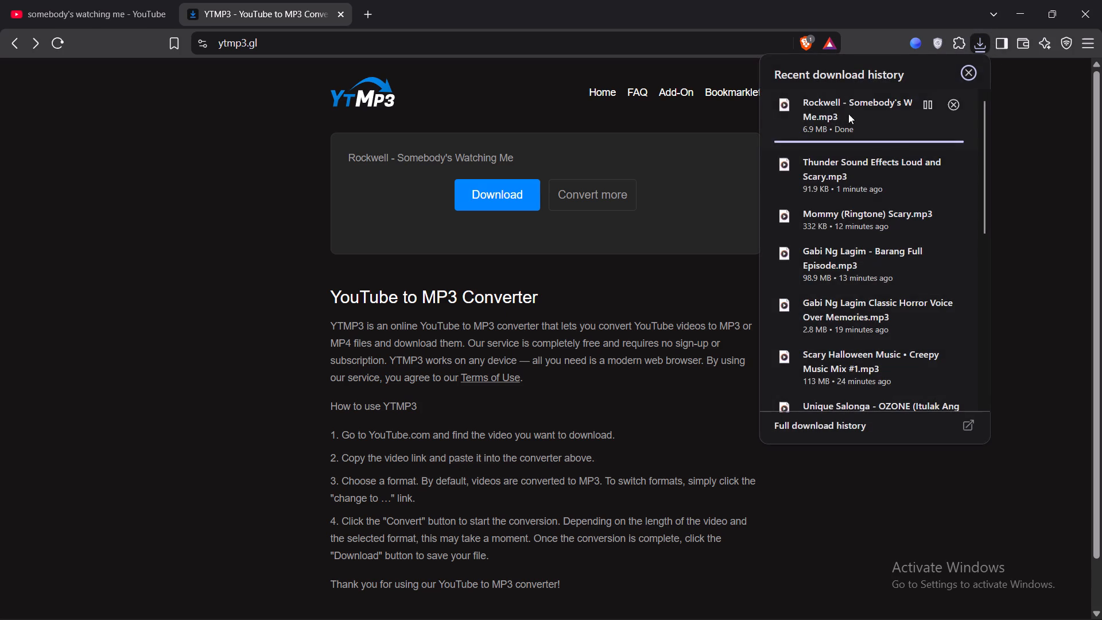
left_click_drag(866, 117, 484, 228)
key("alt+Tab")
left_click_drag(465, 236, 689, 224)
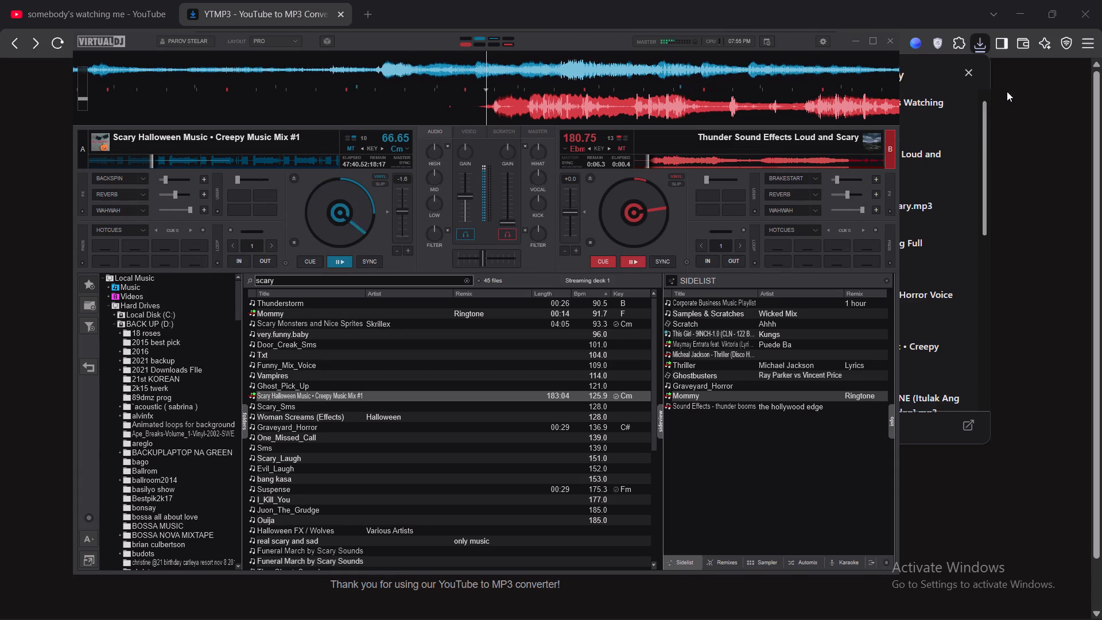
left_click_drag(916, 127, 989, 124)
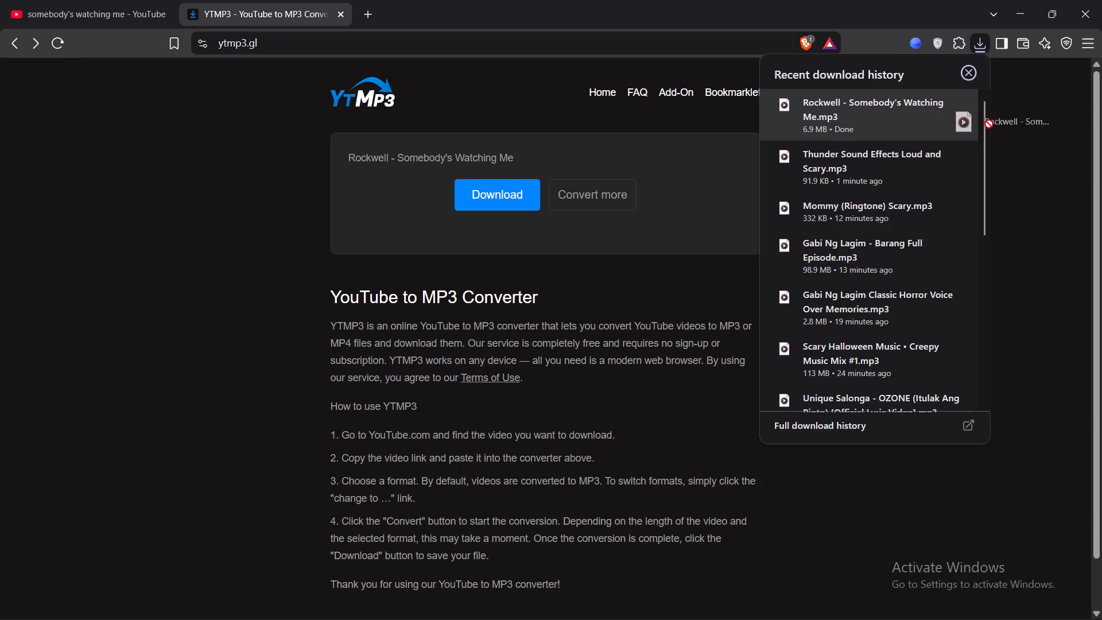
left_click_drag(989, 124, 650, 217)
key("alt+Tab")
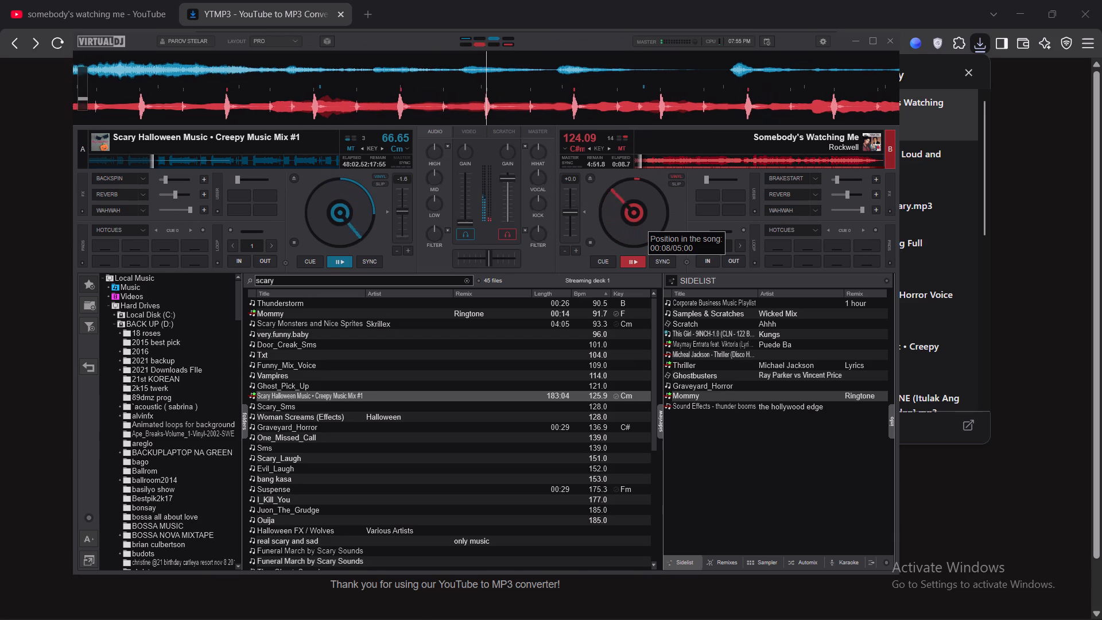
Stop Scary Halloween Music on deck 1 and return it to its cue point.
left_click(318, 261)
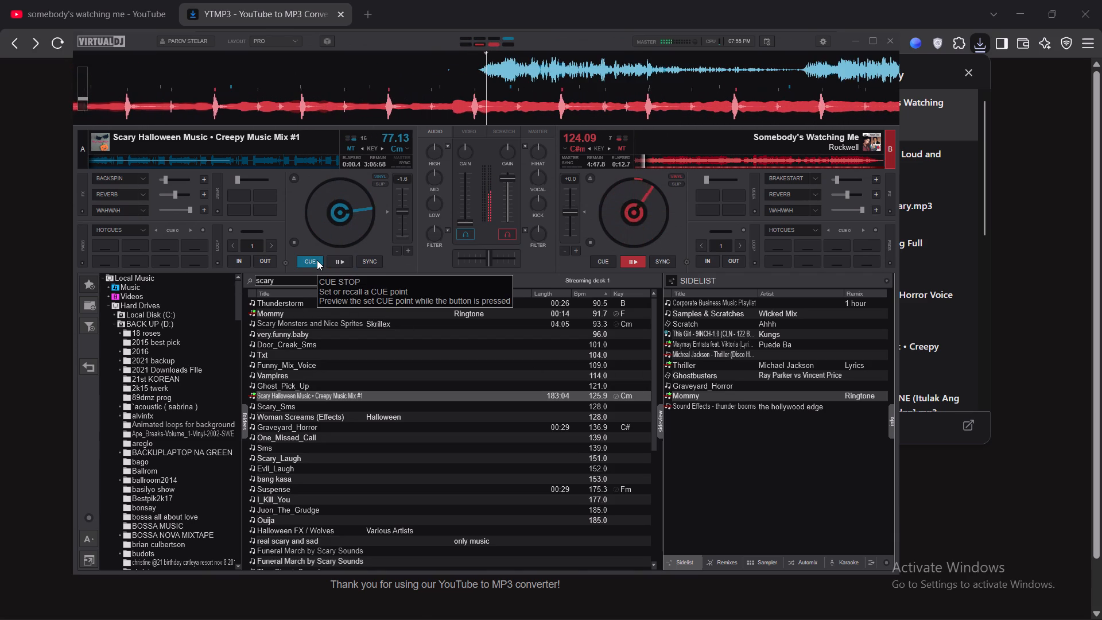
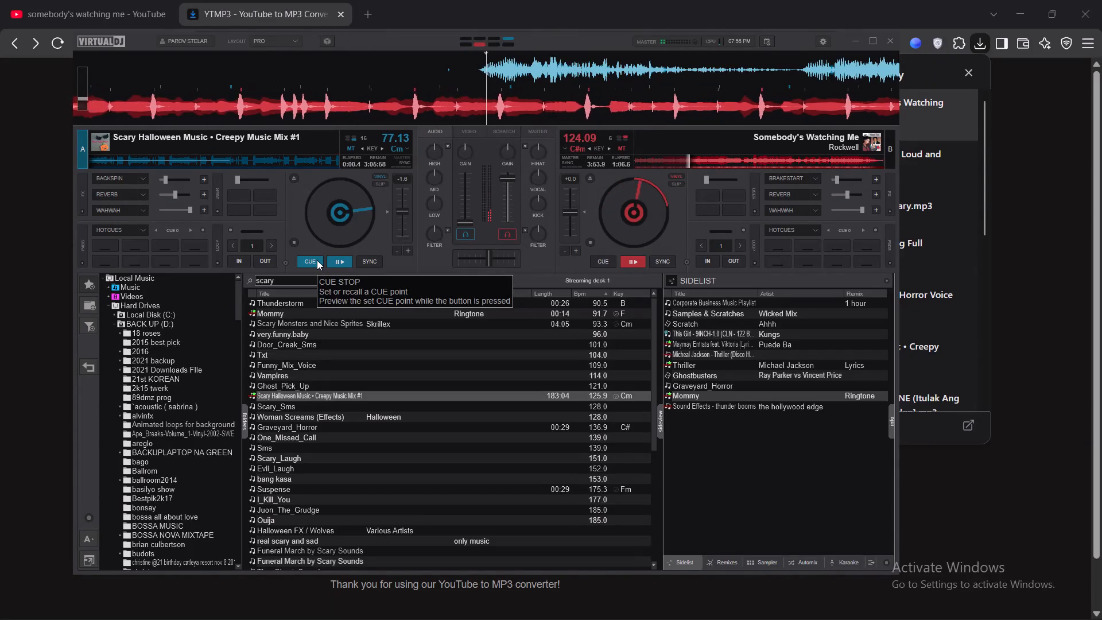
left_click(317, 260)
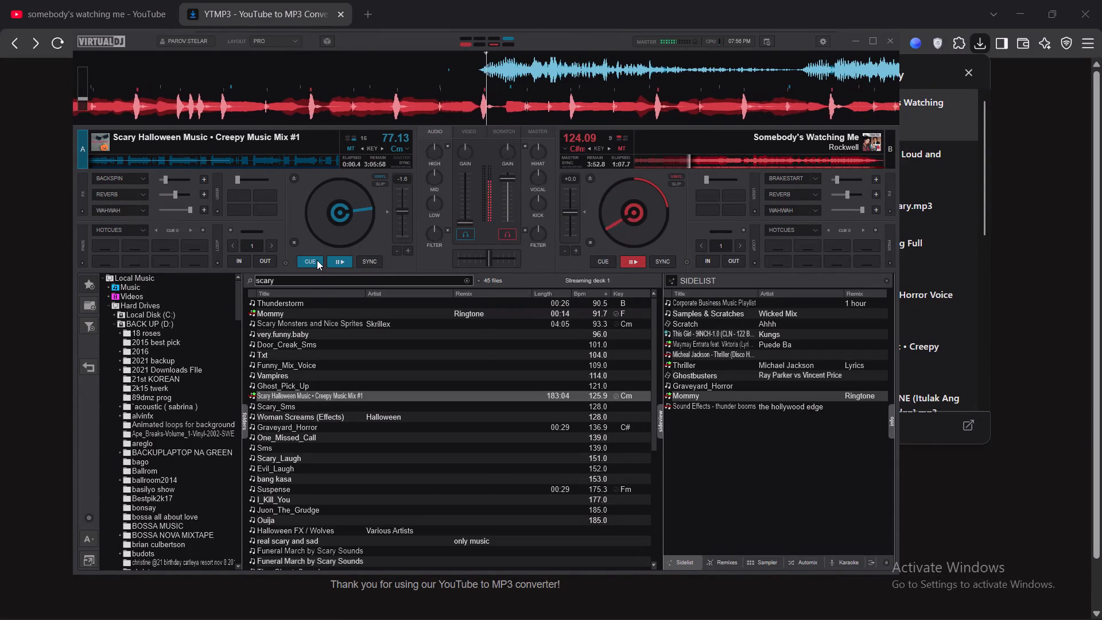
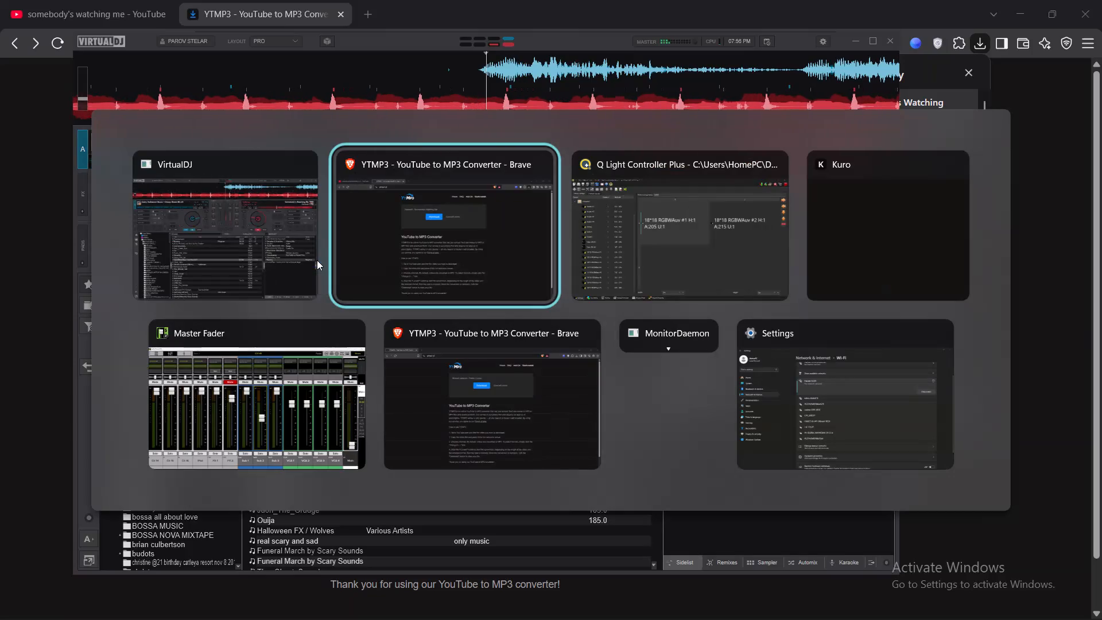
Switch to Q Light Controller Plus and, in the Virtual Console, activate the blank dark colour preset beside red and the FAST speed under WIPE.
key("alt+Tab")
key("alt+Tab")
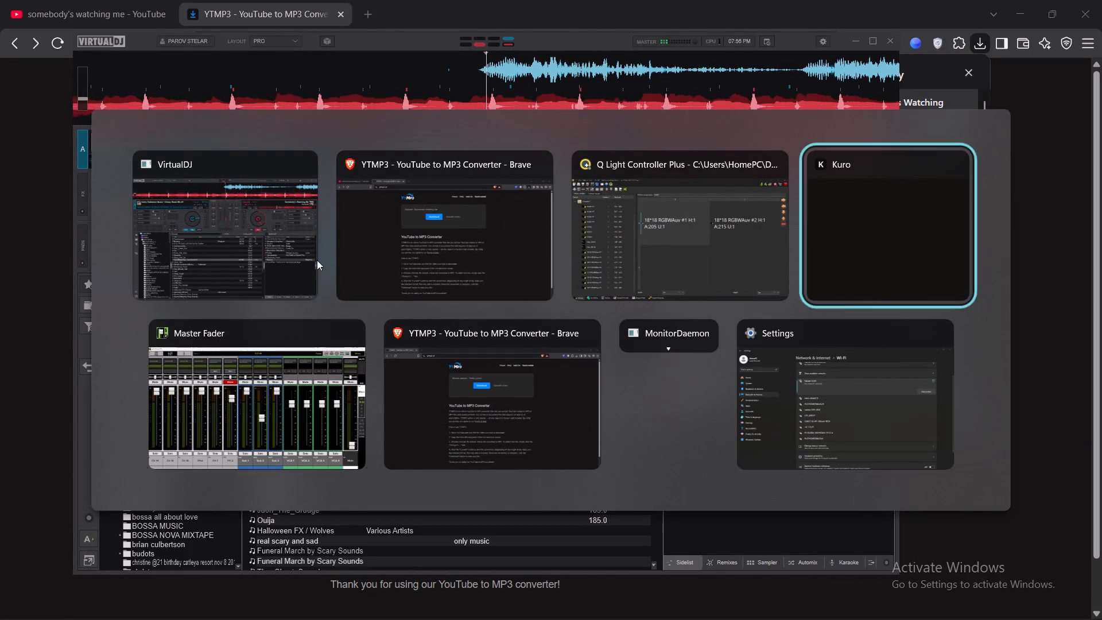
key("alt+Tab")
key("alt+Tab")
key("alt+Tab")
key("alt+Tab")
key("alt+Tab")
key("alt+Tab")
key("alt+Tab")
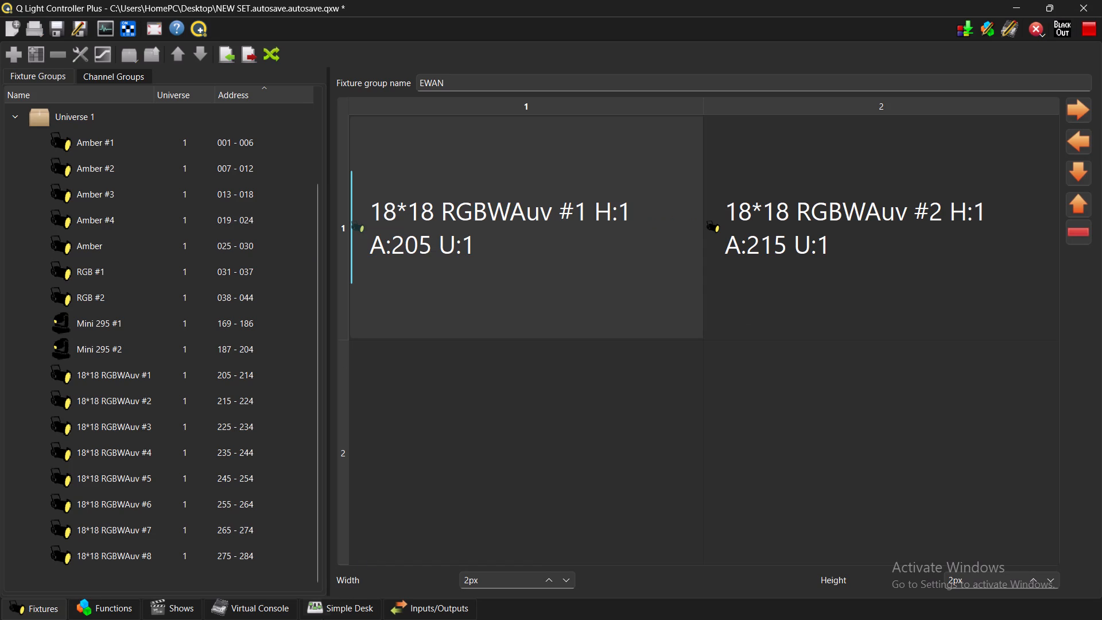
left_click(278, 605)
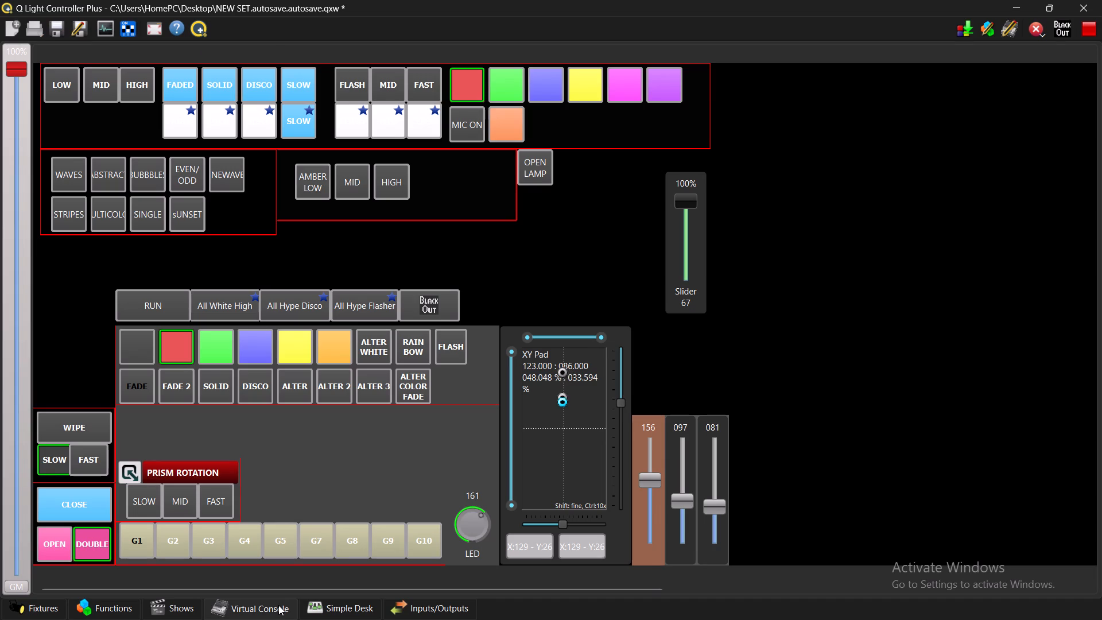
left_click(129, 355)
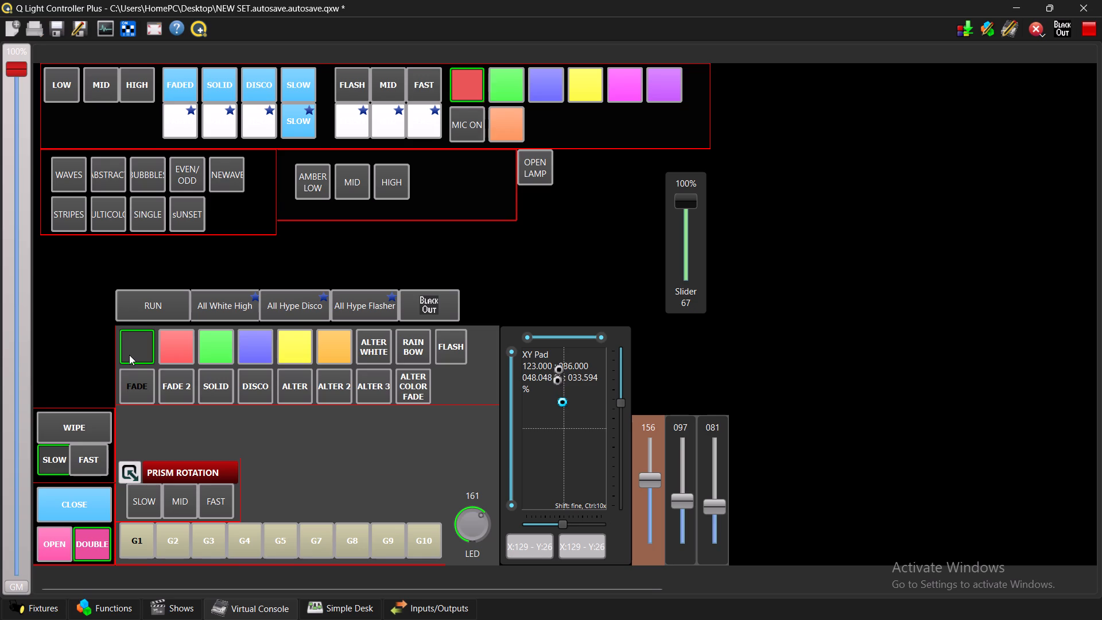
left_click(81, 458)
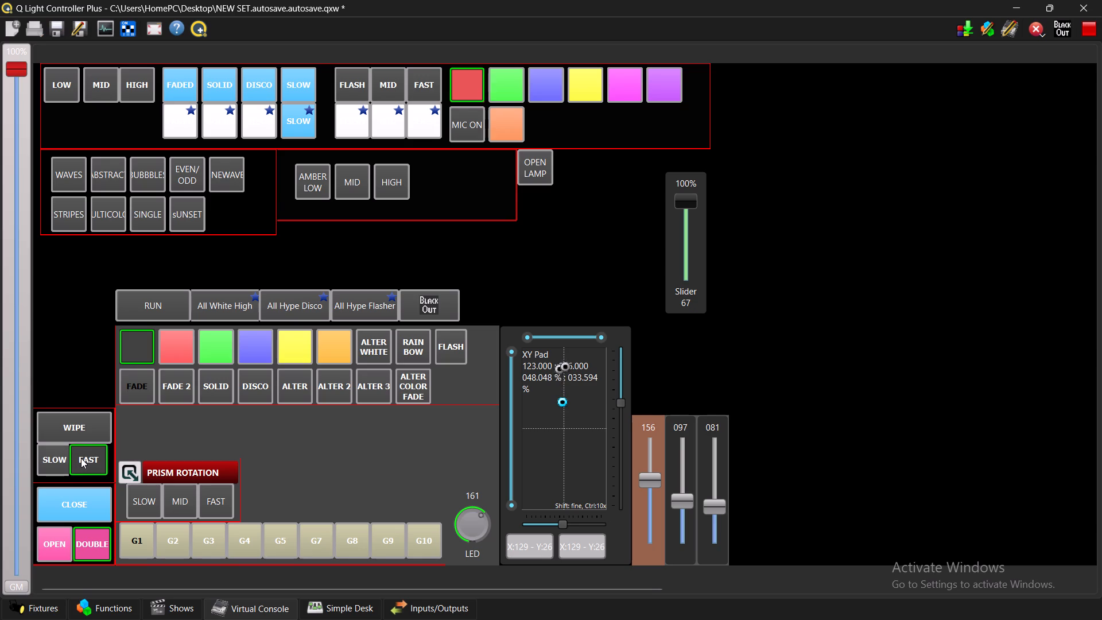
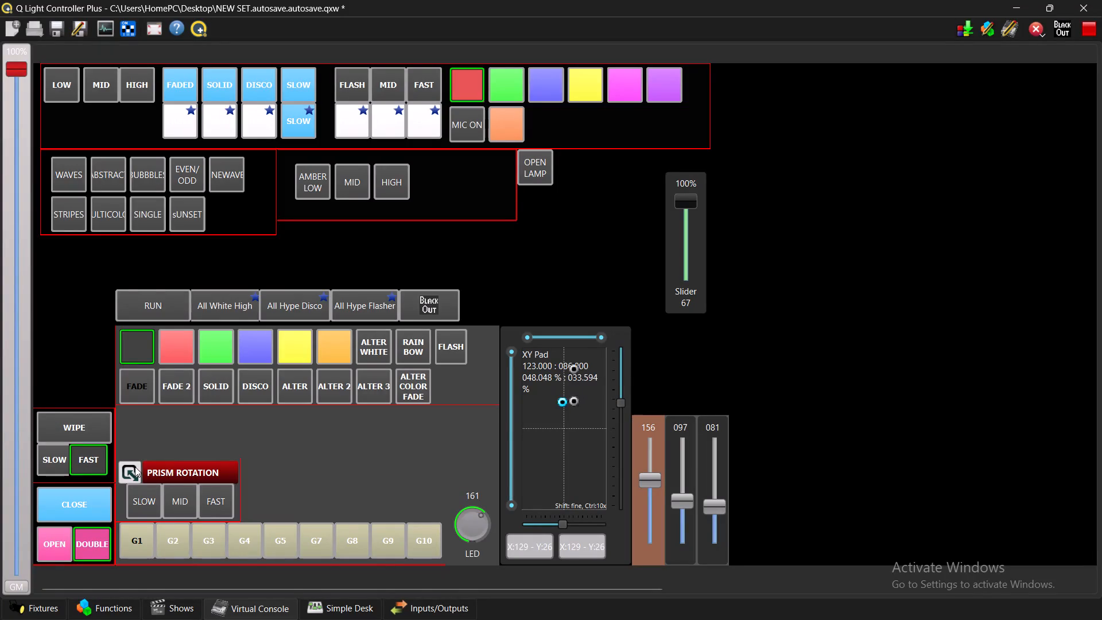
Switch the movement from FAST to WIPE, stop it, and set the XY Pad's horizontal position to 116.
left_click(78, 438)
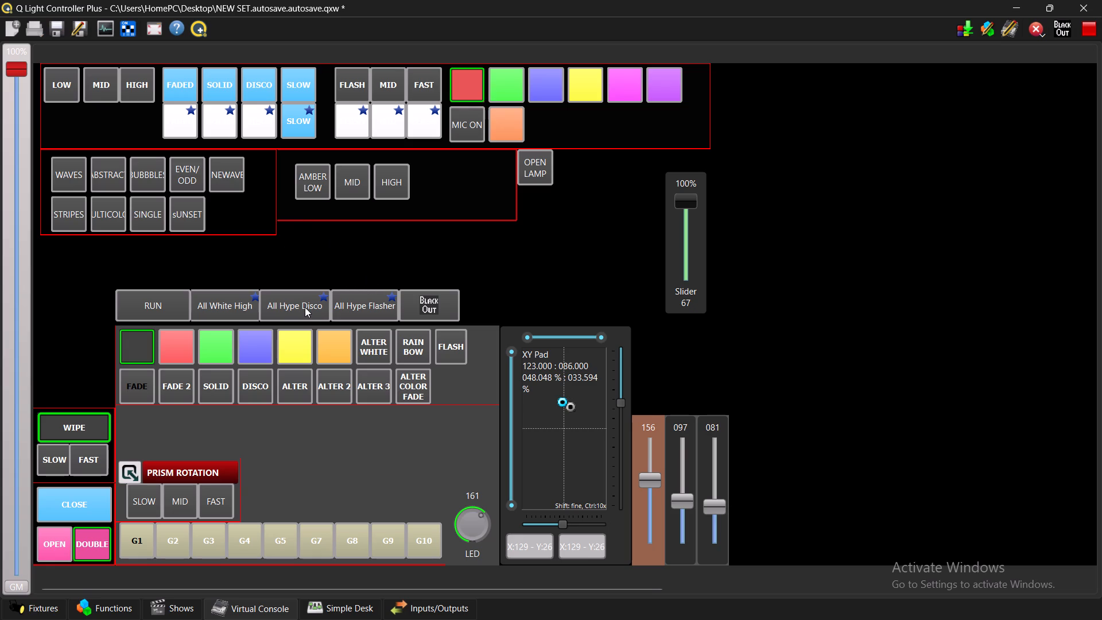
left_click(46, 431)
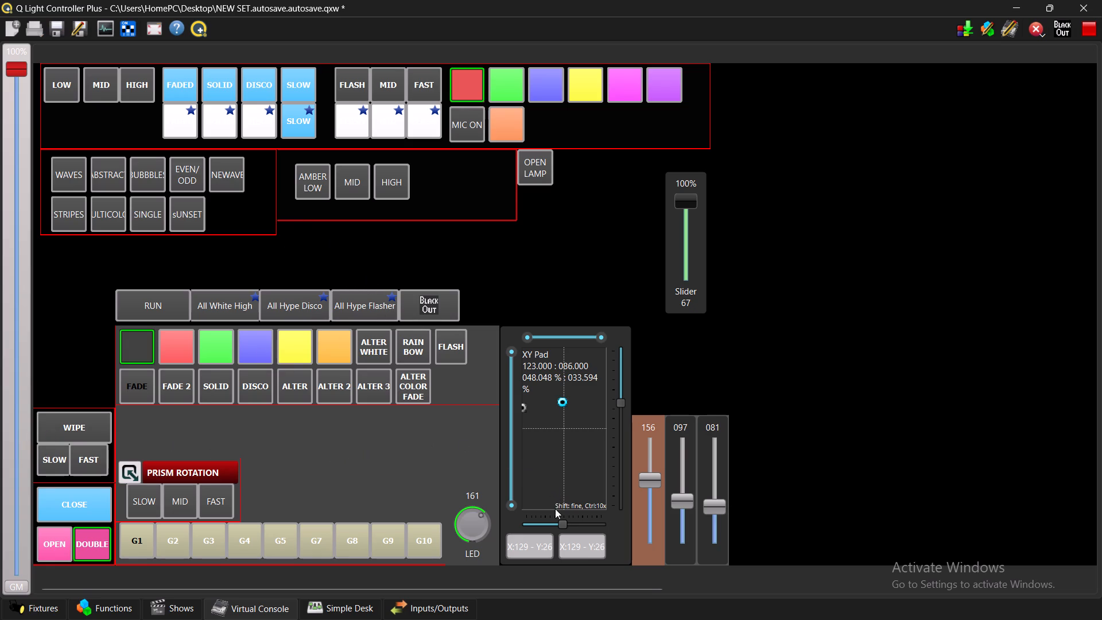
left_click_drag(560, 525, 561, 525)
left_click_drag(561, 525, 558, 524)
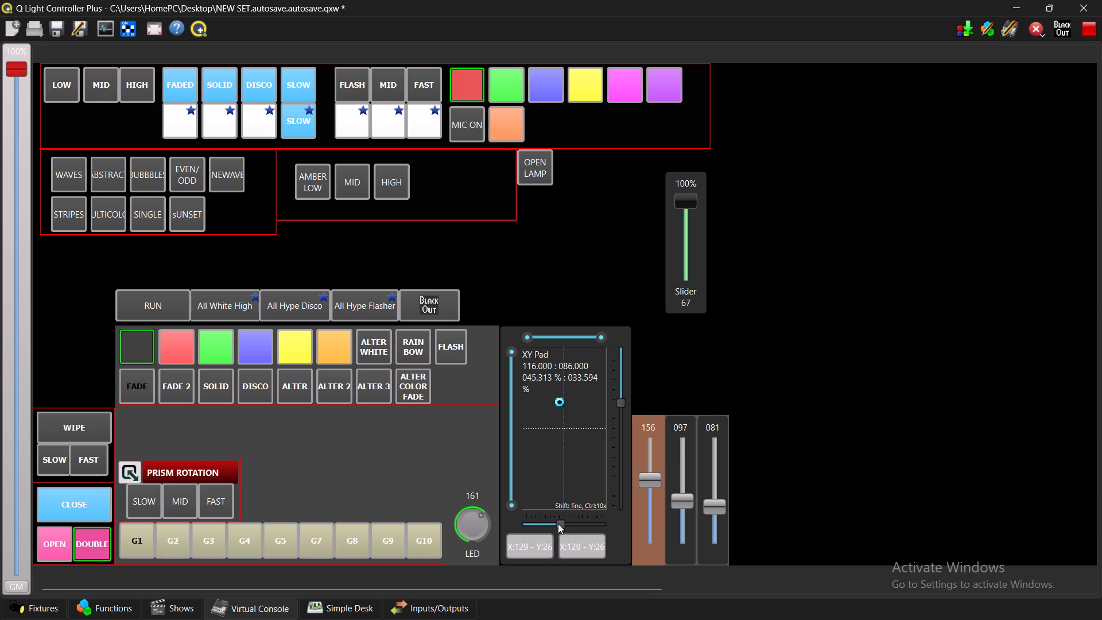
left_click_drag(558, 524, 558, 619)
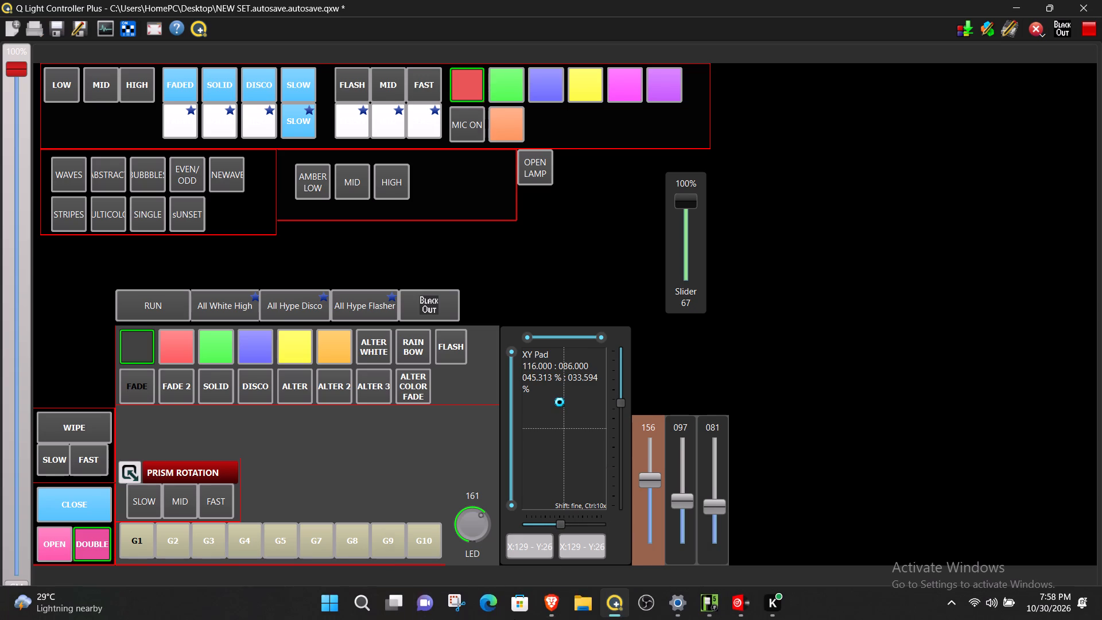
Activate CLOSE in place of DOUBLE and restart the movement with WIPE, switching it to FAST.
left_click(60, 531)
left_click(62, 507)
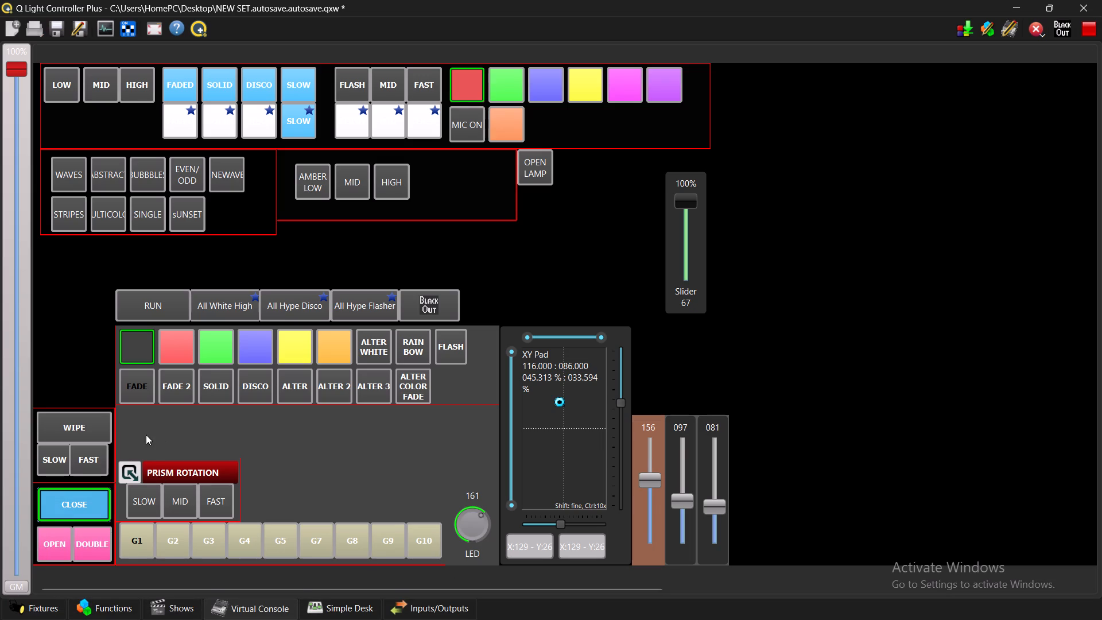
left_click(90, 425)
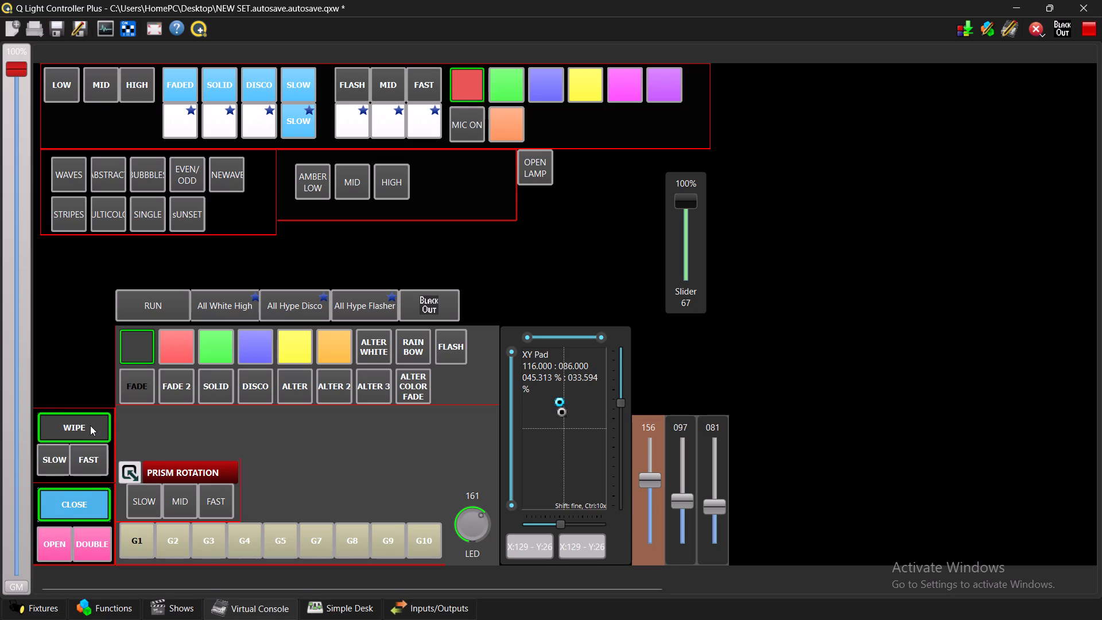
left_click(97, 465)
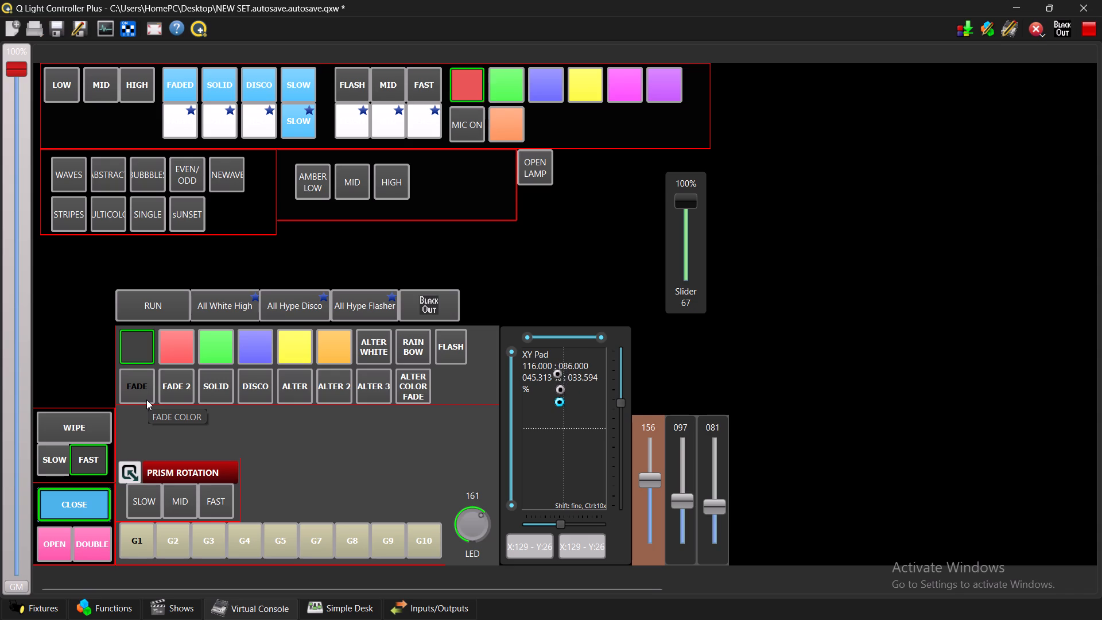
Change the colour preset above the FADE row to red and then yellow, and start All Hype Flasher.
left_click(181, 362)
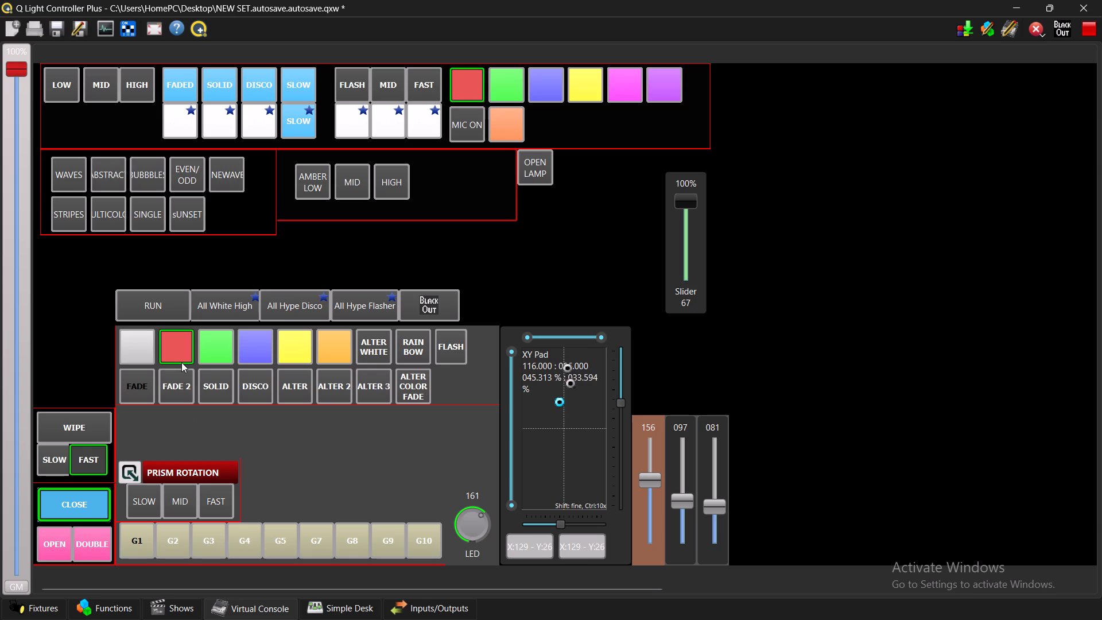
left_click(292, 342)
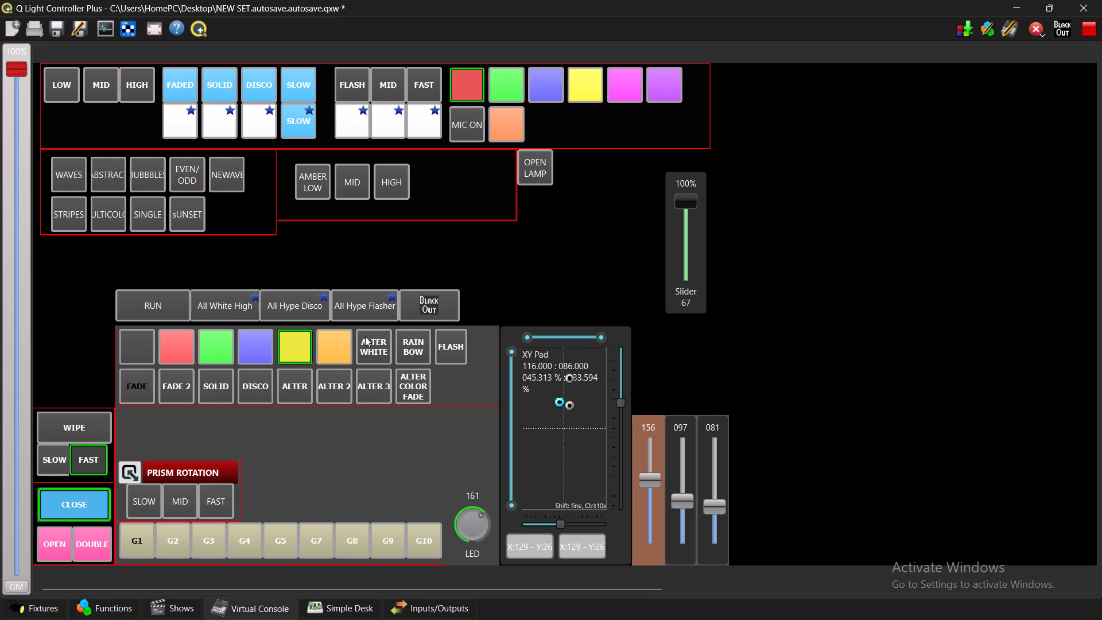
left_click(356, 302)
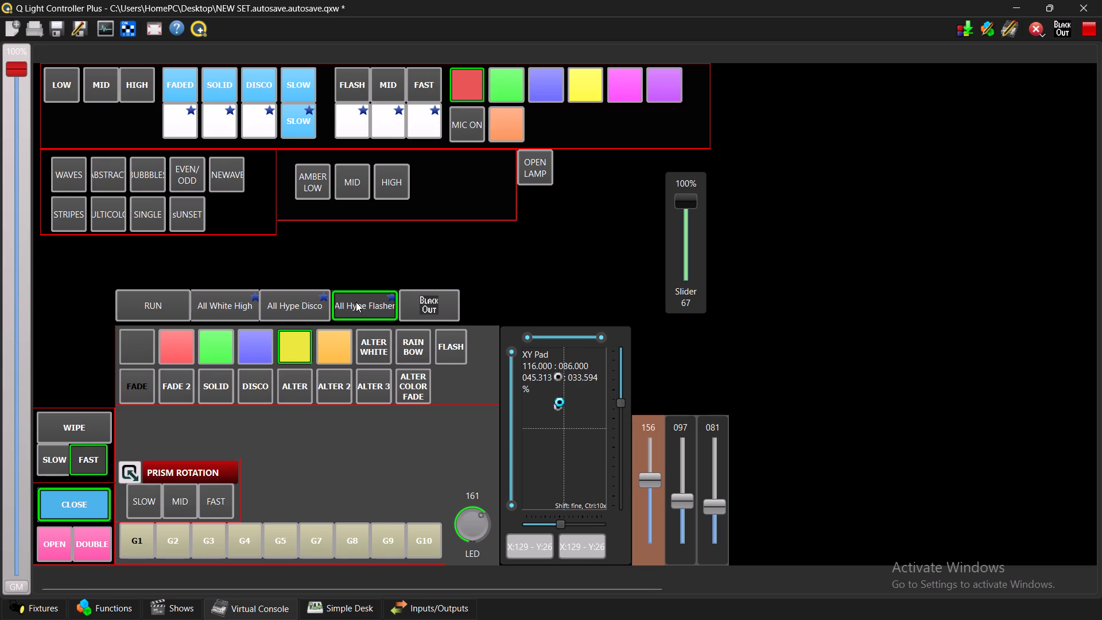
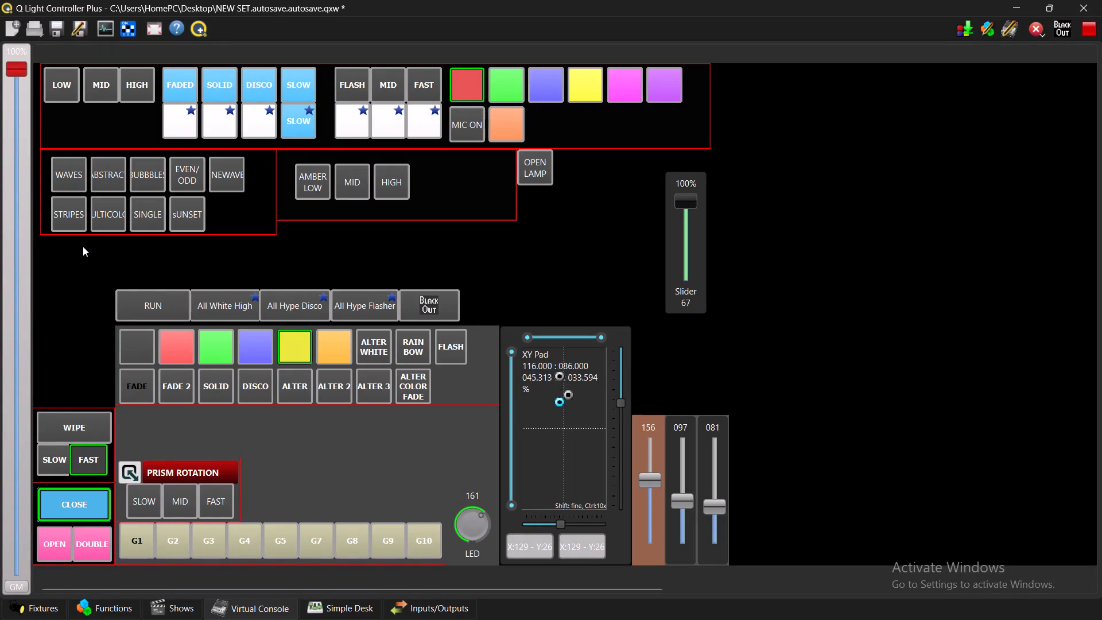
Stop the WIPE/FAST movement and set the XY Pad's vertical position to 79.
left_click(64, 416)
left_click(64, 416)
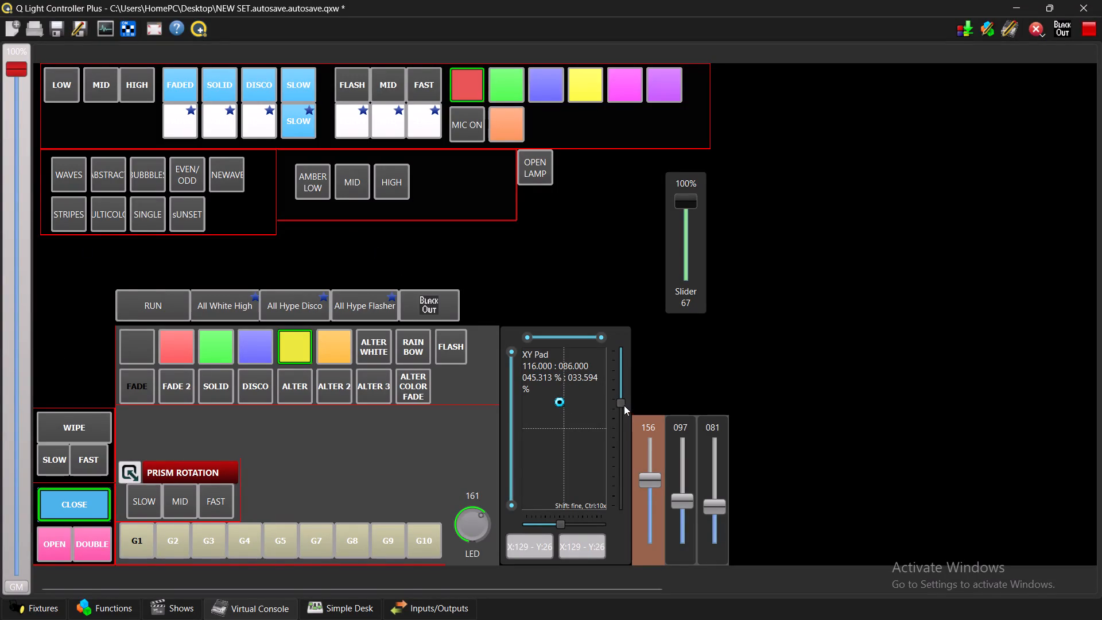
left_click_drag(619, 400, 627, 366)
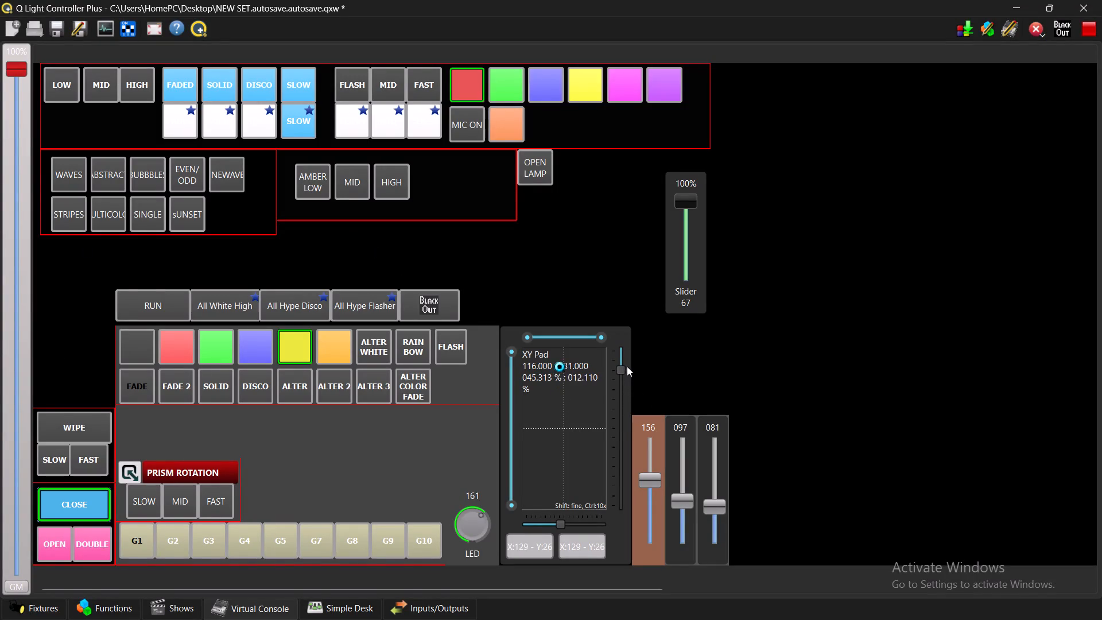
left_click_drag(627, 366, 621, 379)
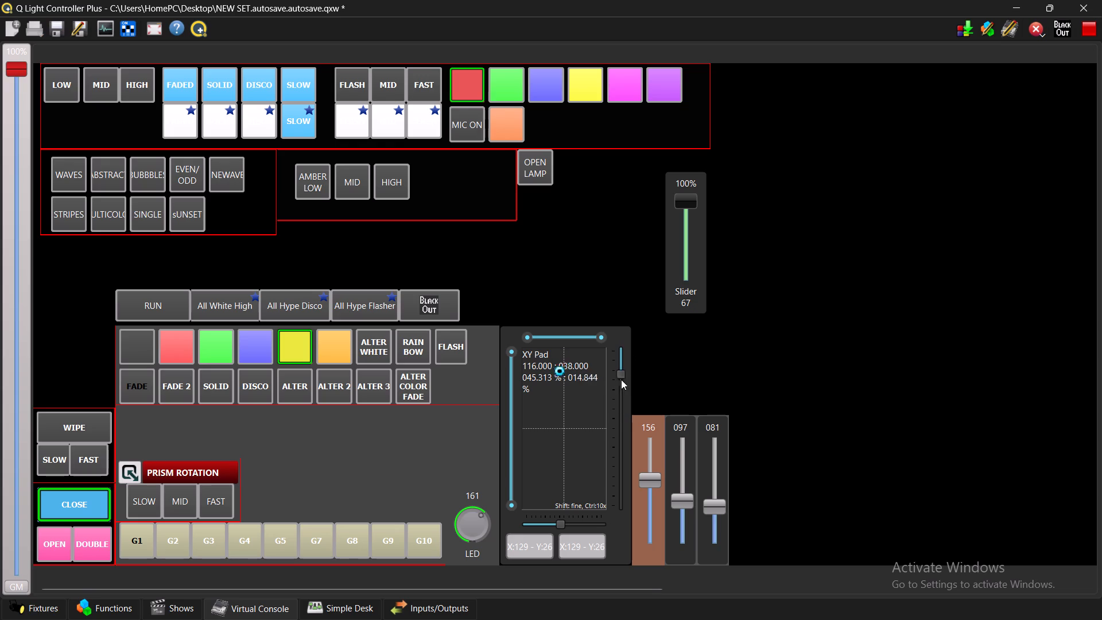
left_click_drag(621, 379, 624, 420)
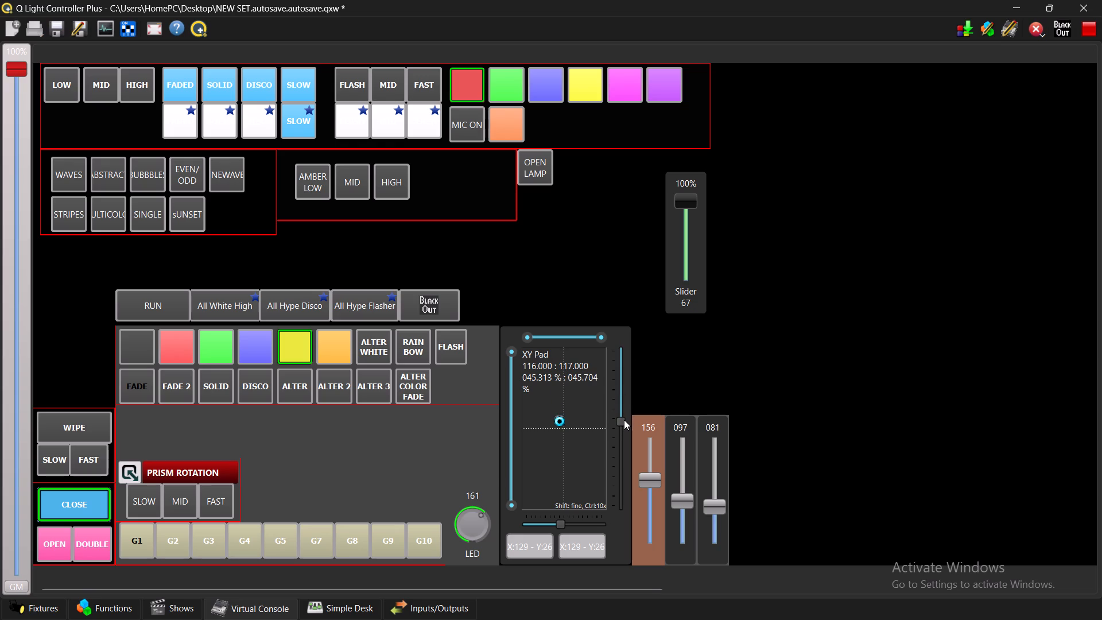
left_click_drag(624, 420, 629, 393)
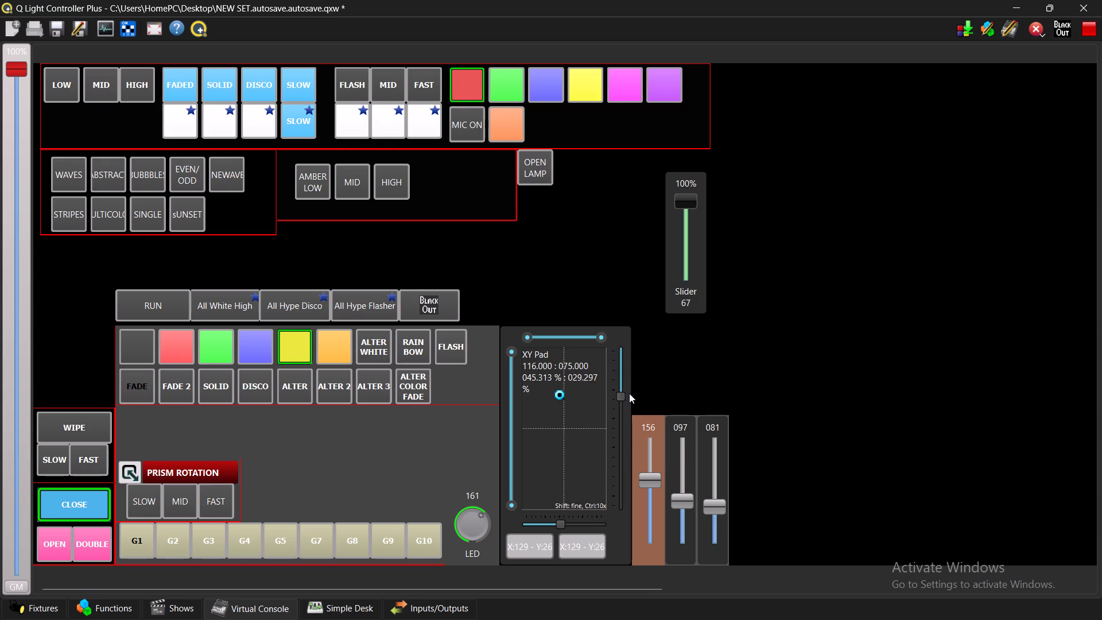
left_click_drag(629, 393, 629, 396)
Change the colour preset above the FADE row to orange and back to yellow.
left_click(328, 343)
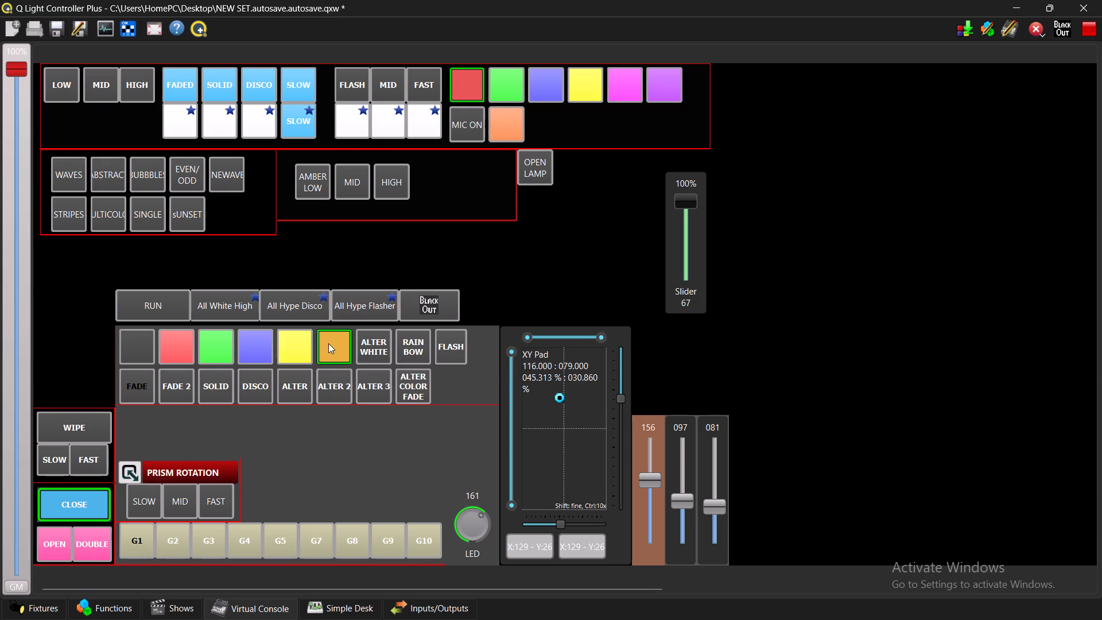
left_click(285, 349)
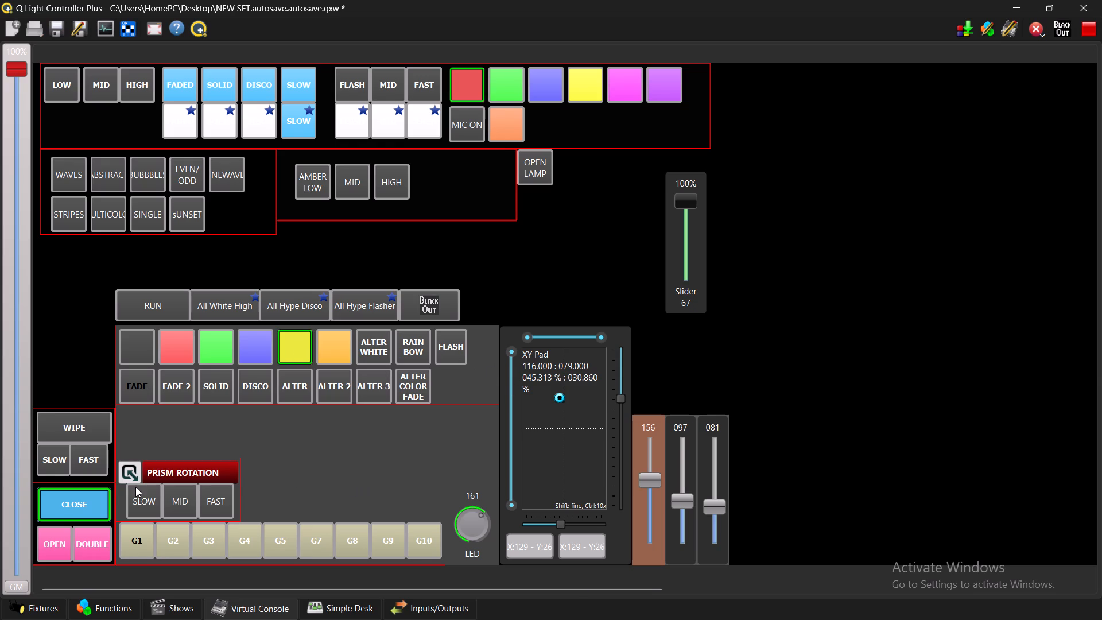
Restart the movement with FAST, and change the prism from CLOSE to OPEN and finally DOUBLE.
left_click(92, 470)
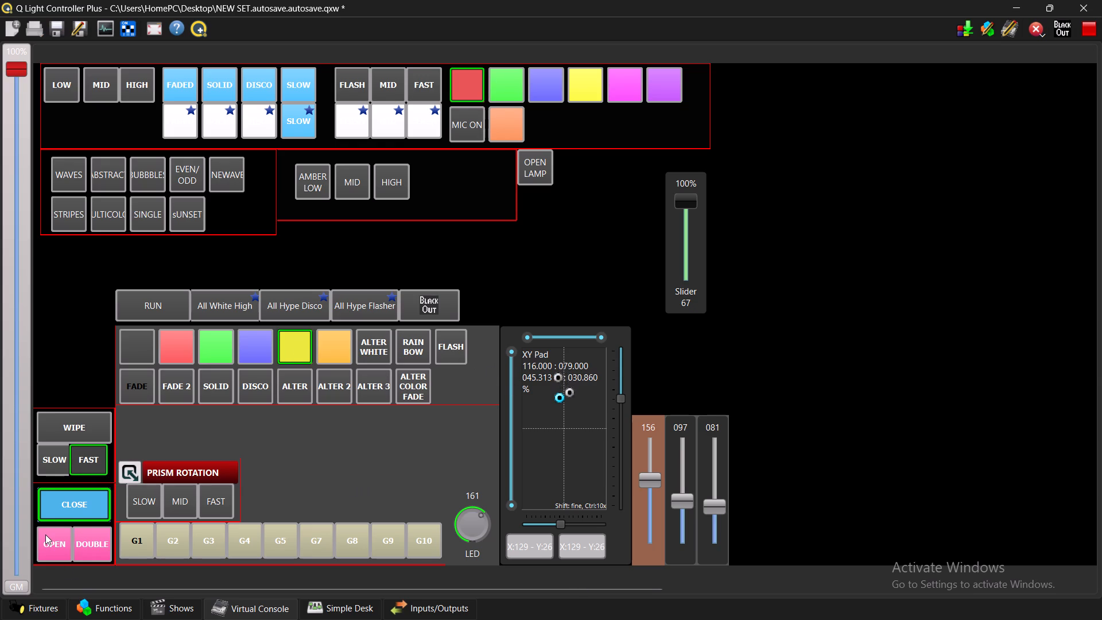
left_click(45, 534)
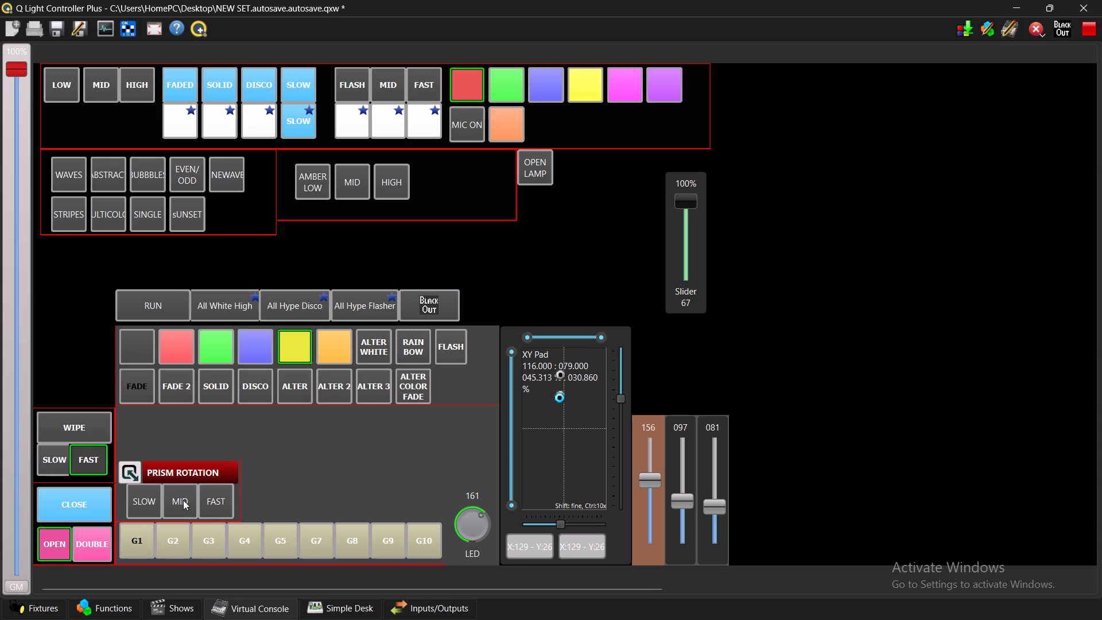
left_click(102, 540)
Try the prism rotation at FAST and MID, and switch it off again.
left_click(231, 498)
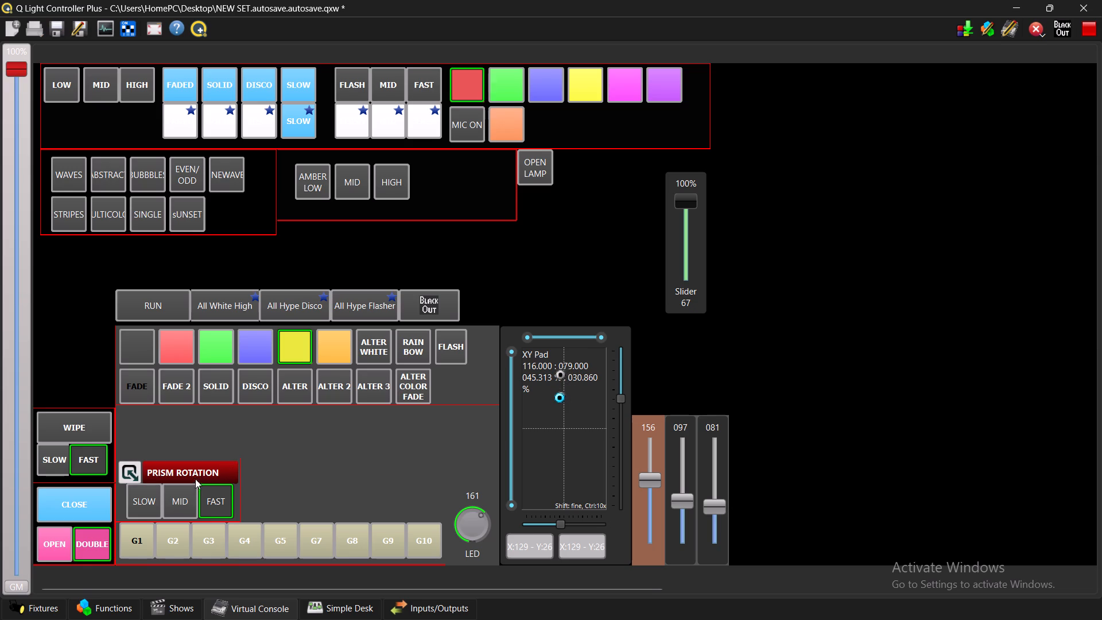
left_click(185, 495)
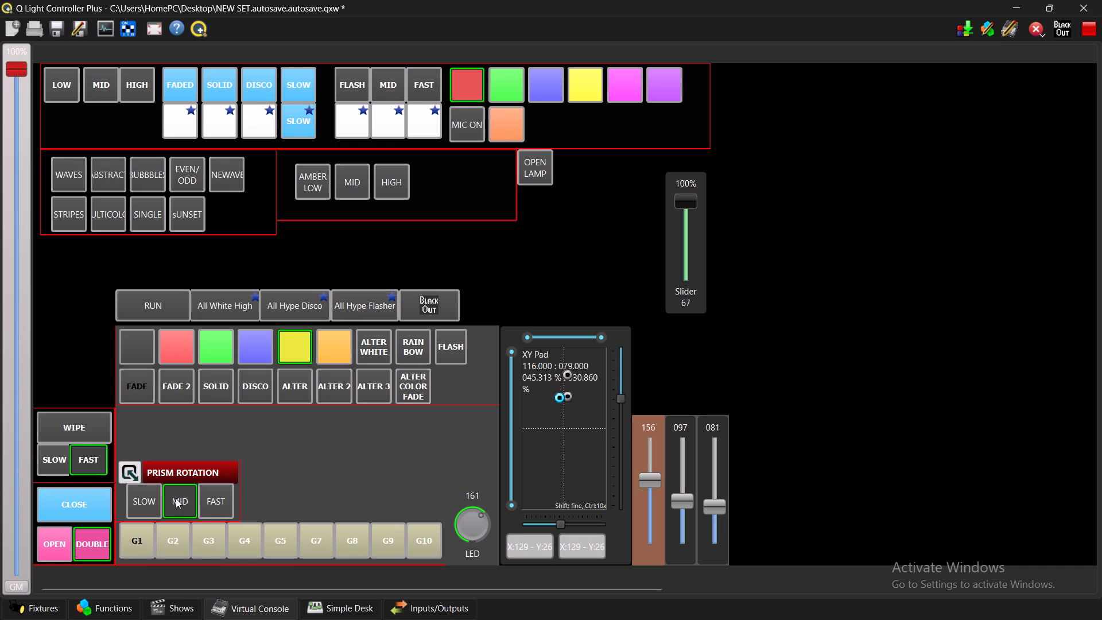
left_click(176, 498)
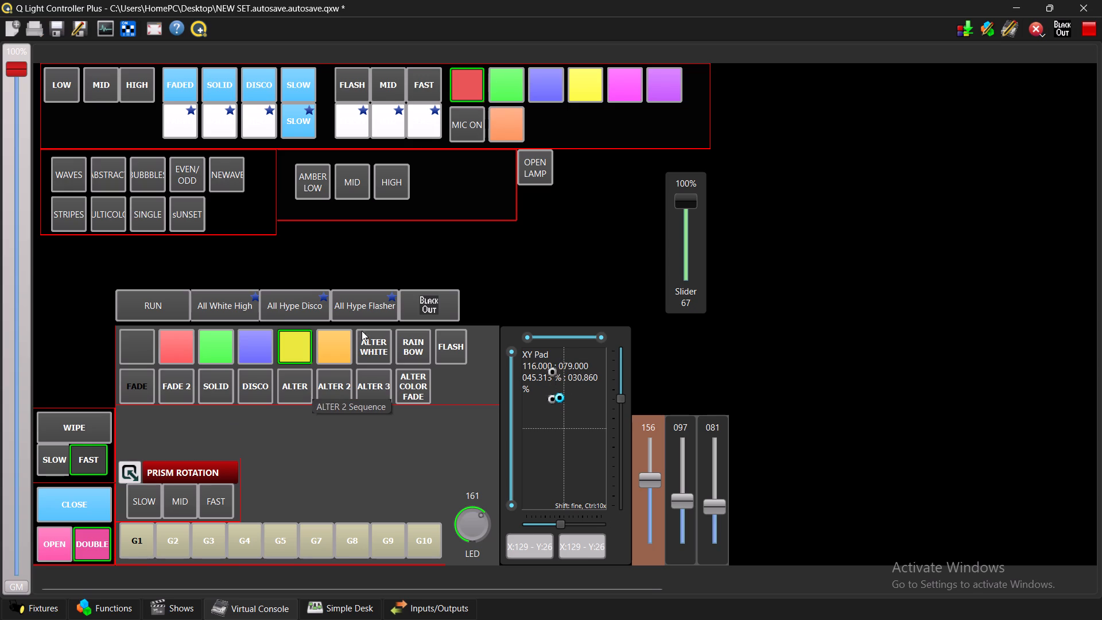
Look through the scene folders in the Functions list for the prism rotation scenes.
left_click(98, 610)
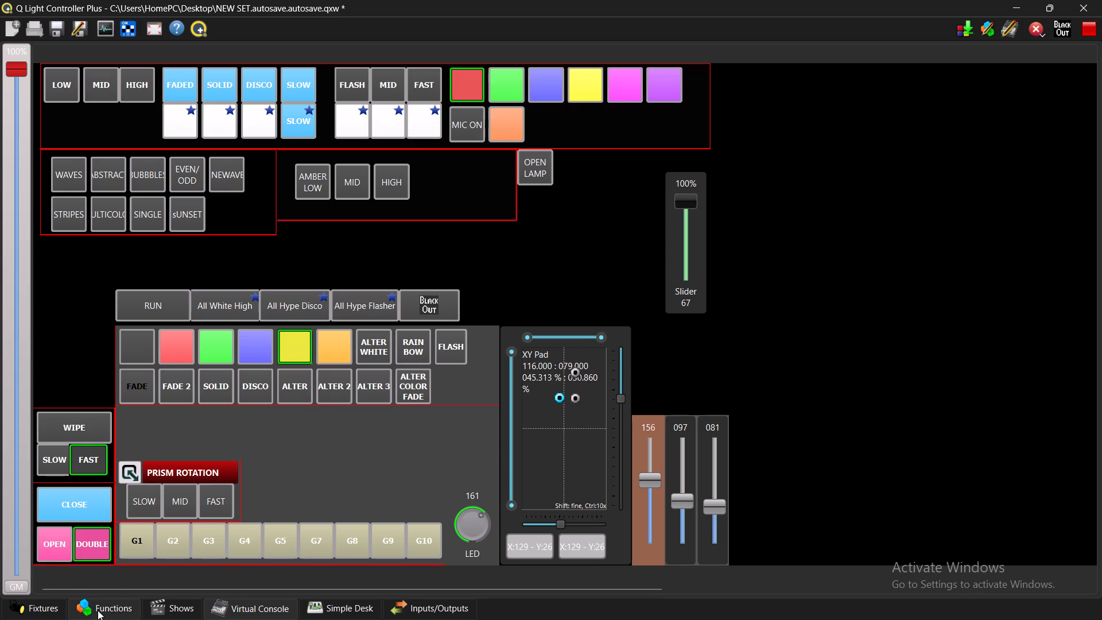
scroll(191, 97, "up", 2)
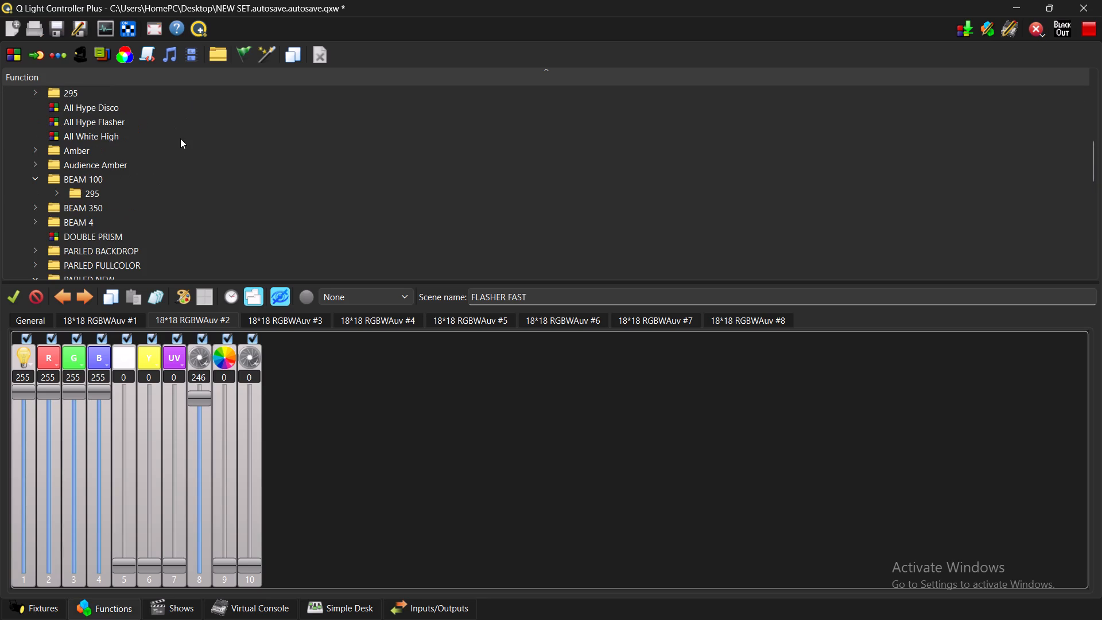
scroll(180, 138, "down", 1)
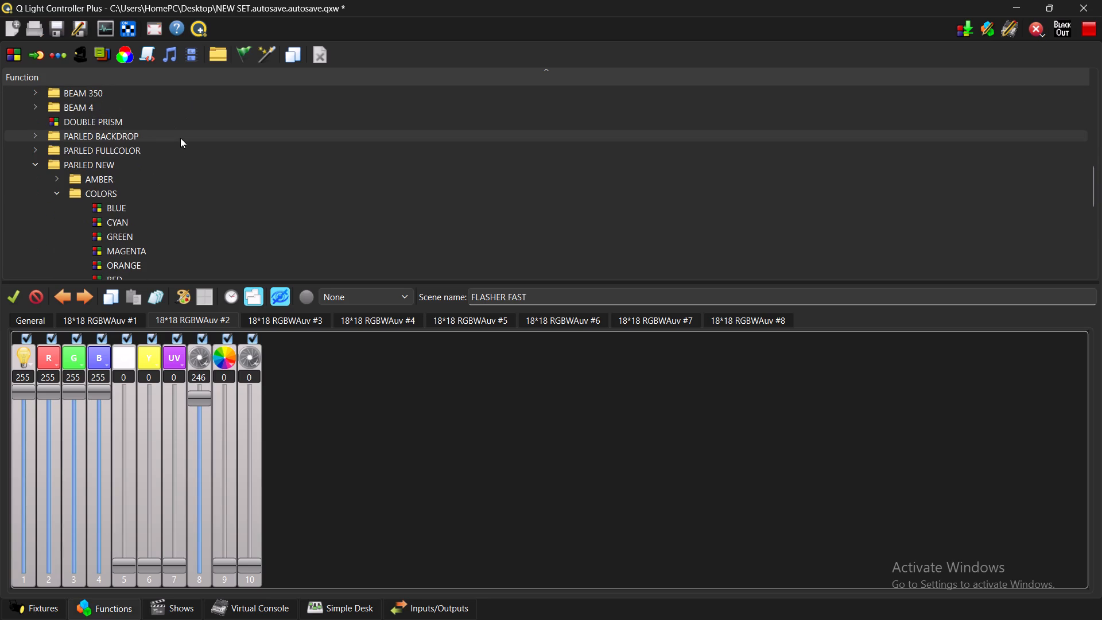
left_click(56, 195)
left_click(56, 195)
scroll(56, 195, "up", 1)
scroll(59, 136, "up", 1)
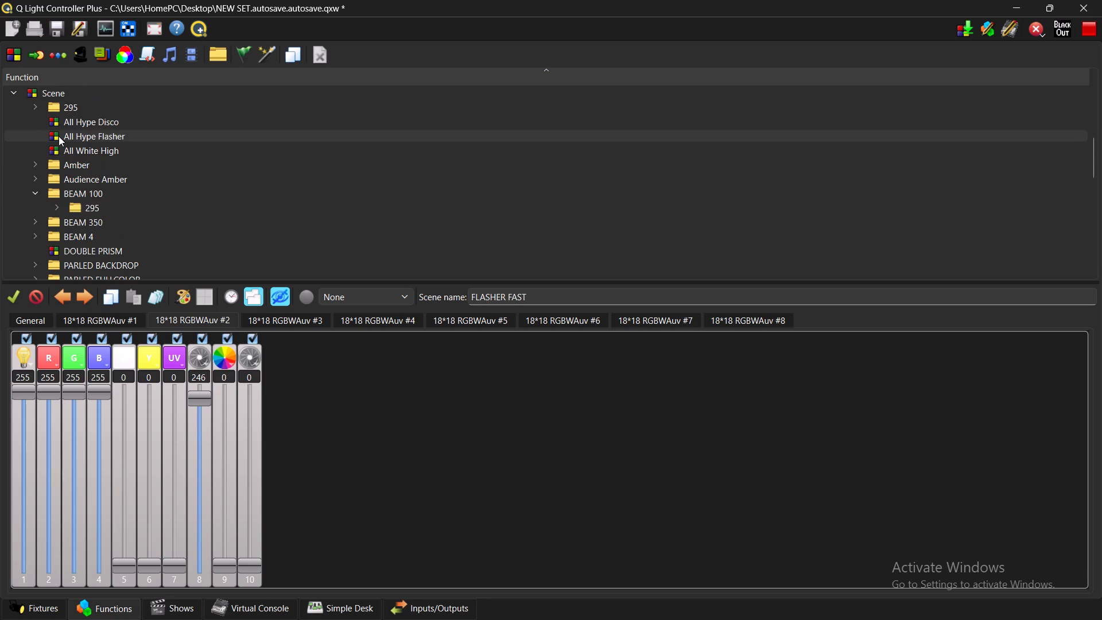
scroll(59, 136, "up", 1)
left_click(61, 191)
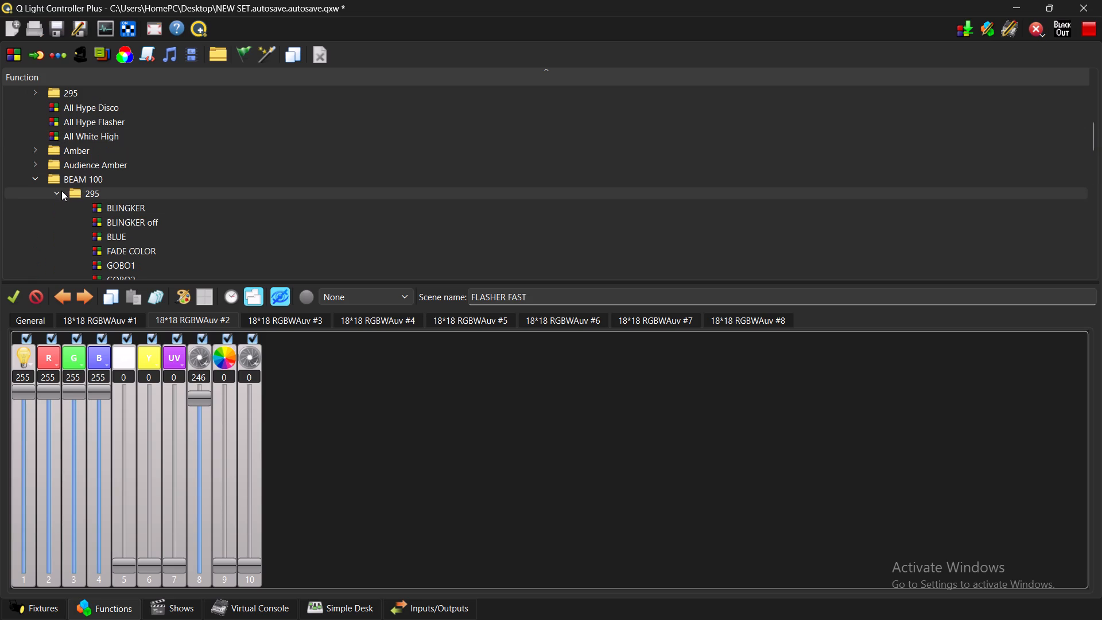
left_click(61, 191)
scroll(61, 191, "down", 5)
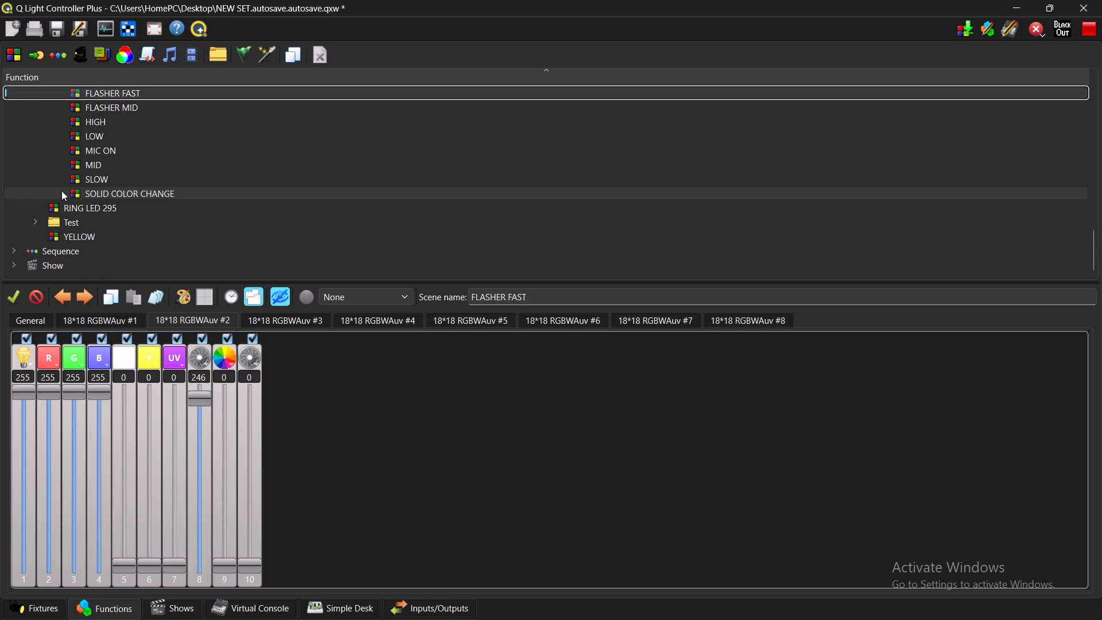
scroll(61, 191, "up", 4)
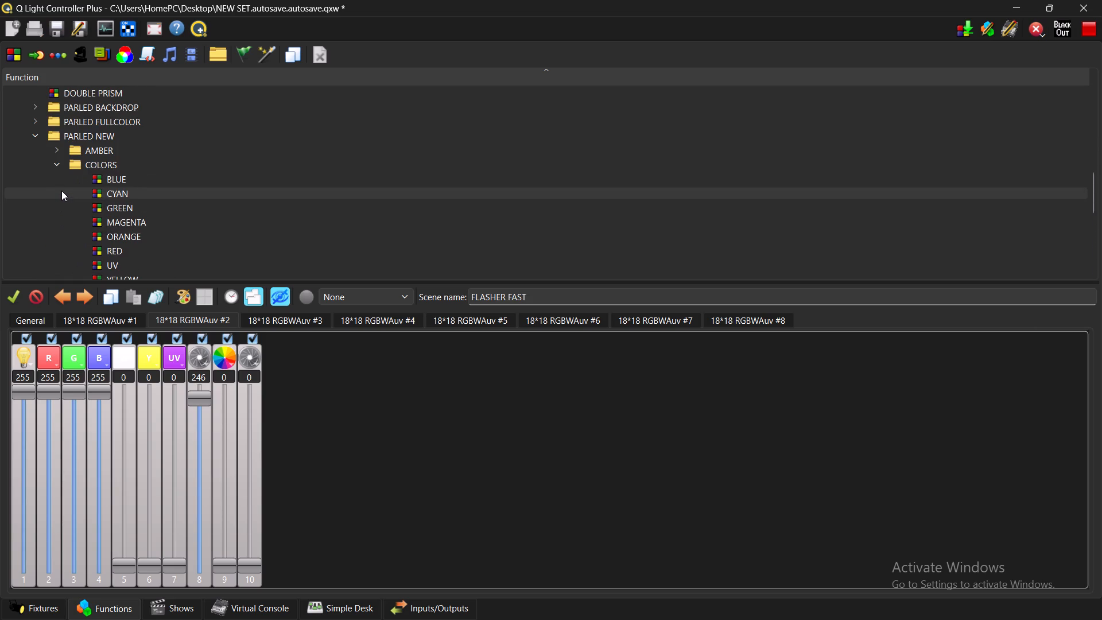
scroll(89, 207, "down", 3)
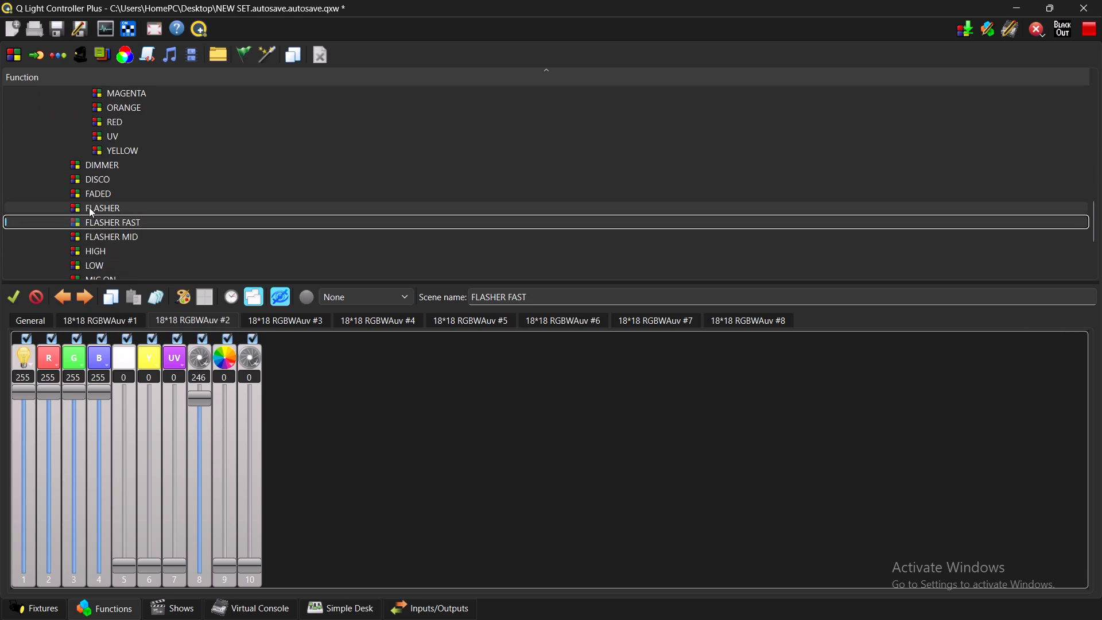
scroll(89, 207, "up", 1)
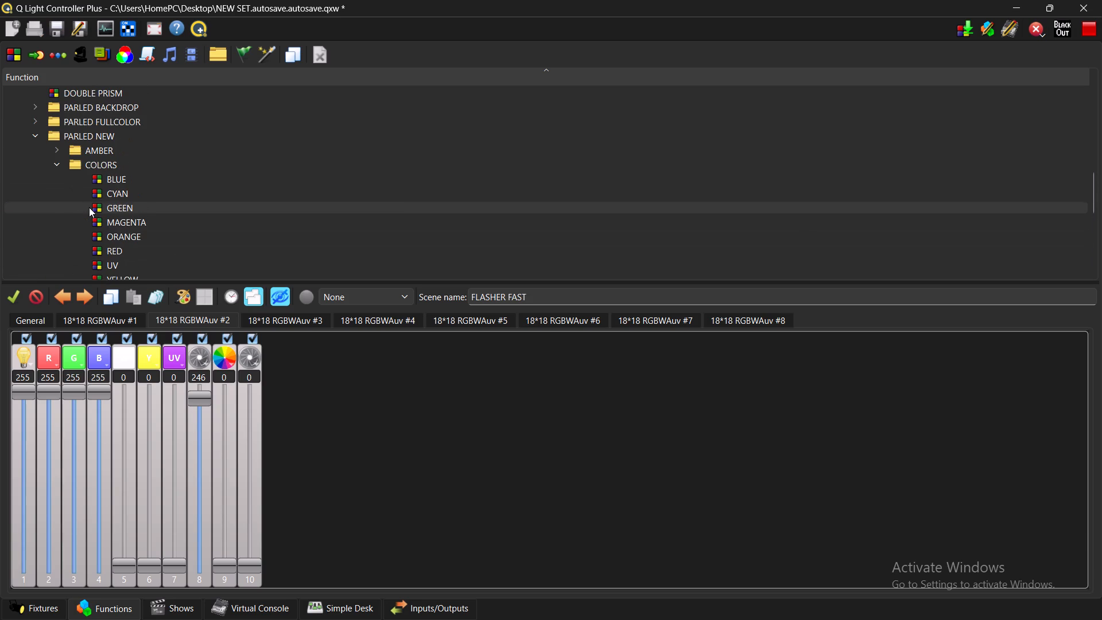
scroll(89, 207, "up", 1)
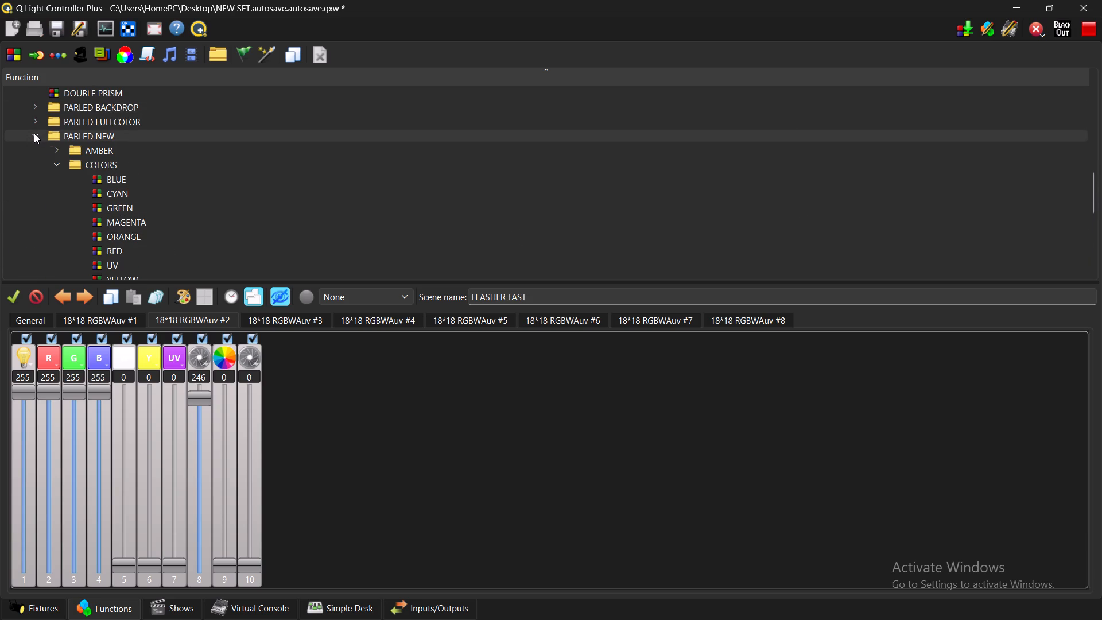
left_click(34, 133)
scroll(34, 133, "up", 1)
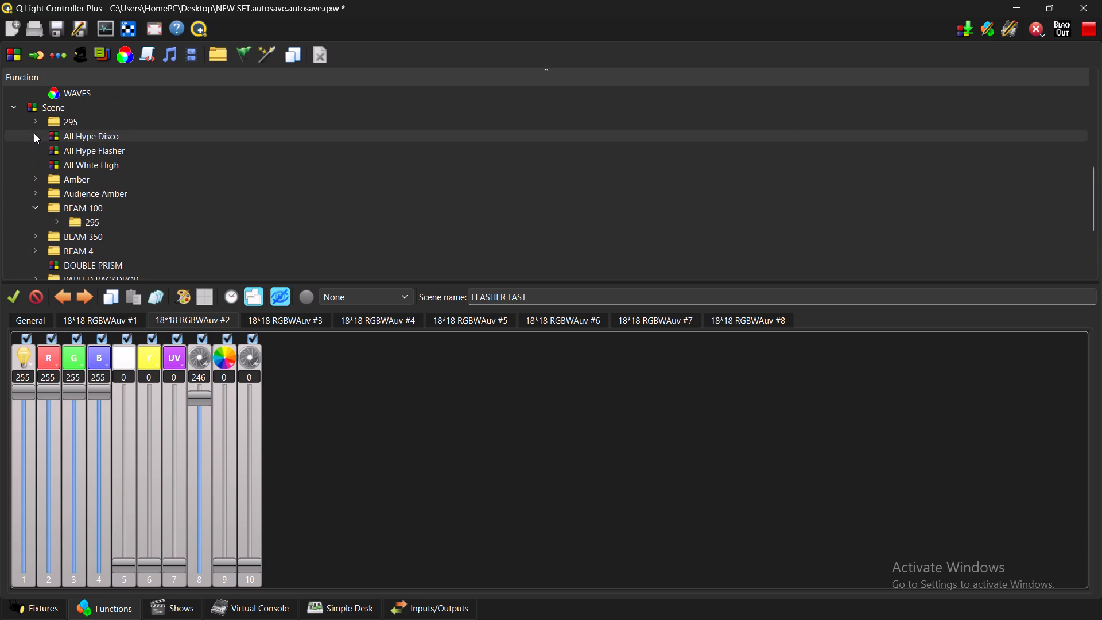
scroll(34, 133, "up", 1)
In the 295 folder's prism rotation FAST scene, disable colour channel 1 of Mini 295 #1 and copy its values to all fixtures.
left_click(28, 125)
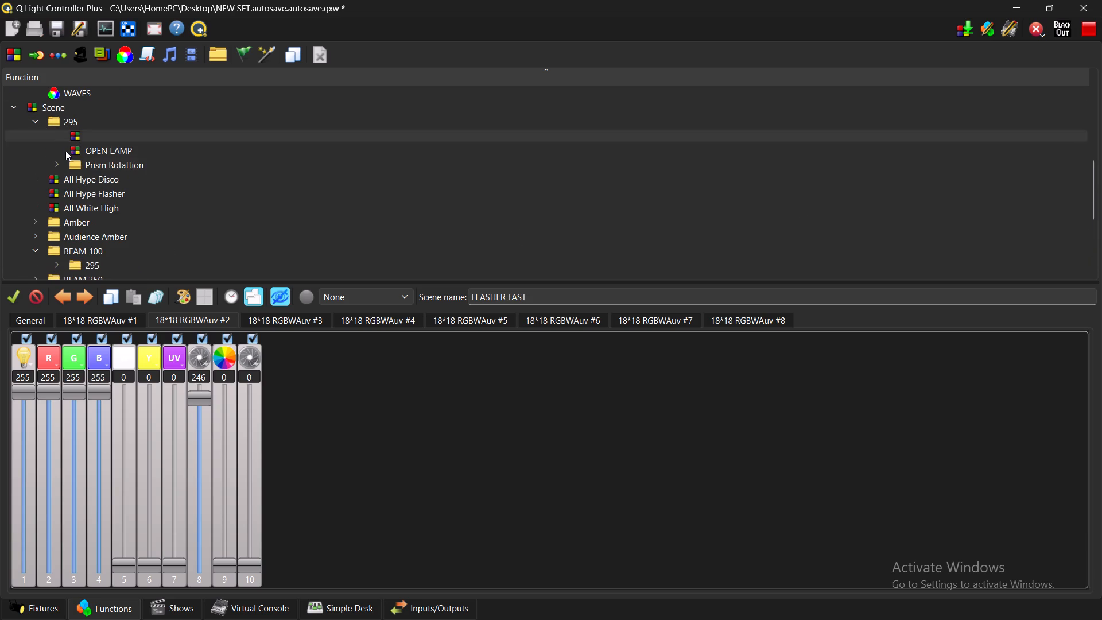
left_click(59, 164)
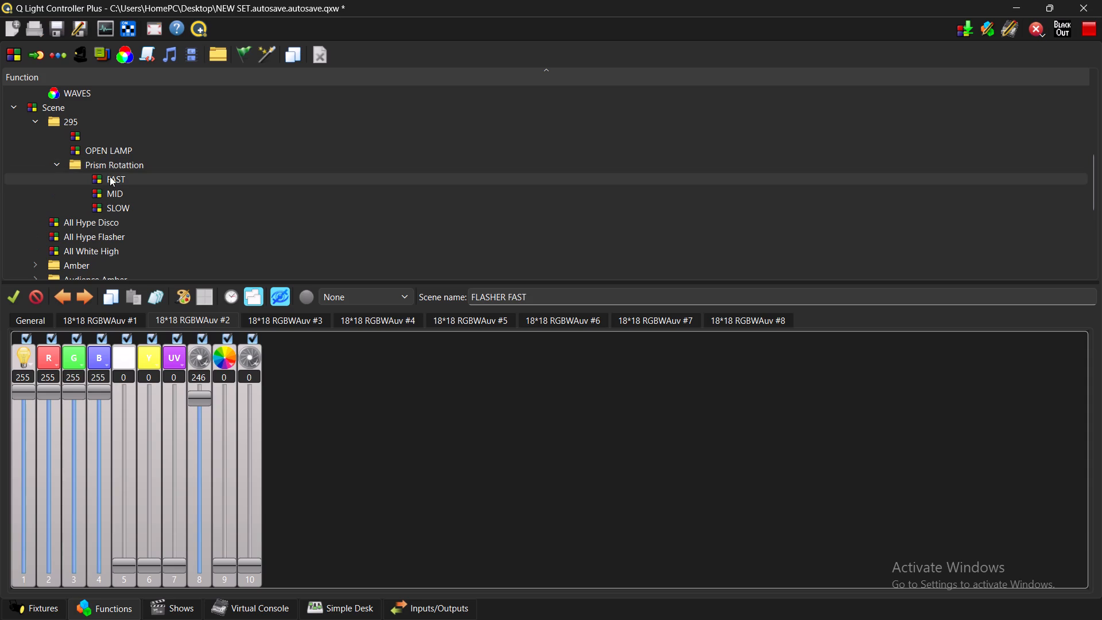
left_click(107, 177)
left_click(82, 320)
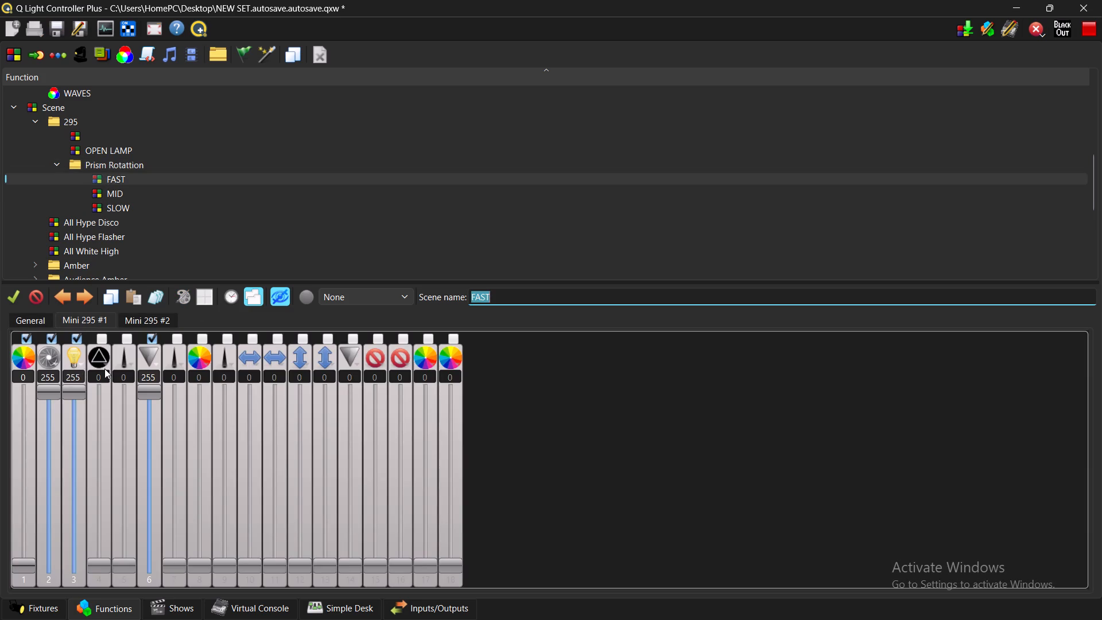
left_click(26, 339)
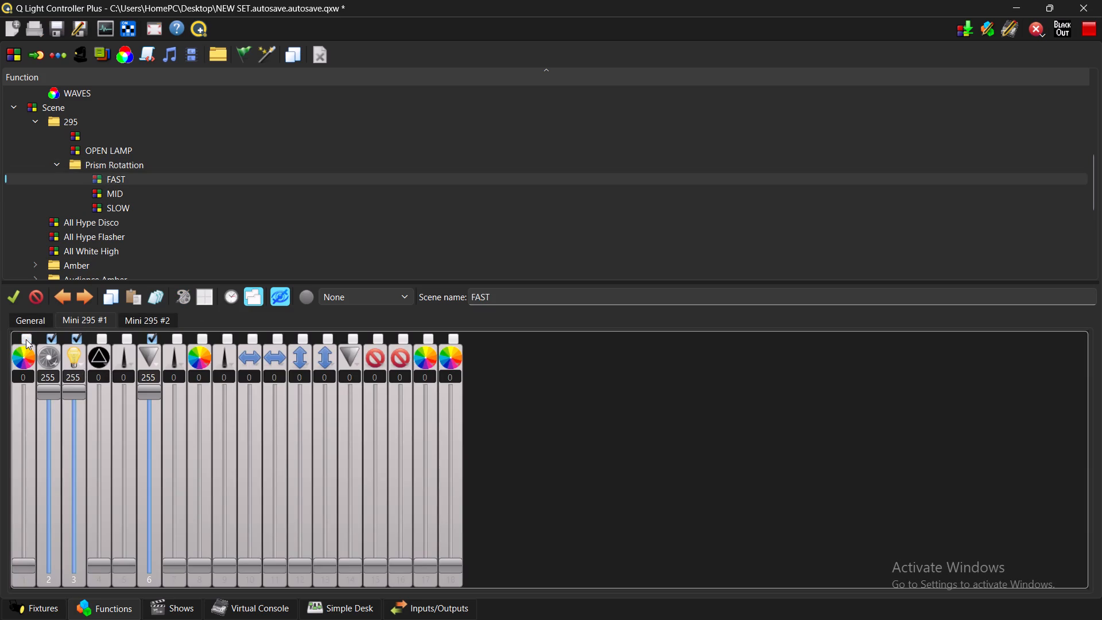
left_click(160, 294)
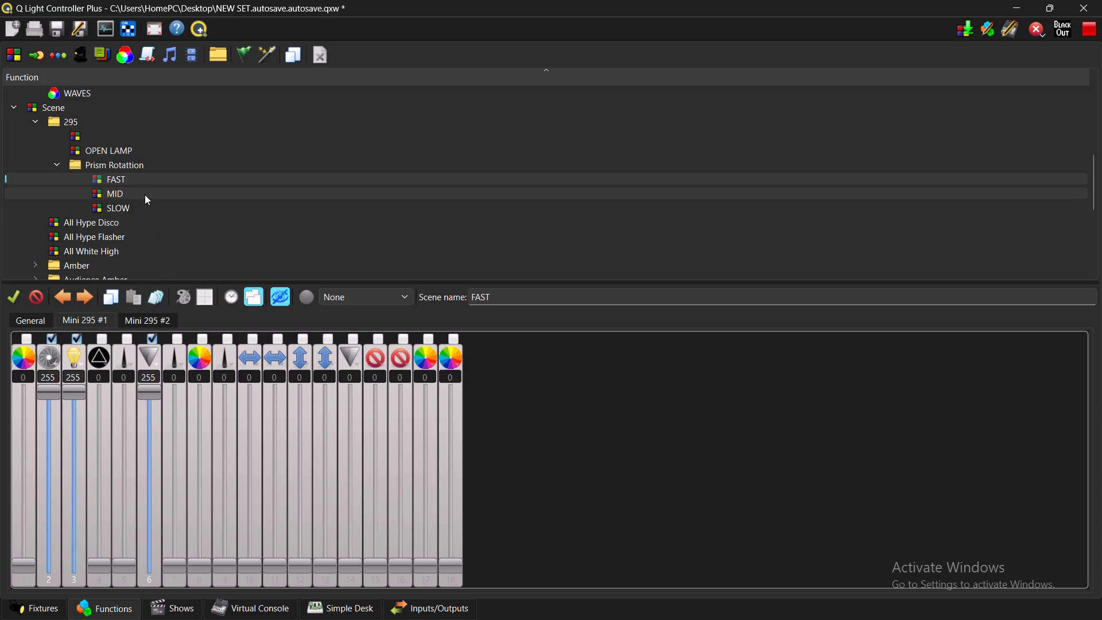
In the prism rotation MID scene, disable colour channel 1 of Mini 295 #1 and copy its values to all fixtures.
left_click(145, 195)
left_click(94, 319)
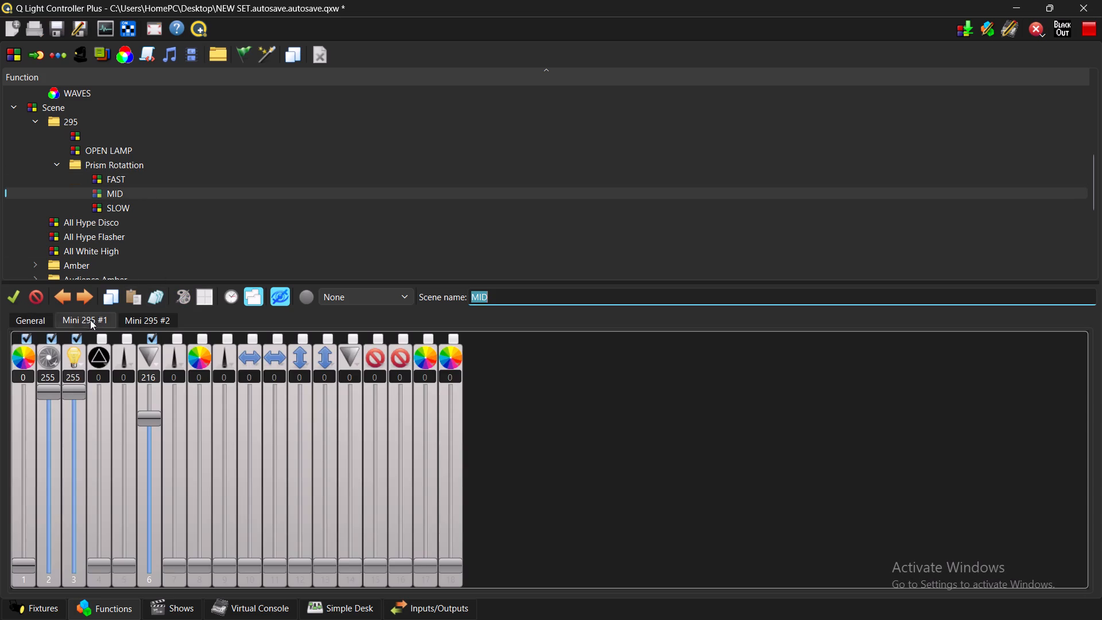
left_click(28, 339)
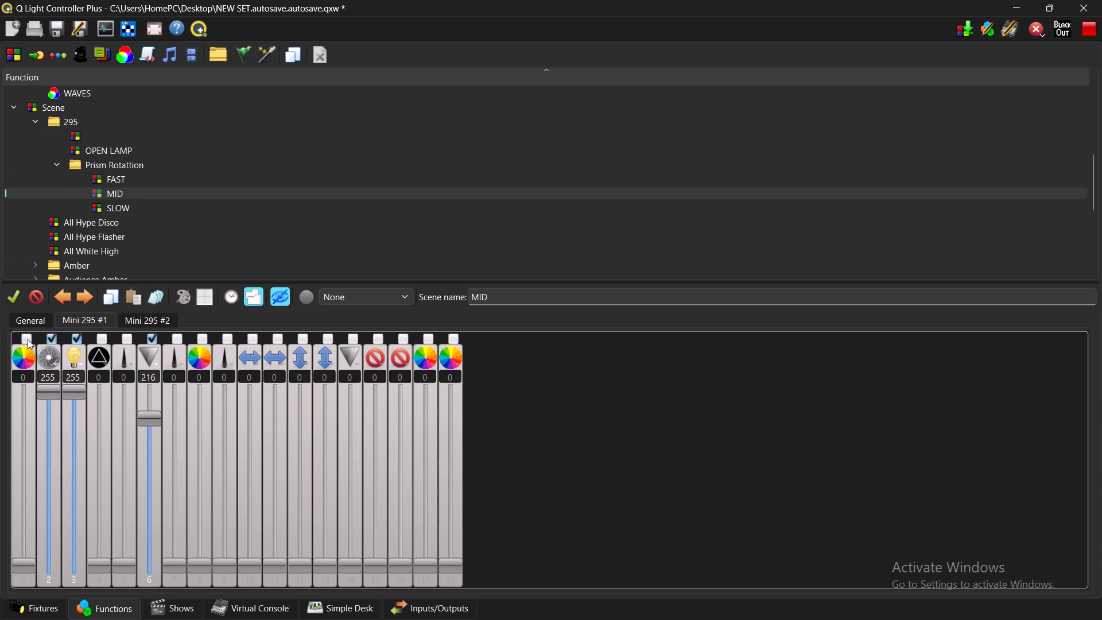
left_click(162, 296)
Open the prism rotation SLOW scene and return to the Virtual Console.
left_click(125, 212)
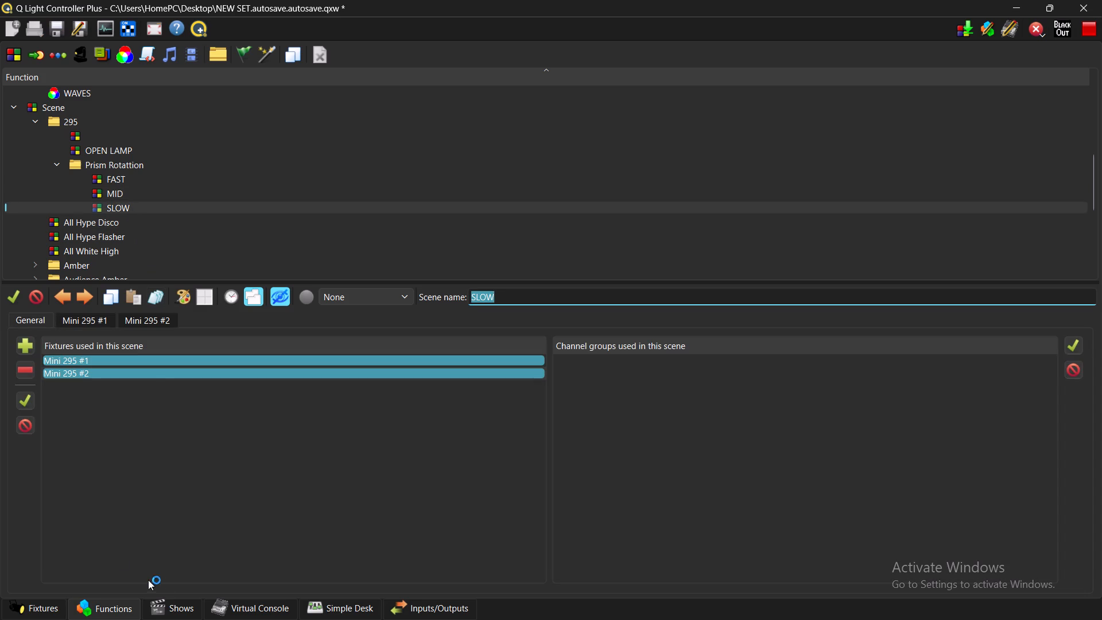
left_click(279, 609)
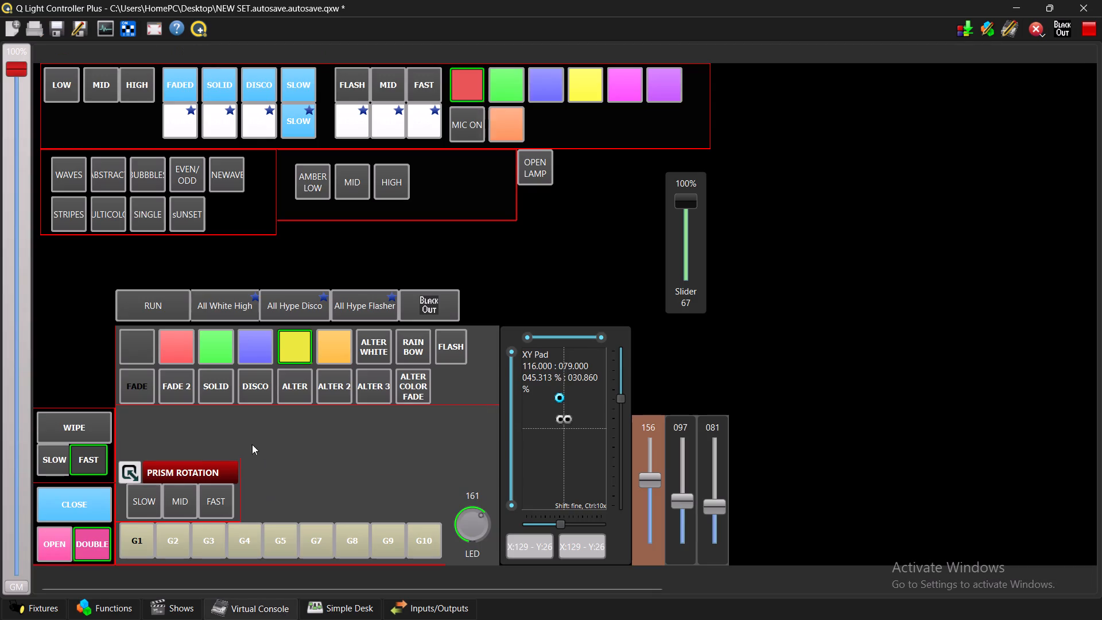
Run the prism rotation at MID speed, then switch it to FAST.
left_click(185, 501)
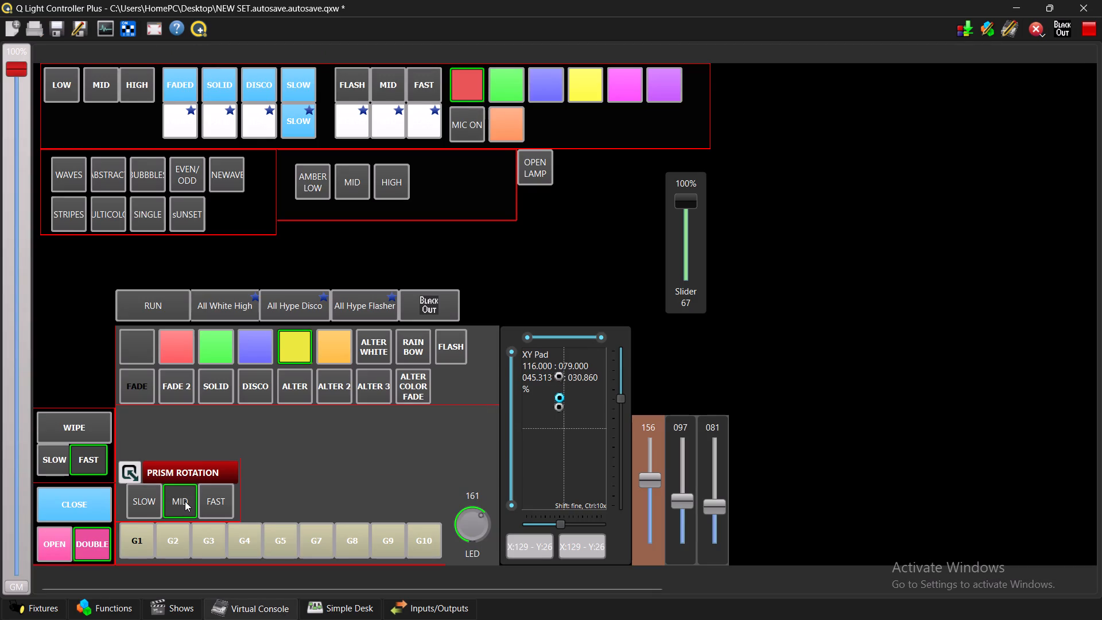
left_click(205, 503)
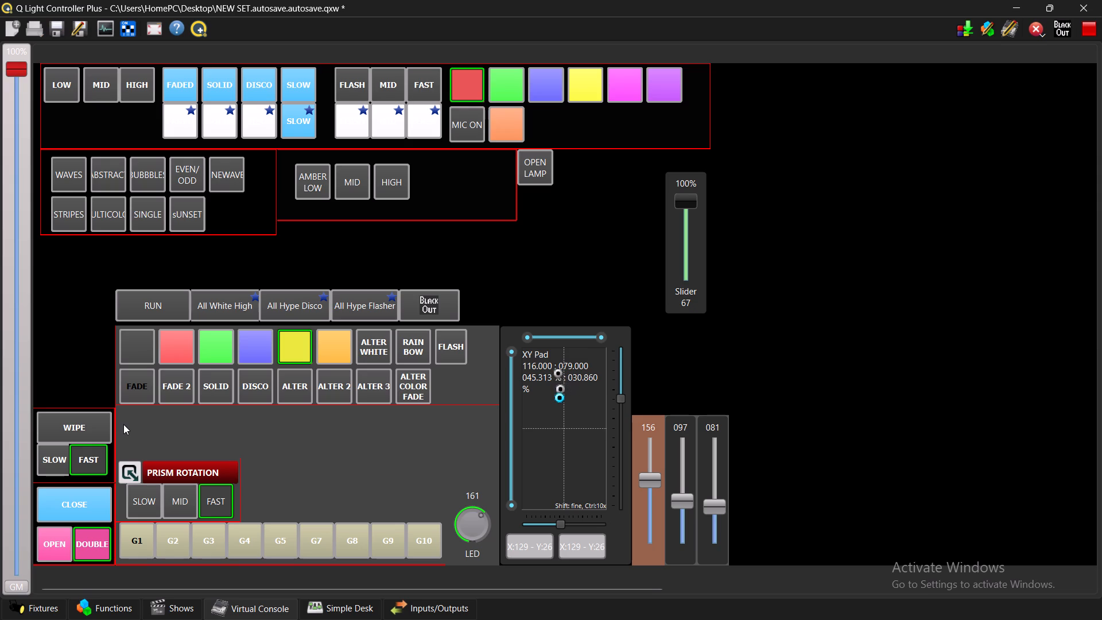
Cycle the moving-head effect through WIPE and its SLOW speed, ending on FAST.
left_click(98, 423)
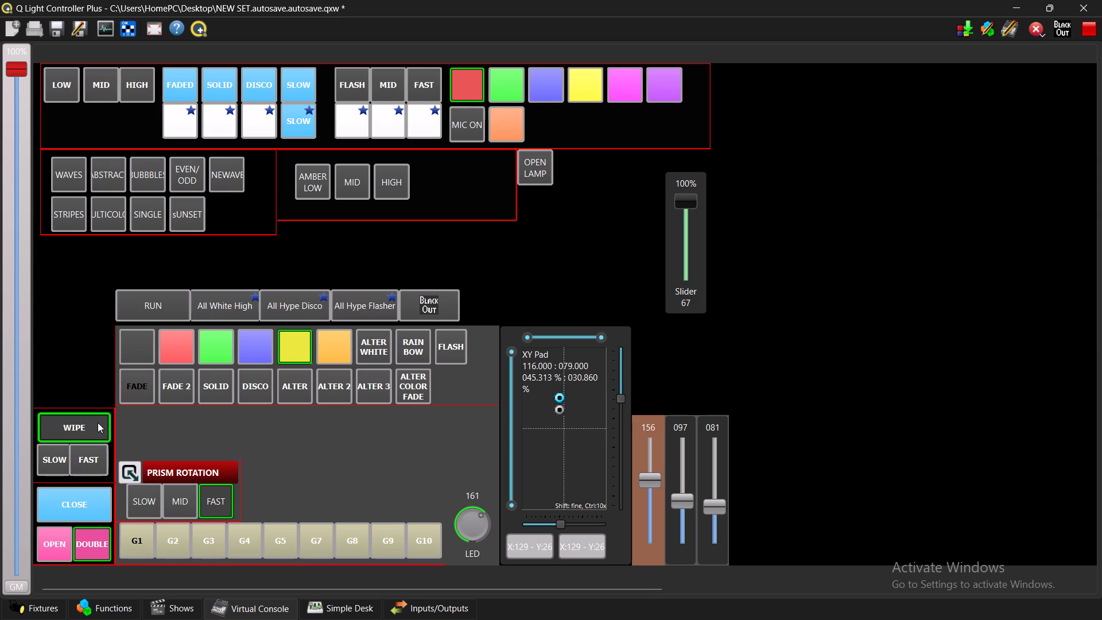
left_click(64, 458)
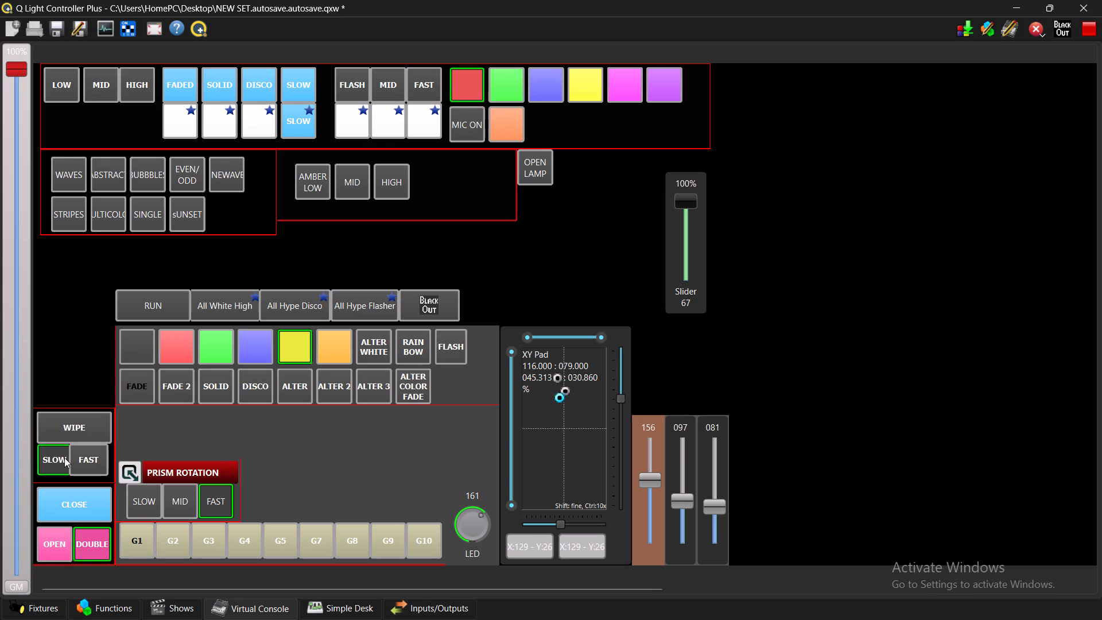
left_click(83, 462)
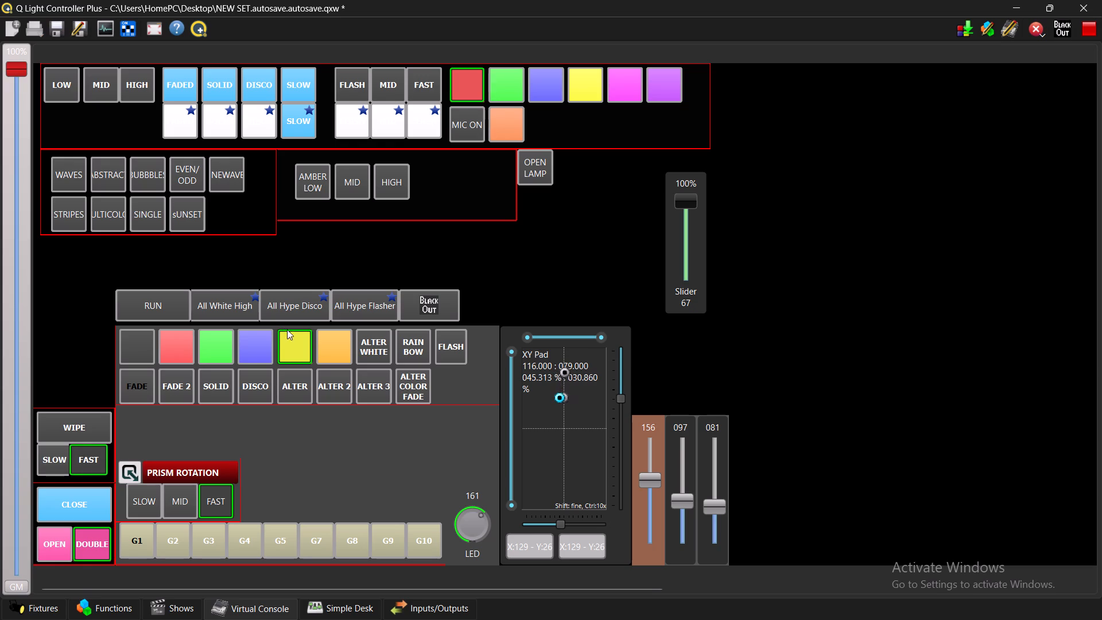
Cycle the lower colour cues through green, the blank dark cue, yellow and FADE 2, ending on yellow.
left_click(224, 350)
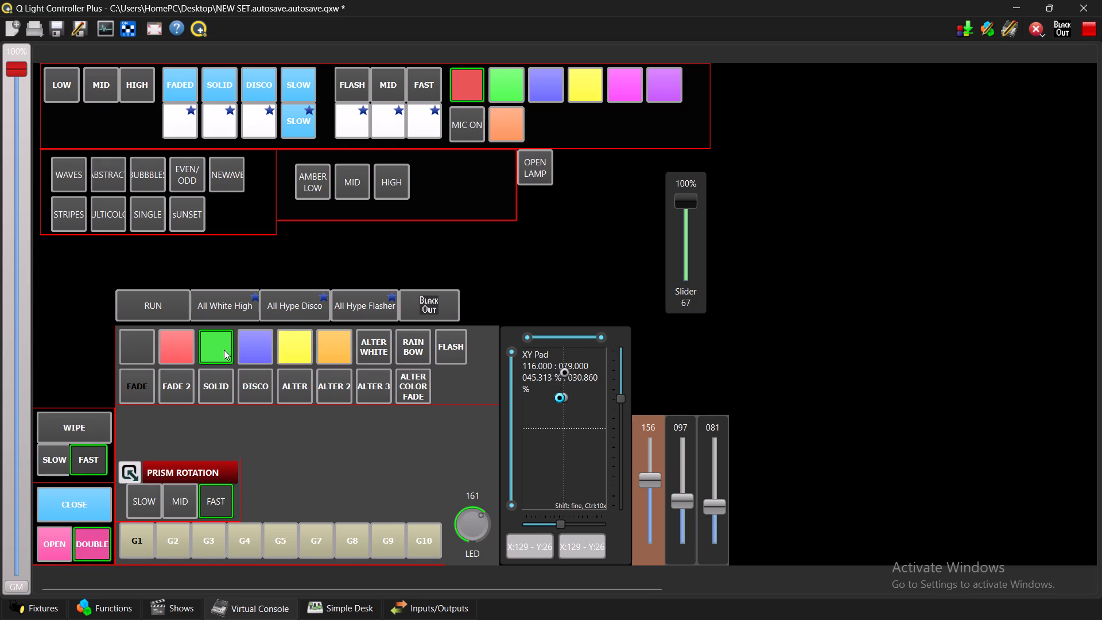
left_click(127, 346)
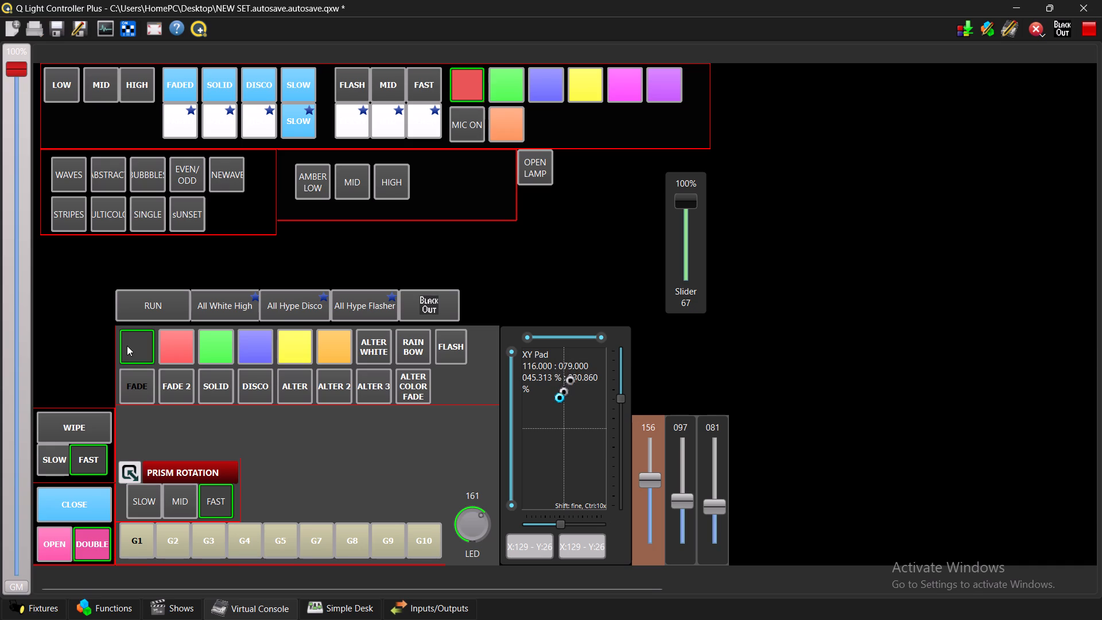
left_click(297, 346)
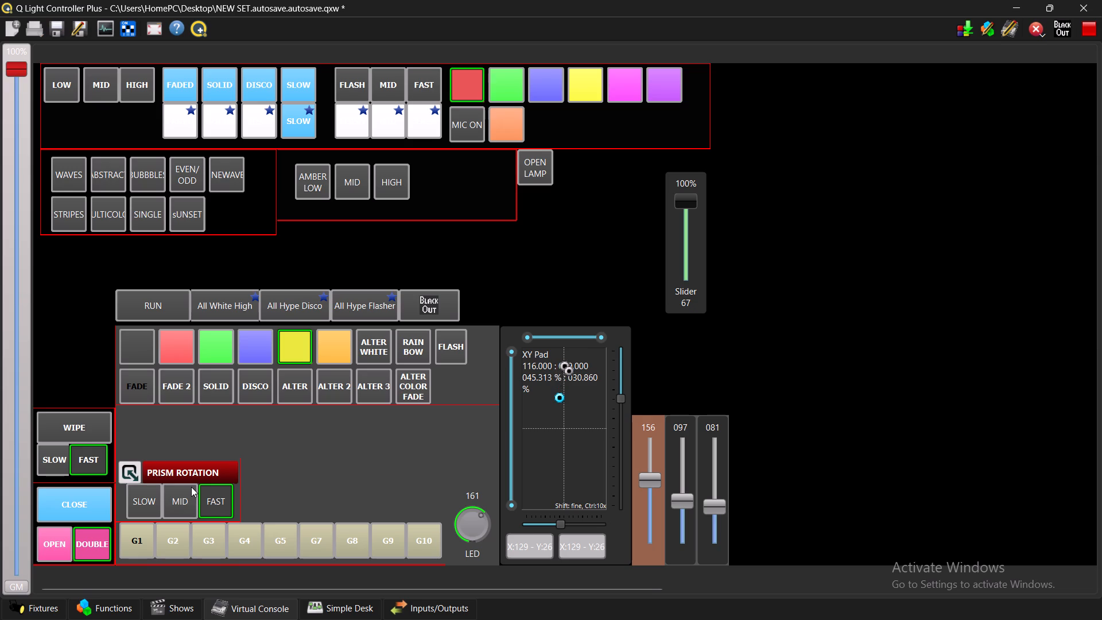
left_click(183, 379)
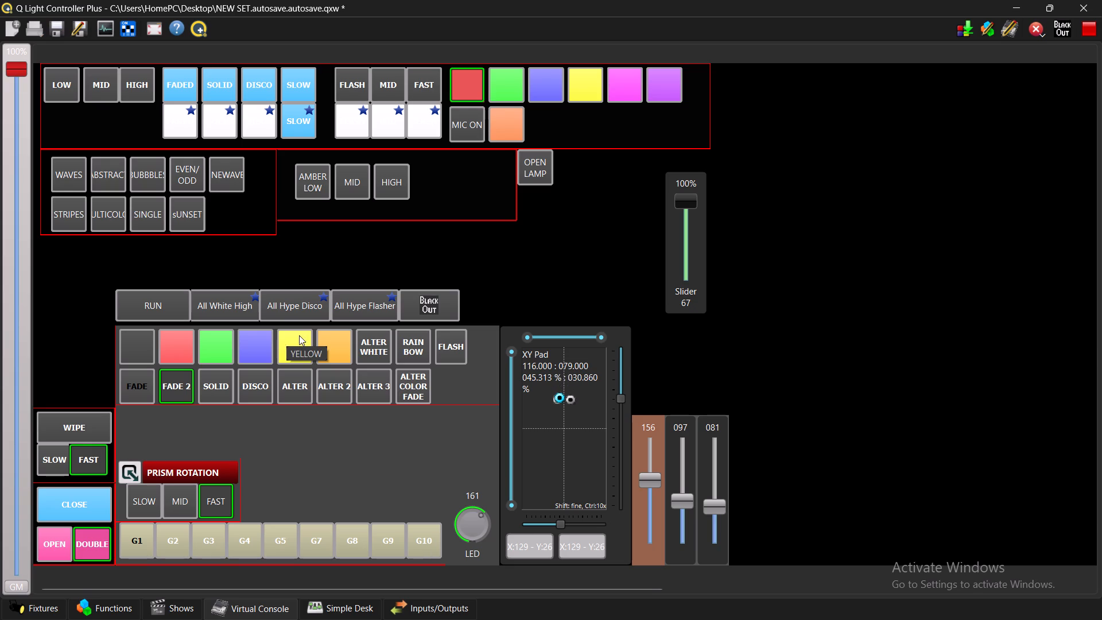
left_click(303, 336)
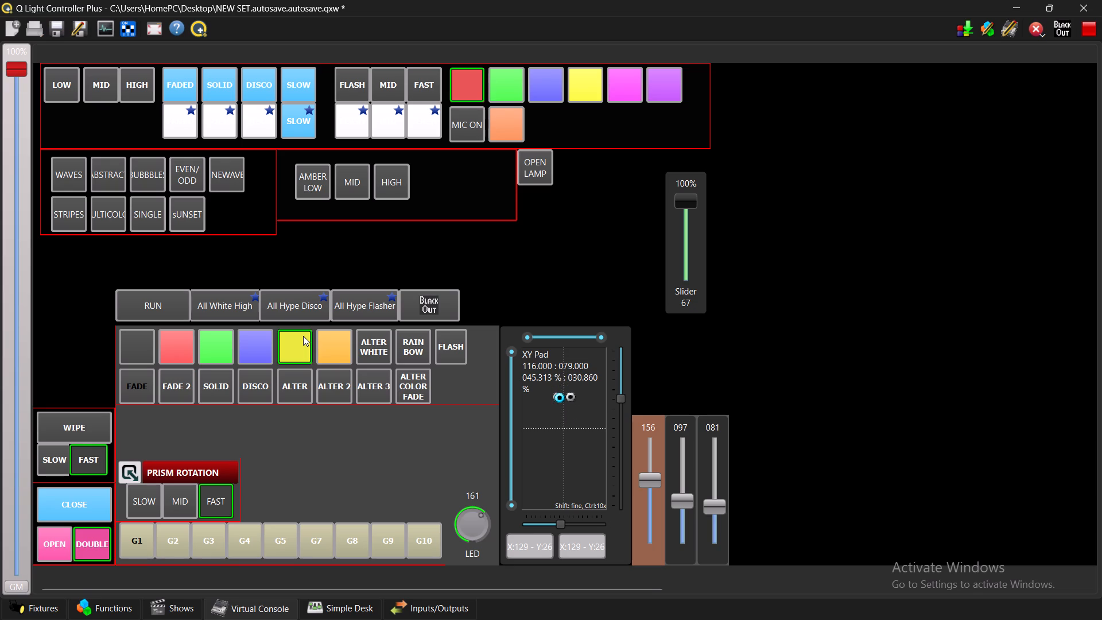
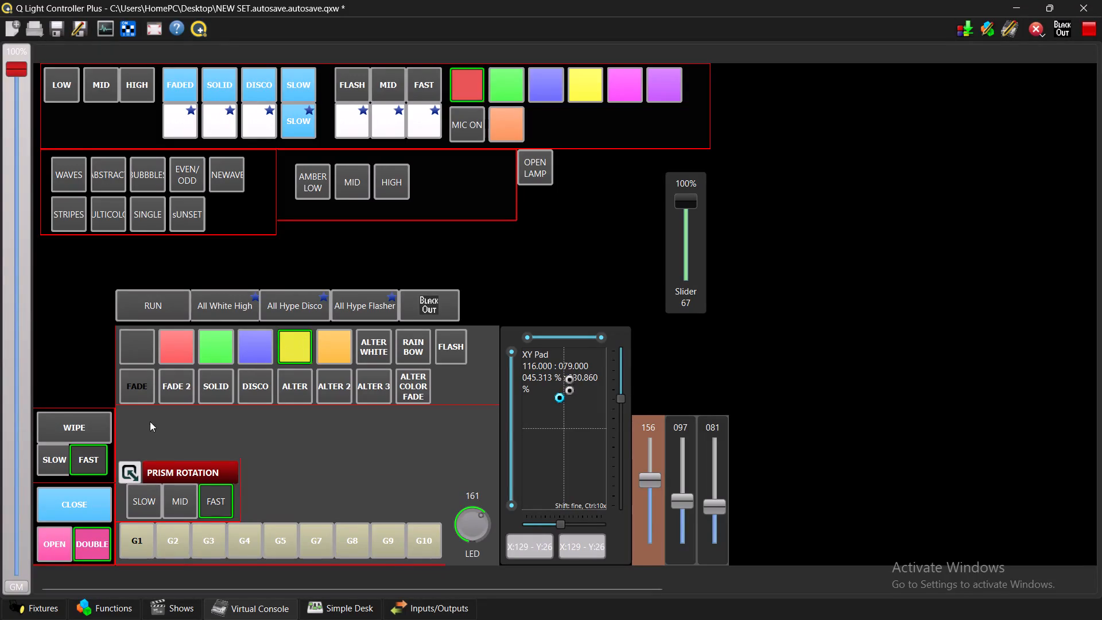
Switch the prism rotation to SLOW, then leave it running at MID speed.
left_click(138, 496)
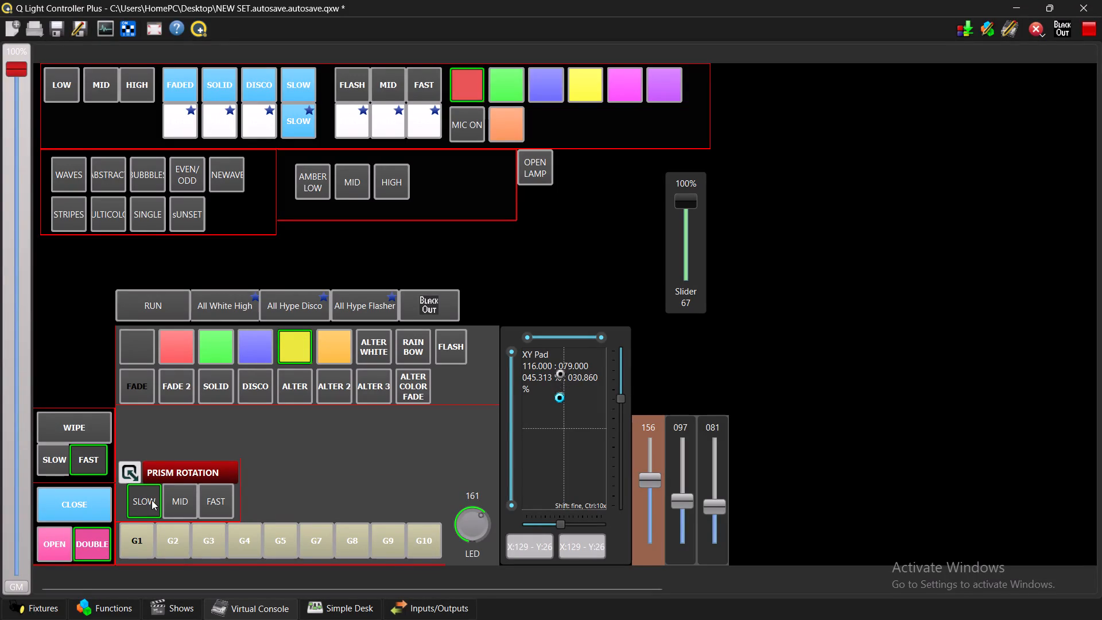
left_click(177, 497)
left_click(177, 497)
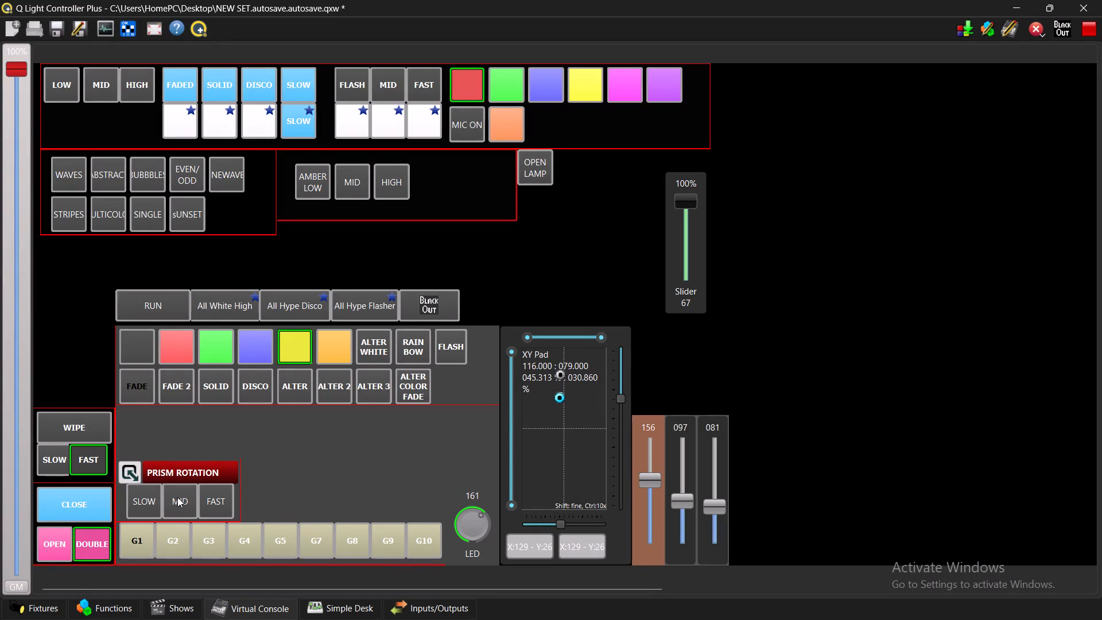
left_click(177, 497)
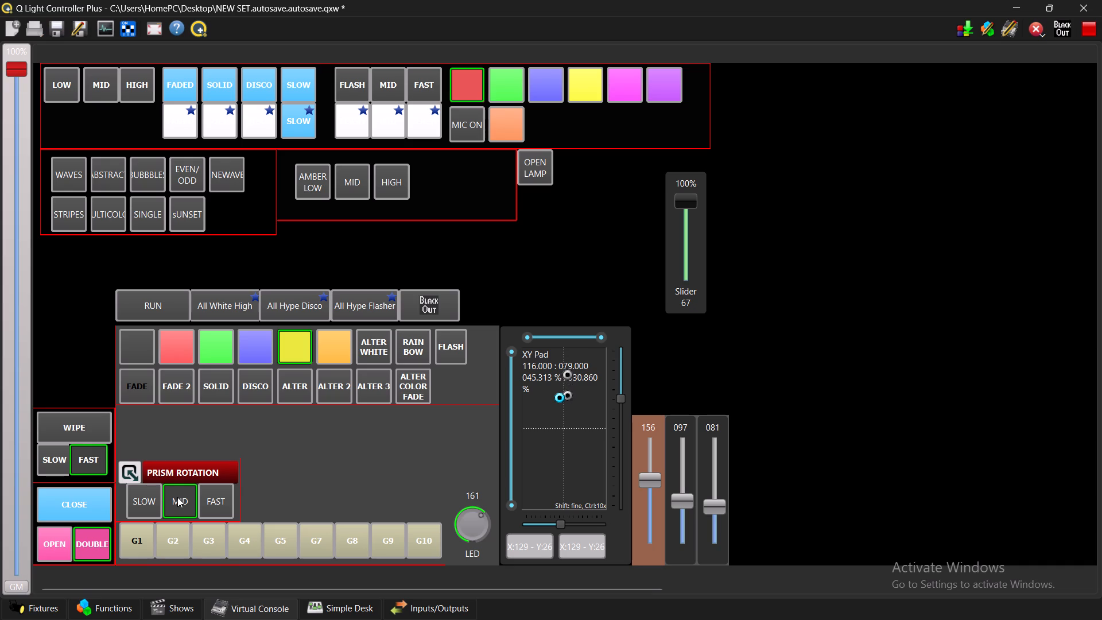
Change the prism cue from DOUBLE to OPEN, ending on CLOSE.
left_click(44, 540)
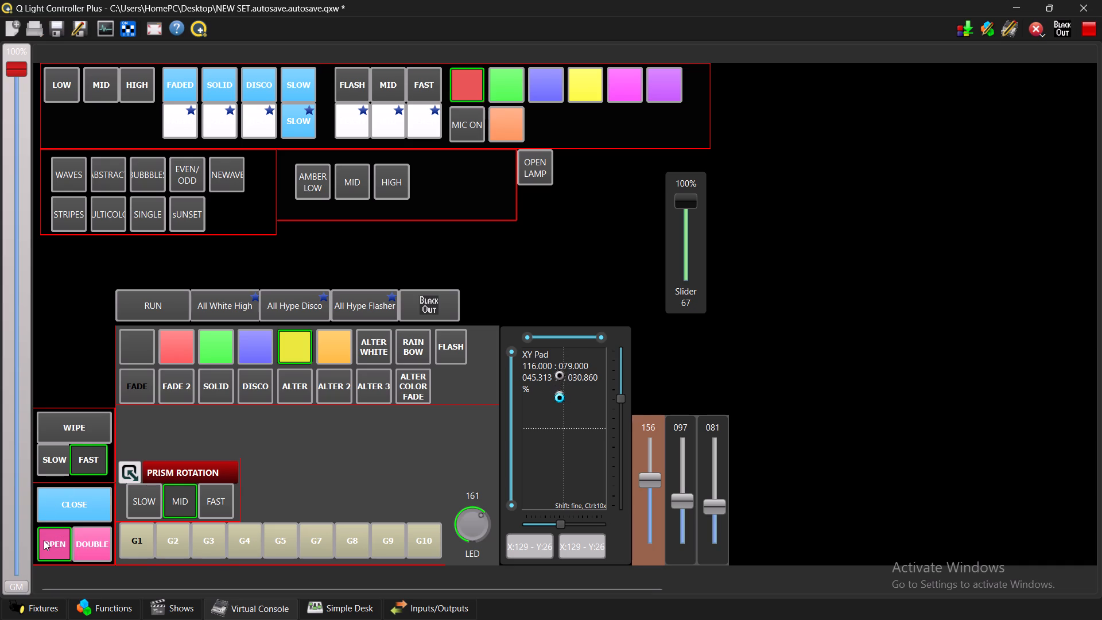
left_click(59, 495)
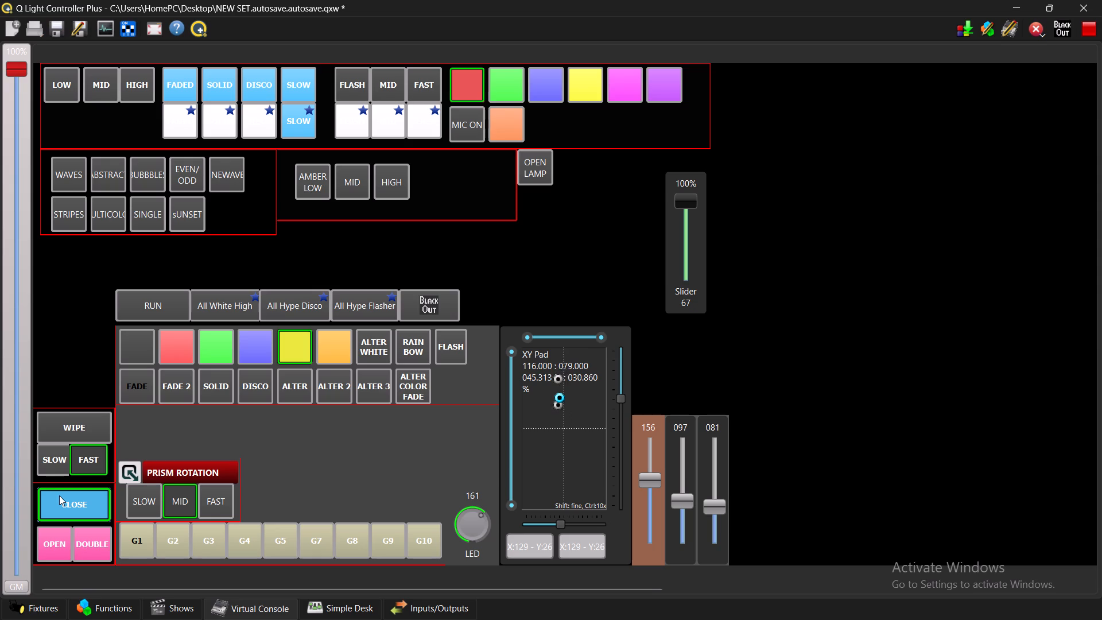
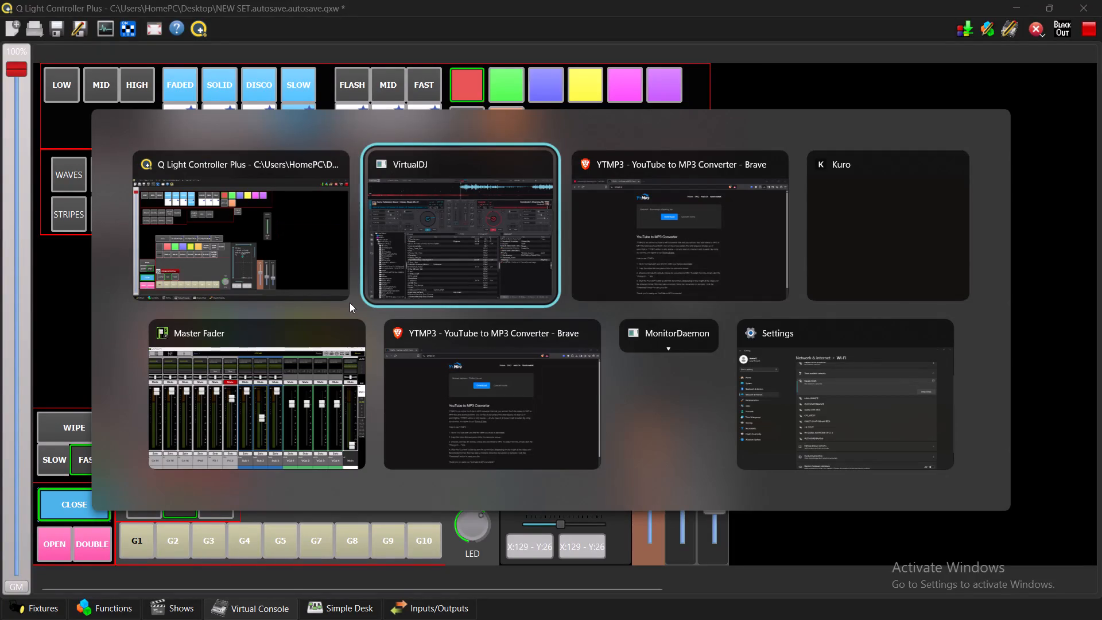
Switch to Master Fader and show view group A for the main mix.
key("alt+Tab")
key("alt+Tab")
key("alt+Tab")
key("alt+Tab")
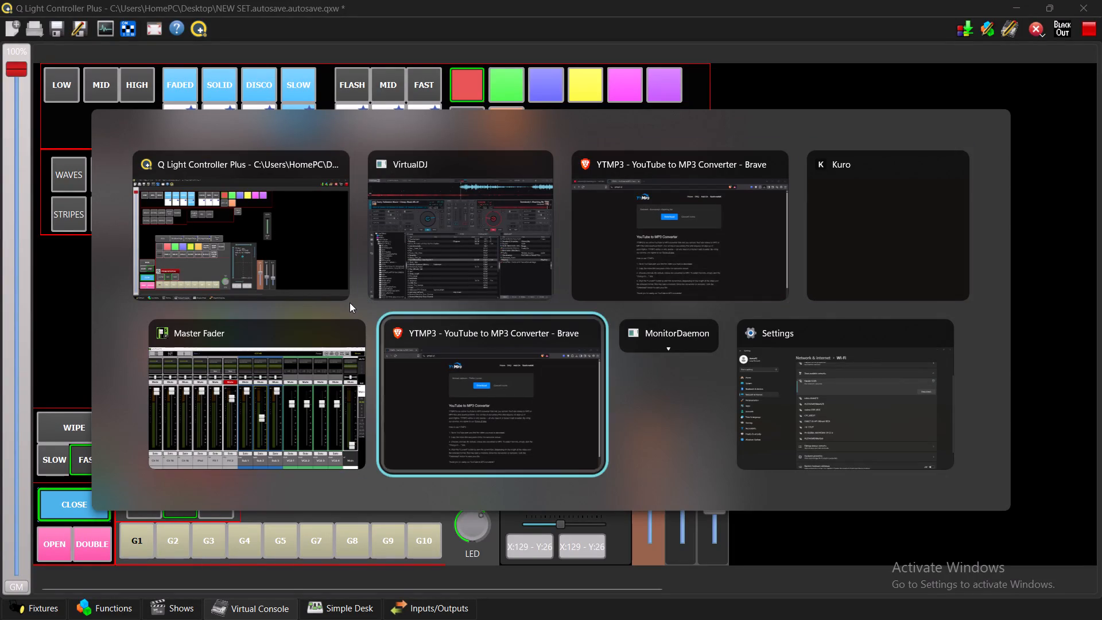
key("alt+Tab")
key("alt+Tab")
key("alt+Tab")
key("alt+Tab")
key("alt+Tab")
key("alt+Tab")
key("alt+Tab")
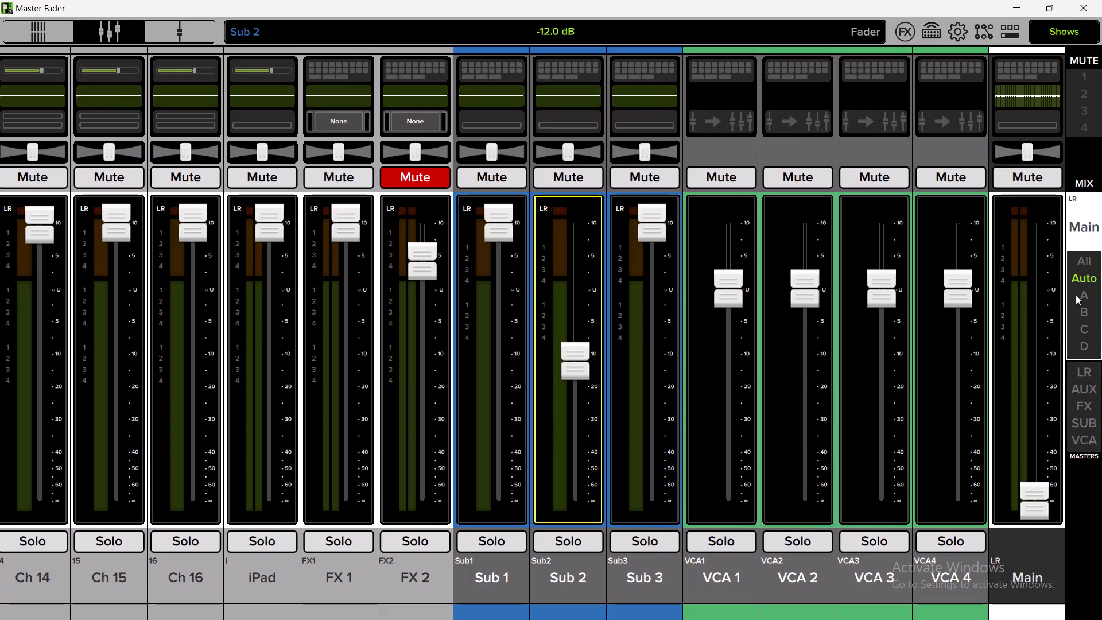
left_click(1095, 319)
left_click(1041, 234)
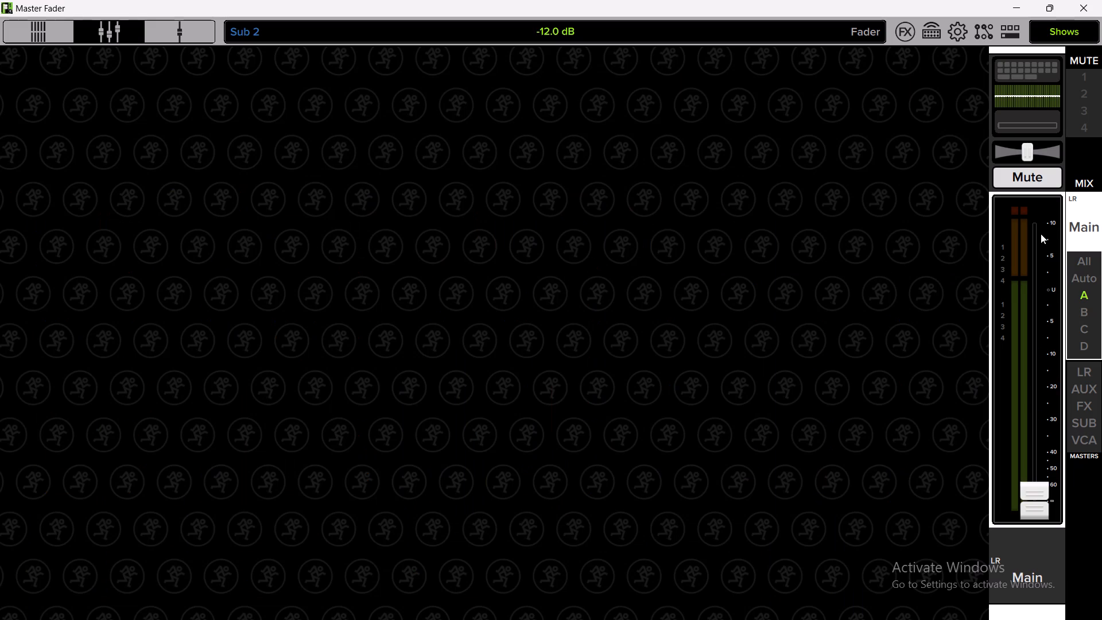
Open the mixer device list and connect the computer to the Mackie DL16S Wi-Fi network.
left_click(931, 23)
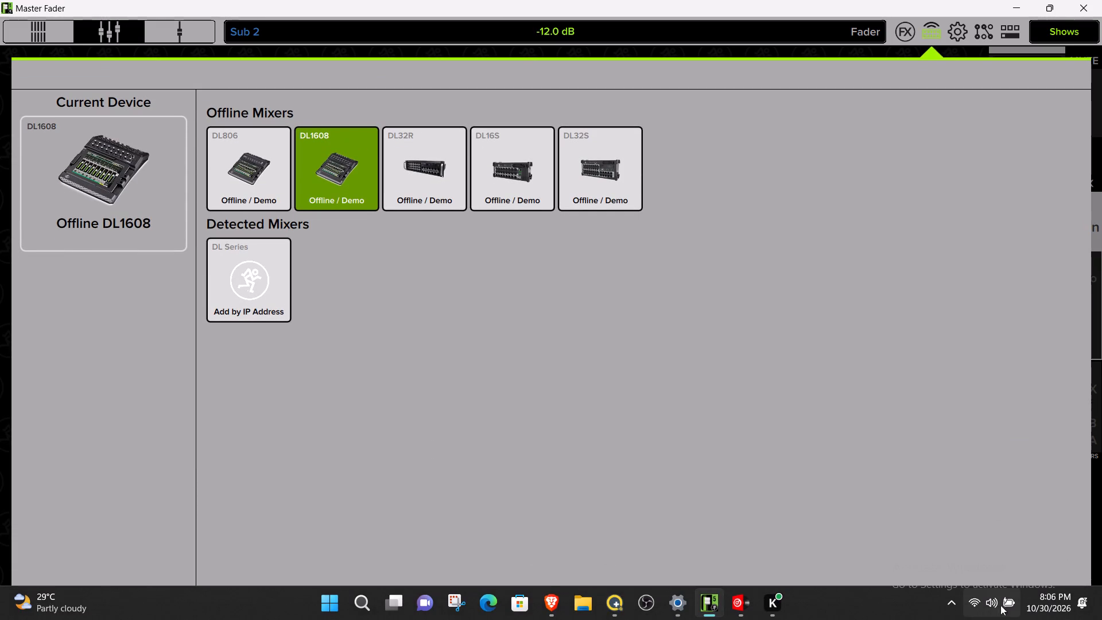
left_click(967, 594)
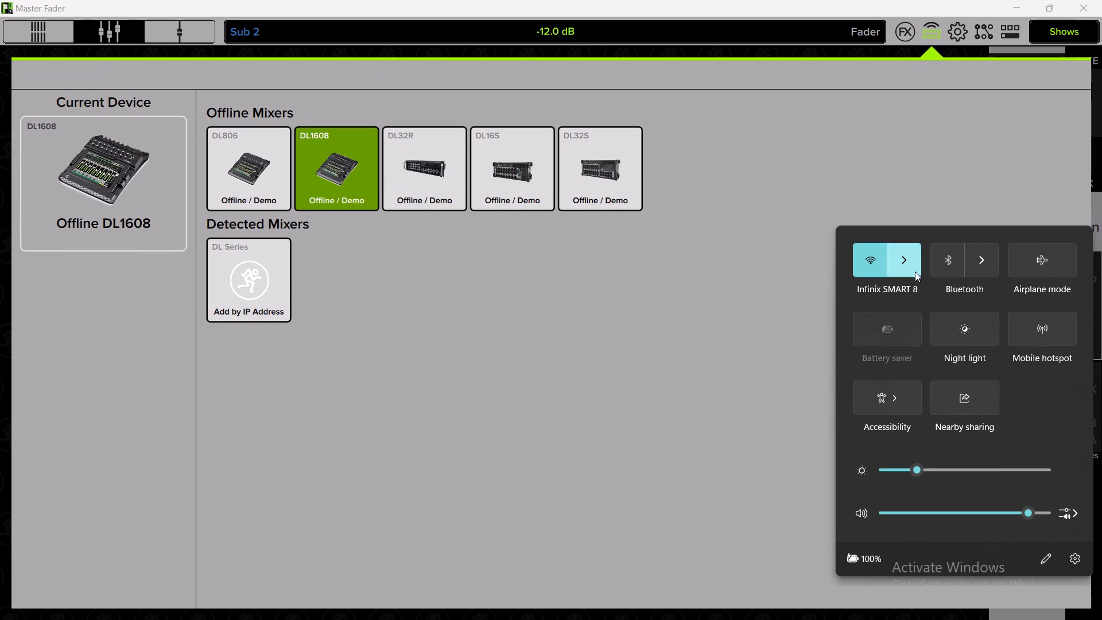
left_click(912, 269)
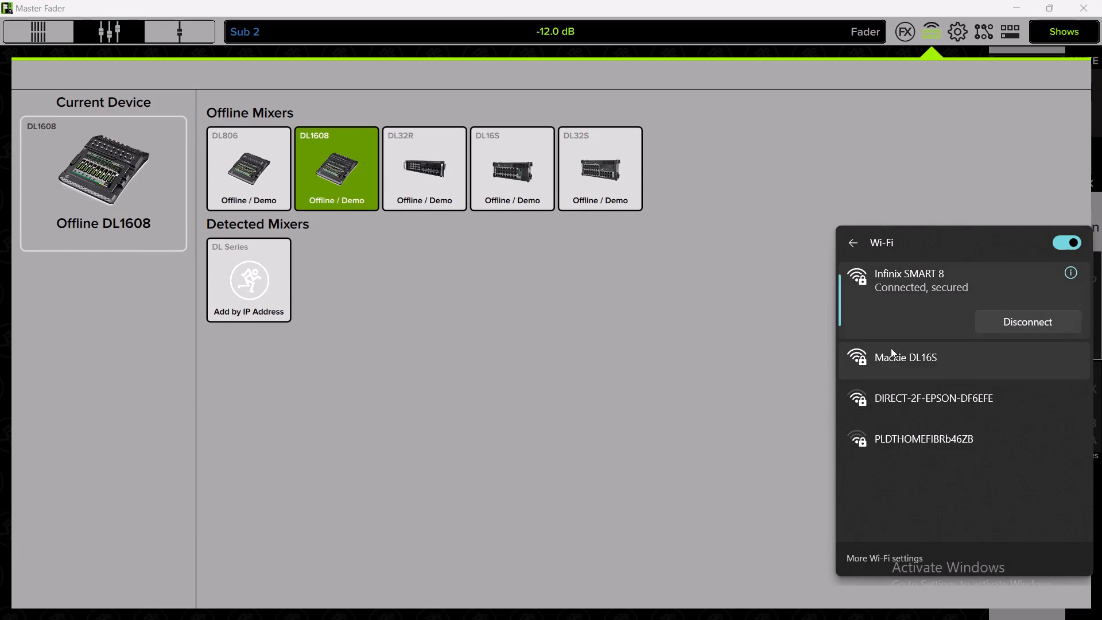
left_click(888, 359)
left_click(985, 390)
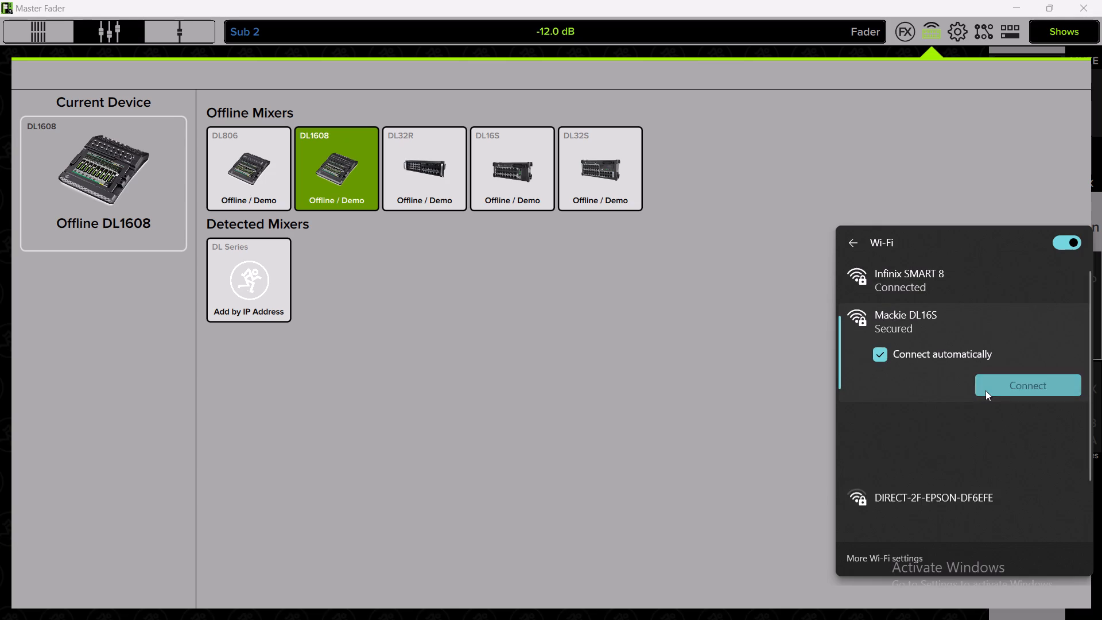
Switch to Q Light Controller Plus and activate the WIPE effect, the red lower colour cue and the DOUBLE prism cue.
key("alt+Tab")
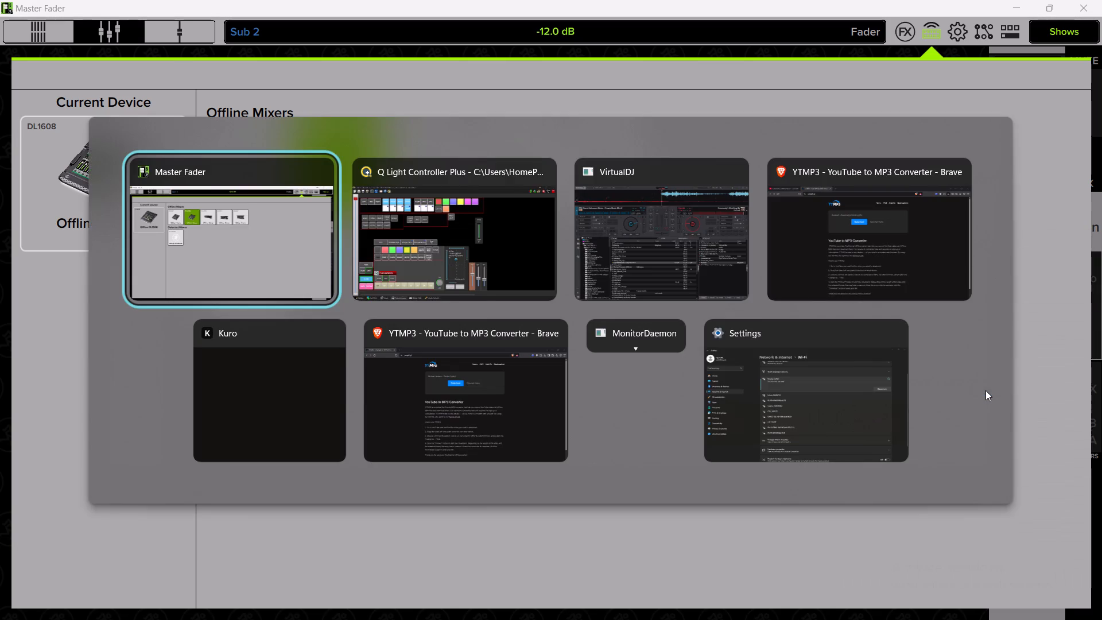
key("alt+Tab")
left_click(80, 428)
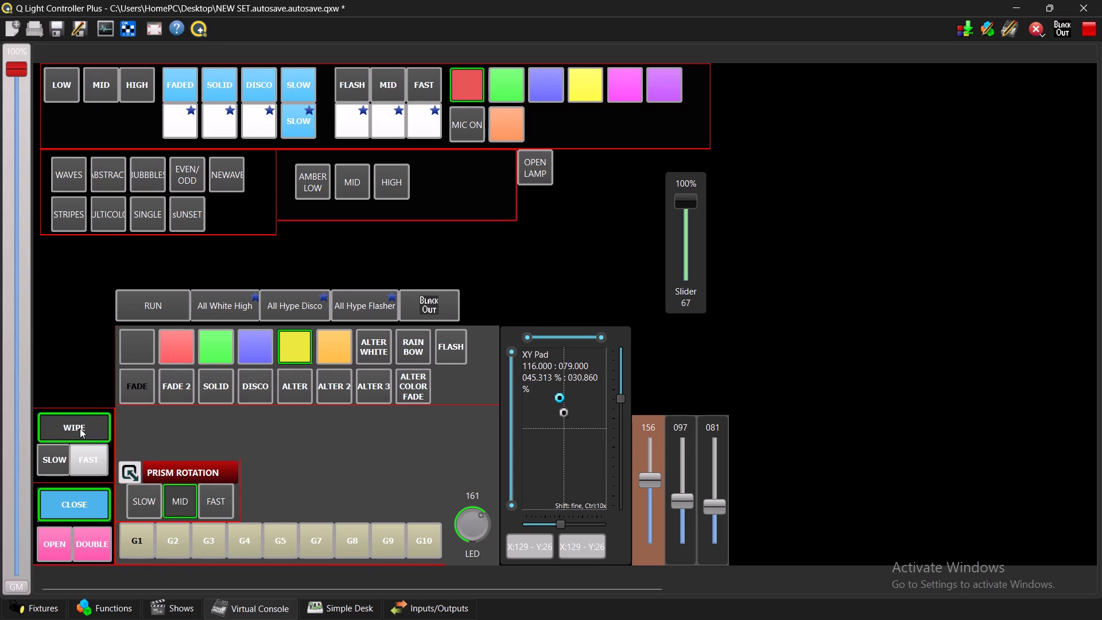
left_click(176, 352)
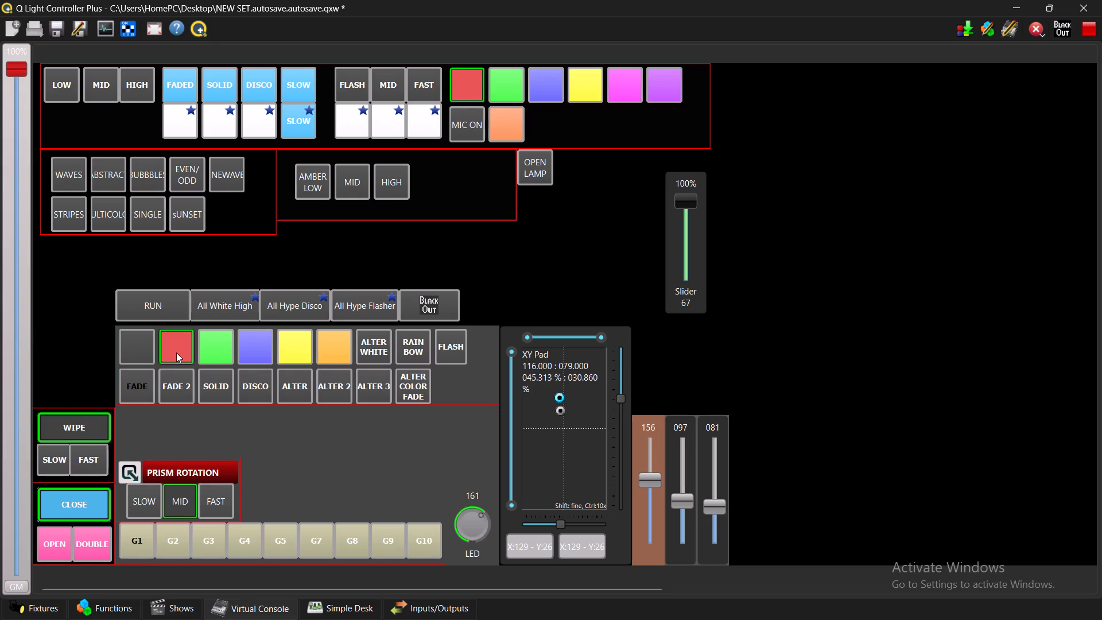
left_click(80, 536)
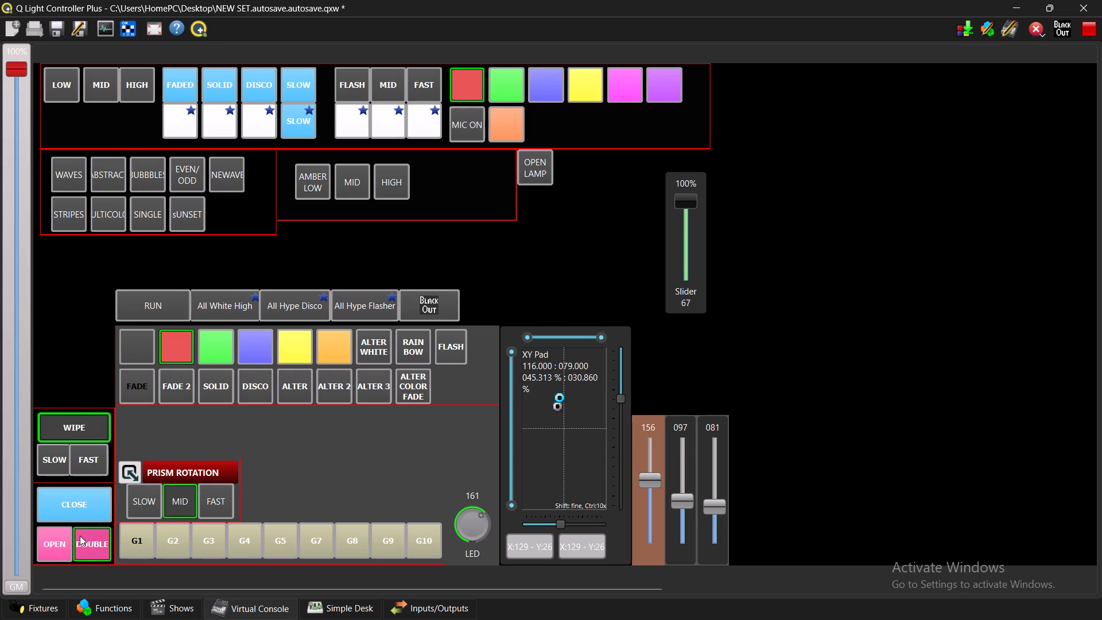
Switch back to the mixer device list in Master Fader.
key("alt+Tab")
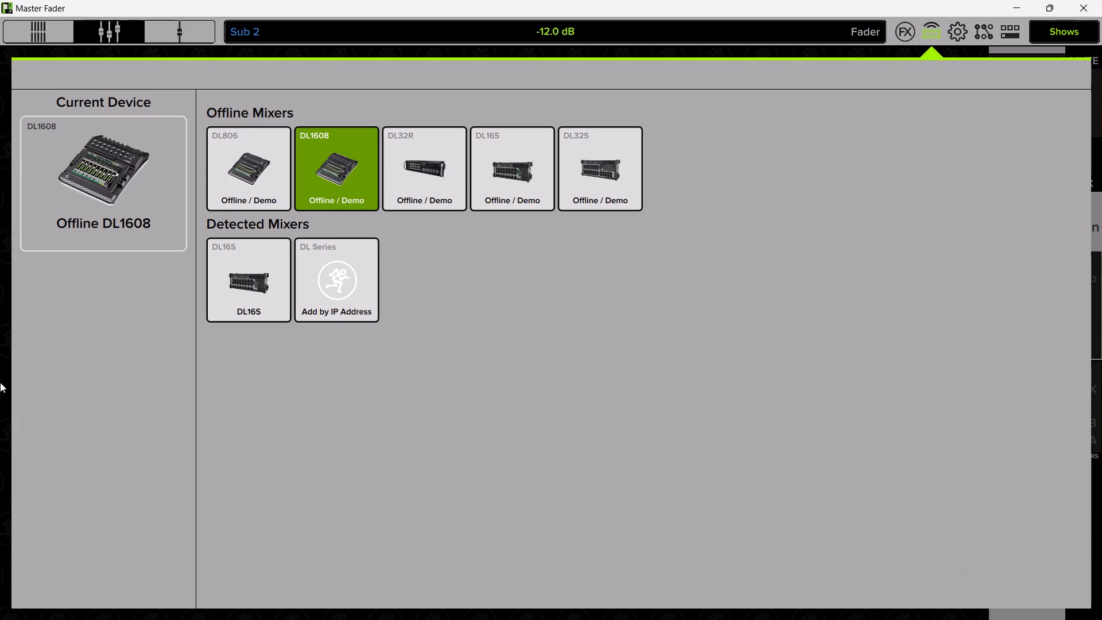
In Master Fader, connect to the detected DL16S mixer and limit the FOH mix channels to view group A.
left_click(267, 293)
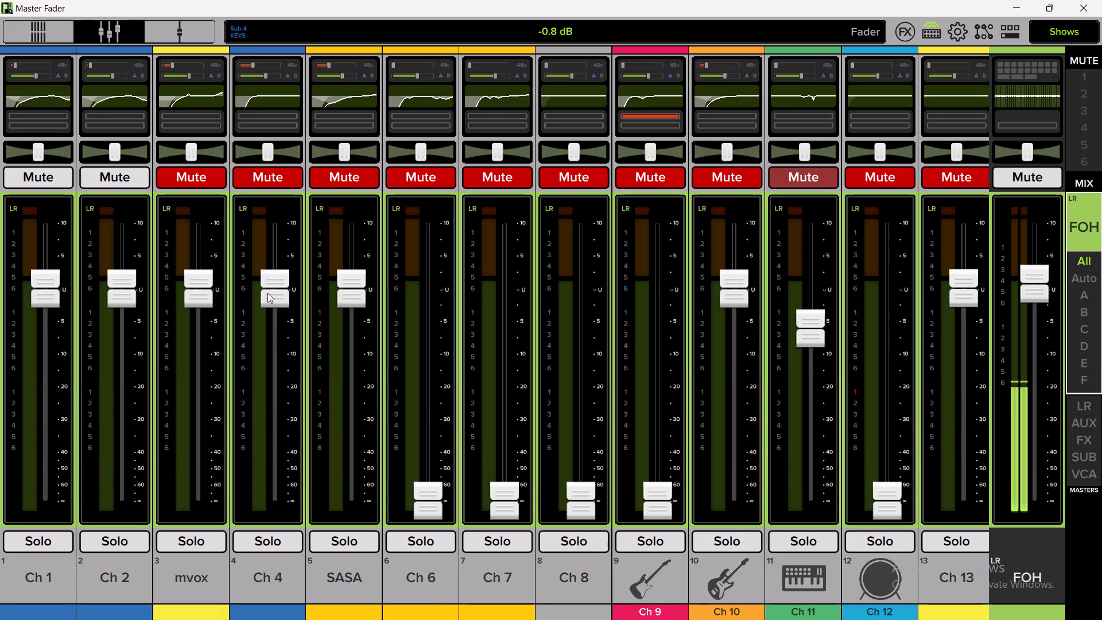
left_click(1095, 315)
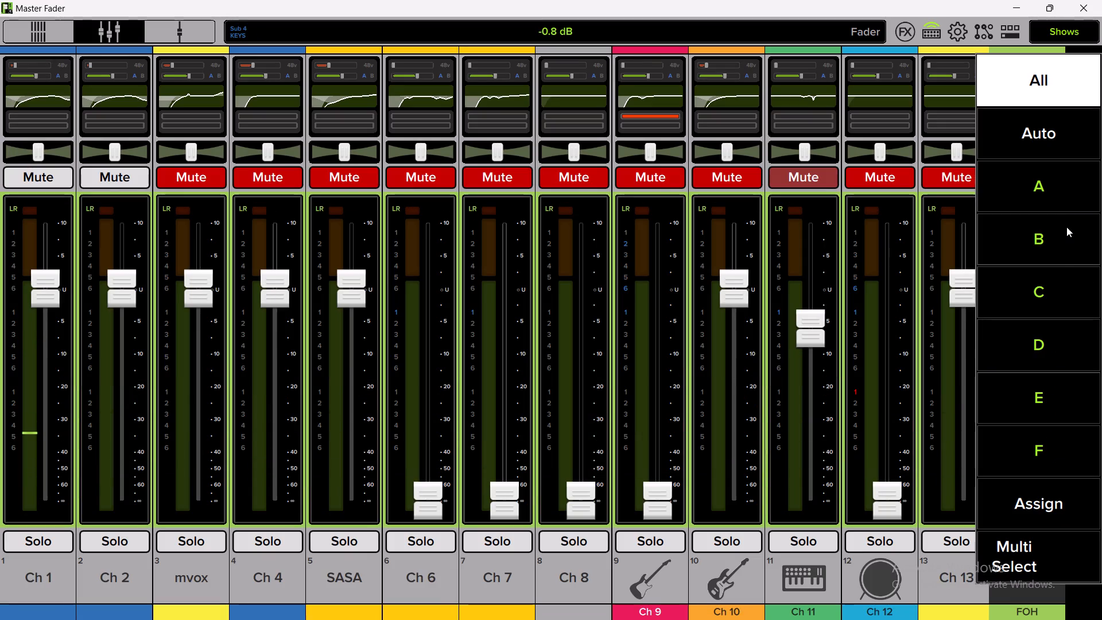
left_click(1059, 187)
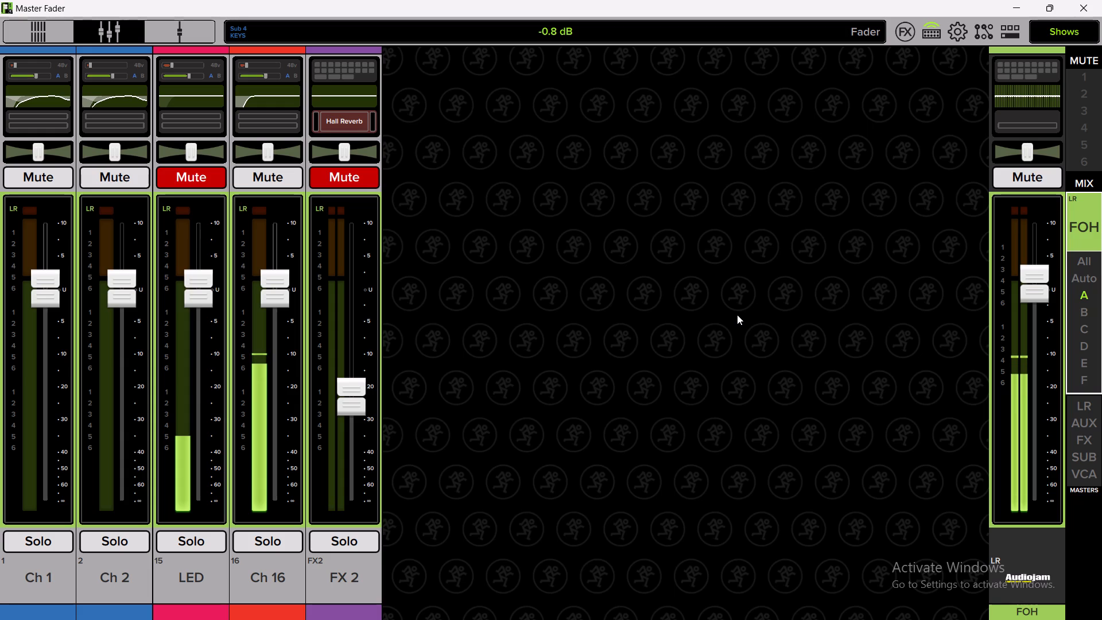
Switch to Q Light Controller Plus and change the running WIPE cue to the SLOW one in the same group.
key("alt+Tab")
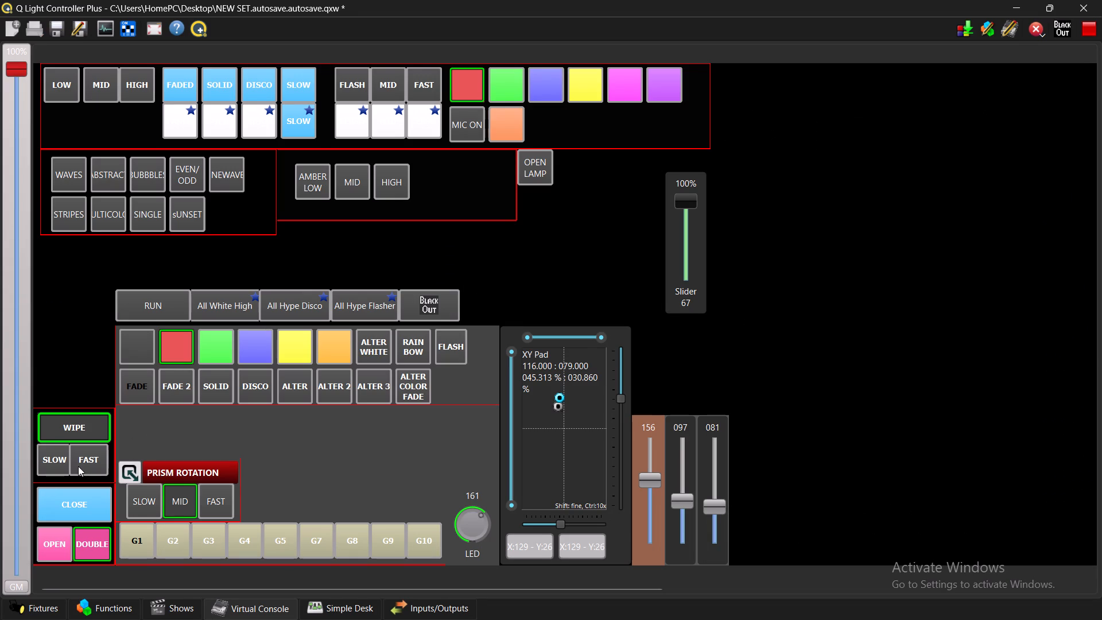
left_click(65, 465)
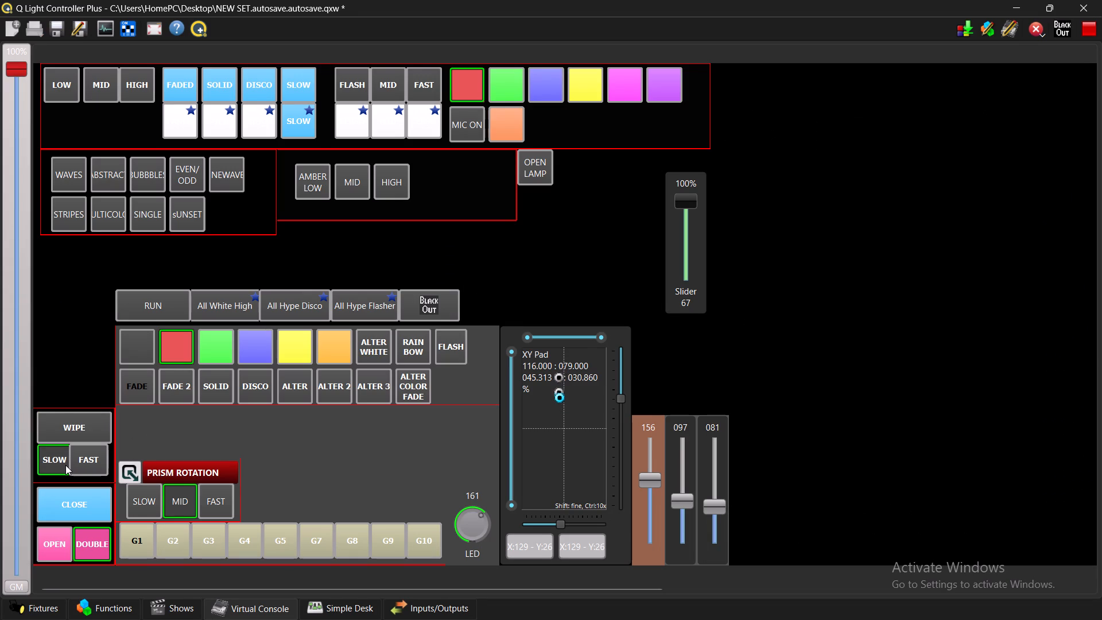
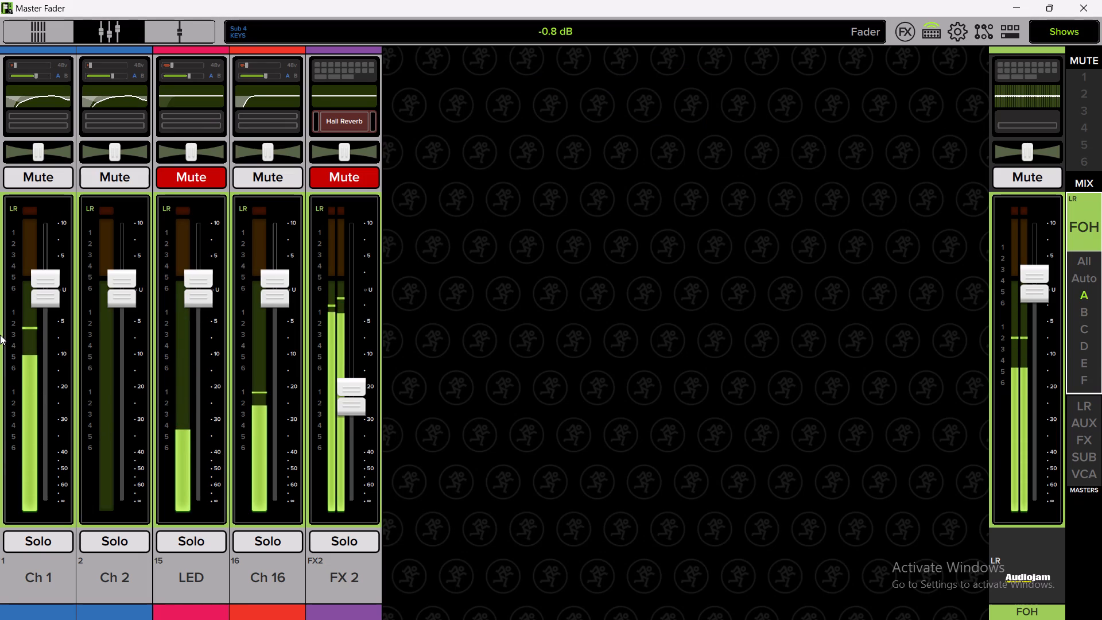
In Master Fader, open the input settings of Ch 1 and raise its trim to 3.0 dB.
left_click(51, 304)
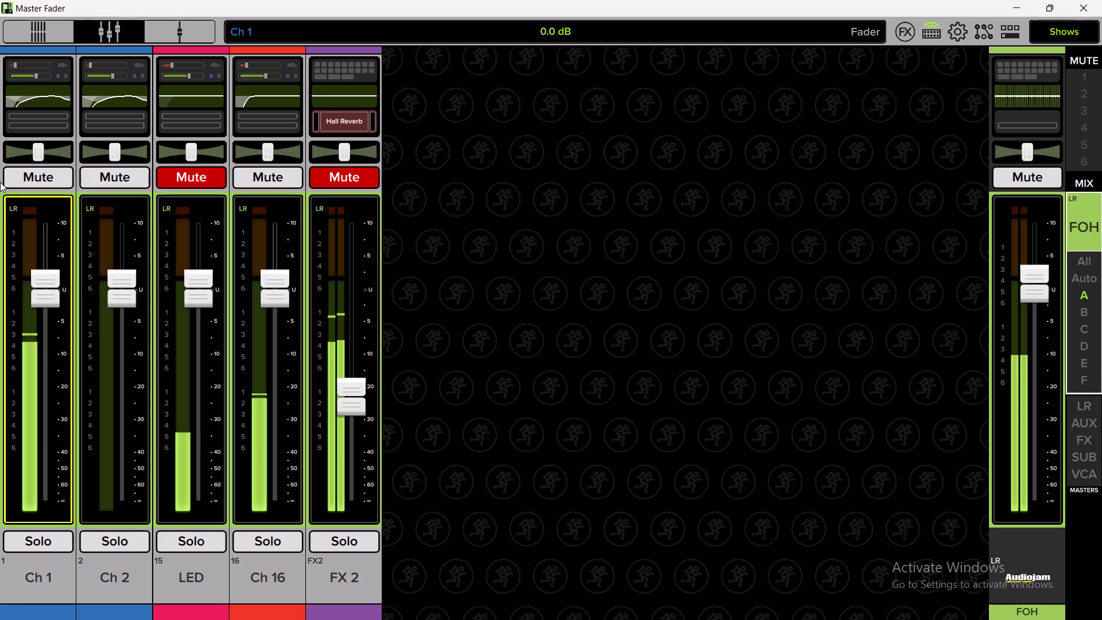
left_click(24, 71)
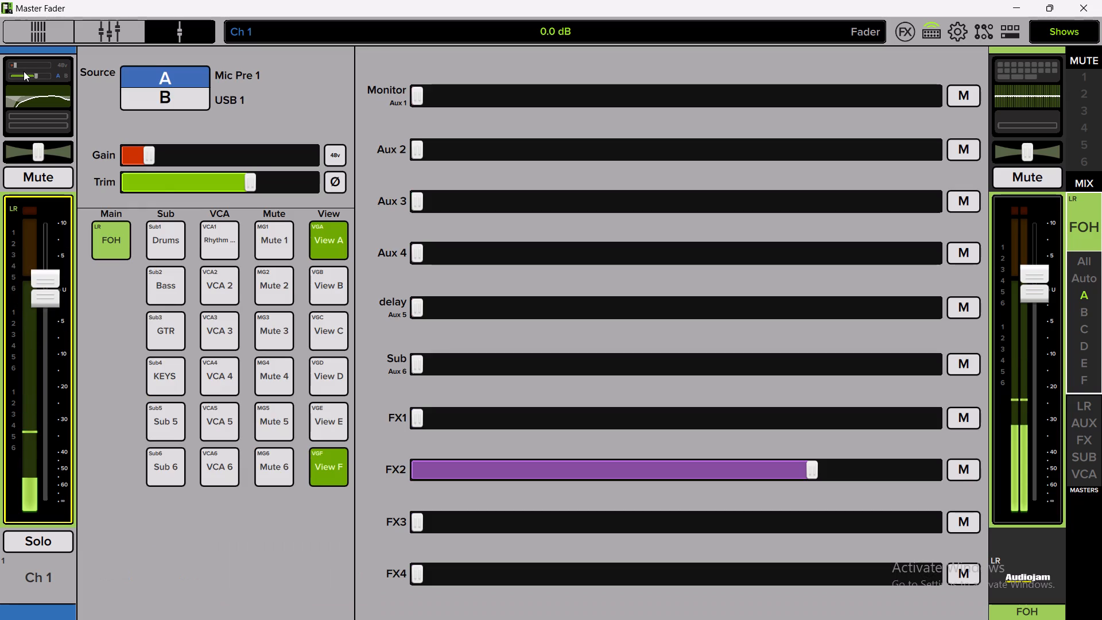
left_click(161, 179)
left_click_drag(161, 179, 165, 179)
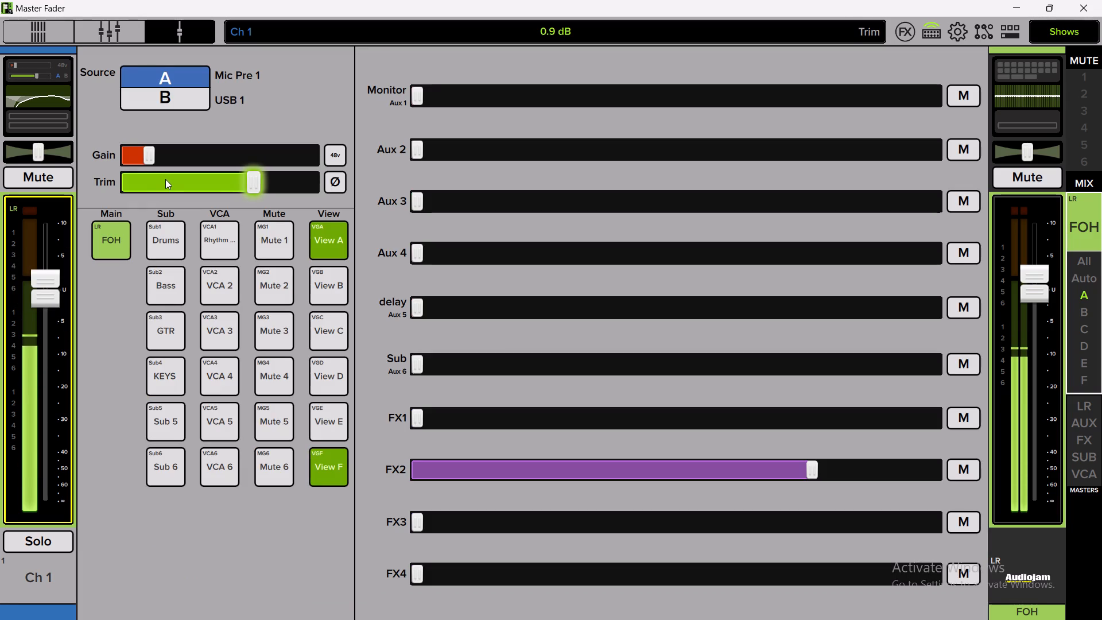
left_click_drag(165, 179, 170, 183)
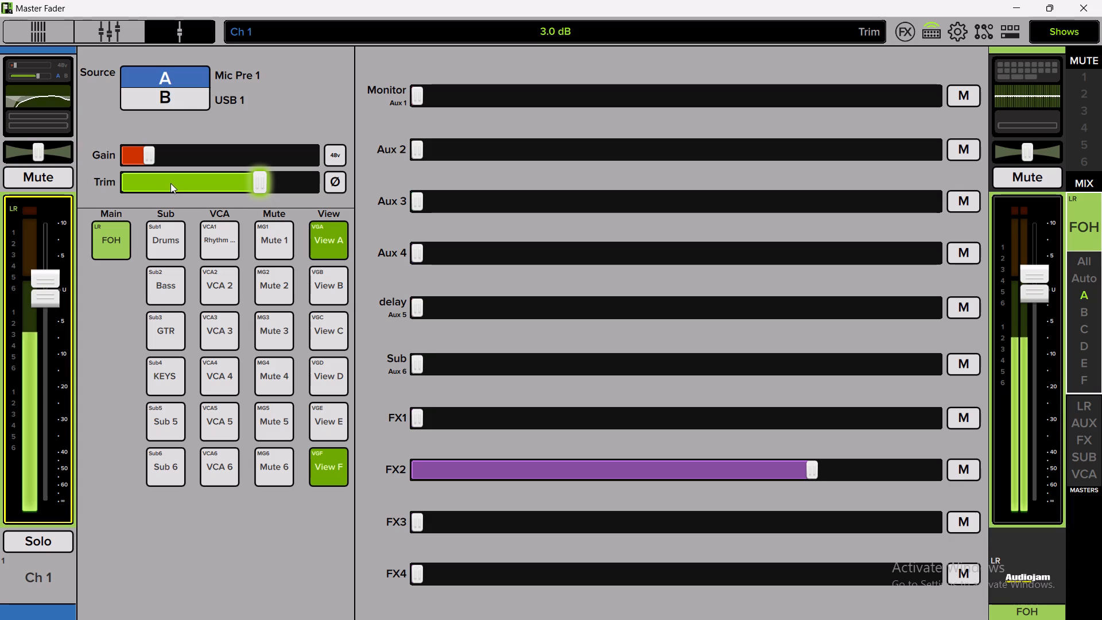
left_click_drag(170, 183, 174, 184)
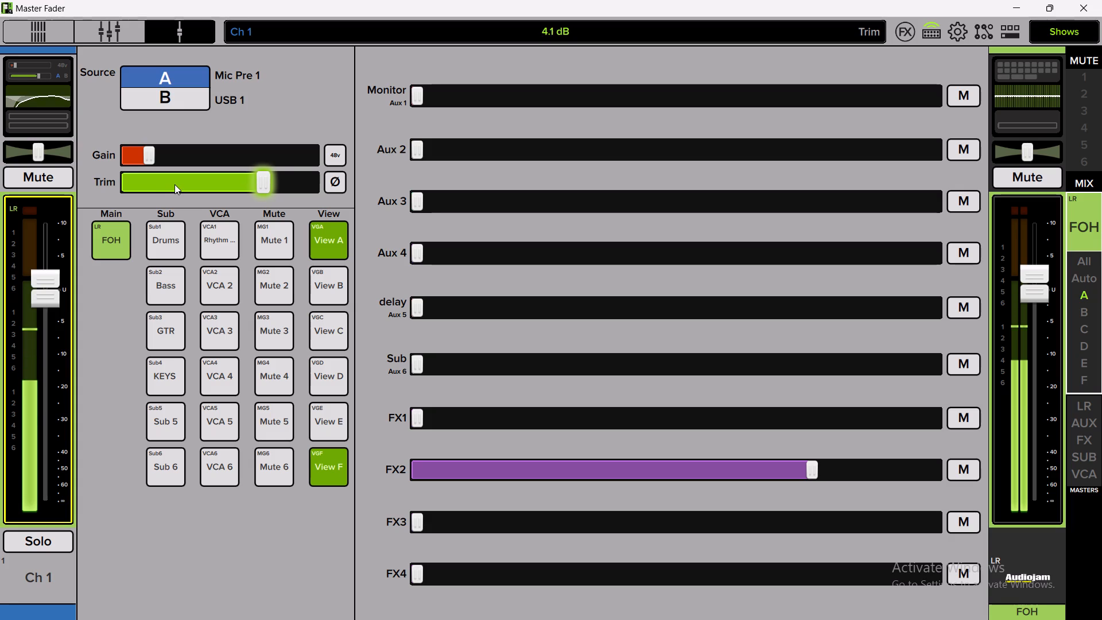
left_click_drag(174, 184, 171, 184)
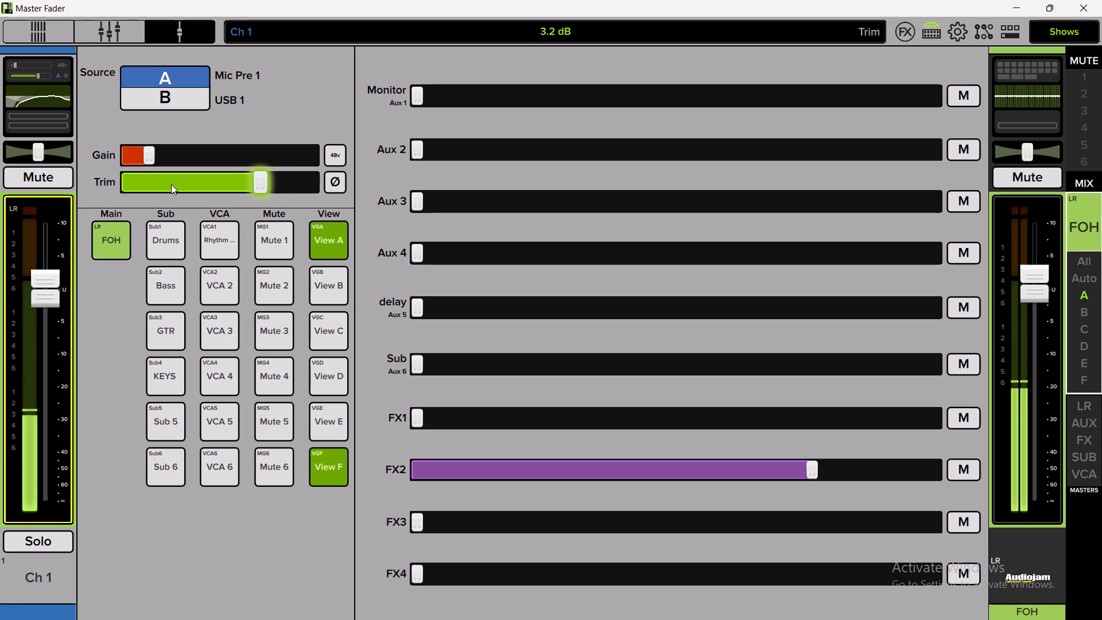
left_click_drag(171, 184, 170, 184)
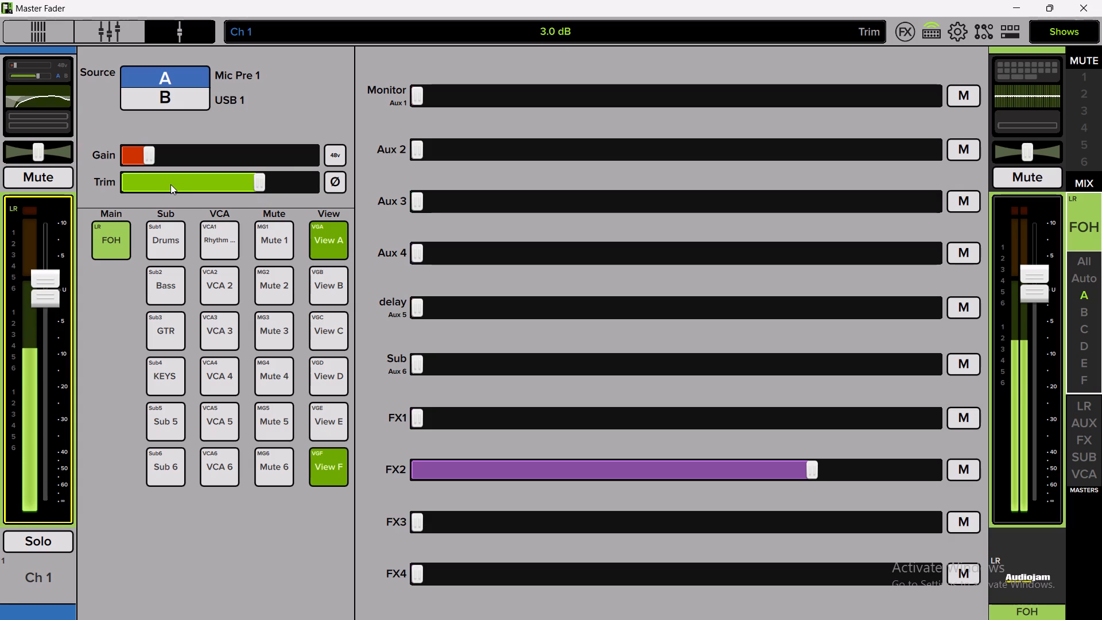
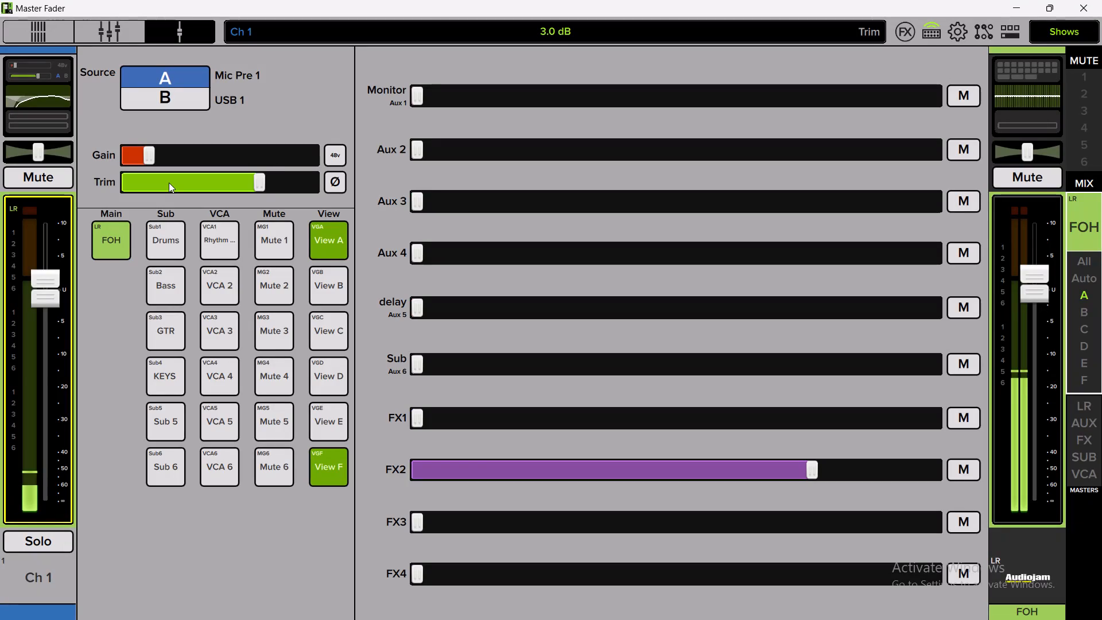
Raise the Ch 1 trim to 4.1 dB and return to the mixer overview of all channel faders.
left_click(169, 183)
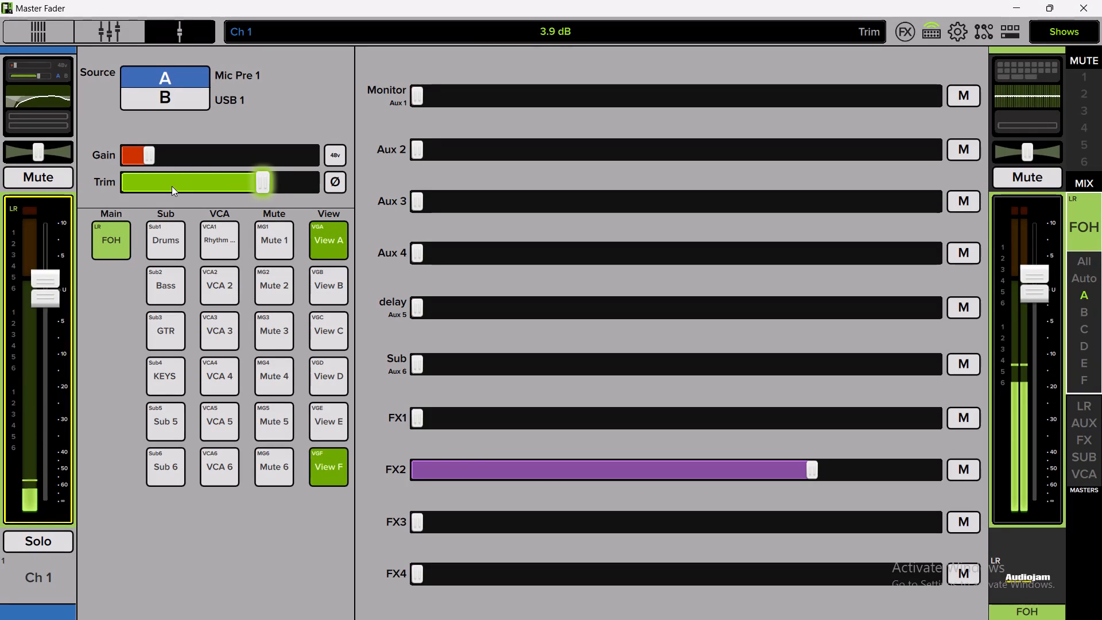
left_click(98, 30)
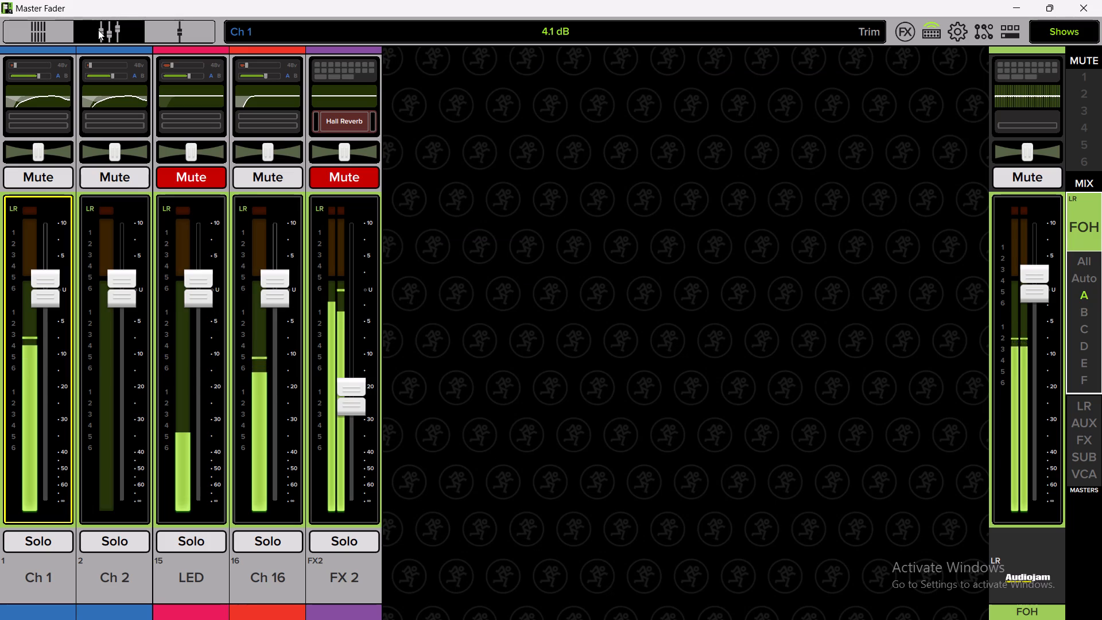
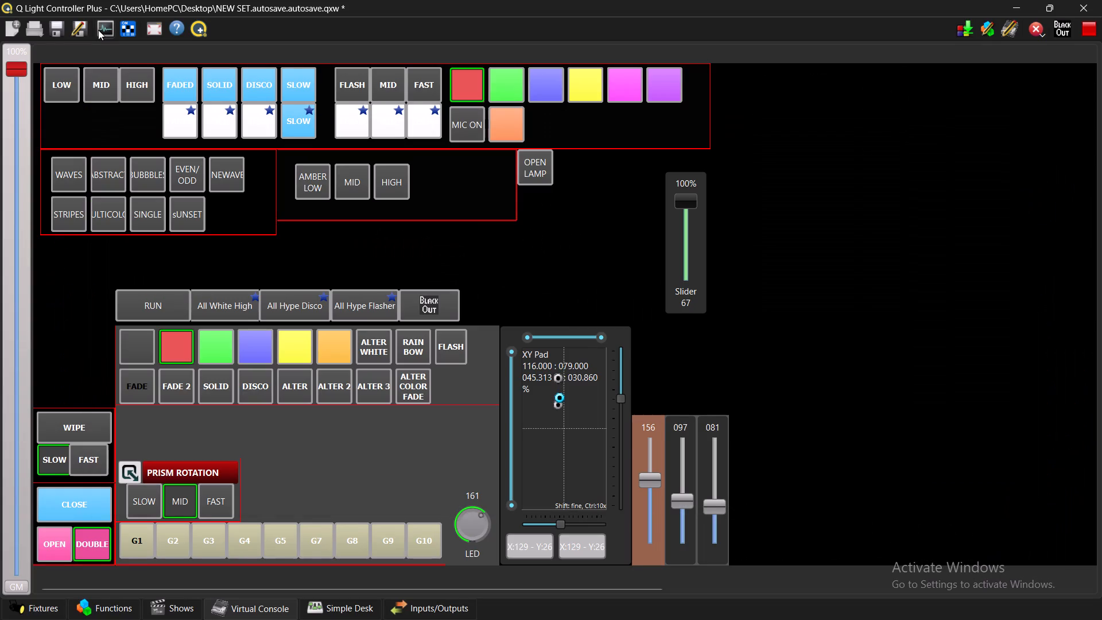
Change the live lighting colour in the color row above the fade and disco effects to orange, then to yellow.
left_click(332, 355)
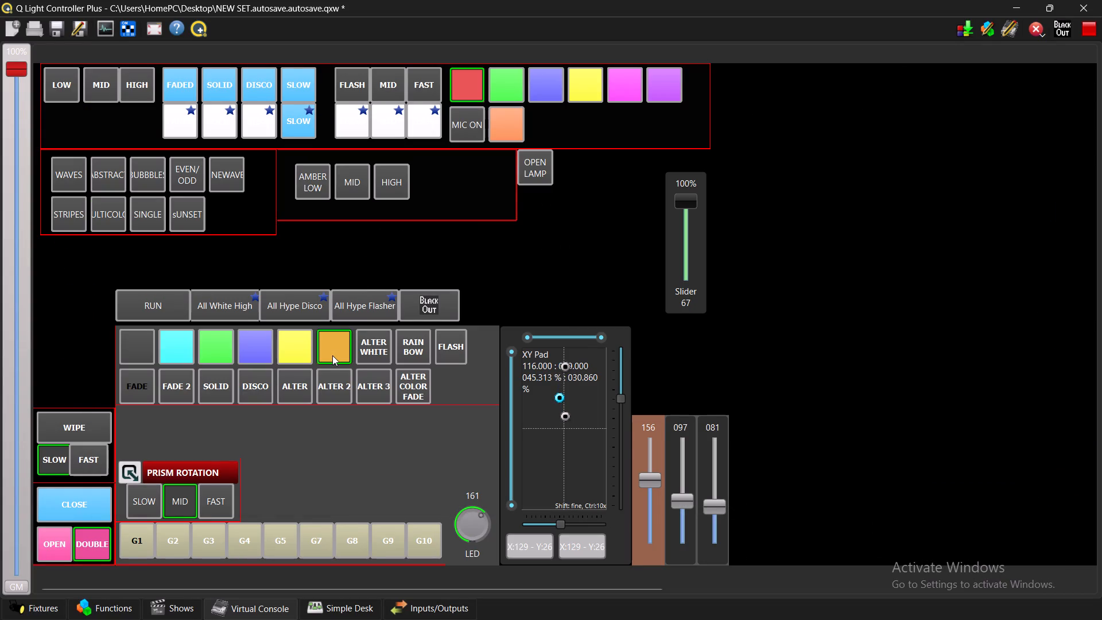
left_click(295, 356)
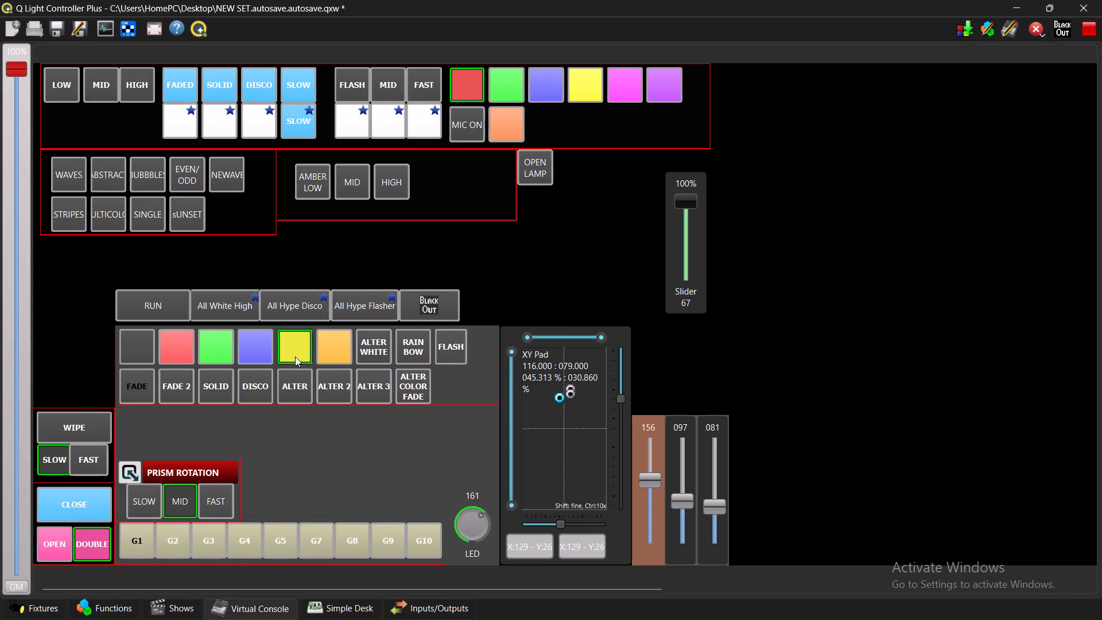
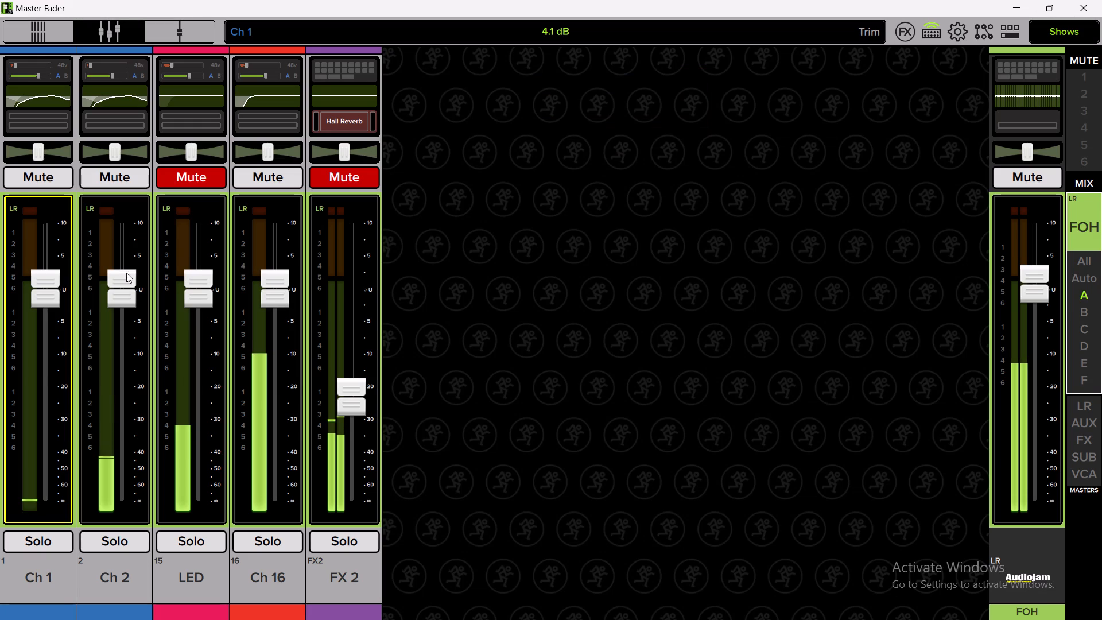
In the mixer, set the Ch 2 trim to 2.6 dB and return to the multi-channel fader overview.
left_click(127, 292)
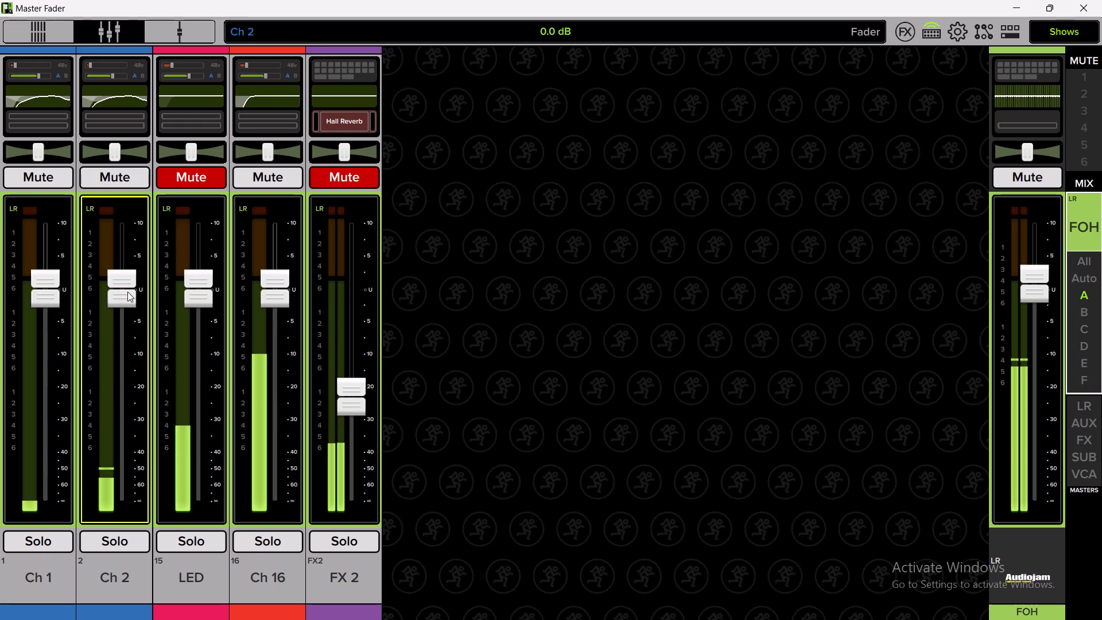
left_click(120, 58)
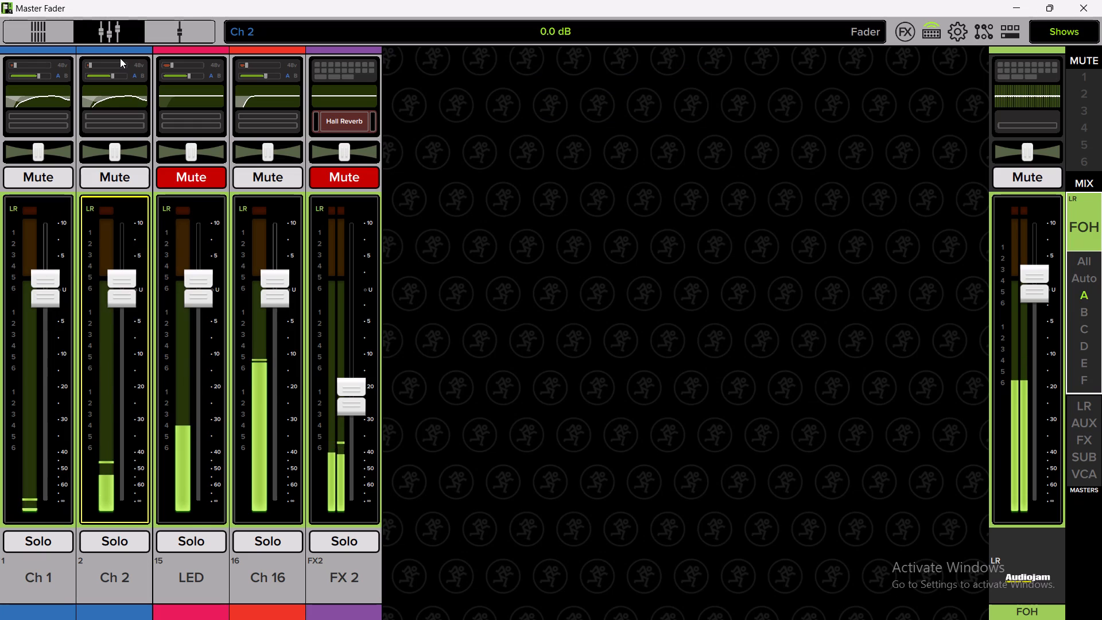
left_click(119, 71)
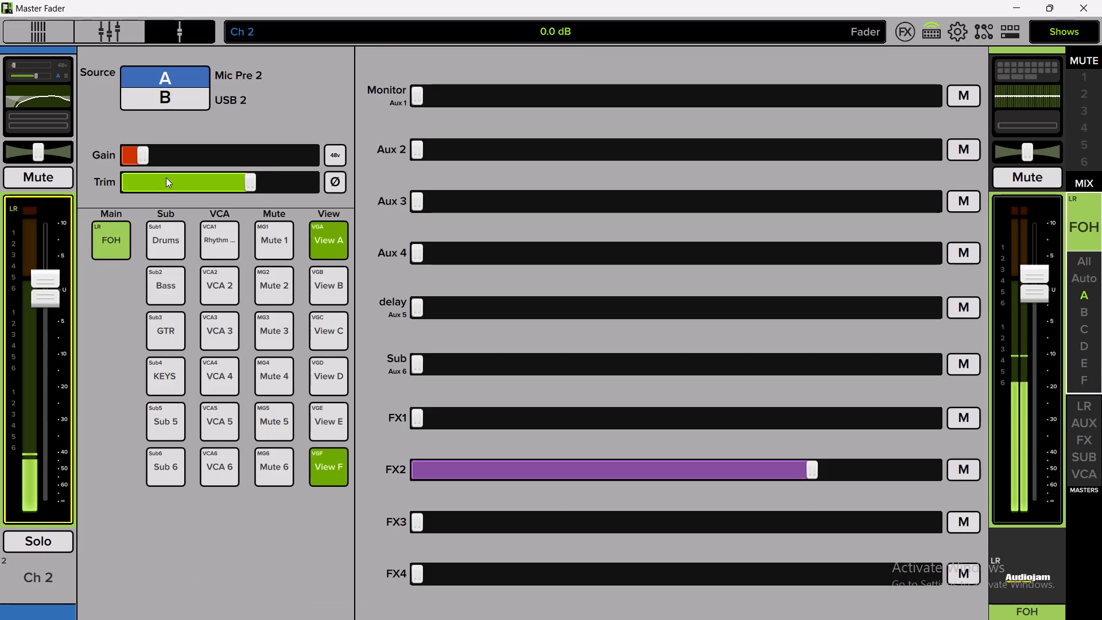
left_click_drag(166, 175, 176, 179)
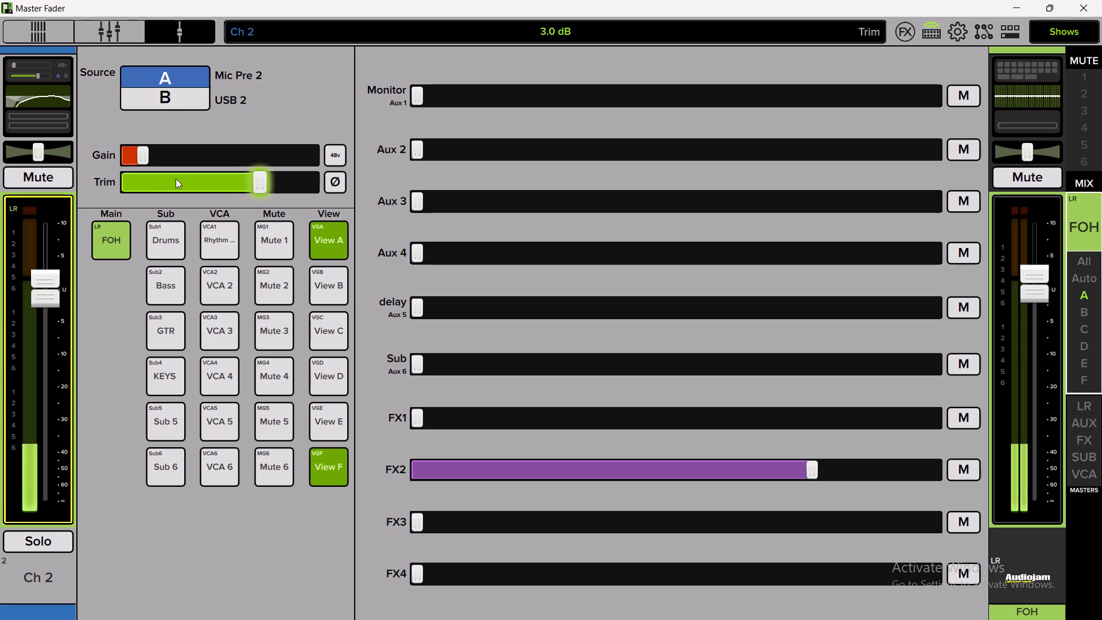
left_click_drag(176, 179, 175, 179)
left_click(175, 179)
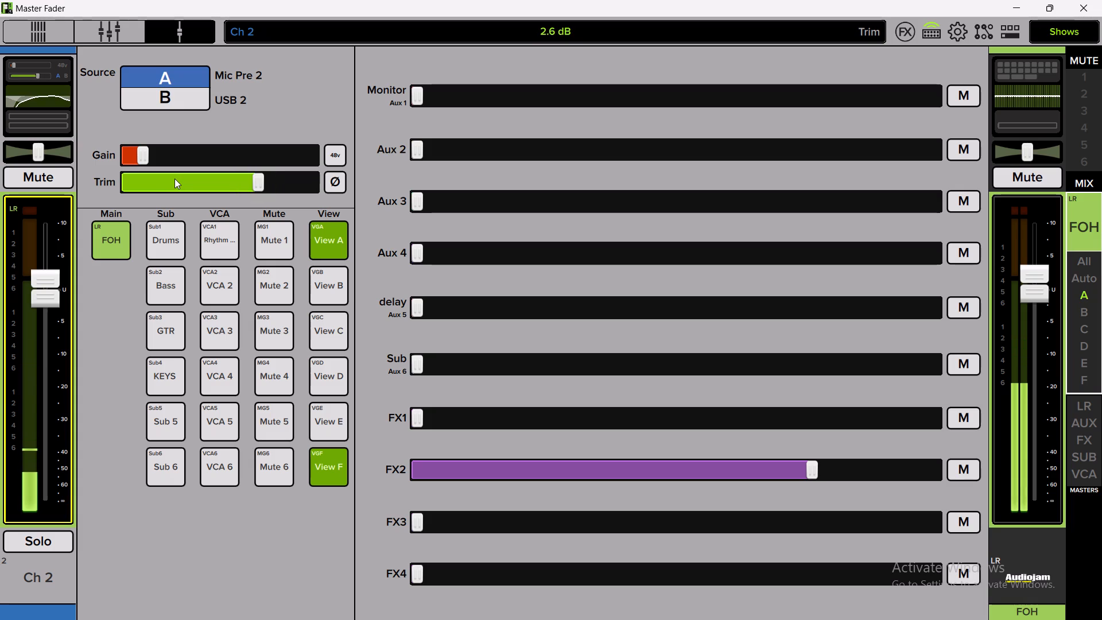
left_click(97, 35)
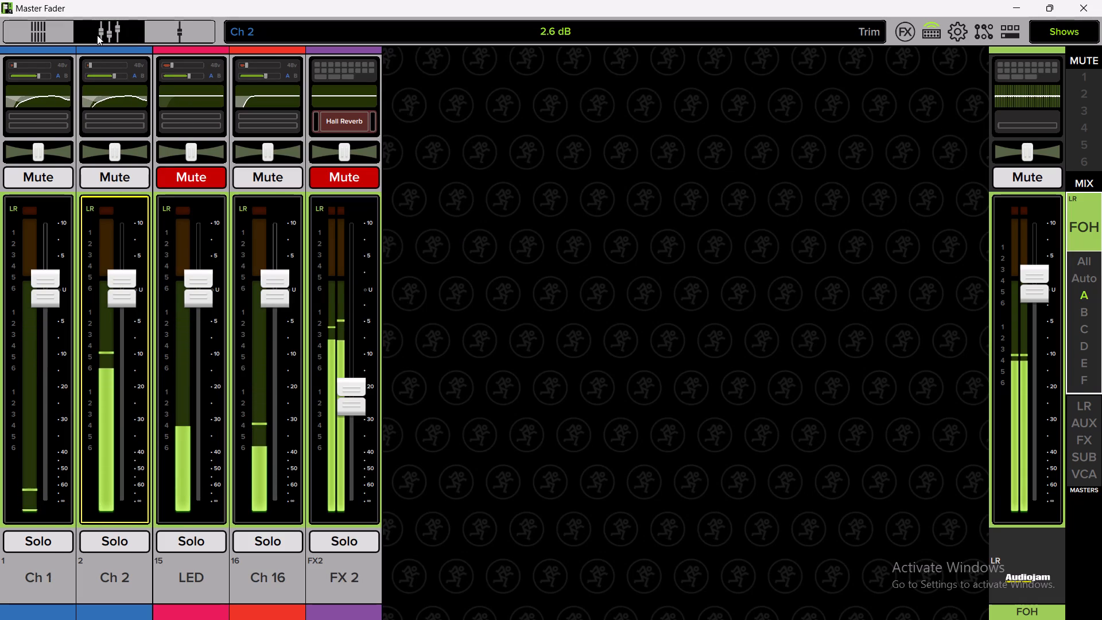
Check the Ch 1 mic preamp gain, set the Ch 2 mic preamp gain to 7.0 dB to match, and return to the overview.
left_click(14, 75)
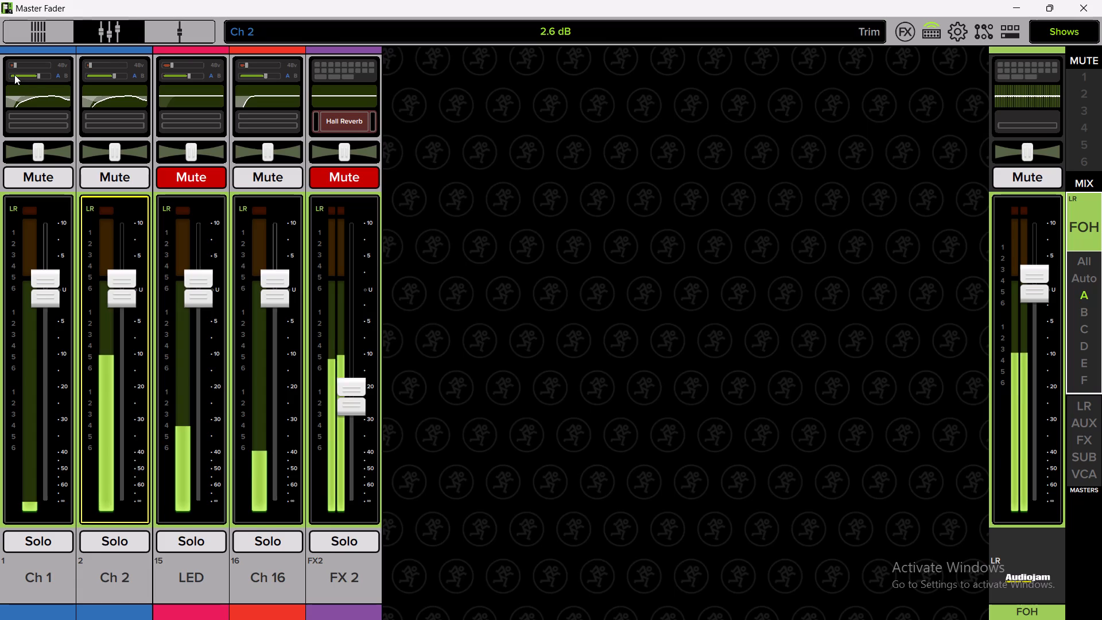
left_click(219, 166)
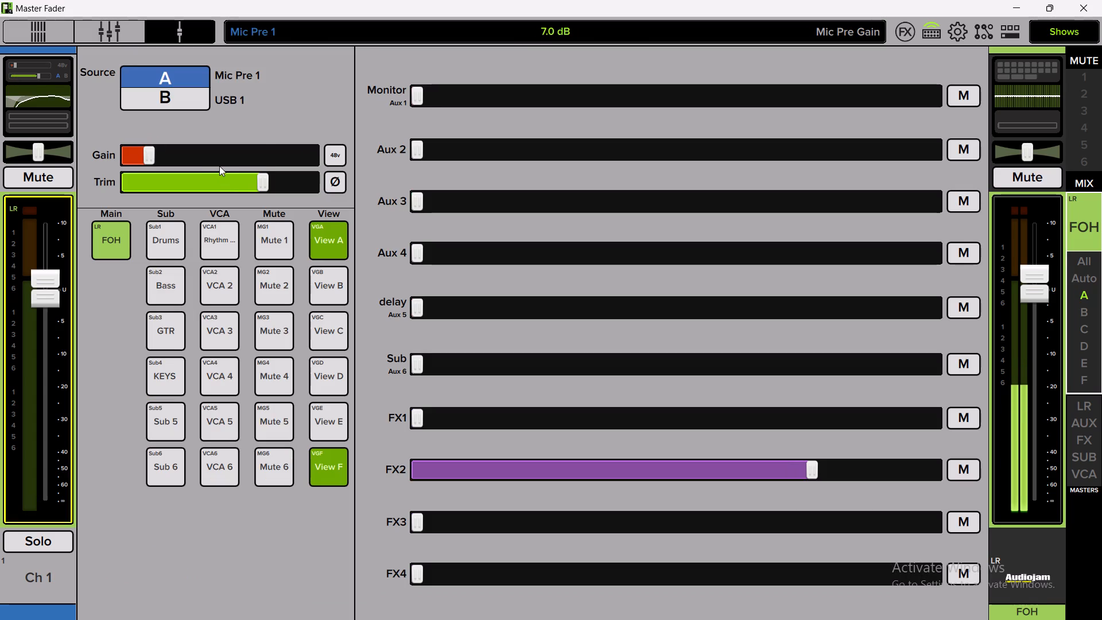
left_click_drag(259, 131, 0, 118)
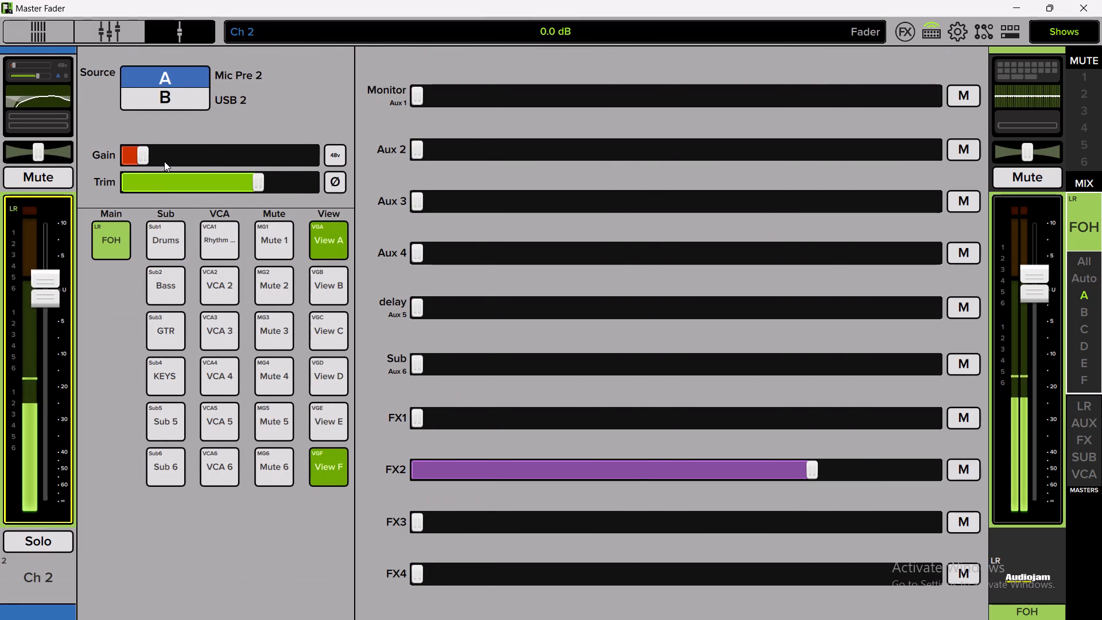
left_click_drag(164, 161, 171, 162)
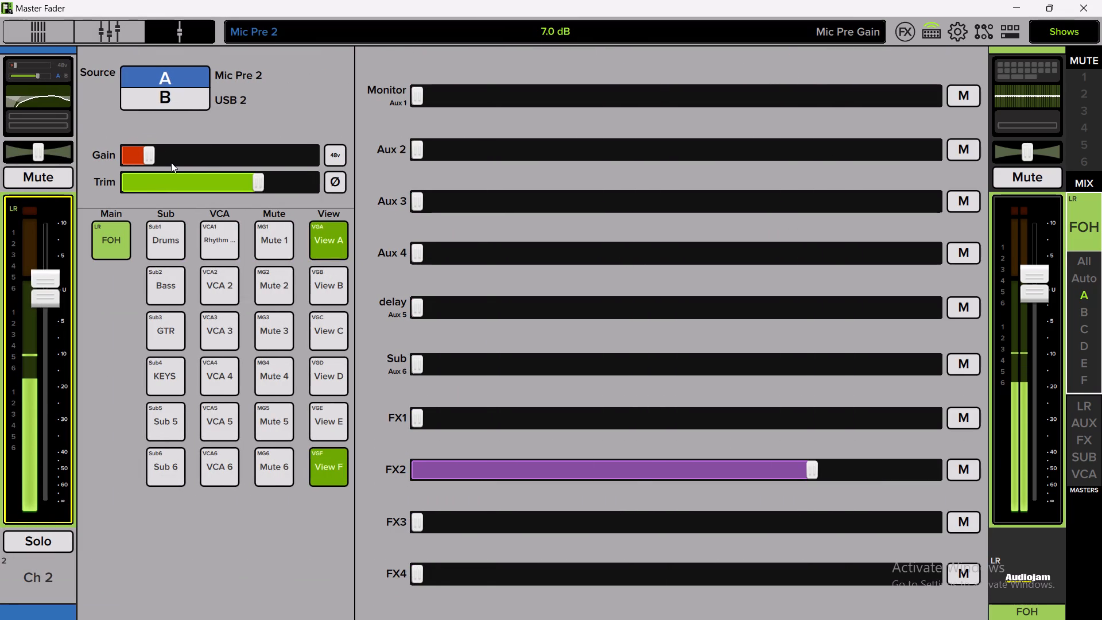
left_click(110, 38)
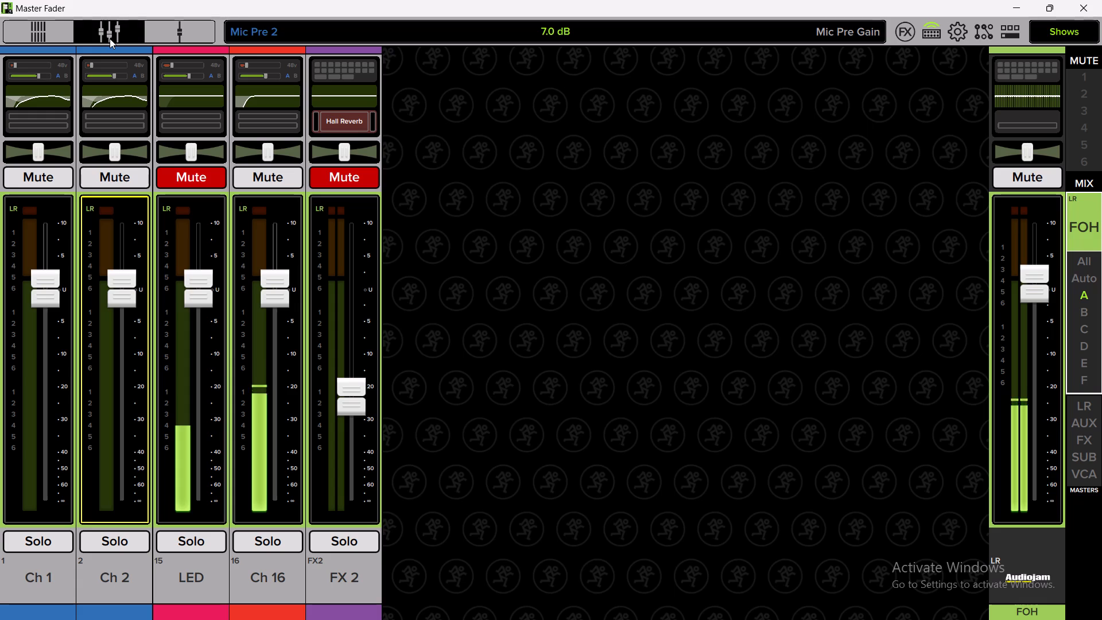
Switch to Q Light Controller Plus and alternate the upper white intensity between MID and HIGH twice, ending on HIGH.
key("alt+Tab")
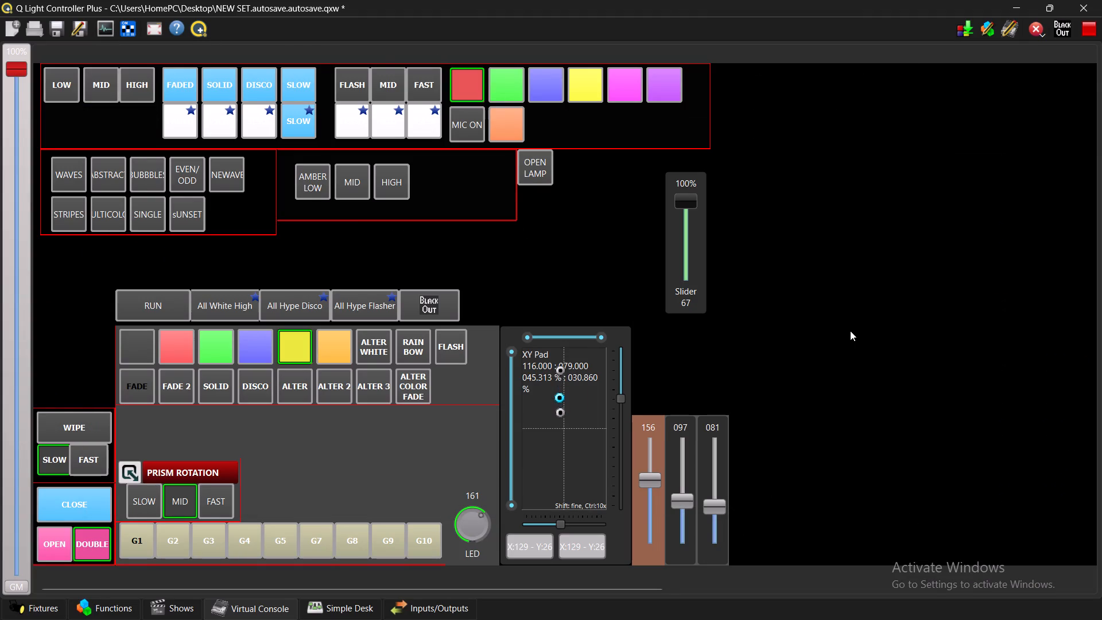
scroll(850, 331, "down", 6)
left_click(97, 90)
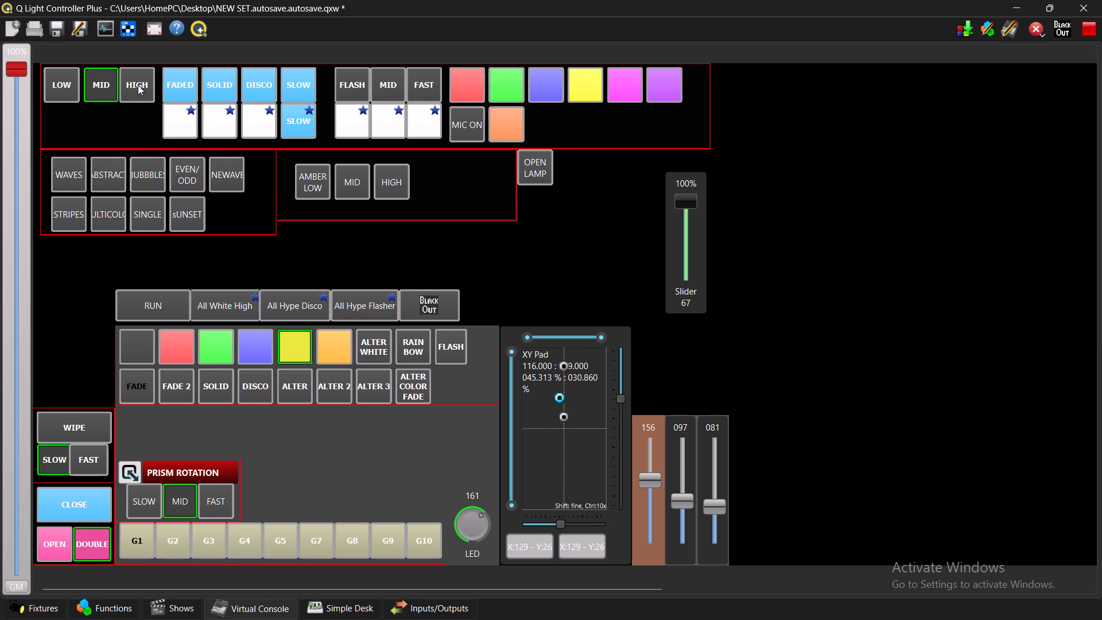
left_click(138, 85)
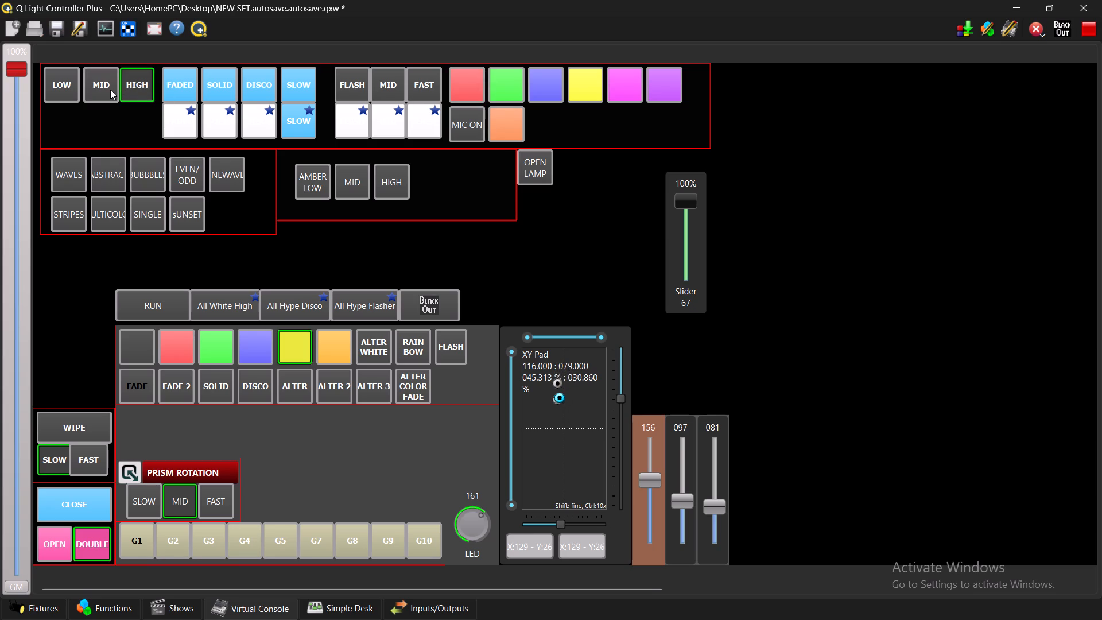
left_click(110, 90)
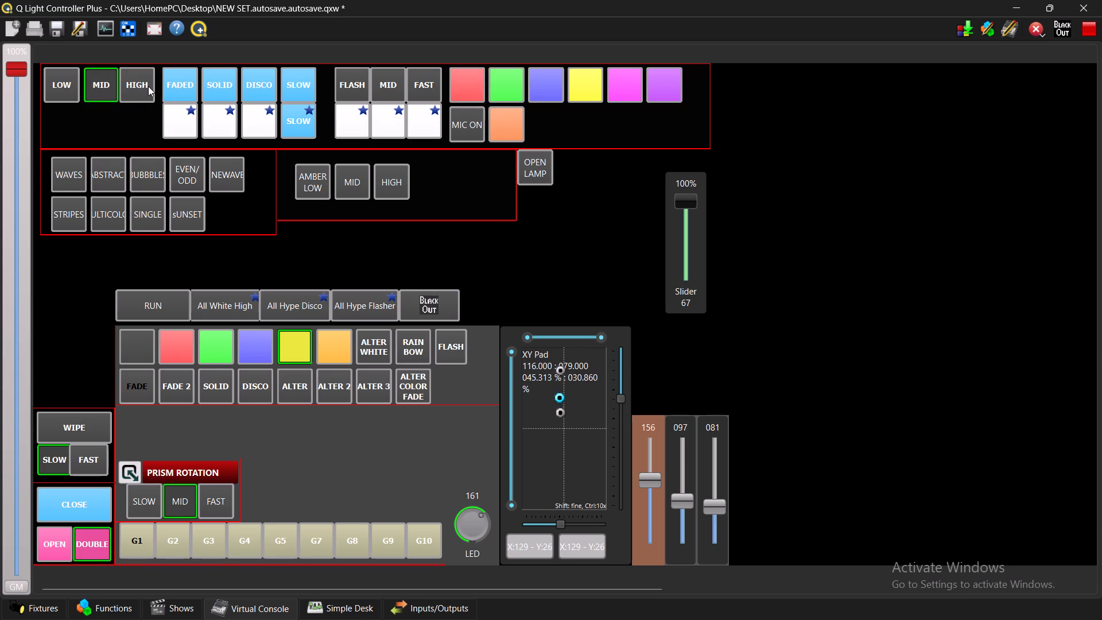
left_click(148, 86)
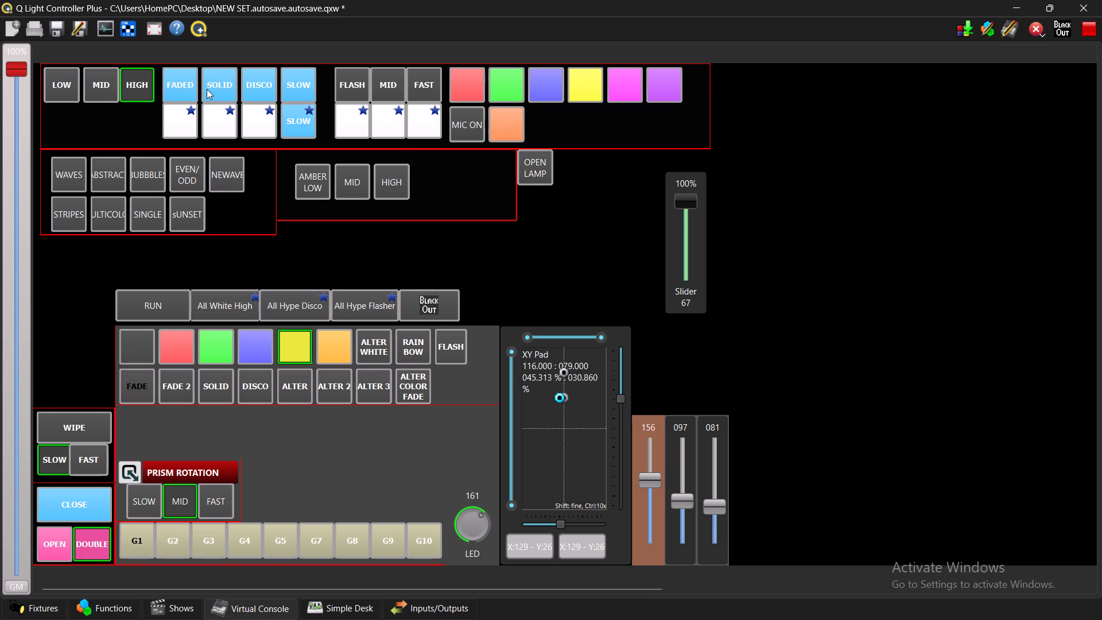
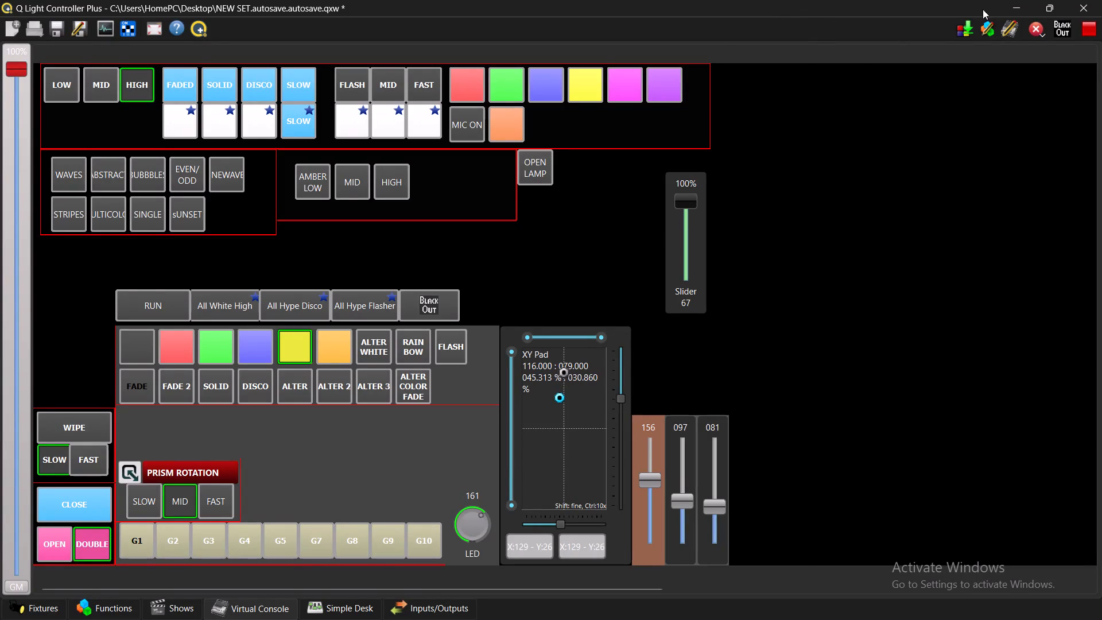
In Virtual Console live edit, check the key combinations assigned to the WIPE, WAVES, ABSTRACT and STRIPES buttons.
left_click(1002, 26)
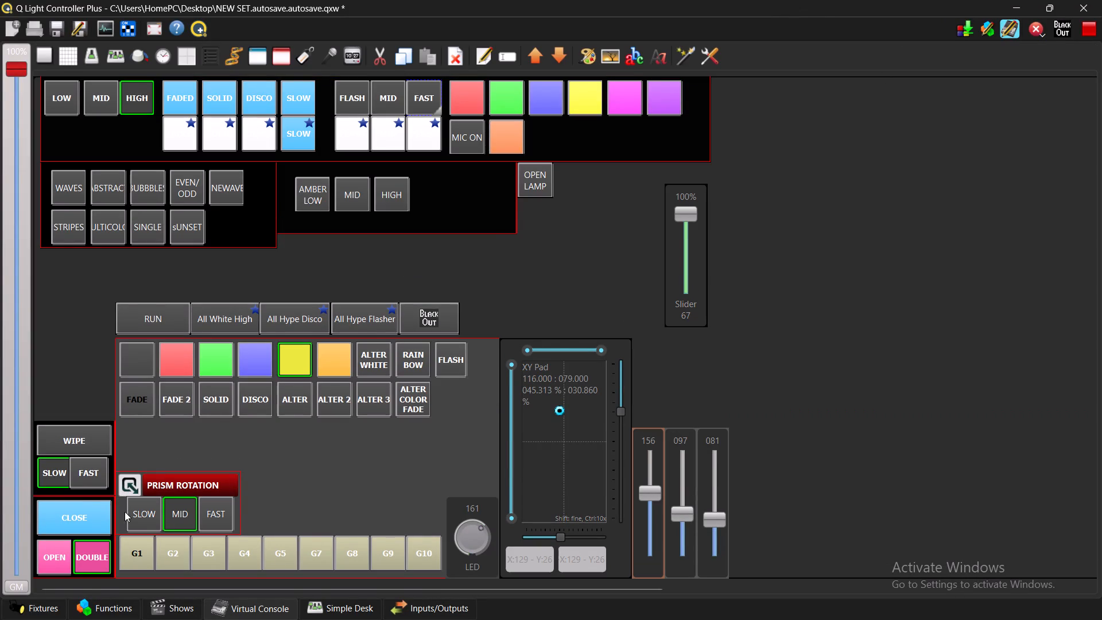
left_click(71, 439)
double_click(71, 439)
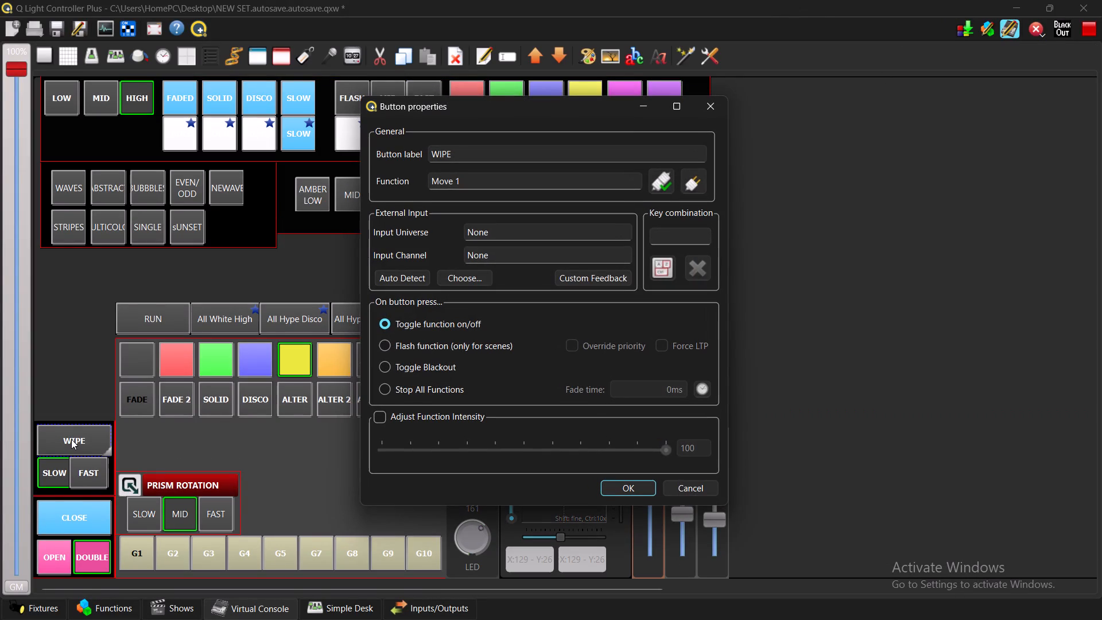
left_click(674, 484)
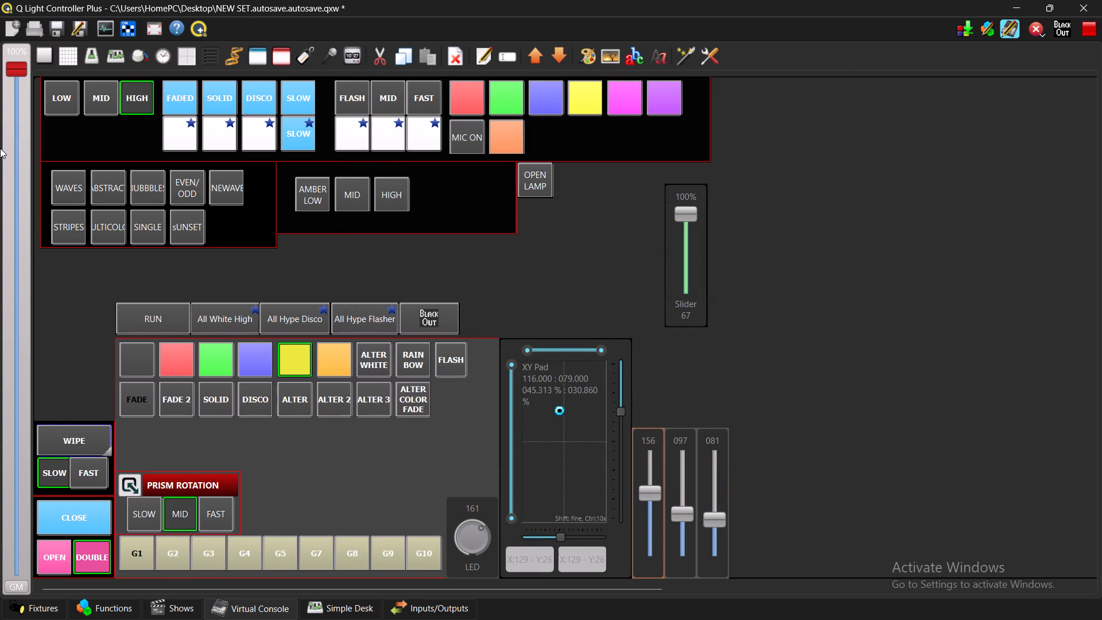
double_click(72, 179)
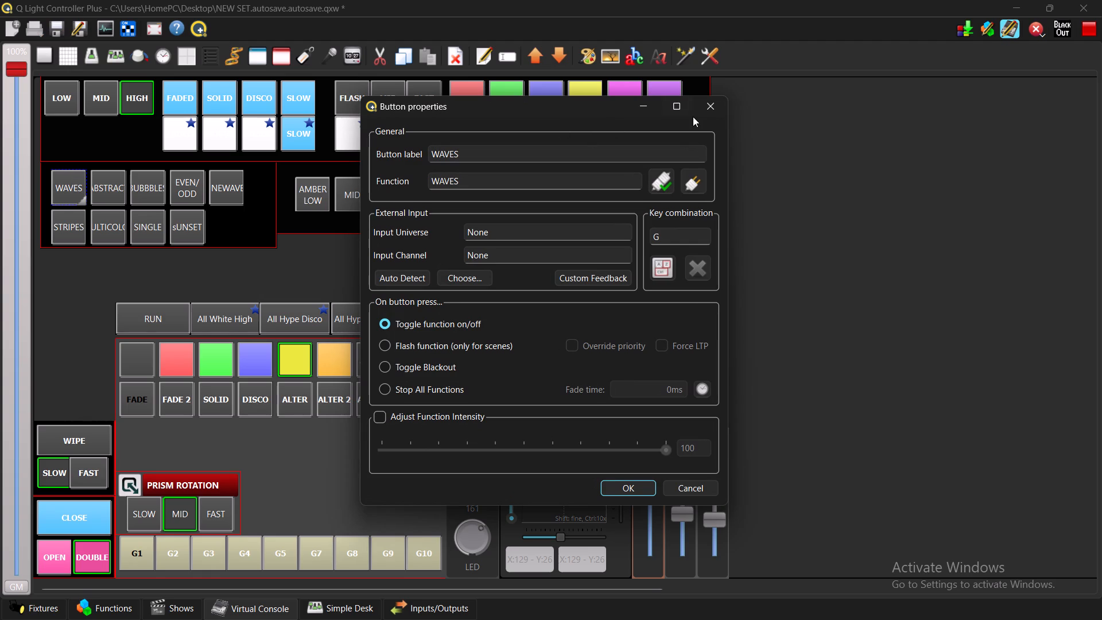
left_click(708, 113)
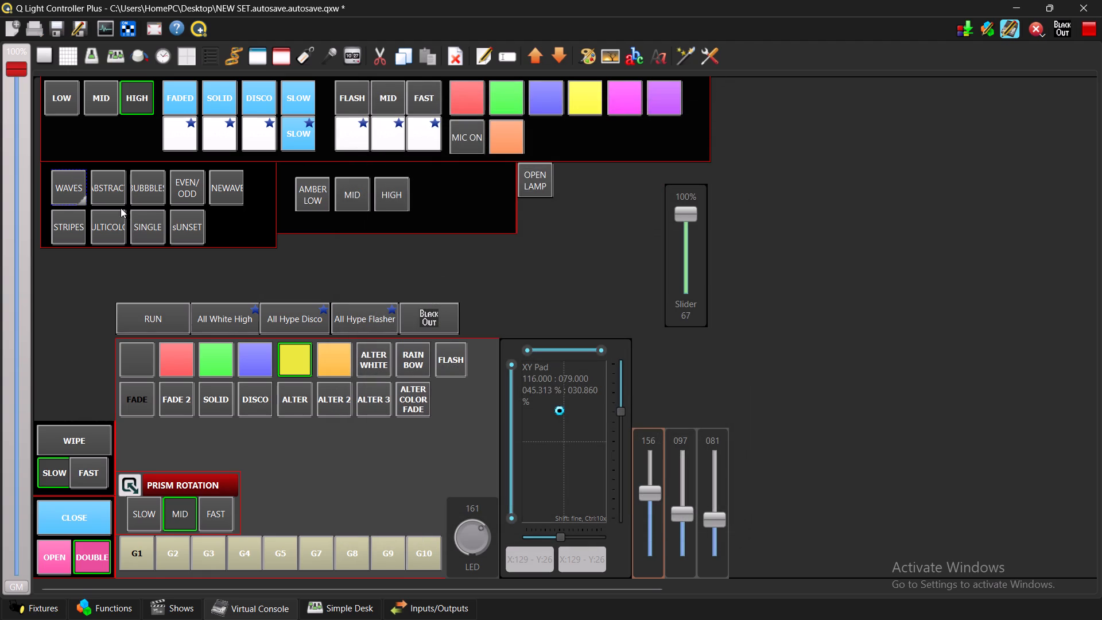
double_click(112, 189)
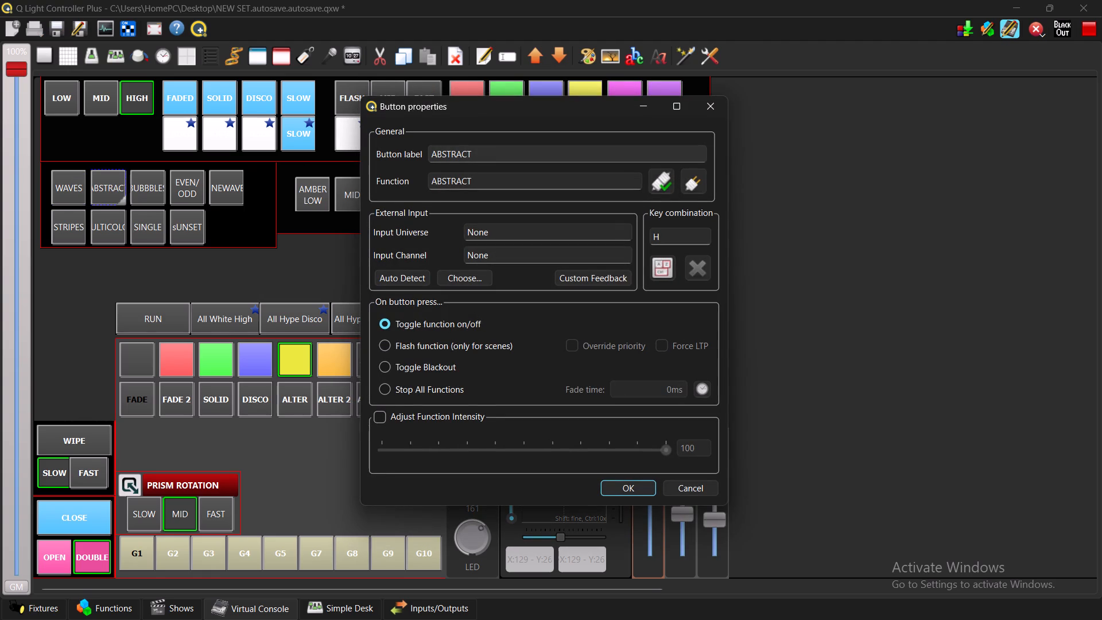
left_click(708, 100)
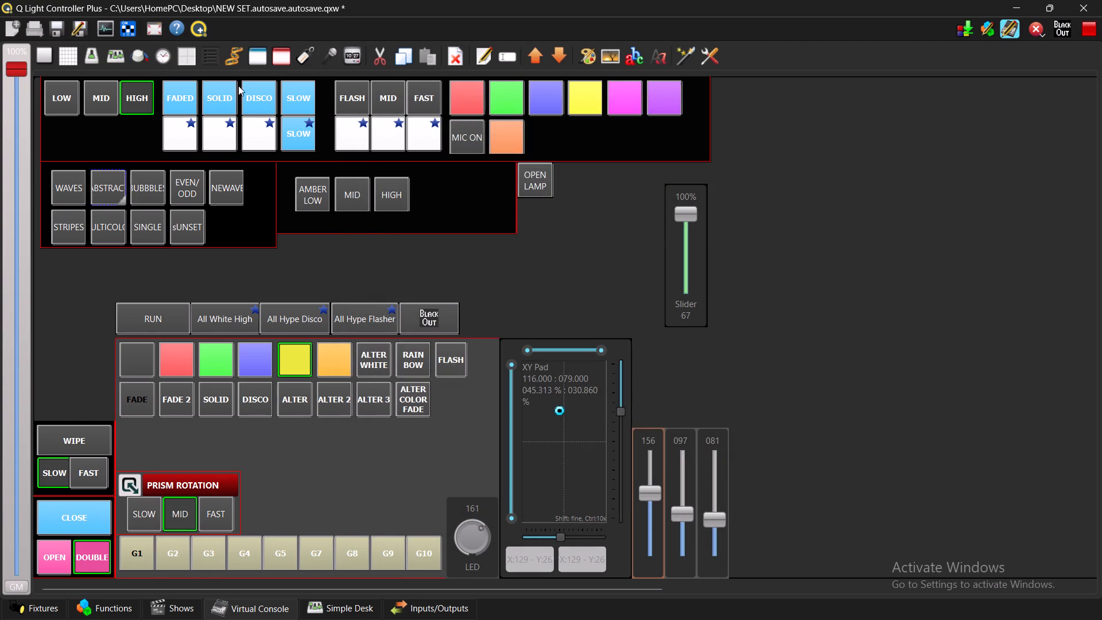
double_click(75, 220)
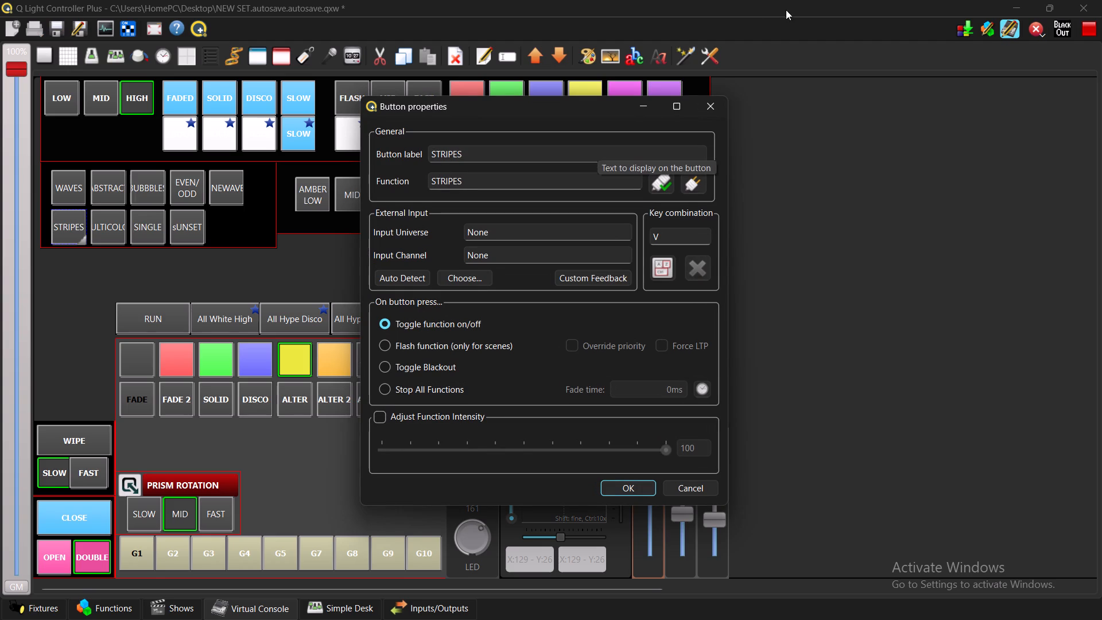
left_click(713, 101)
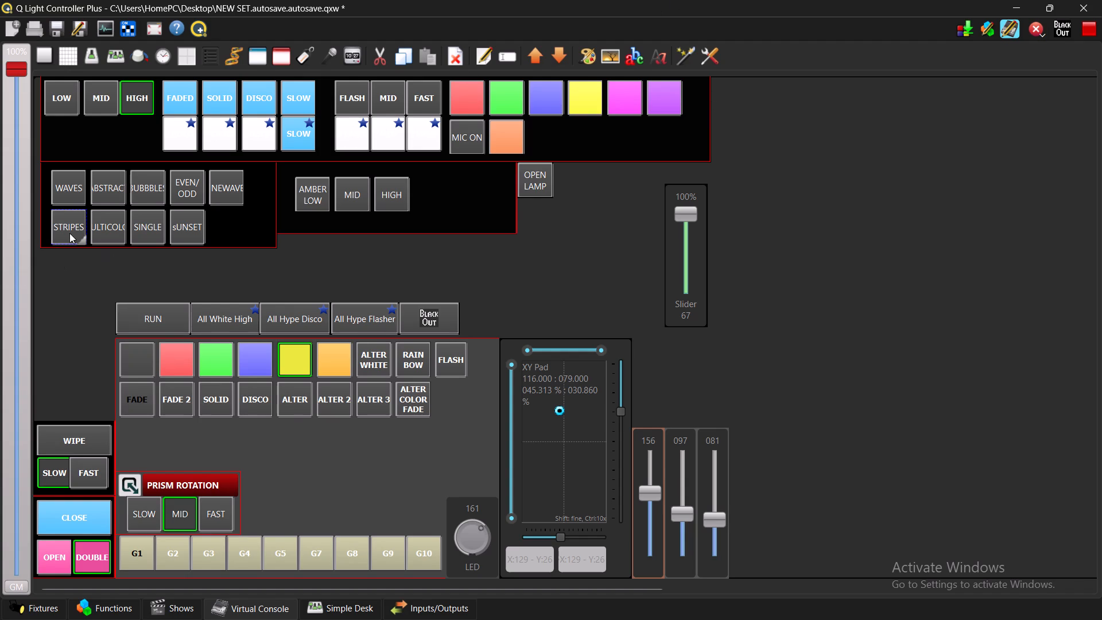
Assign V as the key combination for the WIPE movement button and leave live edit mode.
double_click(63, 447)
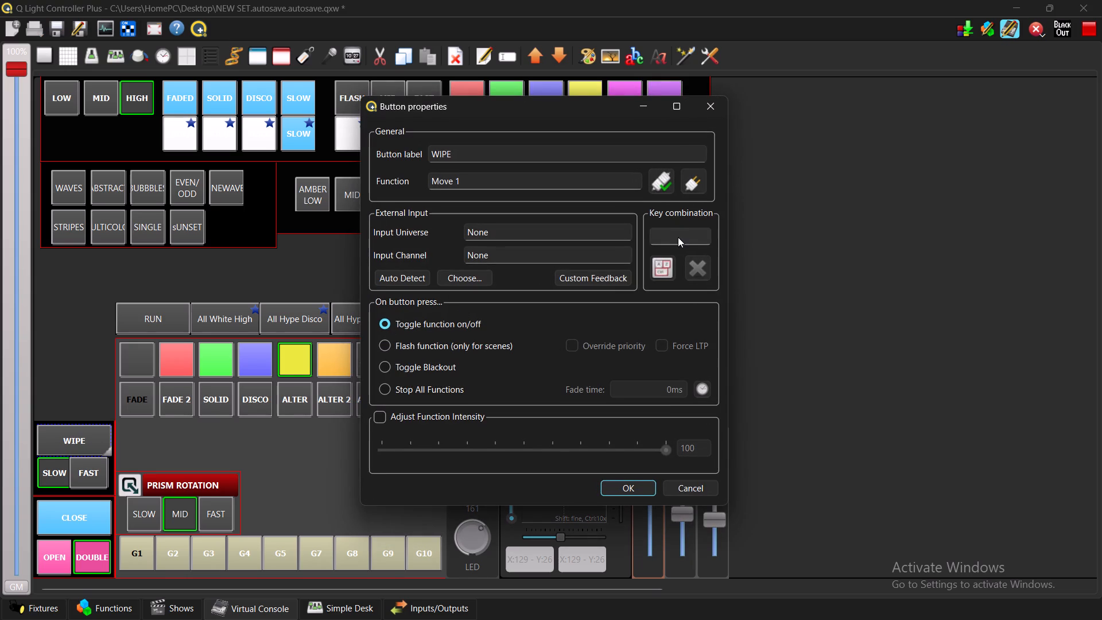
left_click(680, 236)
left_click(662, 263)
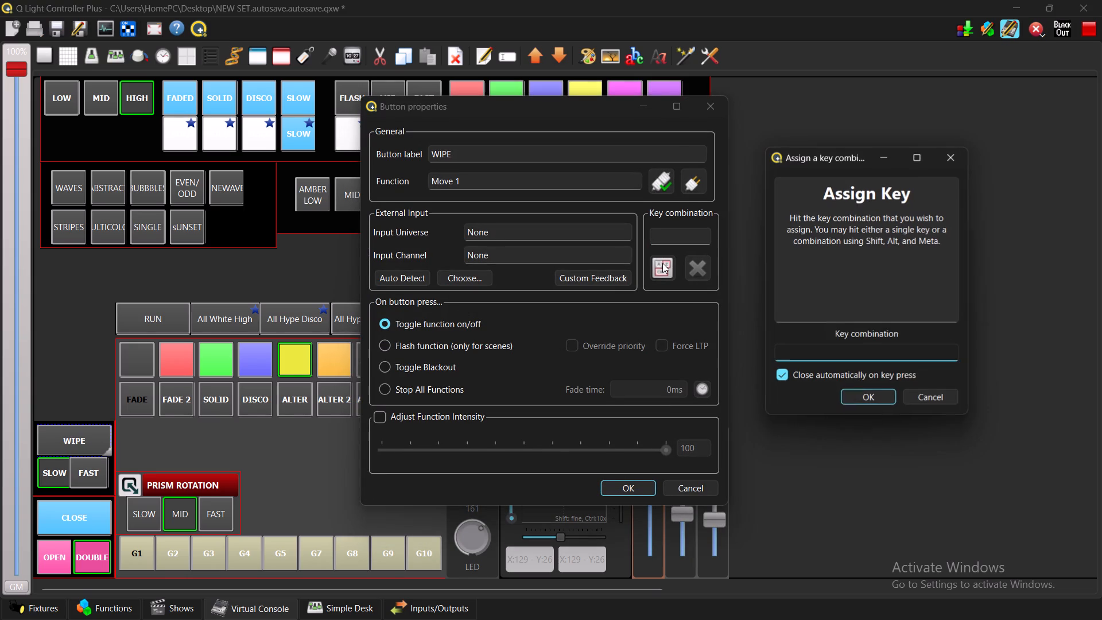
key("v")
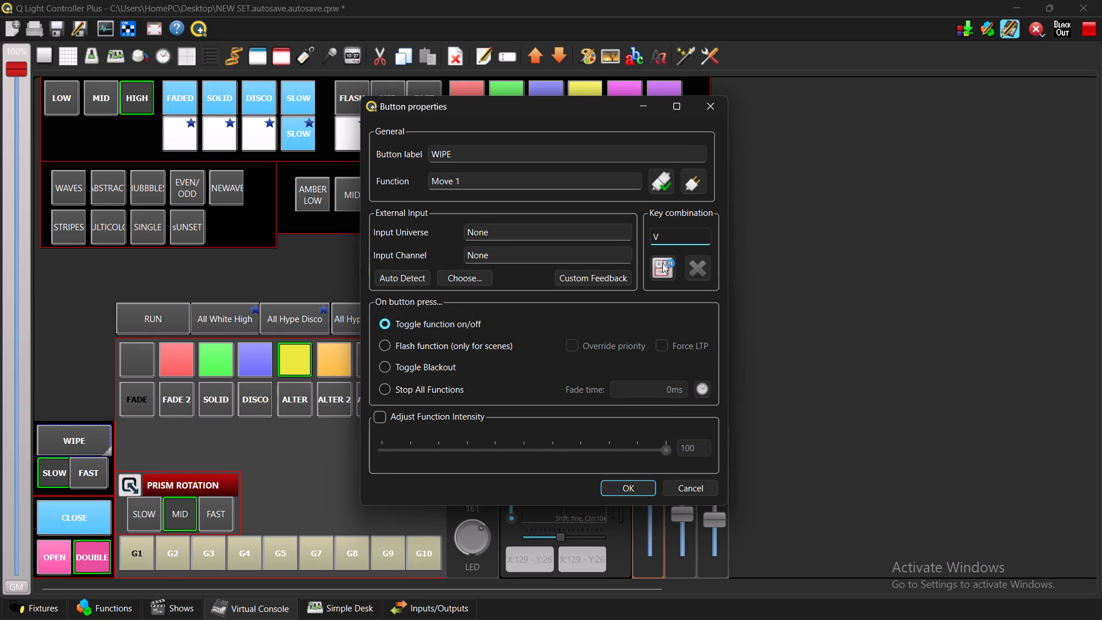
left_click(636, 486)
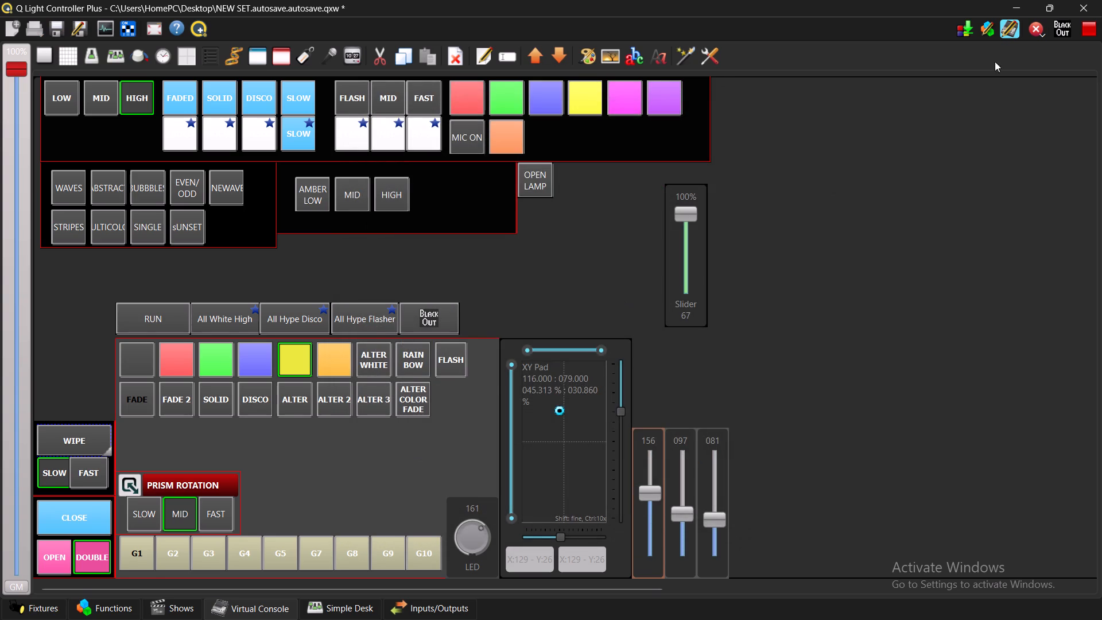
left_click(1016, 30)
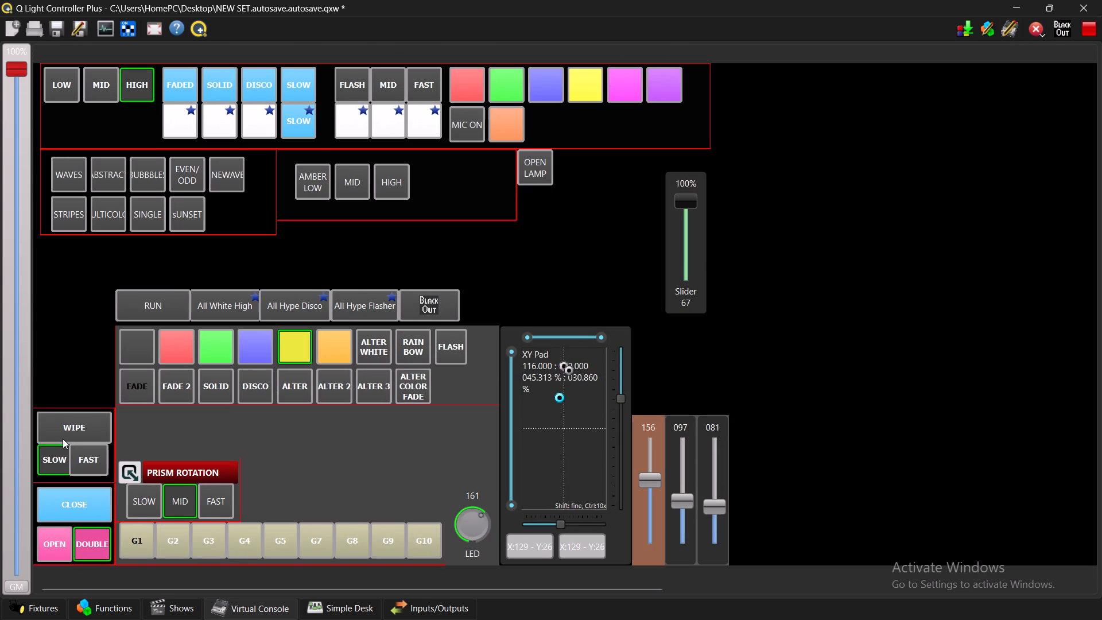
Start the WIPE movement in place of the SLOW one.
left_click(71, 421)
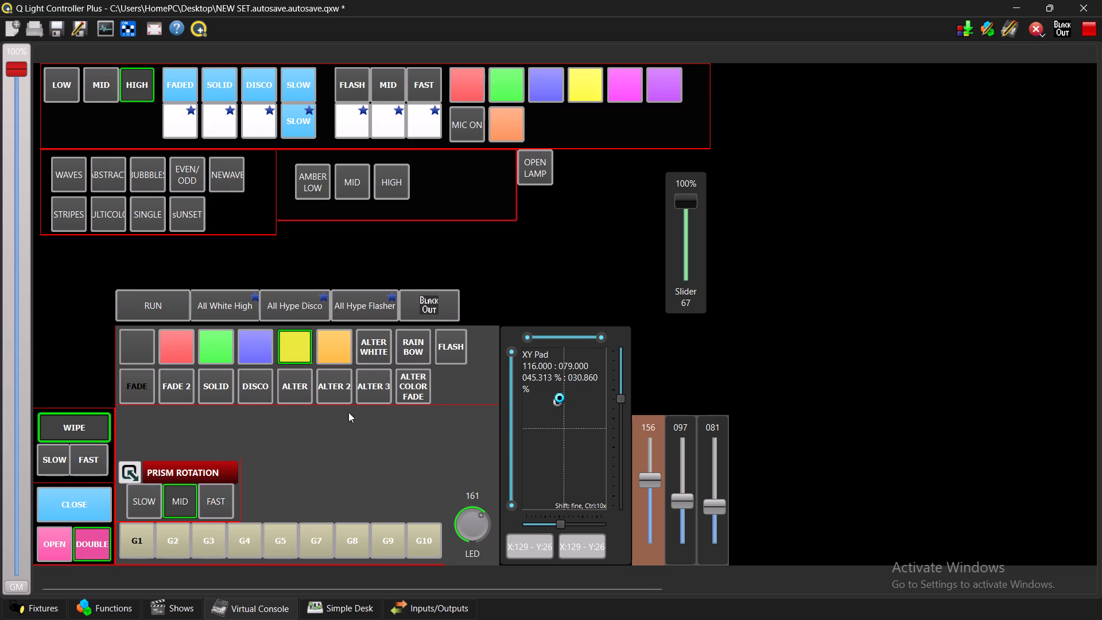
In live edit mode, assign B as the key combination for the SLOW button below WIPE, with the BEAM 100 SLOW function.
left_click(1011, 24)
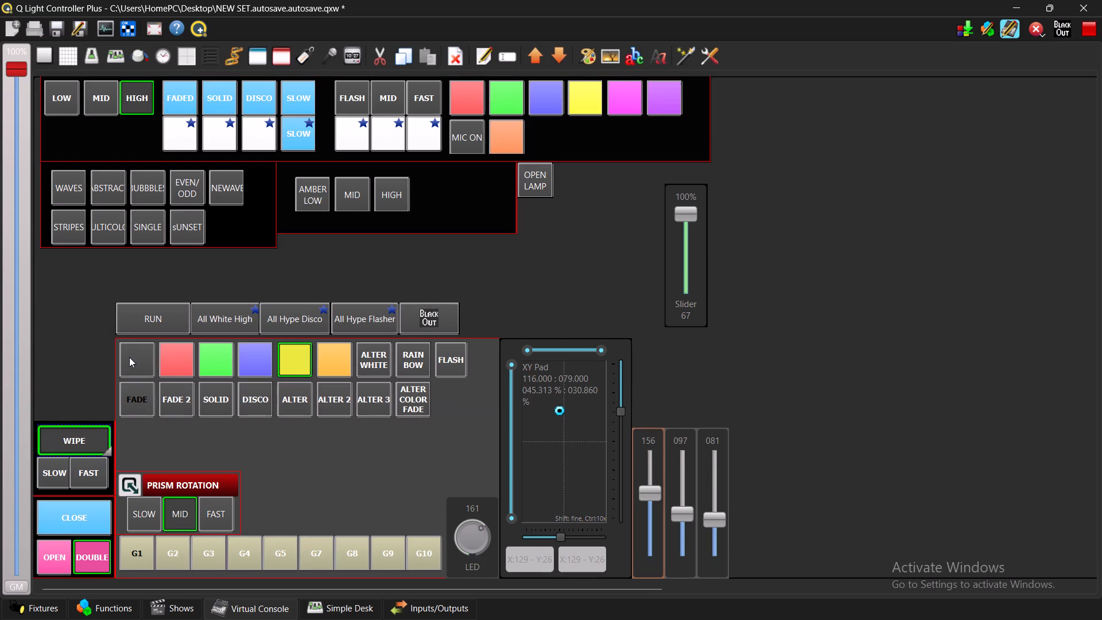
double_click(51, 482)
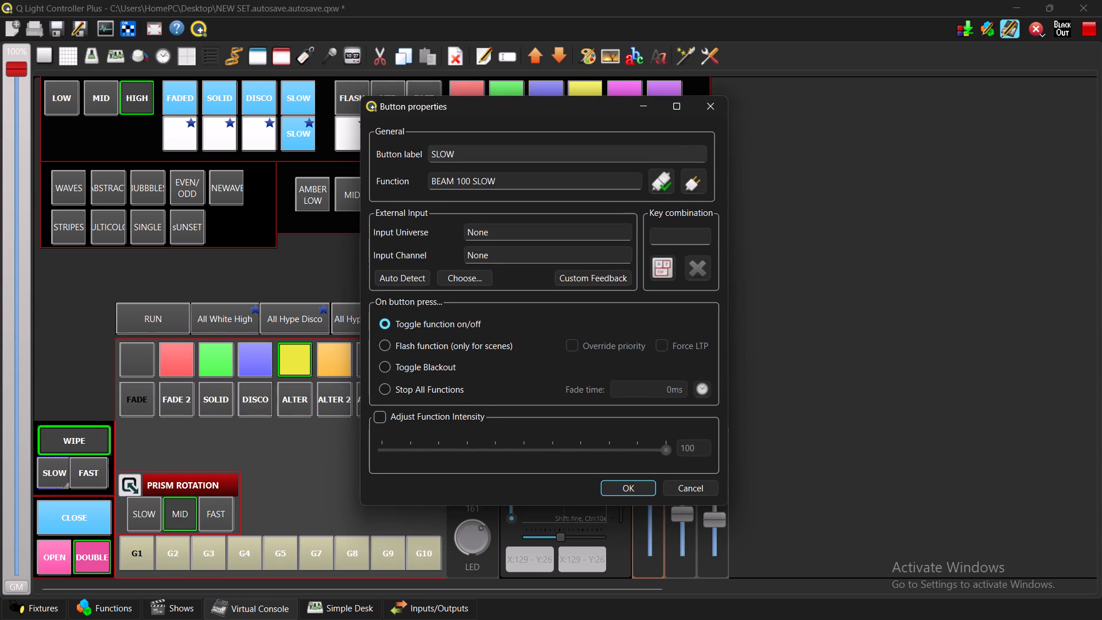
left_click(659, 268)
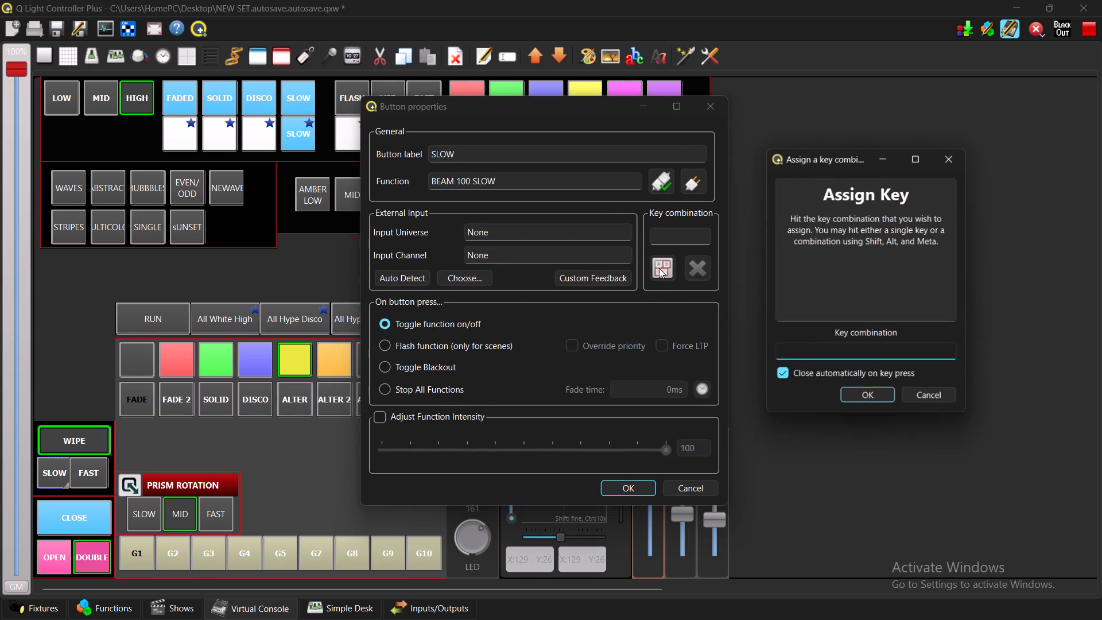
key("b")
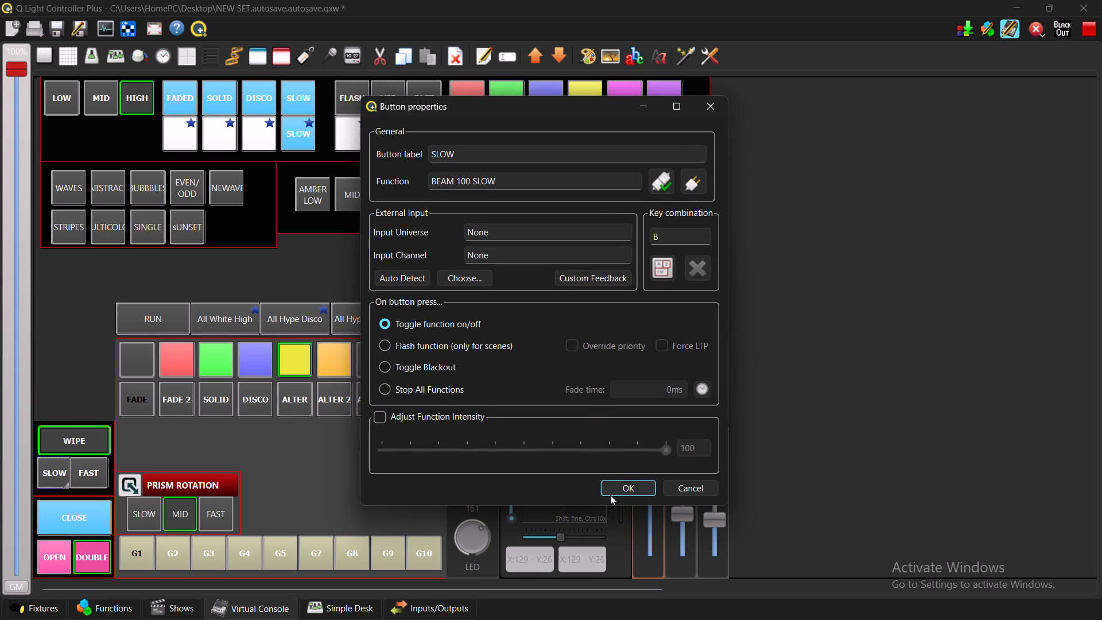
left_click(610, 495)
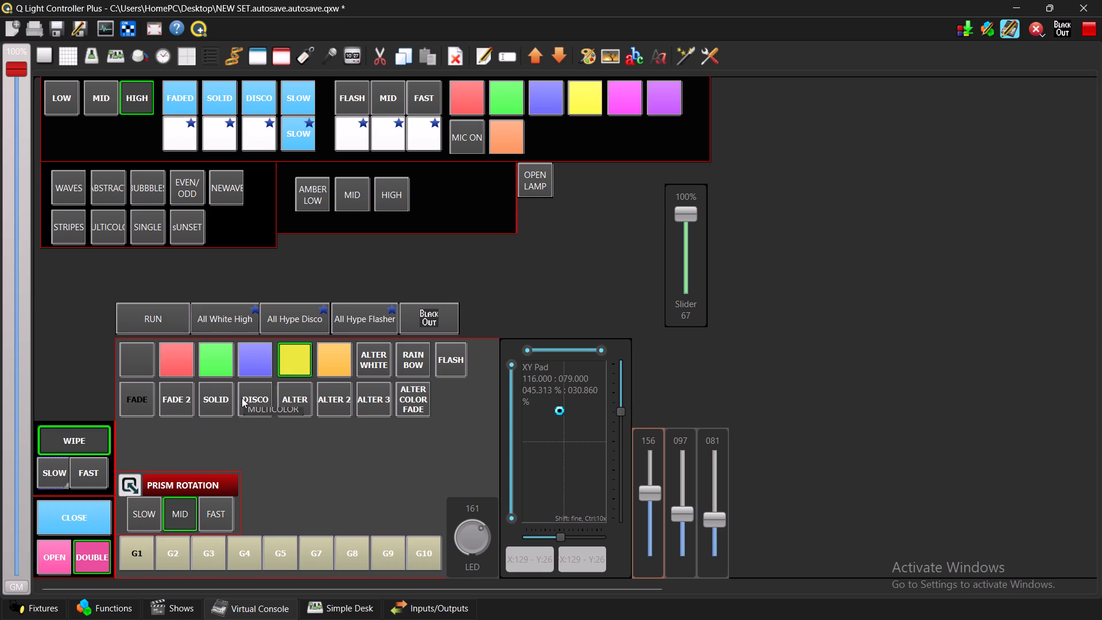
Assign N as the key combination for the FAST button below WIPE, with the BEAM 100 FAST function, and leave live edit mode.
double_click(83, 482)
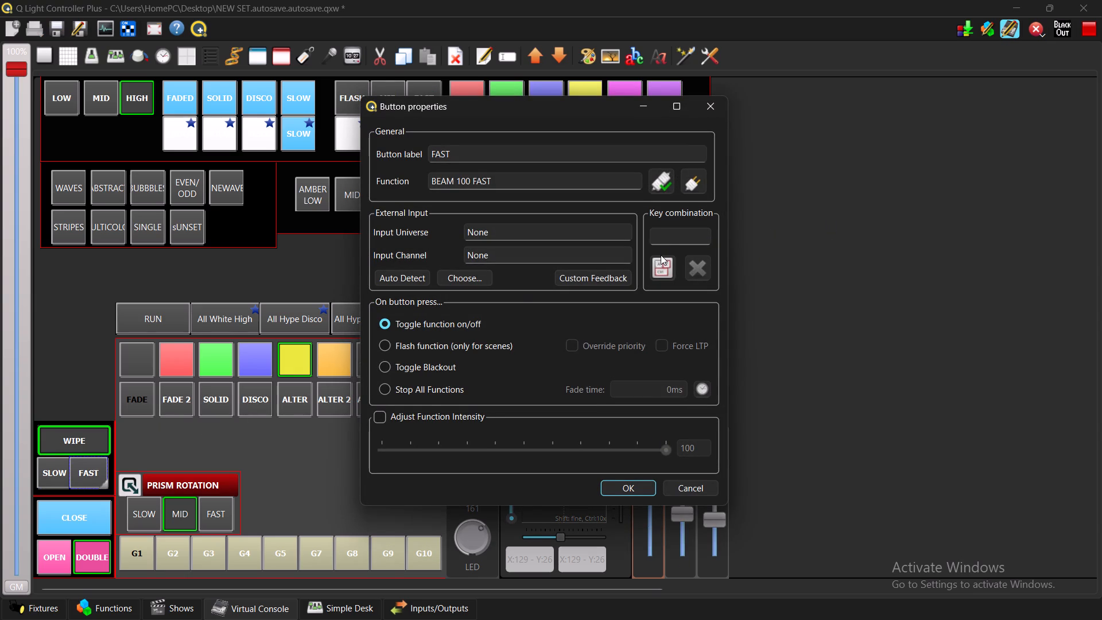
left_click(661, 255)
left_click(661, 255)
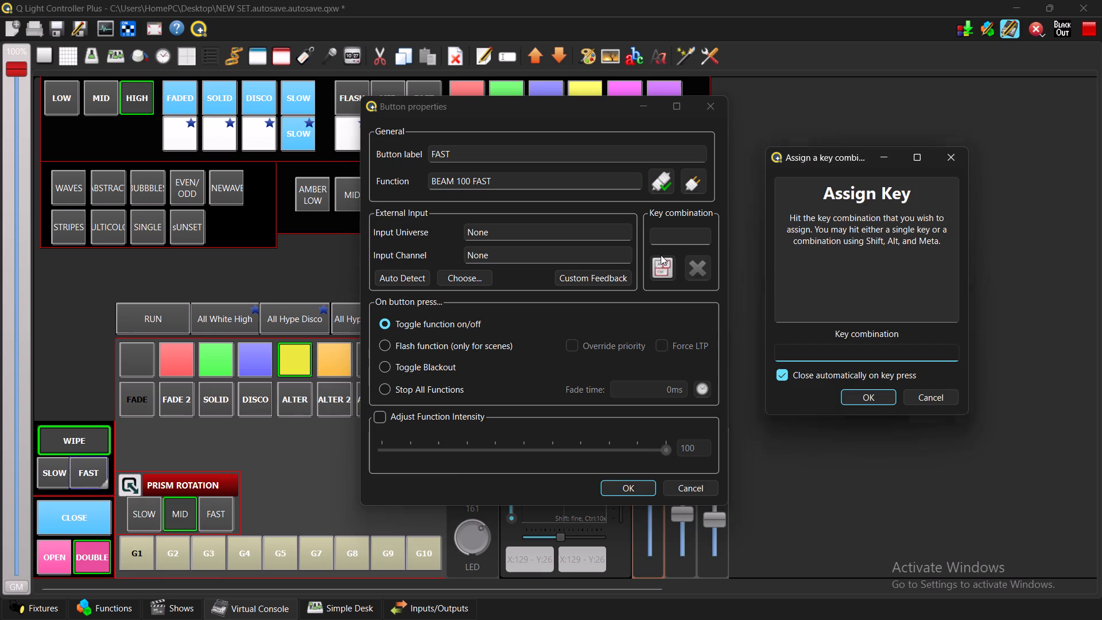
key("n")
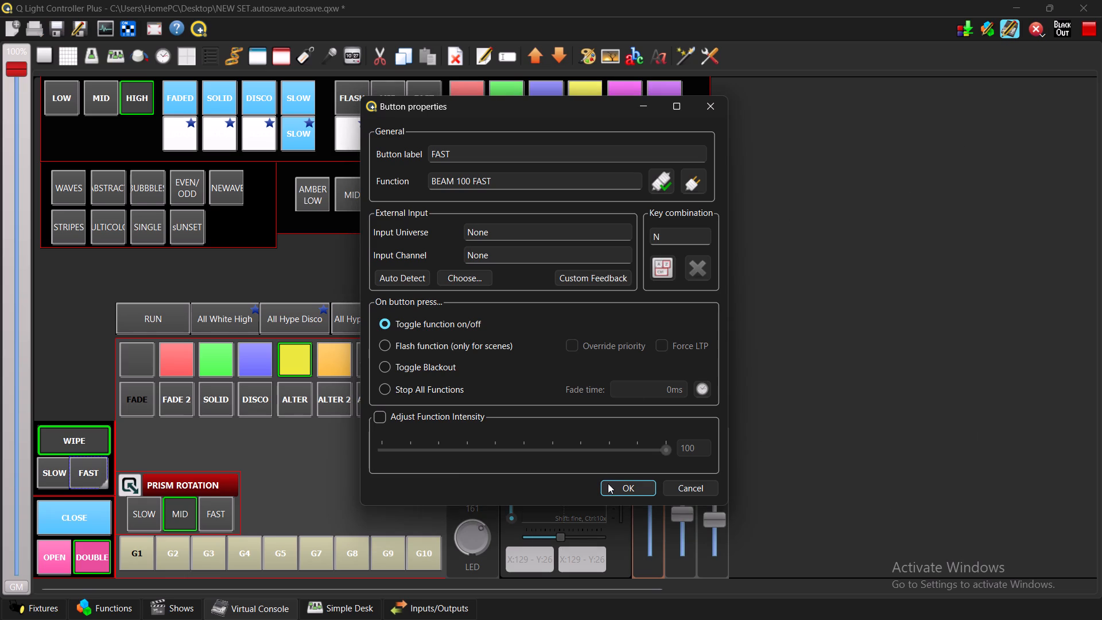
left_click(608, 483)
key("v")
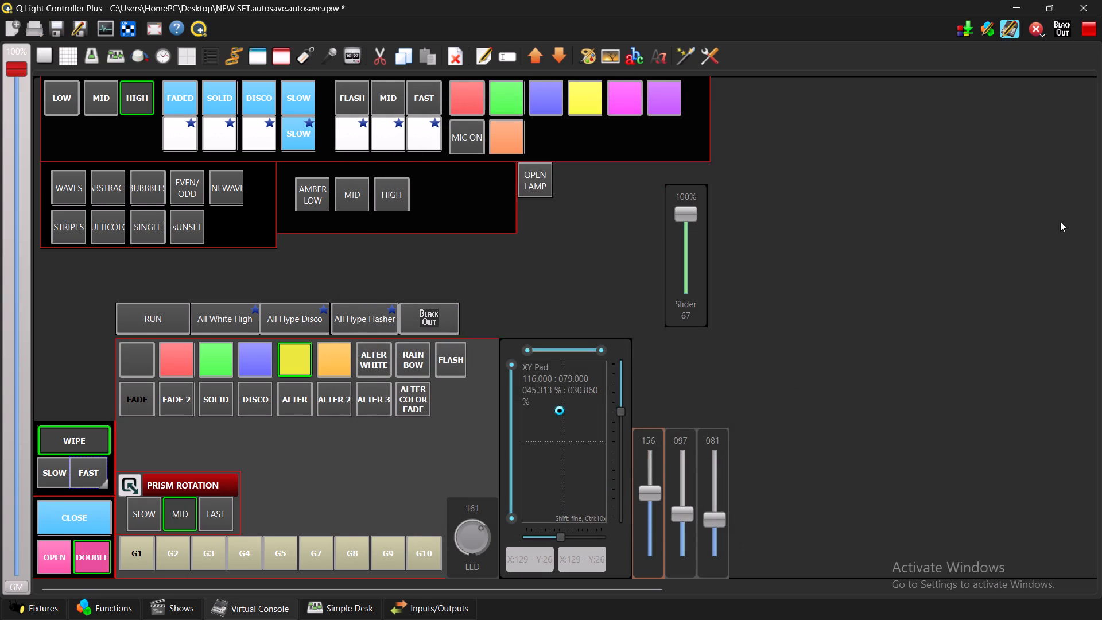
left_click(1012, 32)
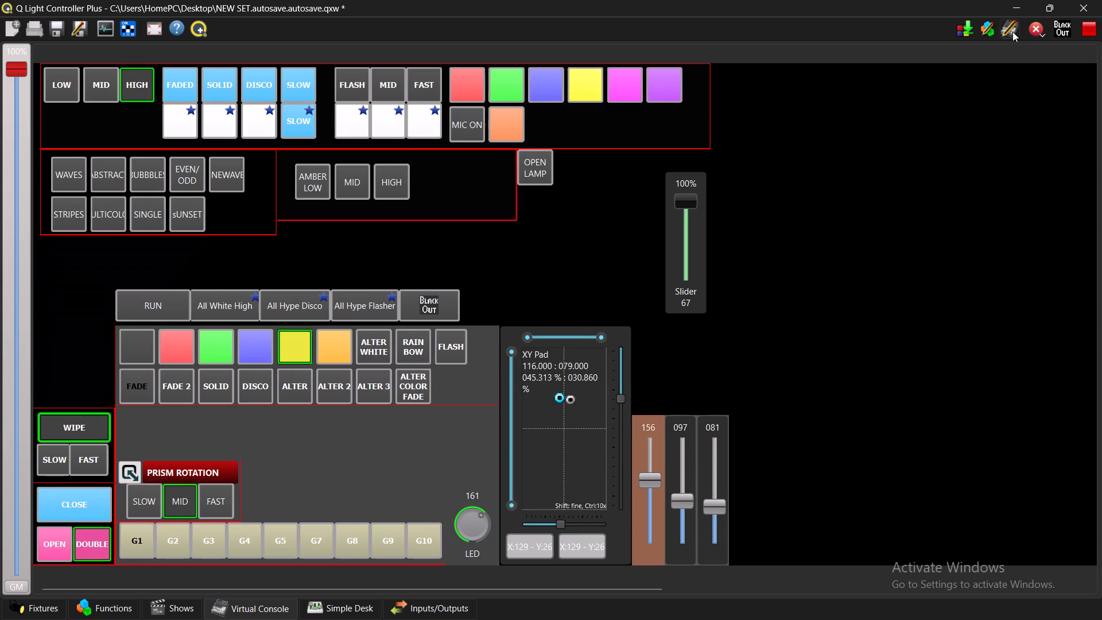
Try out the V, B and N assignments for the WIPE, SLOW and FAST movements, ending with WIPE and STRIPES active.
key("v")
key("v")
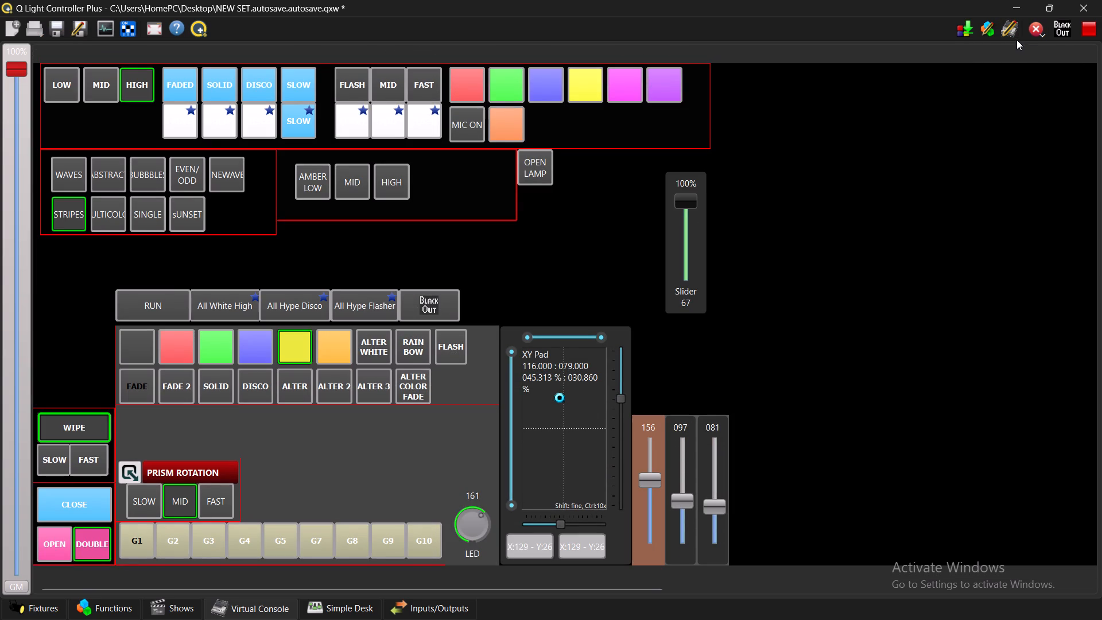
key("b")
key("n")
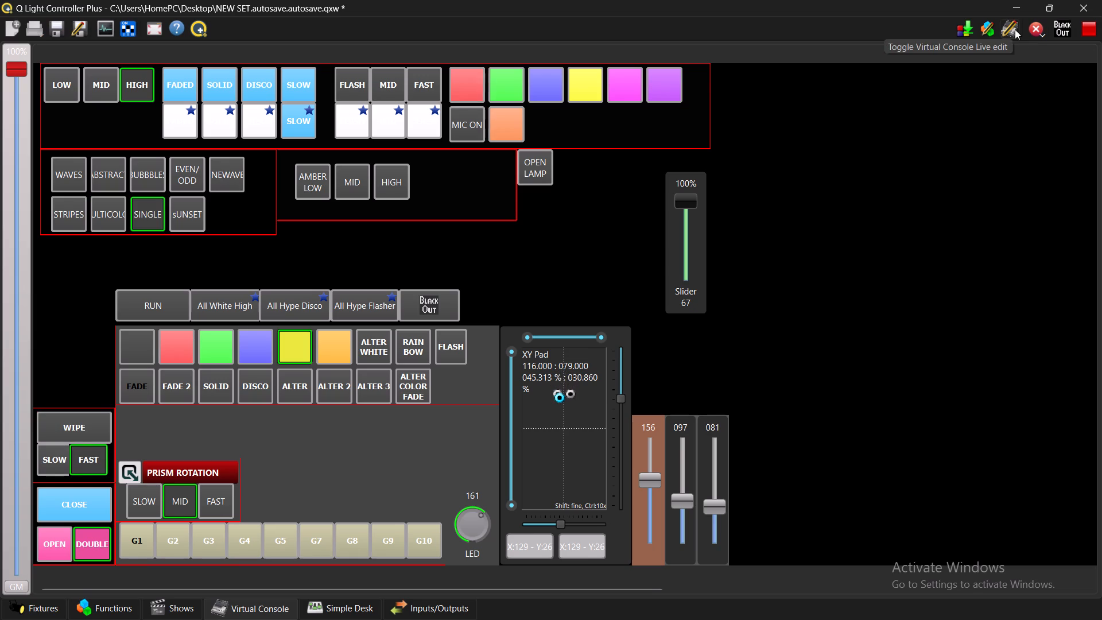
key("v")
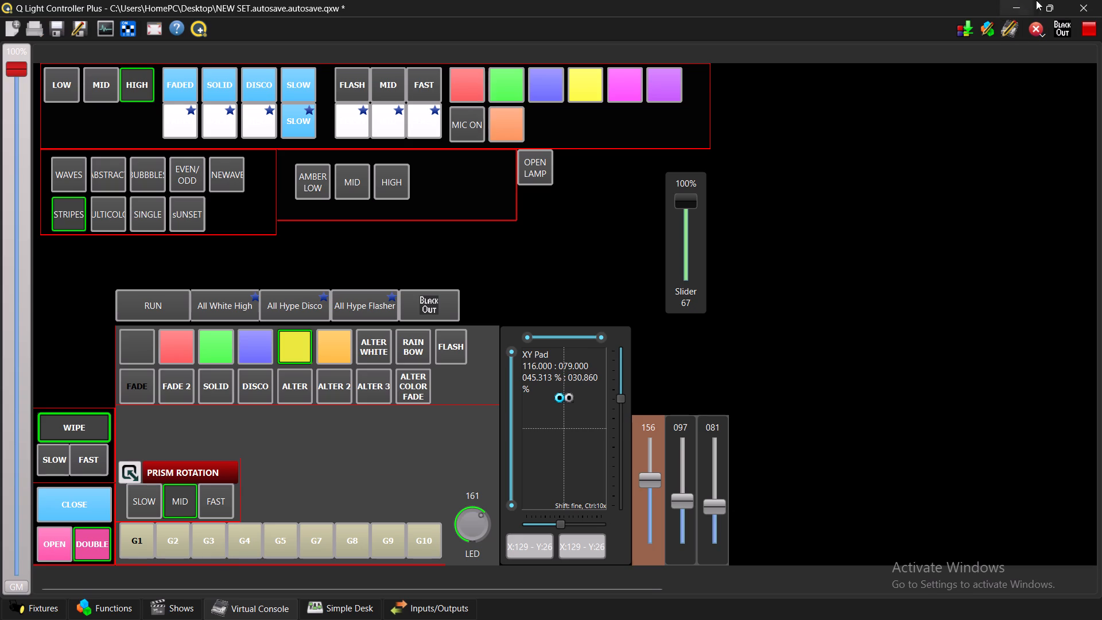
Set the colour in the lower section above FADE 2 to red.
left_click(181, 342)
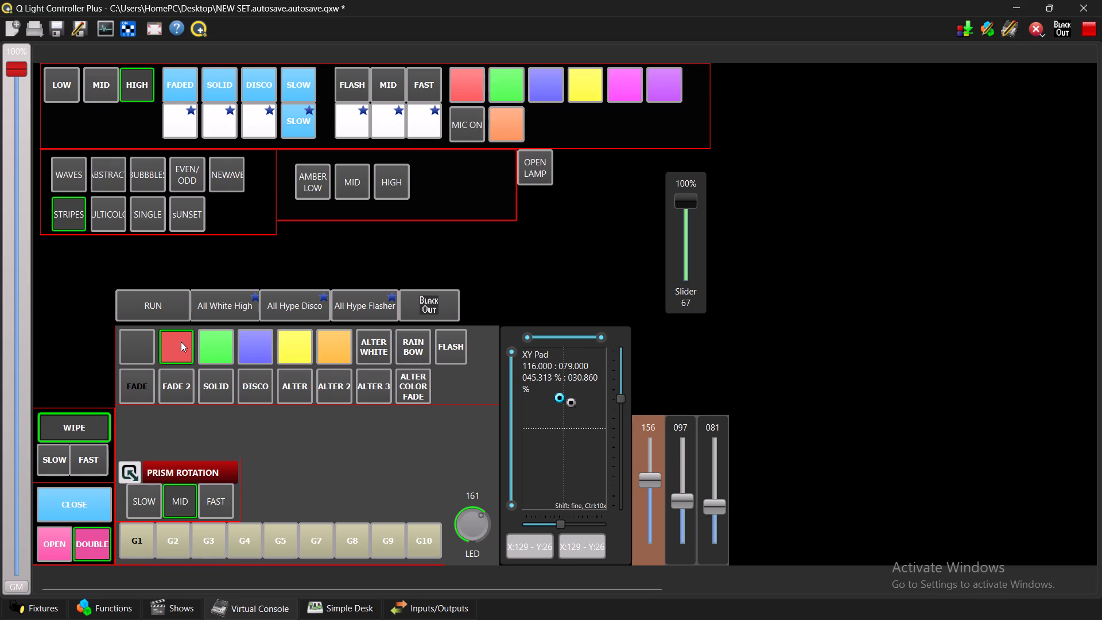
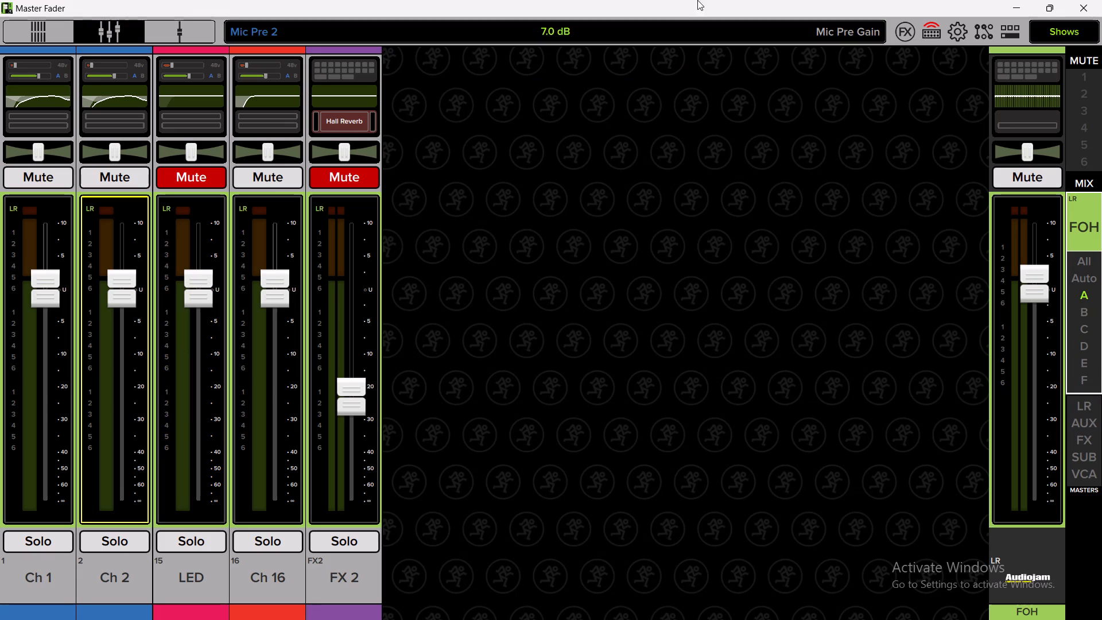
Switch the computer's Wi-Fi to the Mackie DL16S network and check the DL16S mixer's connection status in Master Fader.
left_click(930, 30)
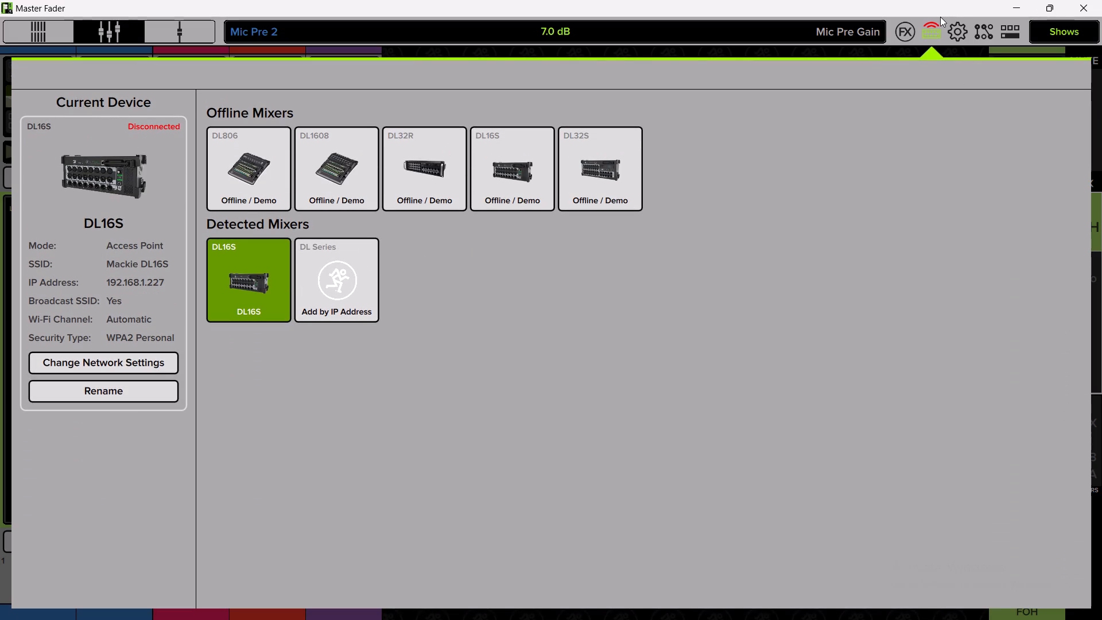
left_click(926, 33)
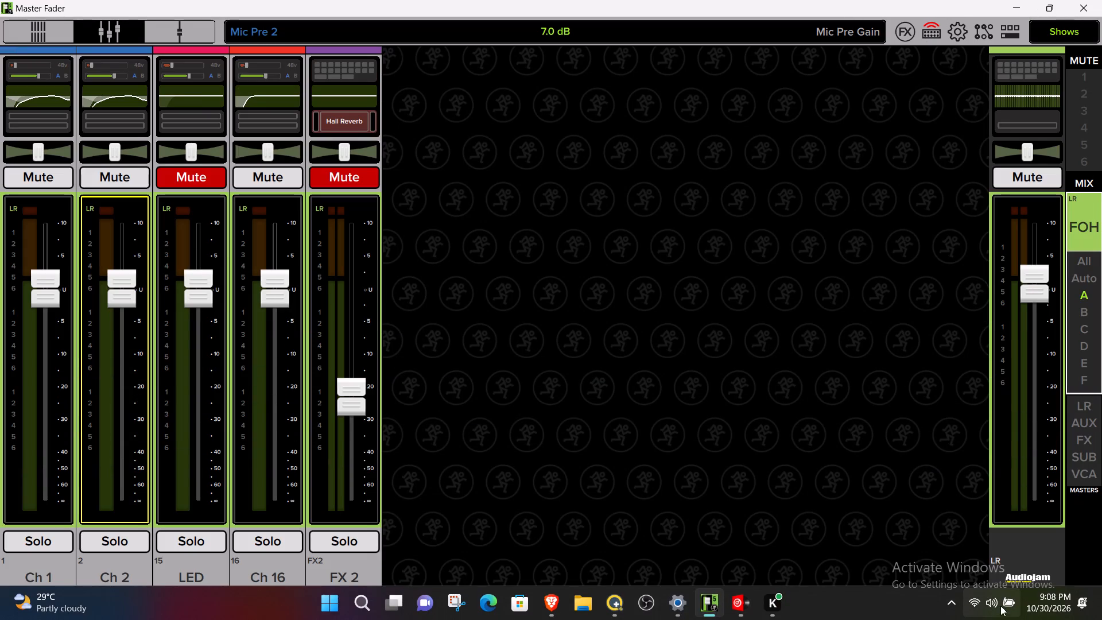
left_click(987, 607)
left_click(895, 260)
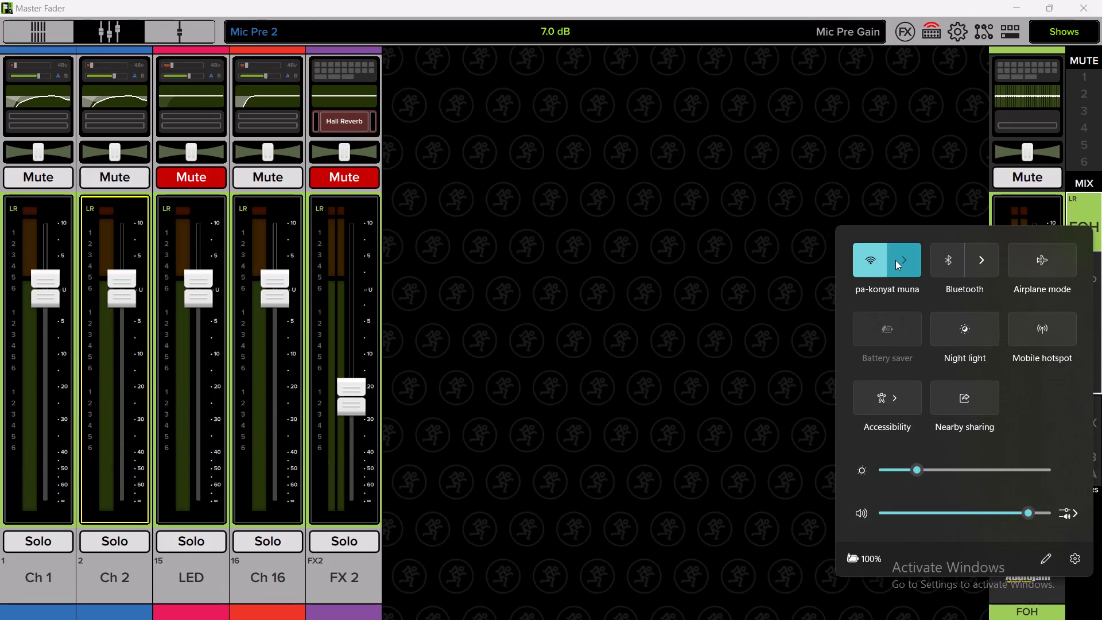
left_click(940, 364)
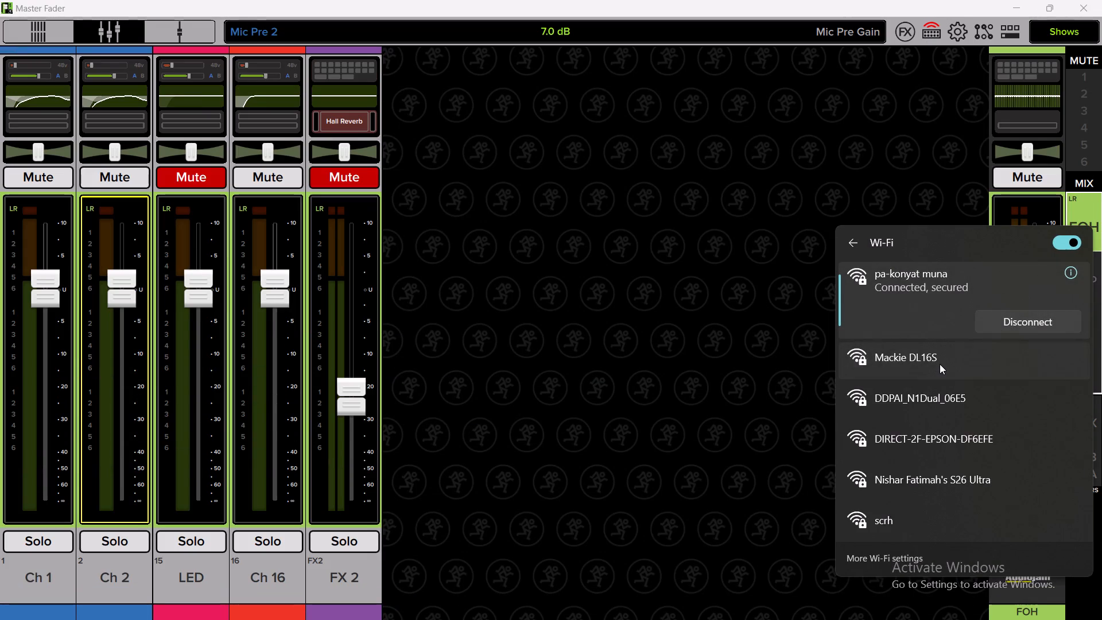
left_click(1022, 382)
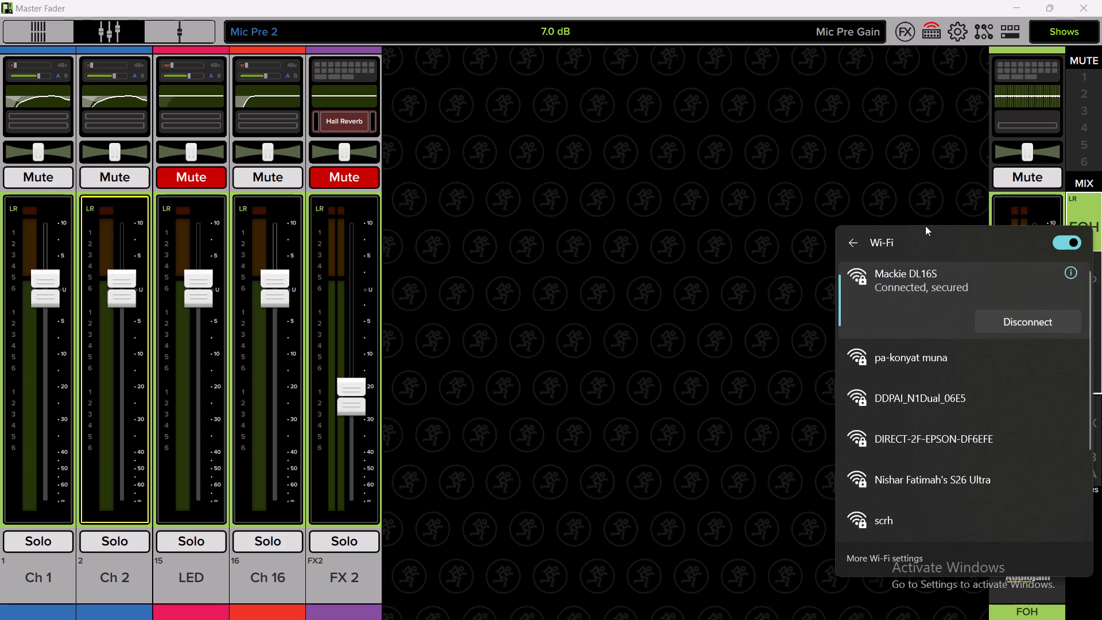
left_click(642, 239)
left_click(926, 30)
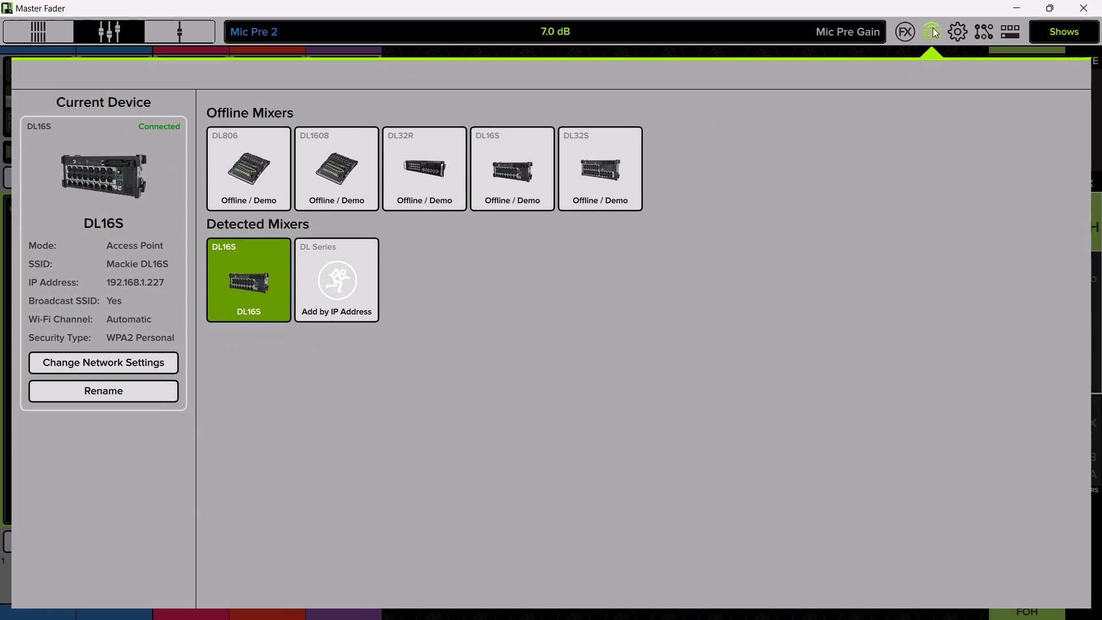
left_click(929, 38)
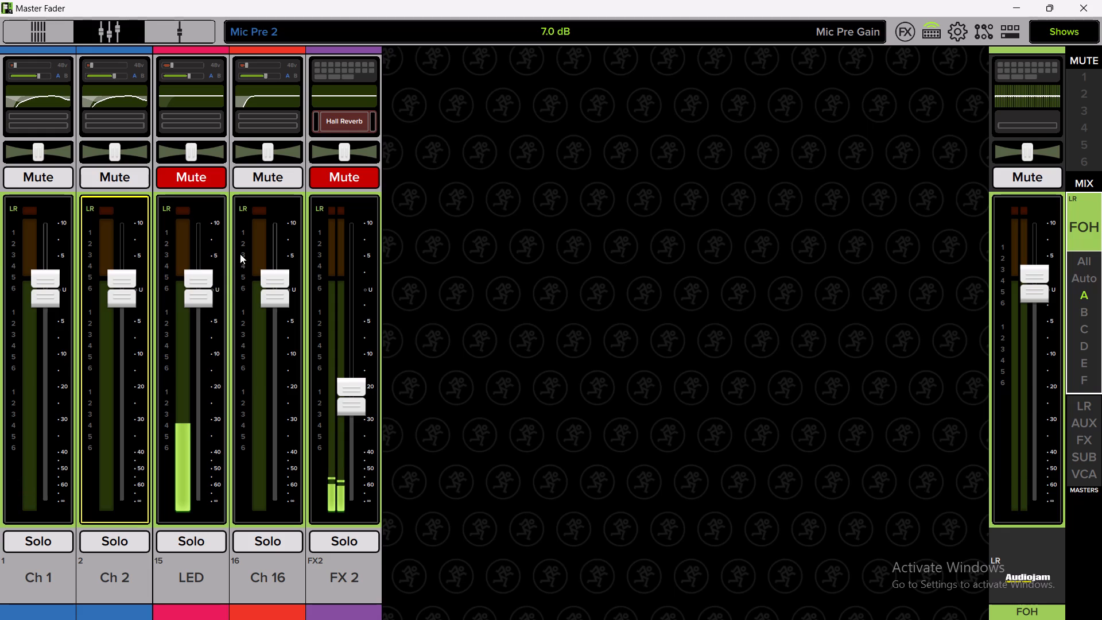
Switch to Master Fader and set the Ch 16 fader level to 0 dB.
left_click(275, 284)
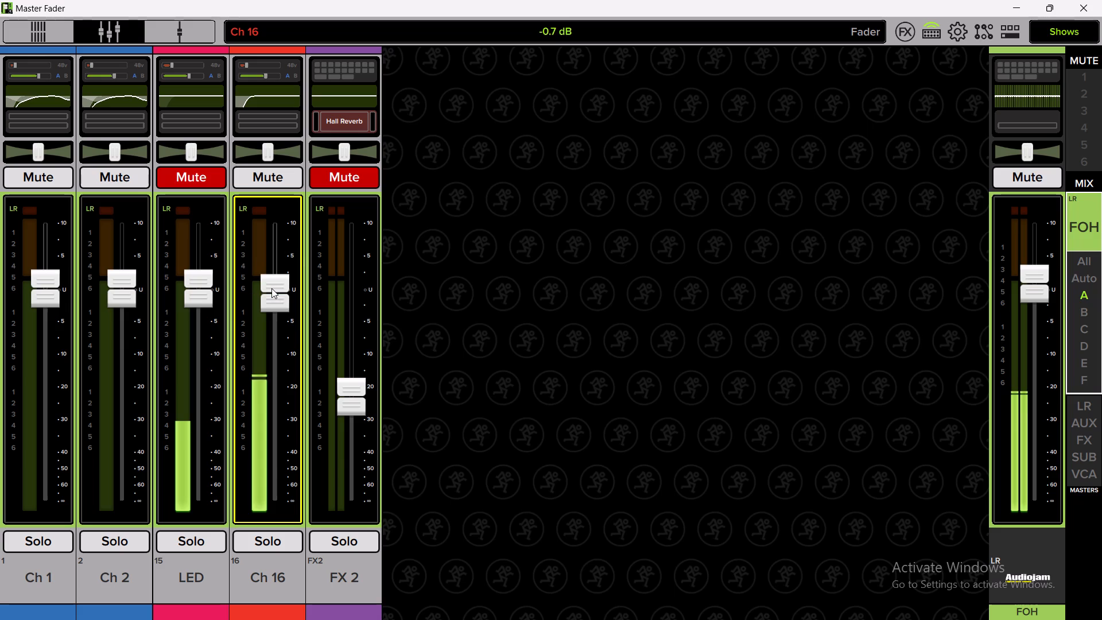
left_click(557, 41)
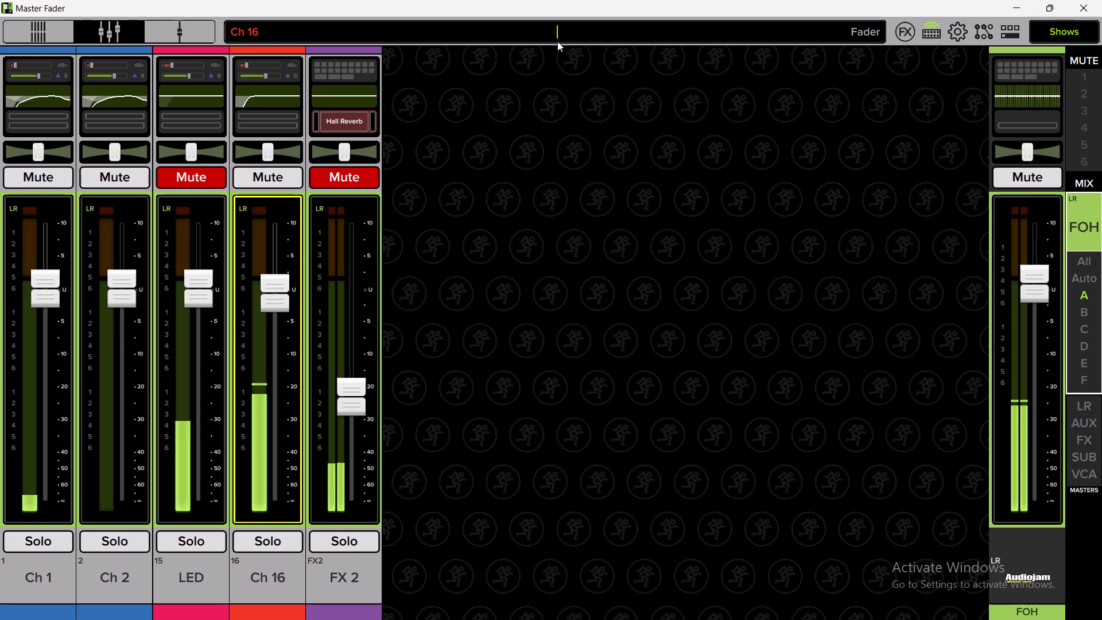
key("0")
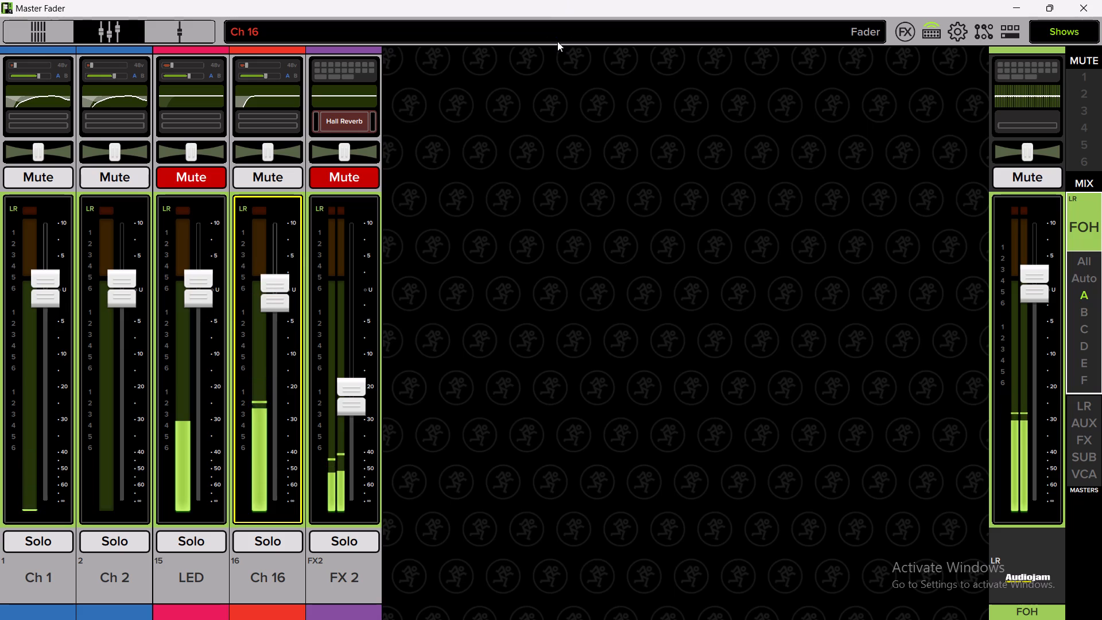
key("Return")
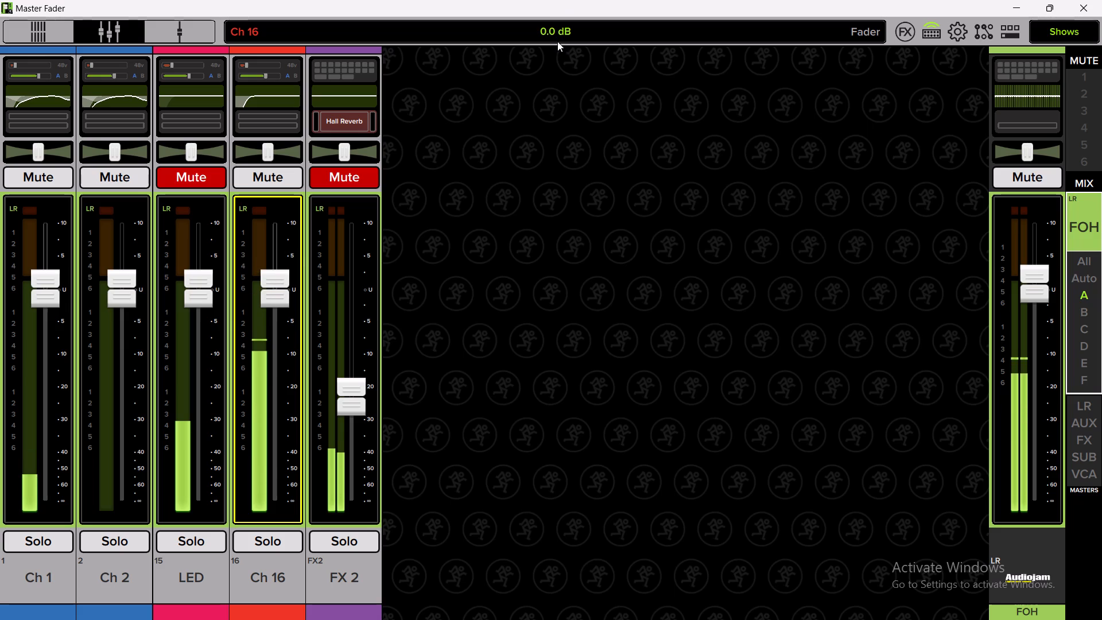
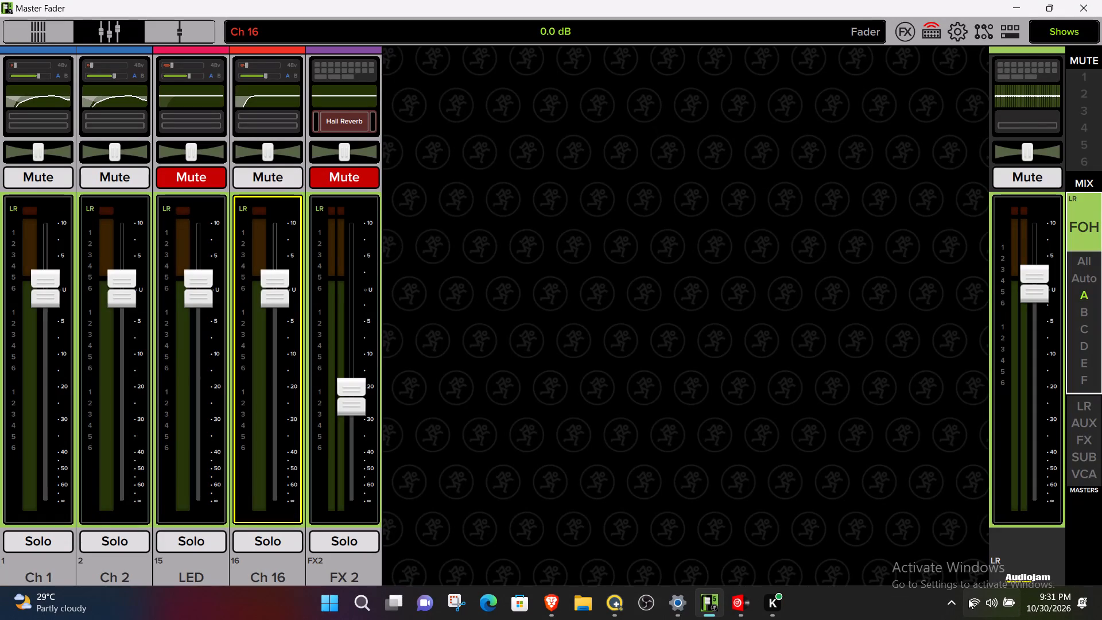
Connect the computer's Wi-Fi to the Mackie DL16S network.
left_click(975, 600)
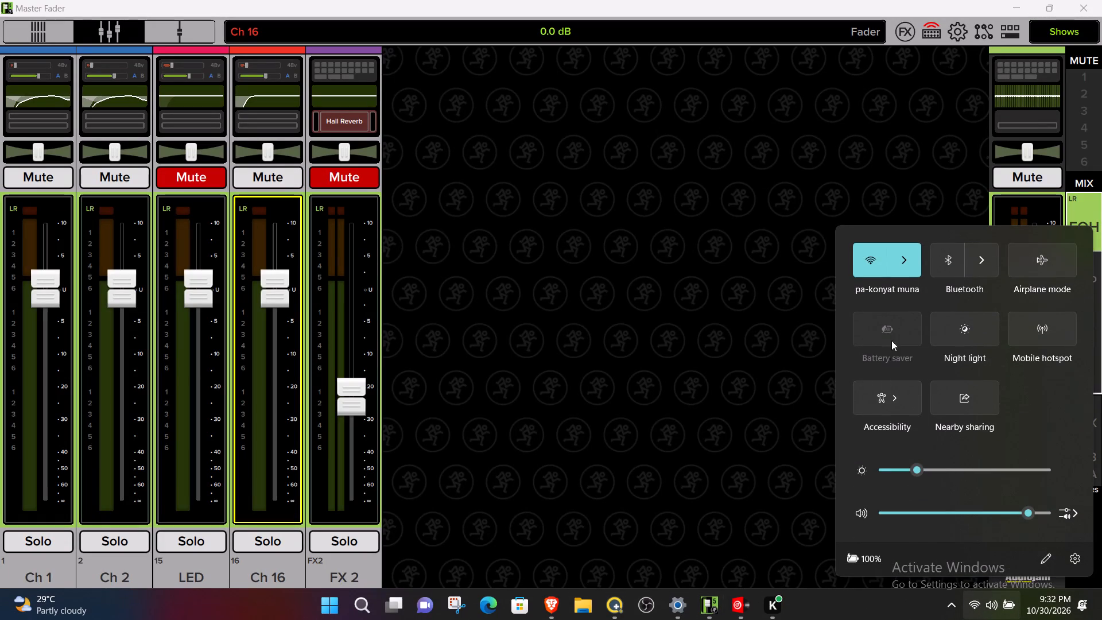
left_click(900, 272)
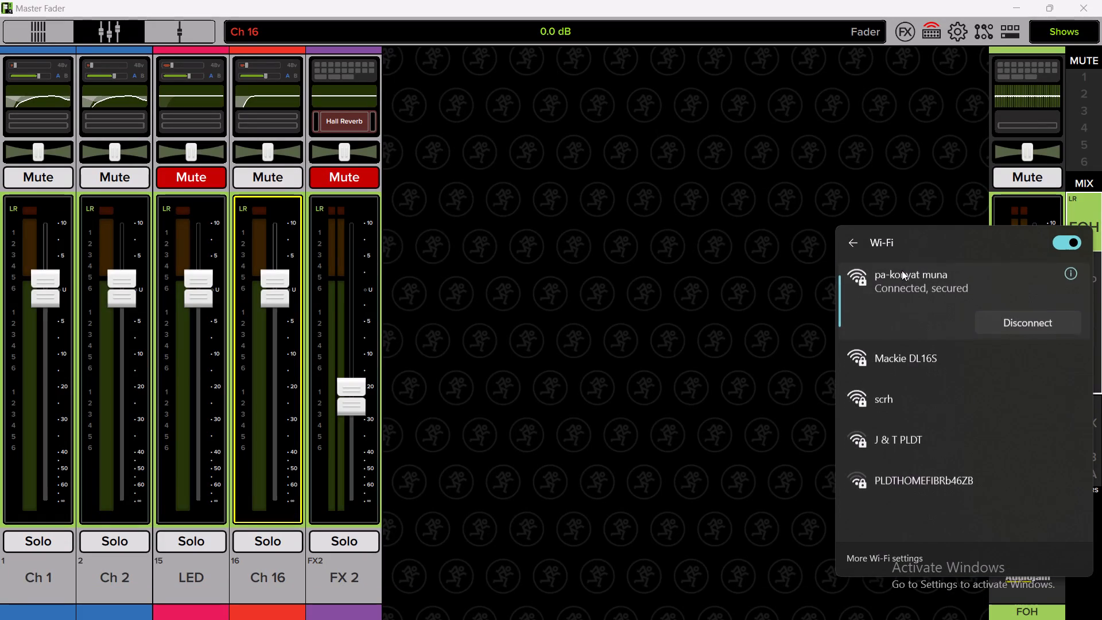
left_click(991, 362)
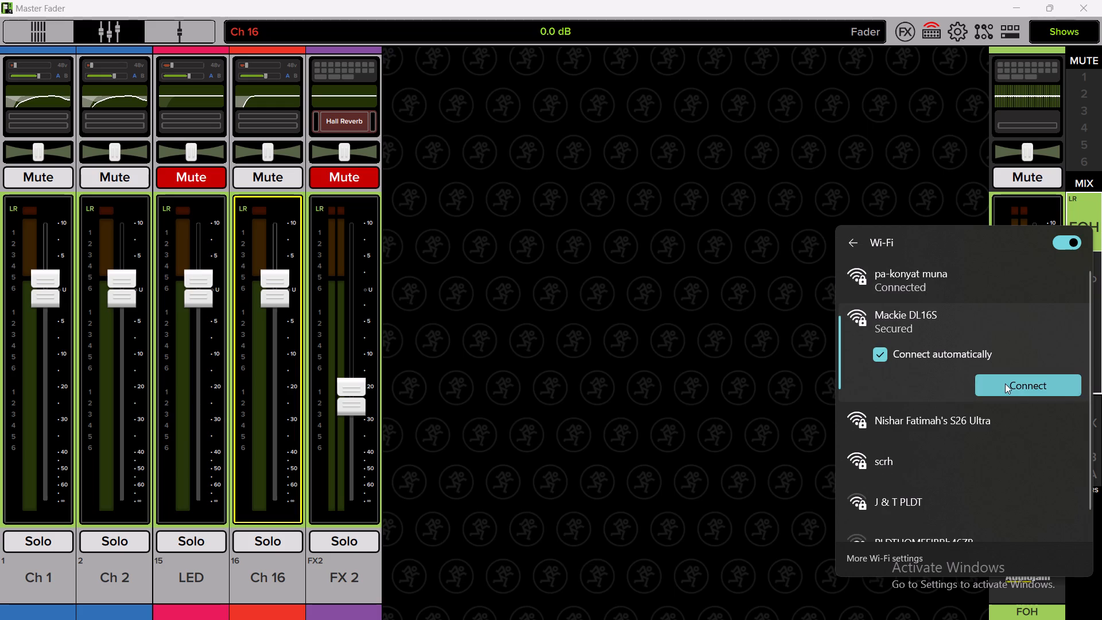
left_click(1005, 383)
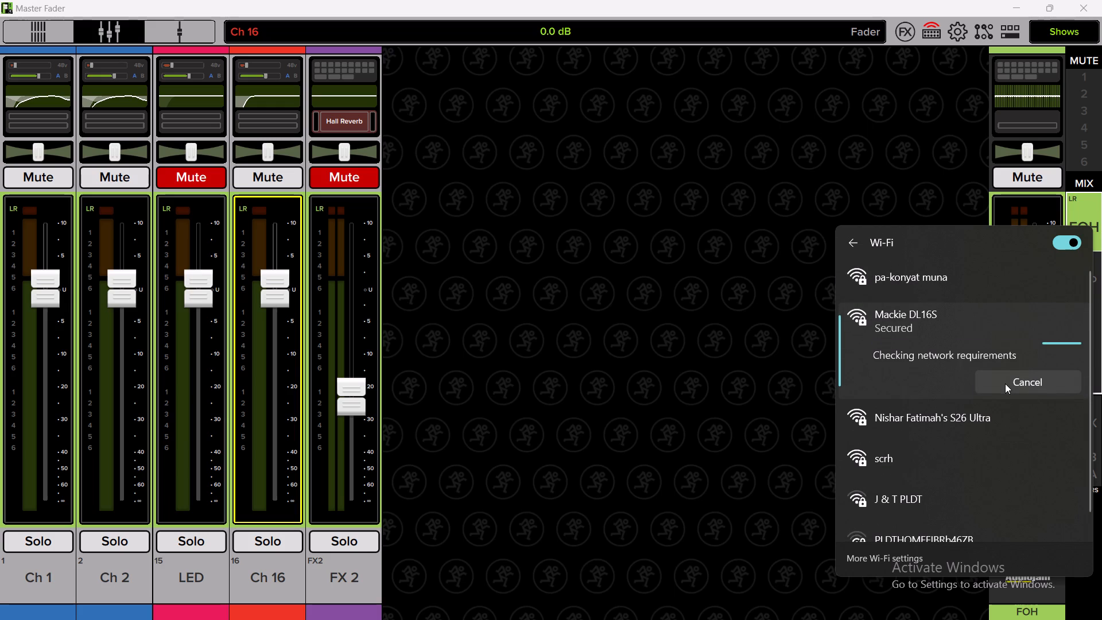
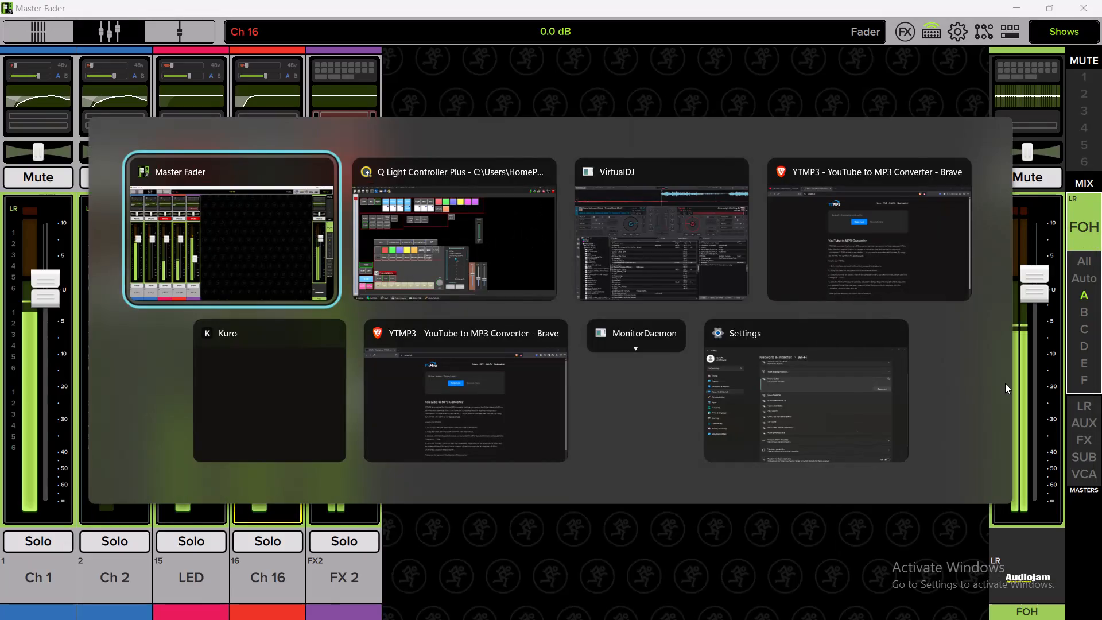
Switch from Master Fader back to the Virtual Console in Q Light Controller Plus.
key("alt+Tab")
left_click(851, 394)
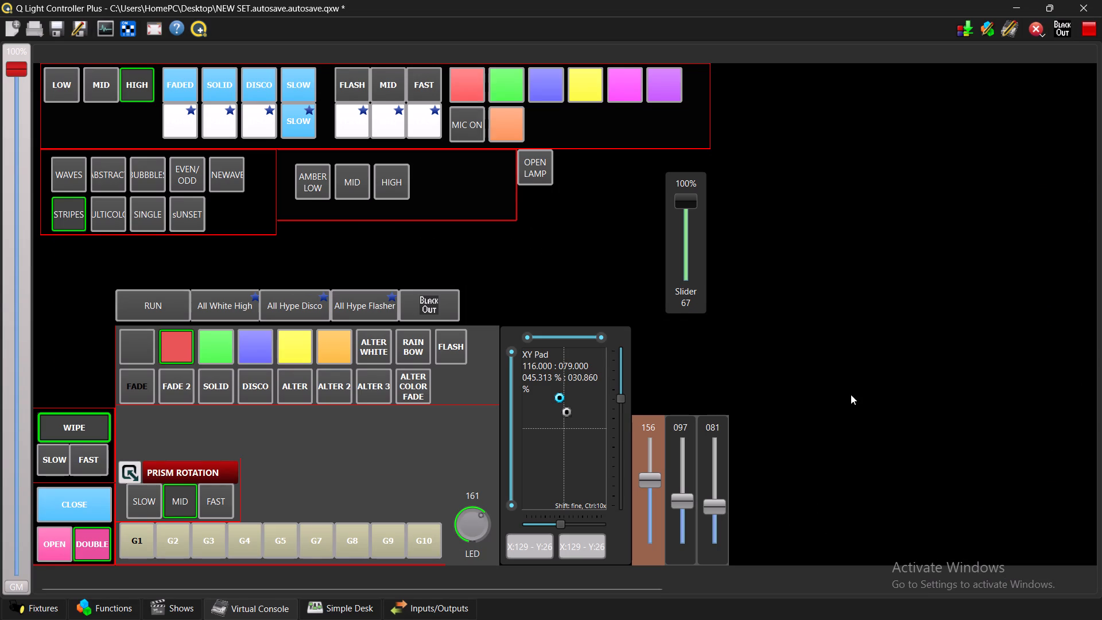
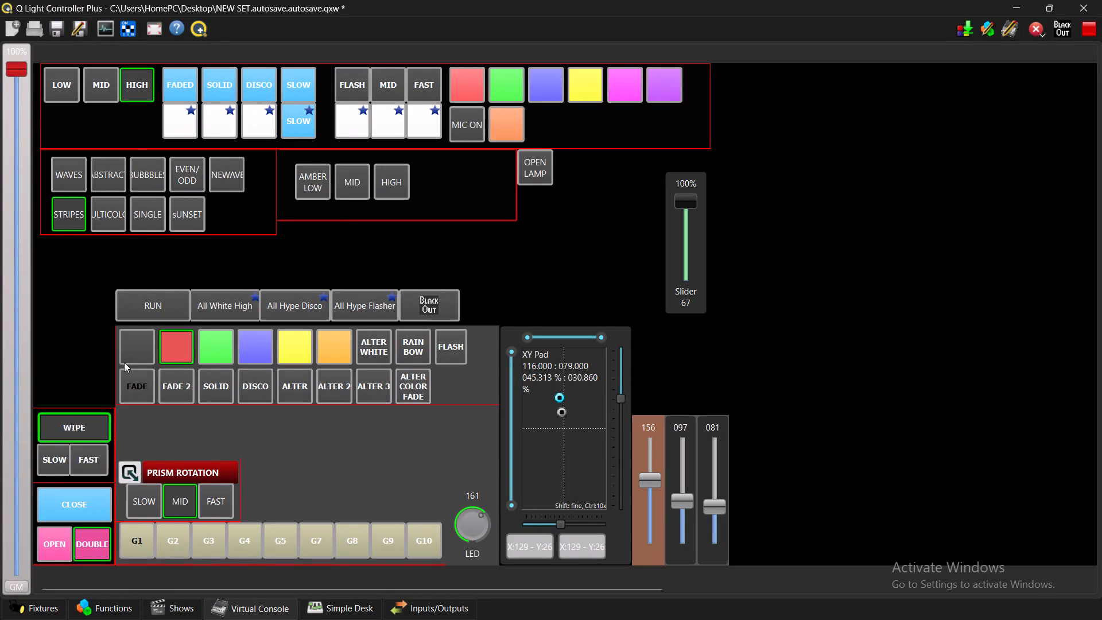
Switch the beam colour from red to the blank swatch and run the FAST movement briefly before returning to WIPE.
left_click(137, 349)
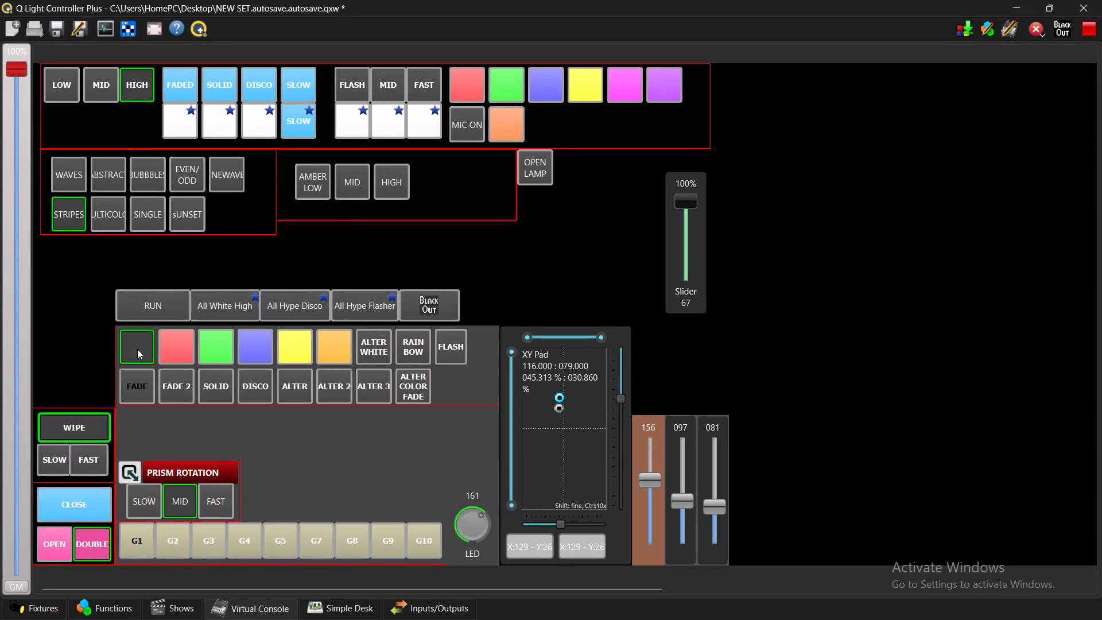
left_click(84, 459)
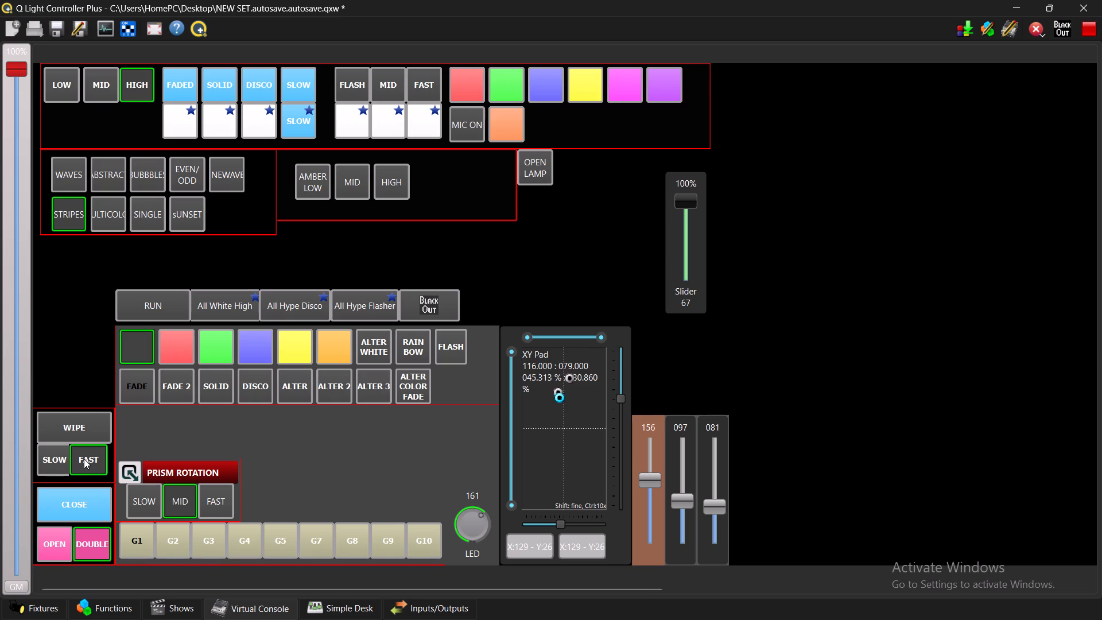
left_click(71, 429)
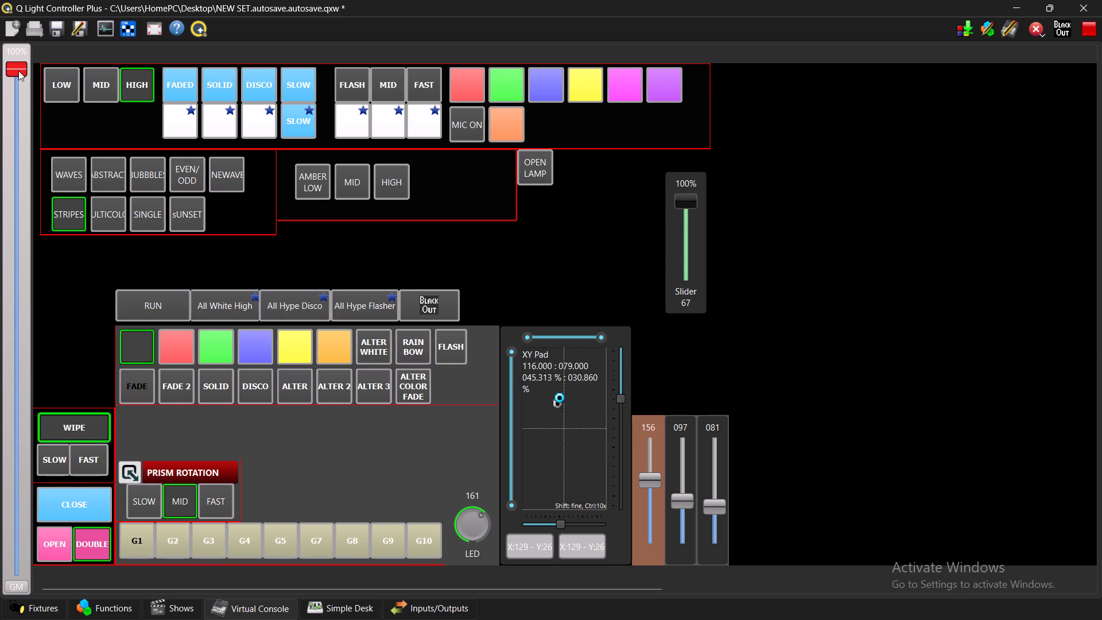
Stop the STRIPES effect and bring the par lights from LOW to the MID level.
left_click(59, 84)
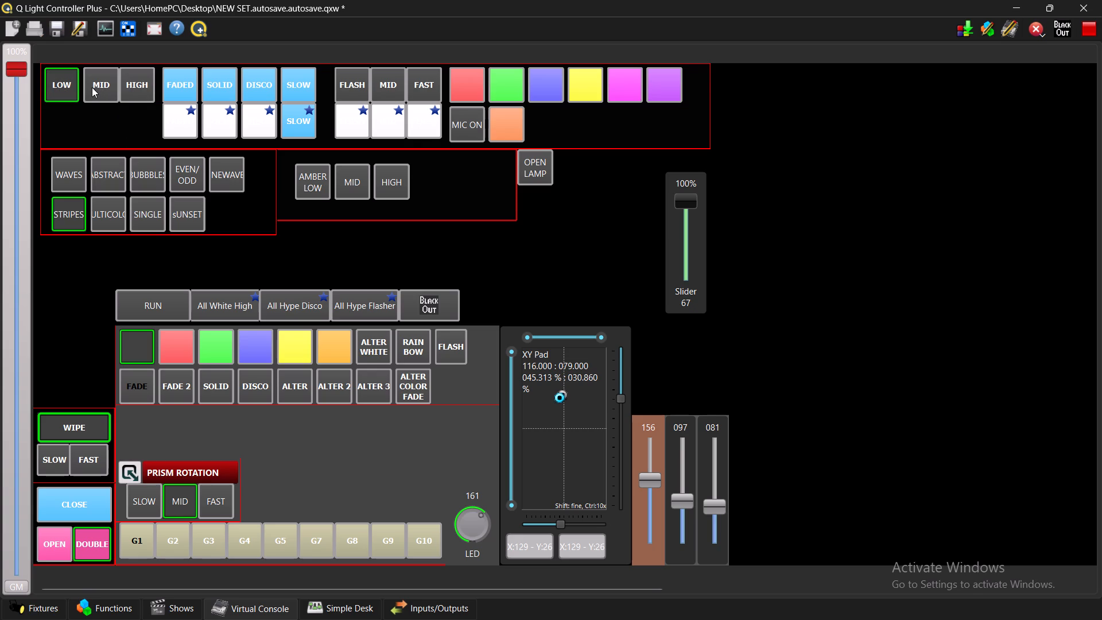
left_click(67, 207)
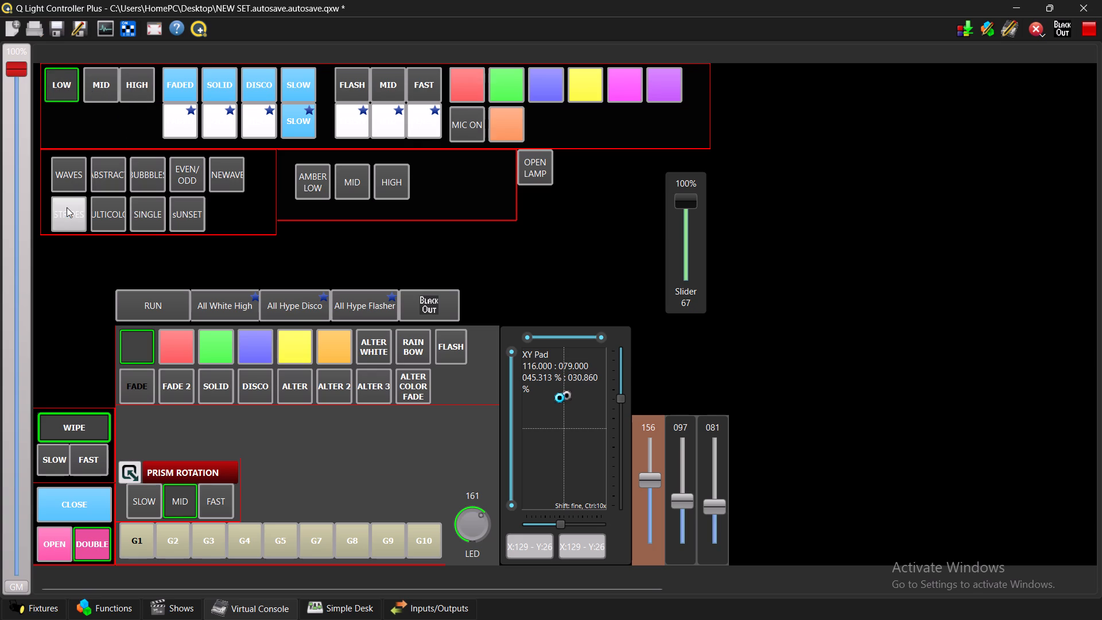
left_click(55, 75)
left_click(55, 75)
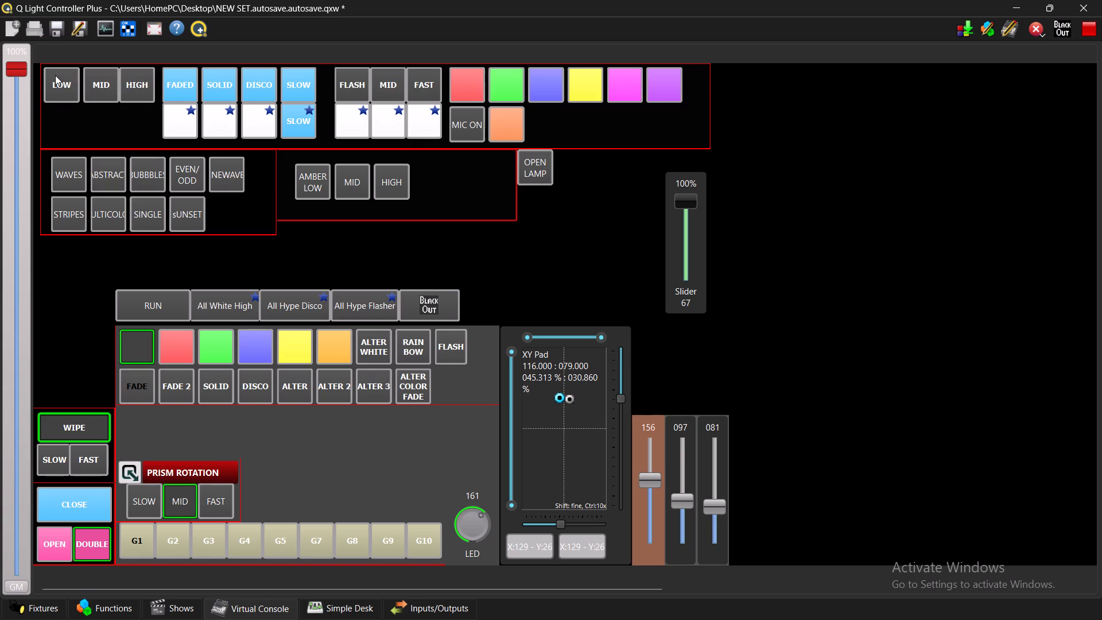
left_click(115, 84)
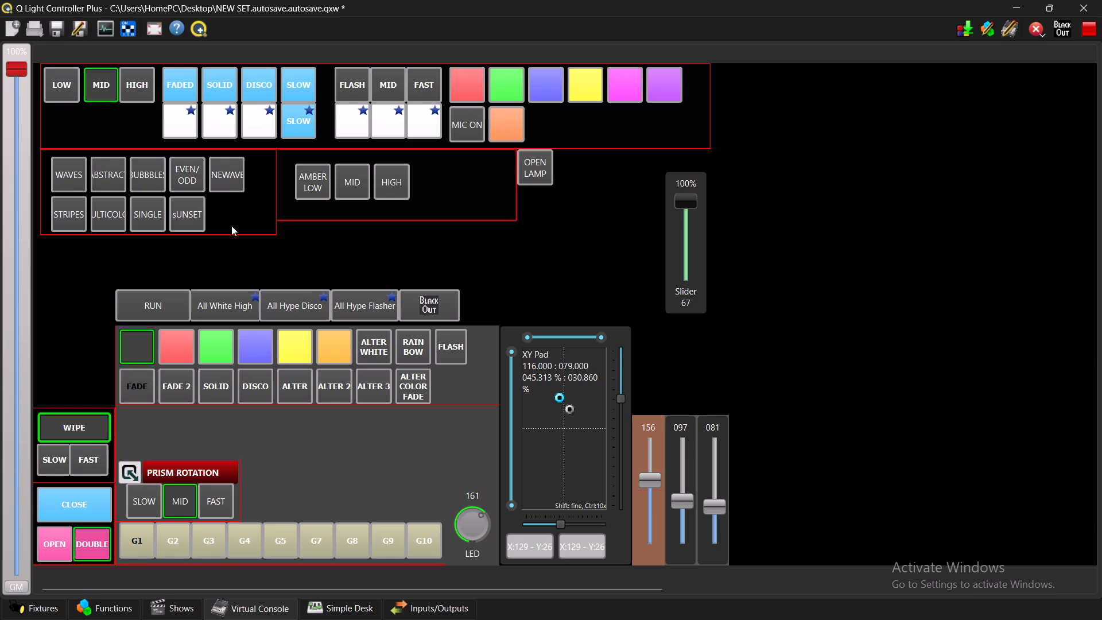
Examine the 18*18 RGBWAuv #2 channel values of the LOW scene in the PARLED NEW function folder.
left_click(88, 605)
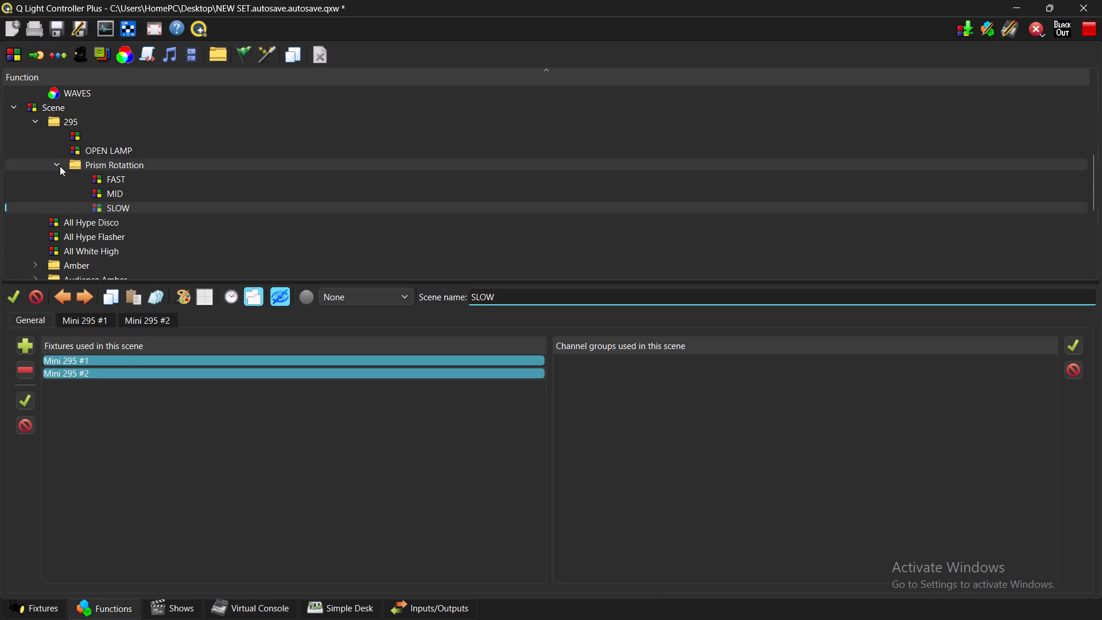
left_click(57, 163)
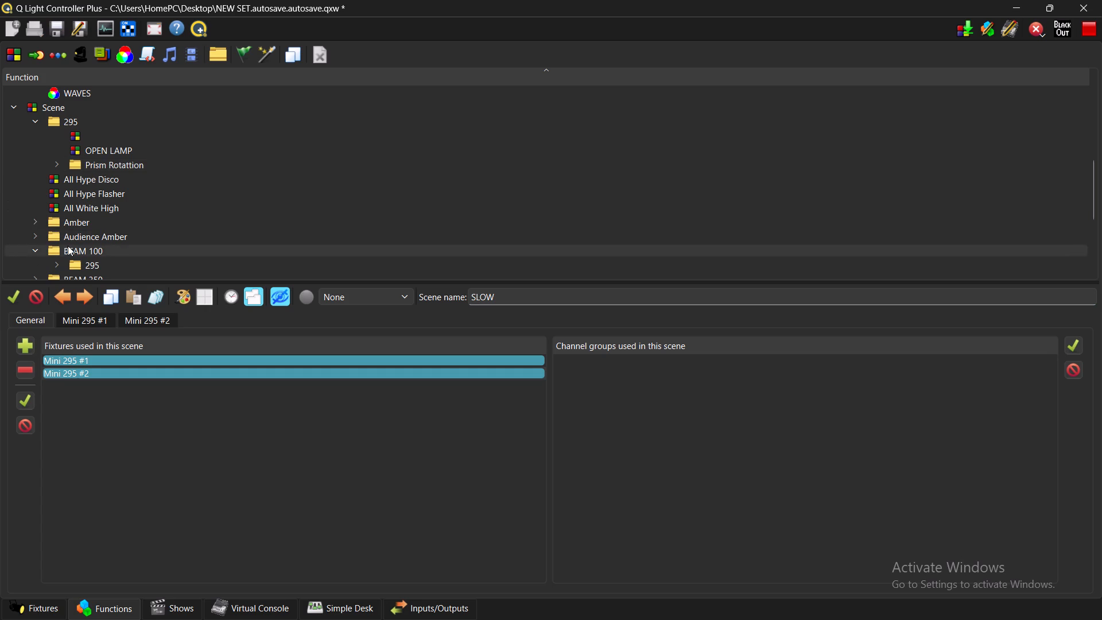
scroll(98, 232, "down", 2)
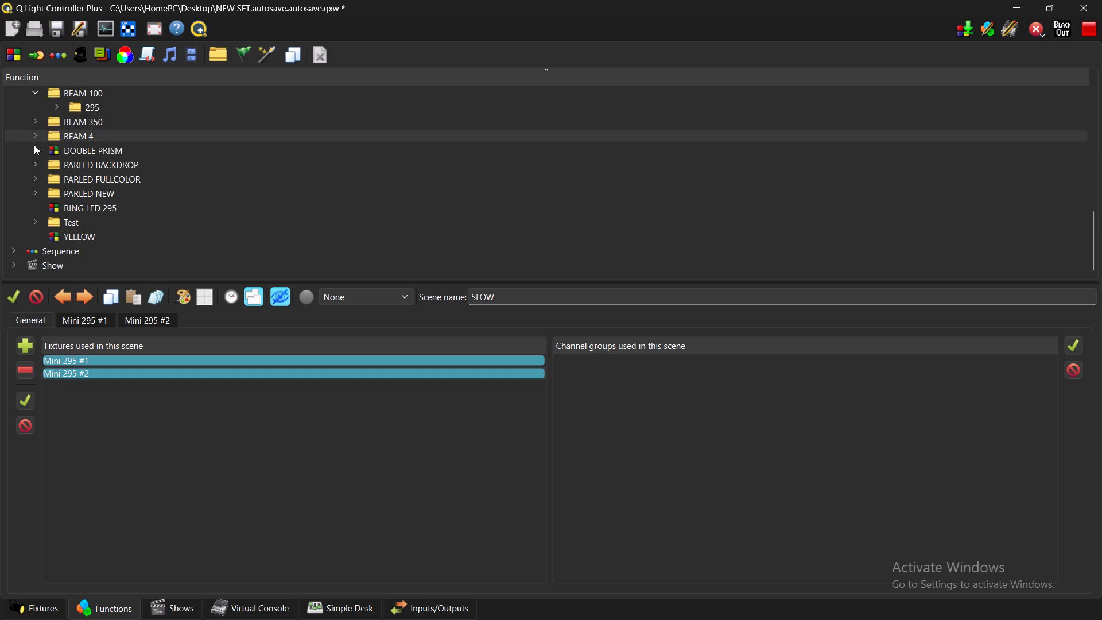
left_click(35, 195)
scroll(105, 197, "down", 1)
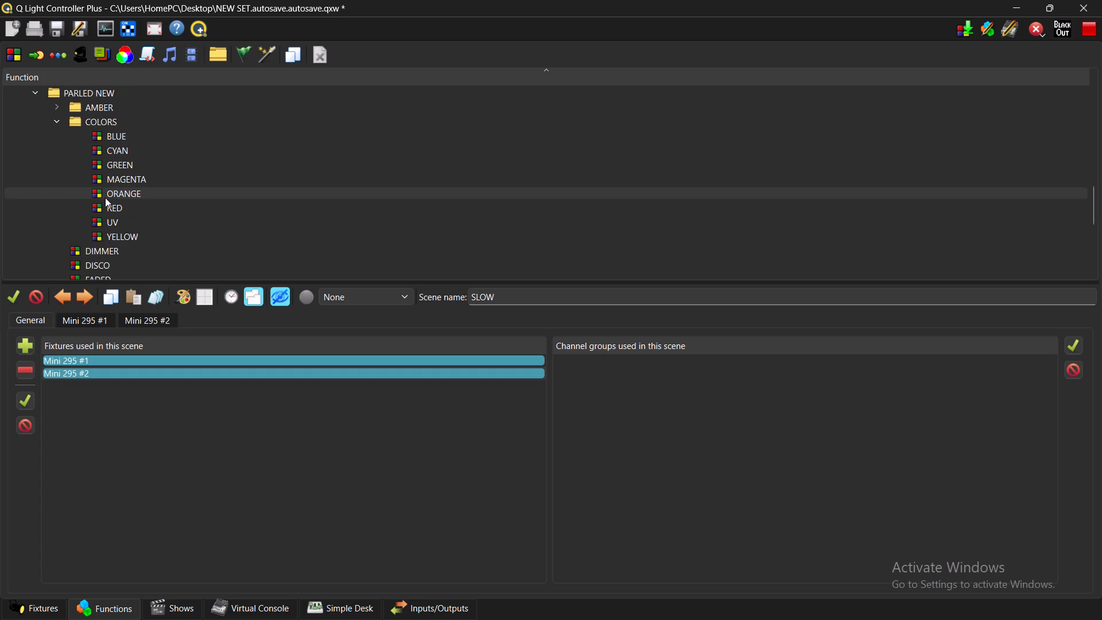
scroll(105, 197, "down", 3)
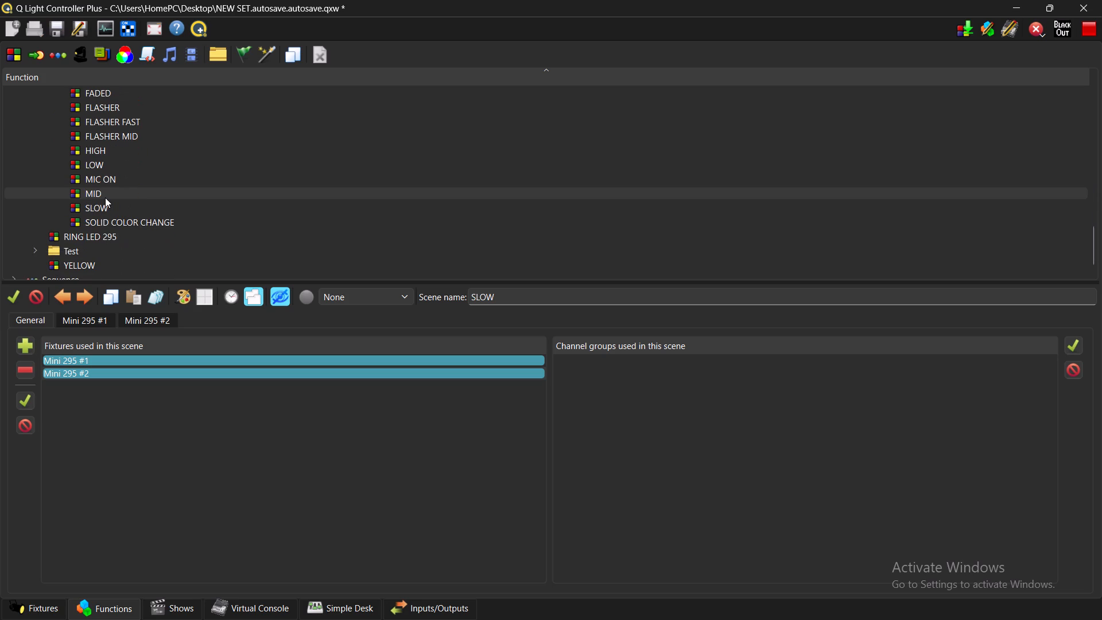
scroll(105, 197, "down", 1)
scroll(107, 176, "up", 2)
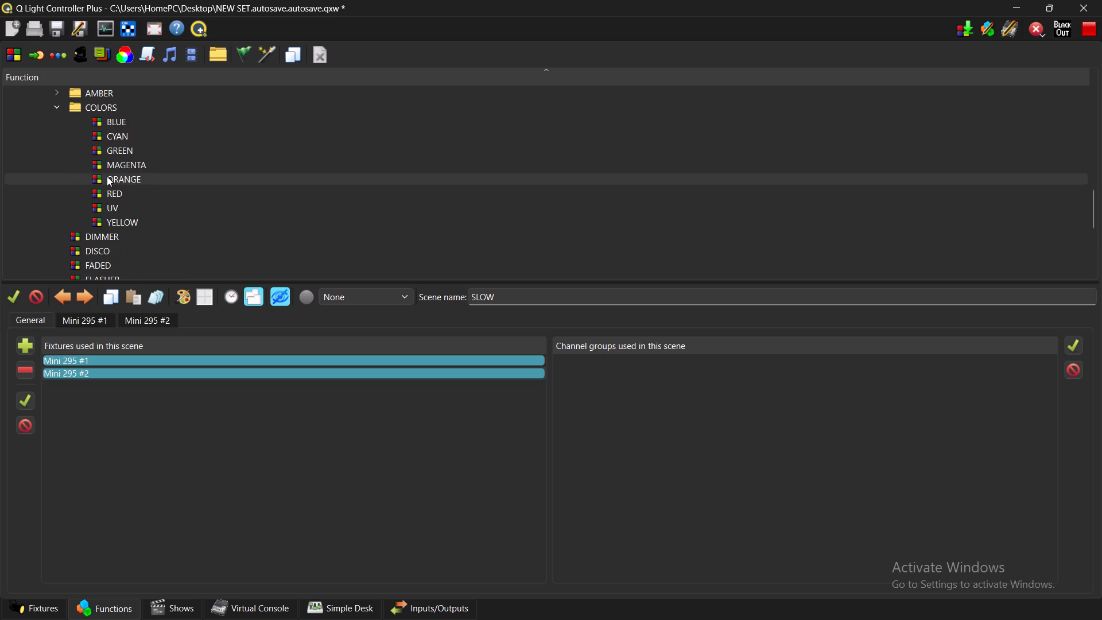
scroll(116, 130, "down", 2)
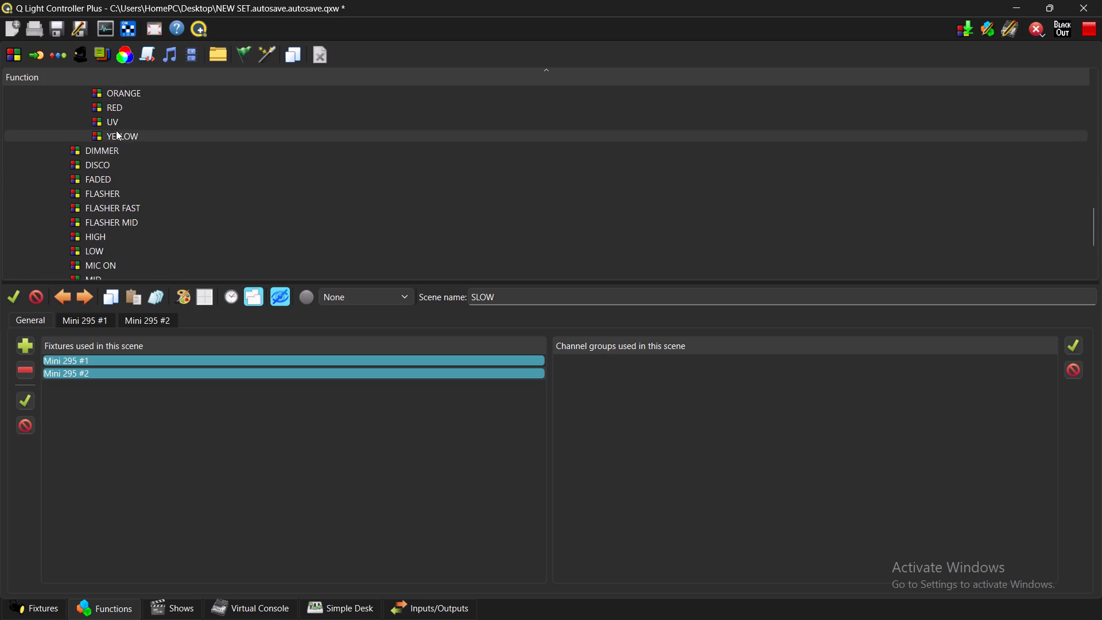
scroll(116, 130, "down", 1)
scroll(116, 130, "up", 1)
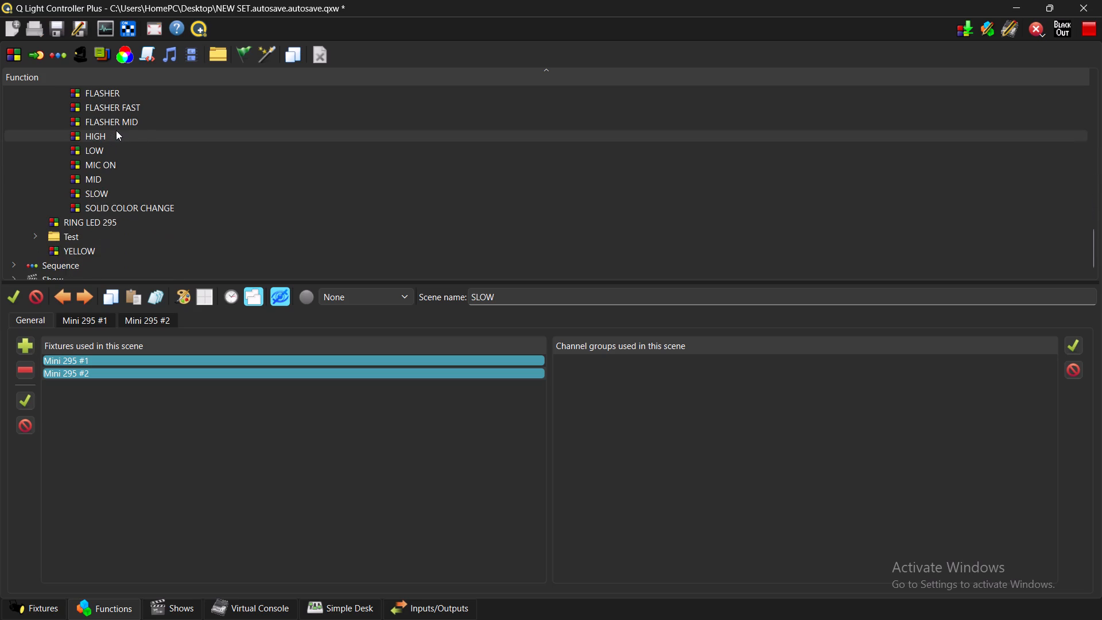
scroll(116, 130, "up", 1)
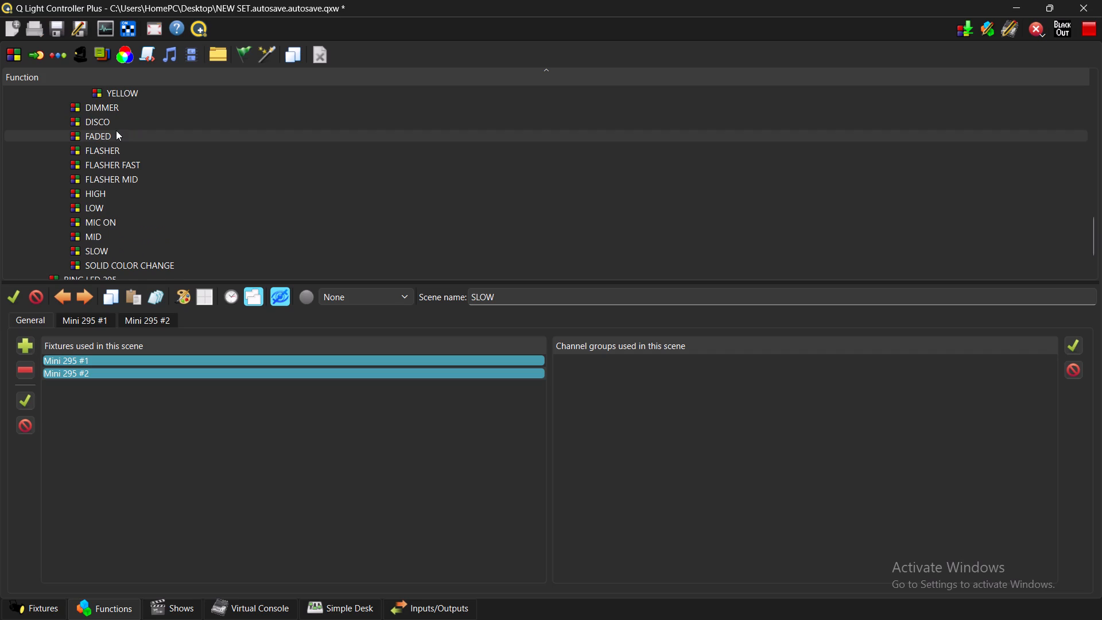
scroll(116, 130, "up", 1)
left_click(95, 222)
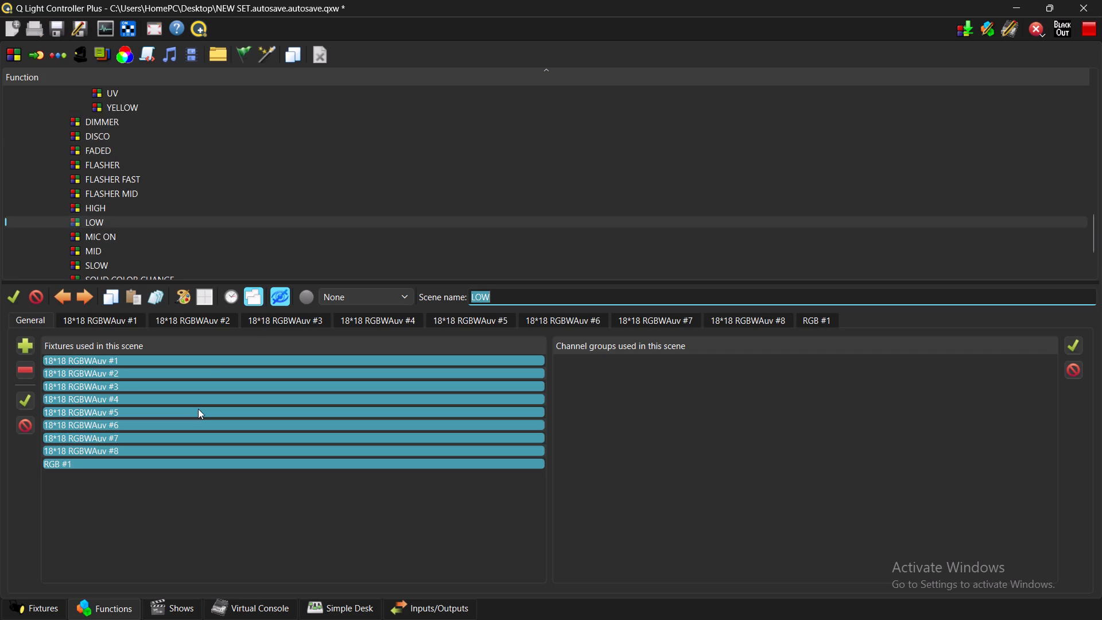
left_click(205, 320)
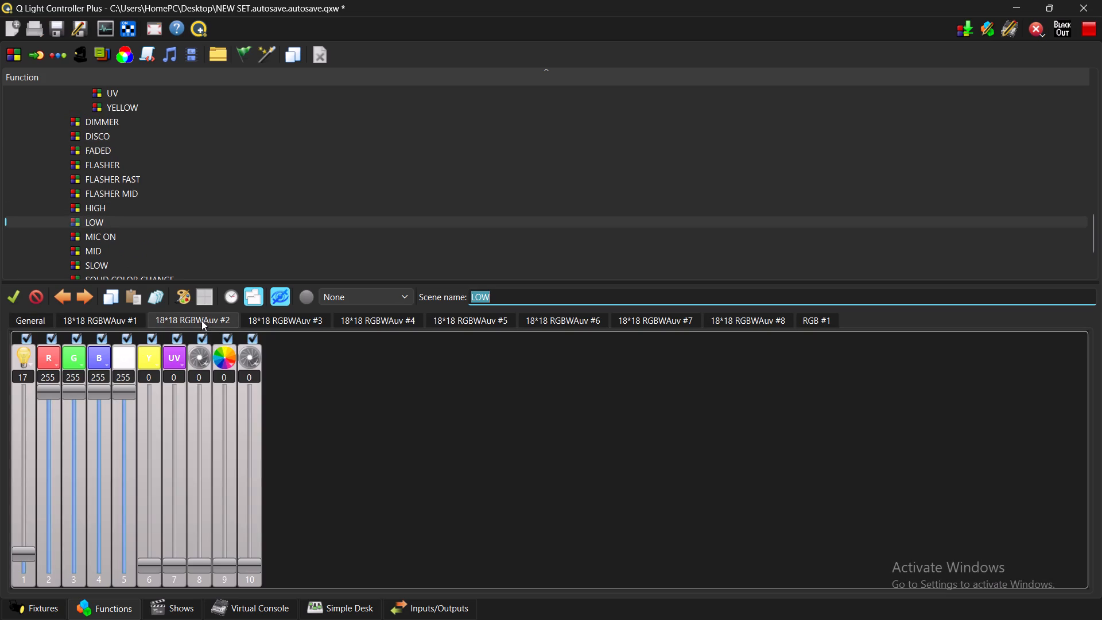
Turn off blind mode in the LOW scene, copy the 18*18 RGBWAuv #2 values to all fixtures, and check fixture #1.
left_click(280, 294)
left_click(160, 292)
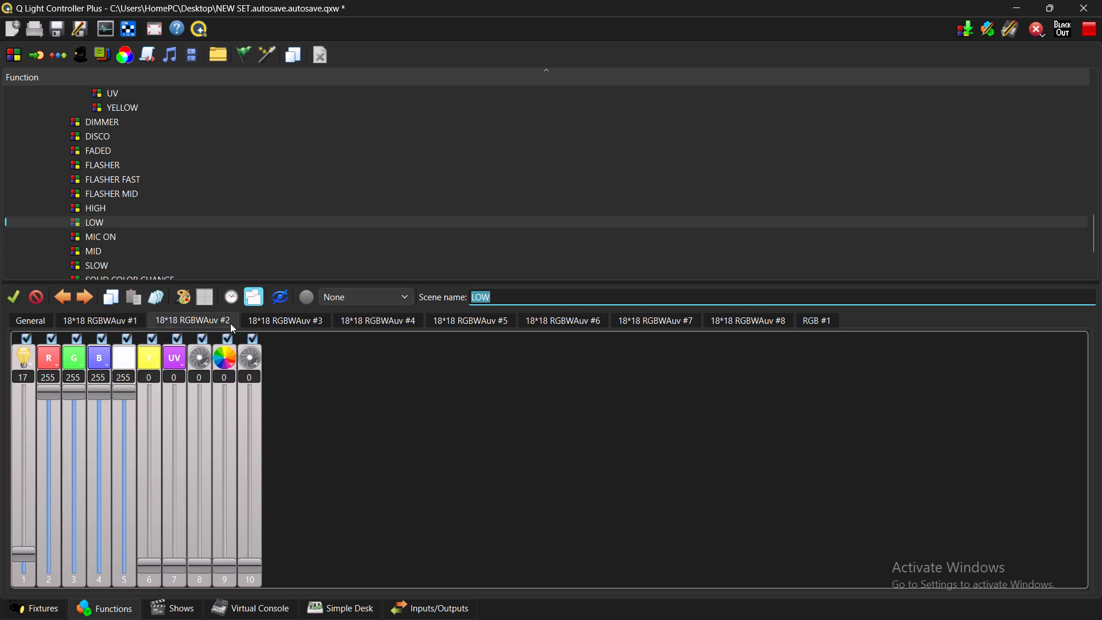
left_click(110, 316)
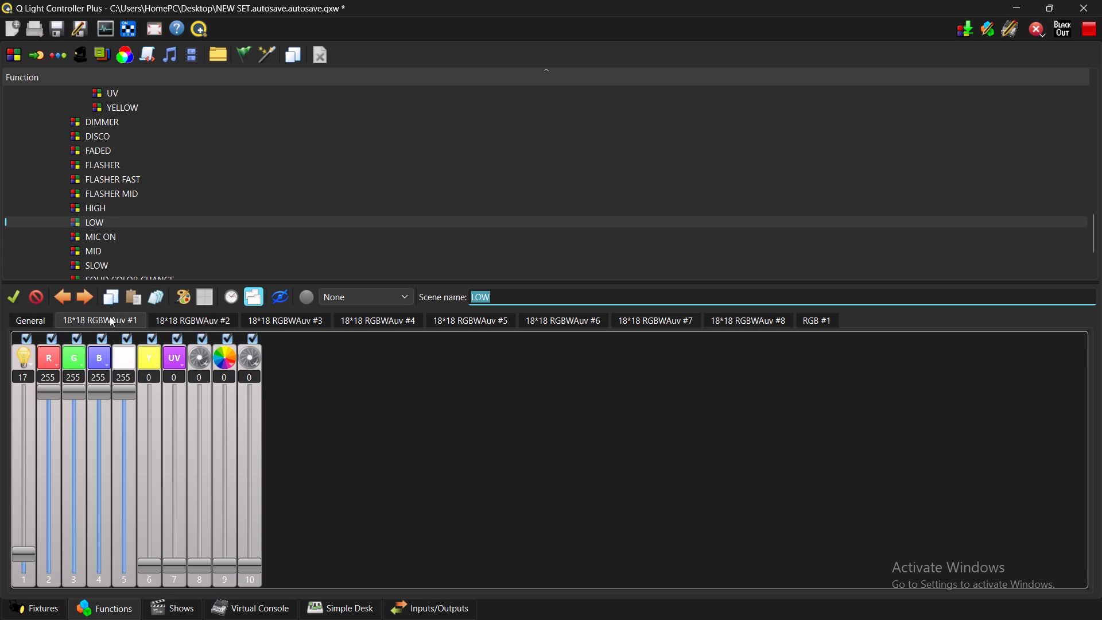
left_click(110, 320)
Return to the Virtual Console, toggle Blackout on and off, and bring the par lights to HIGH before changing them to red.
left_click(247, 609)
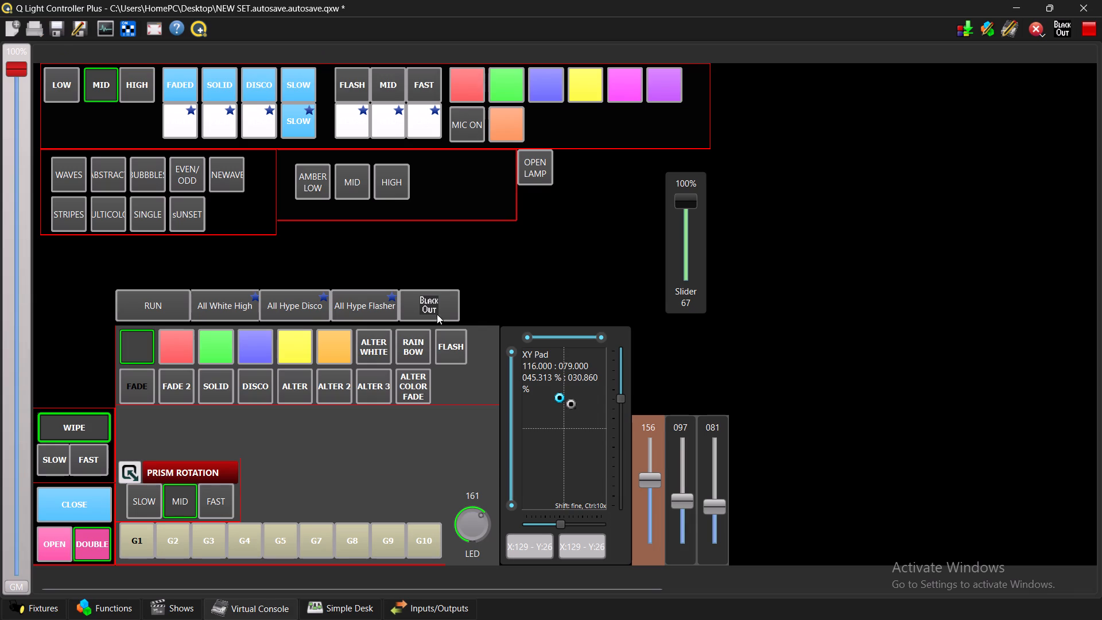
left_click(434, 307)
left_click(434, 307)
left_click(136, 81)
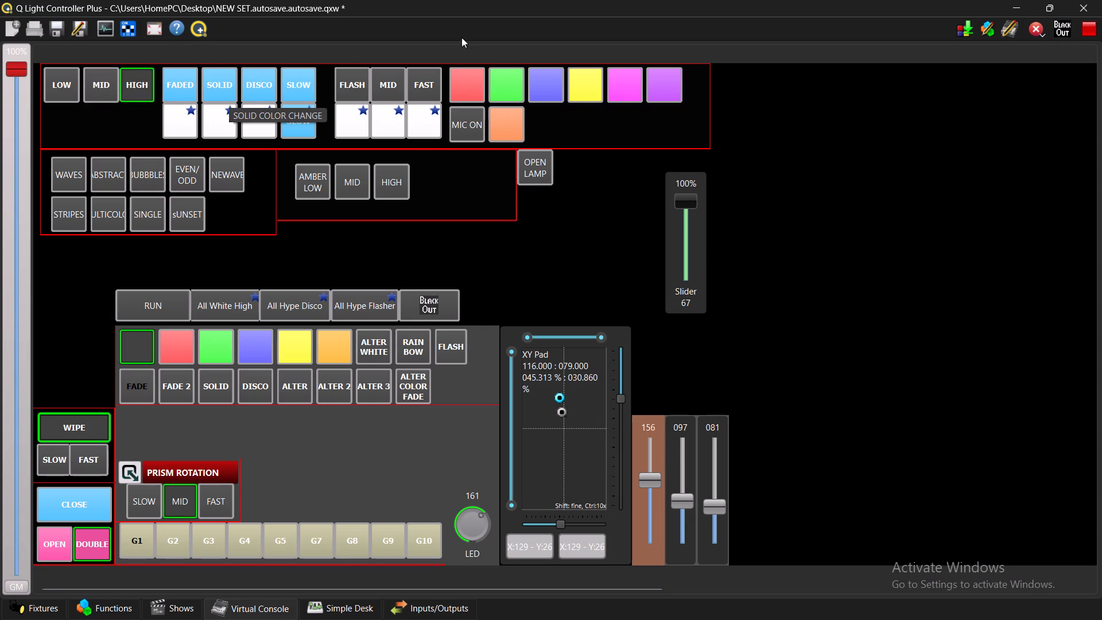
left_click(469, 77)
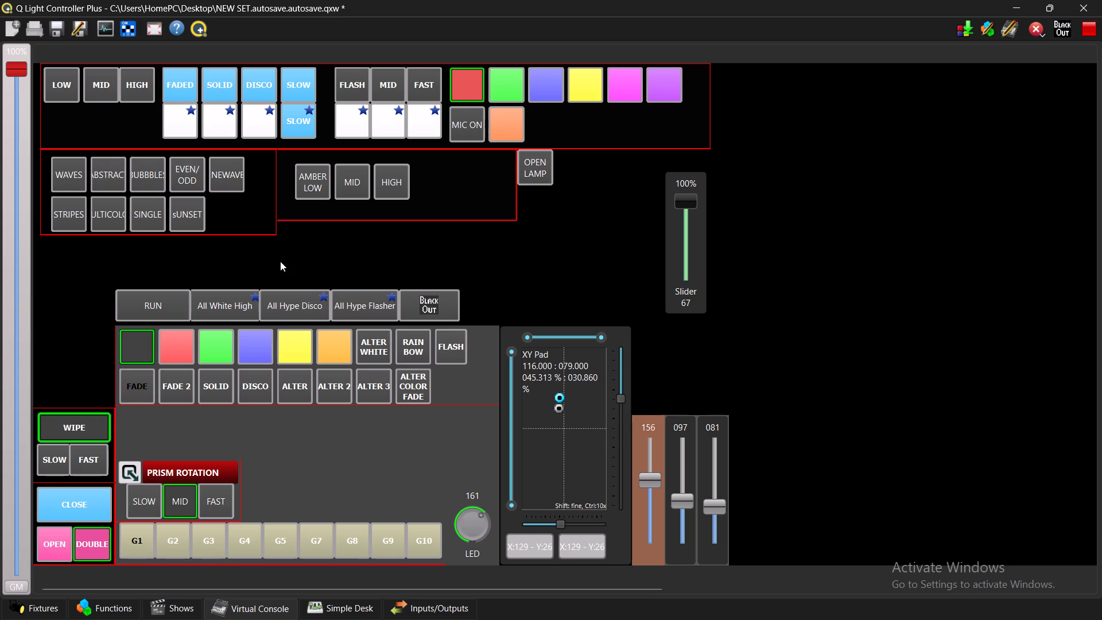
Check the Universe 1 channel levels in the Simple Desk, and turn blind mode back on for the LOW scene.
left_click(326, 610)
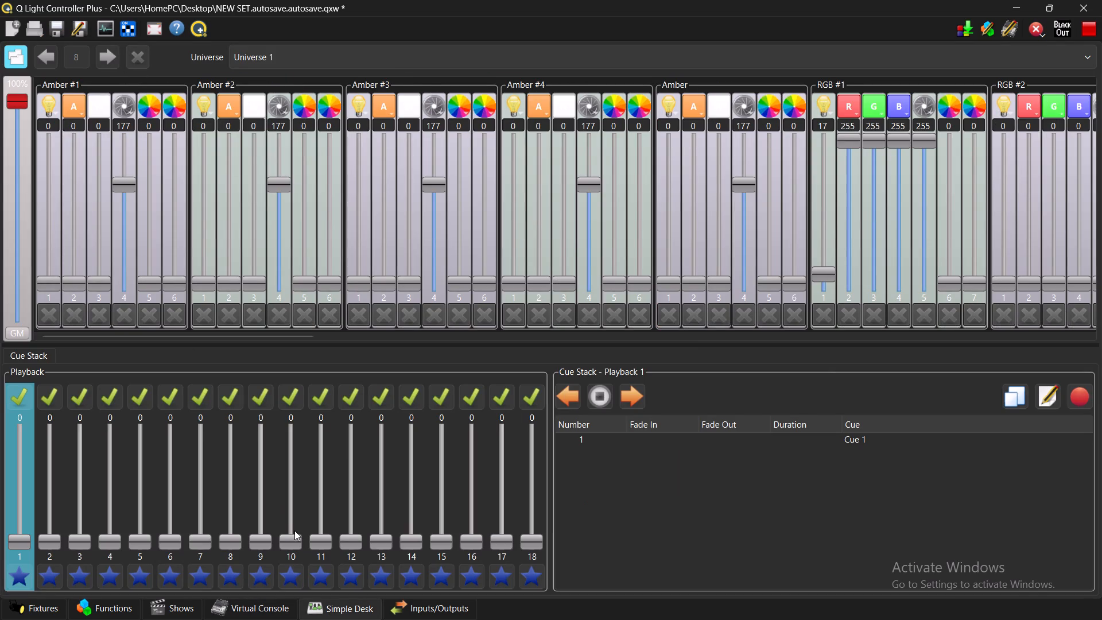
left_click(122, 604)
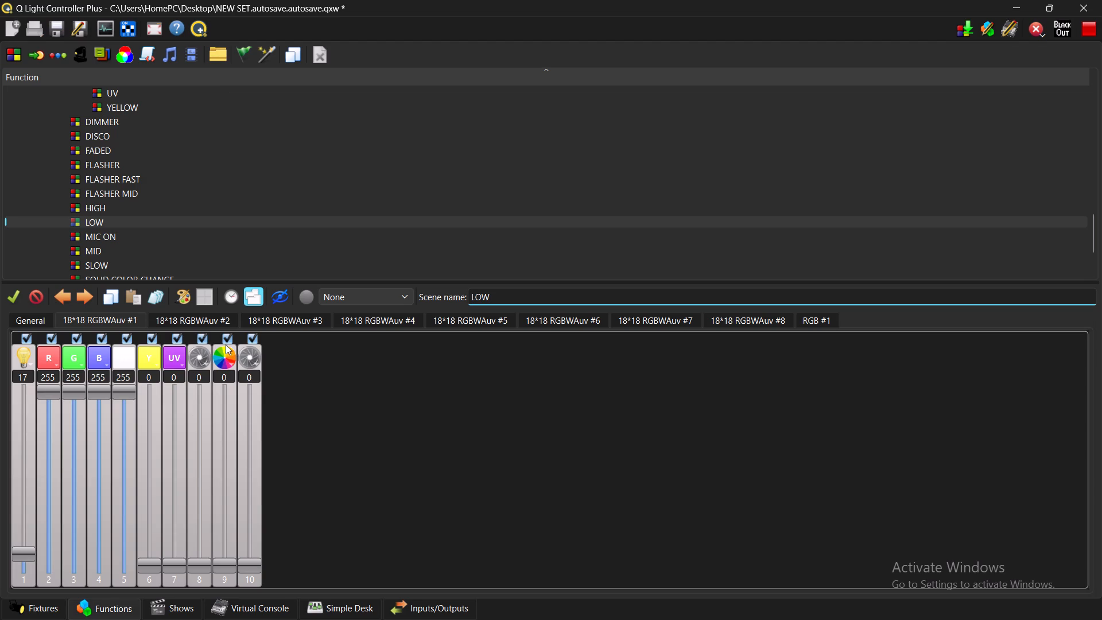
left_click(281, 299)
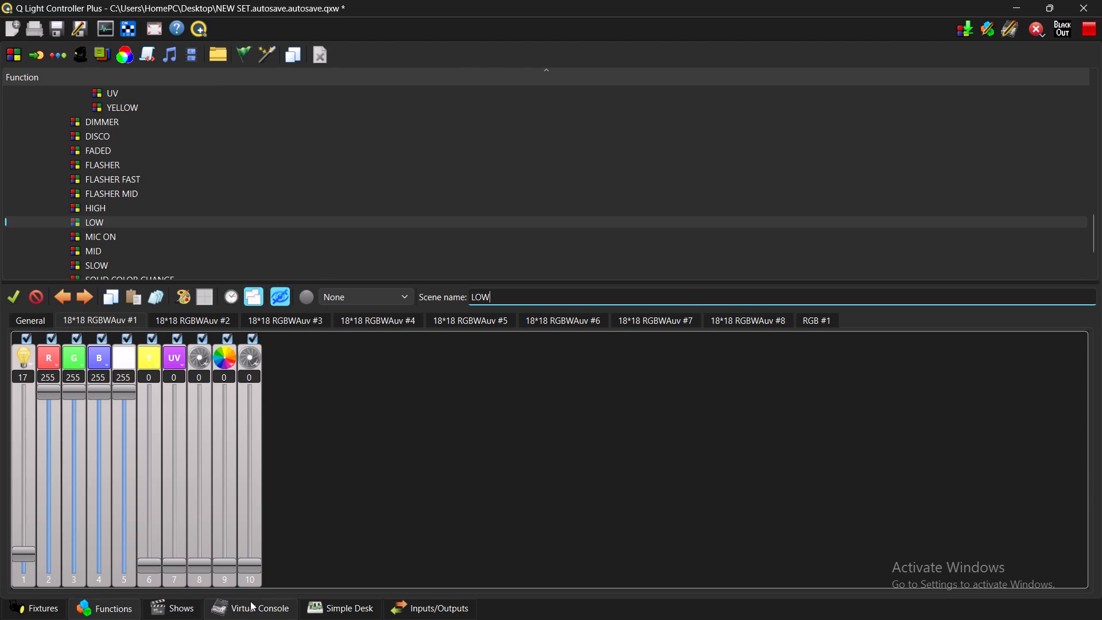
On the Virtual Console, set the beams to yellow and cycle the par lights through LOW, HIGH and MID before returning to red.
left_click(250, 601)
left_click(281, 342)
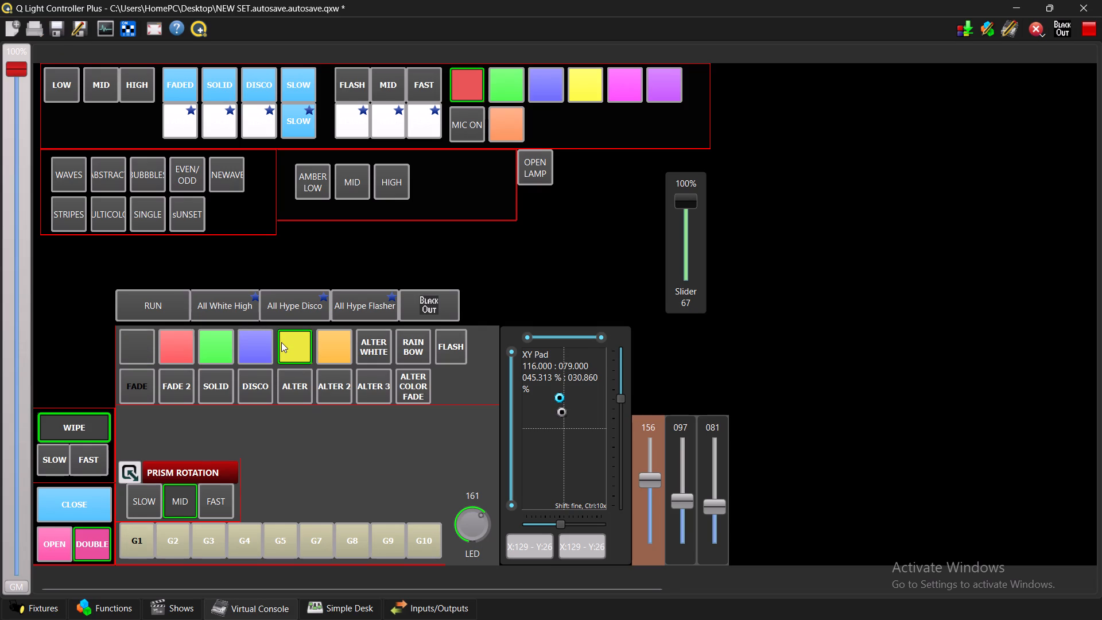
left_click(60, 85)
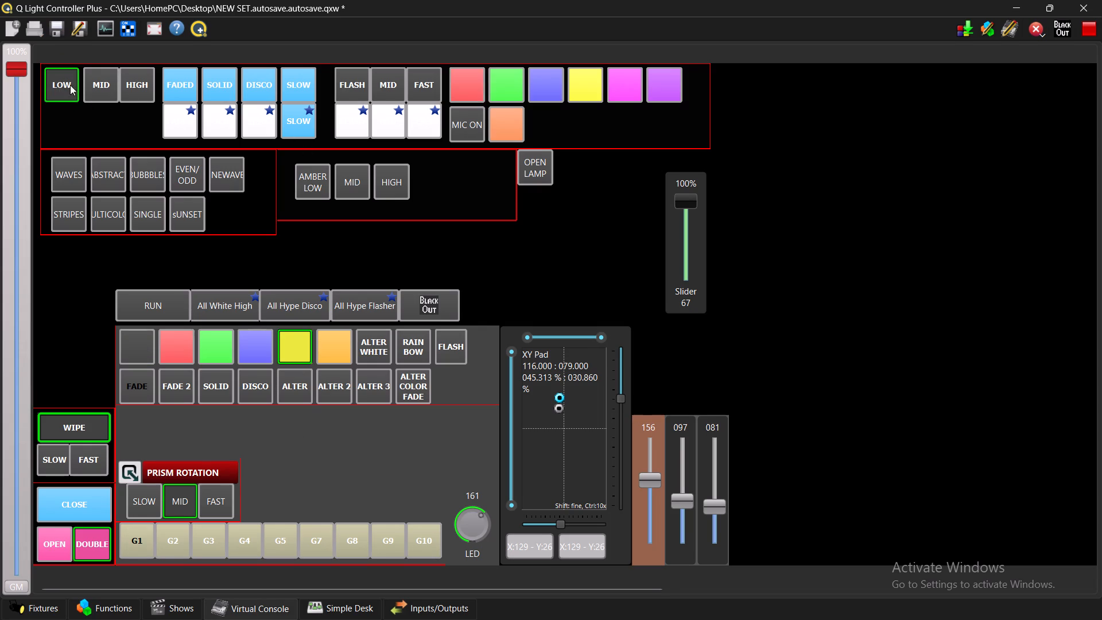
left_click(133, 89)
left_click_drag(118, 88, 102, 86)
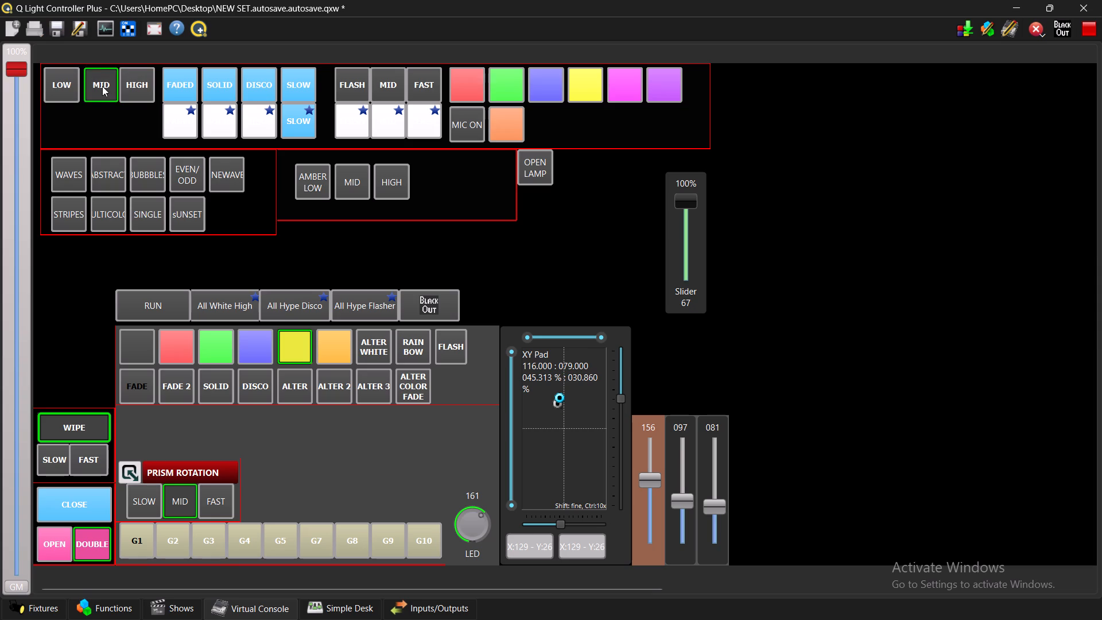
left_click(472, 80)
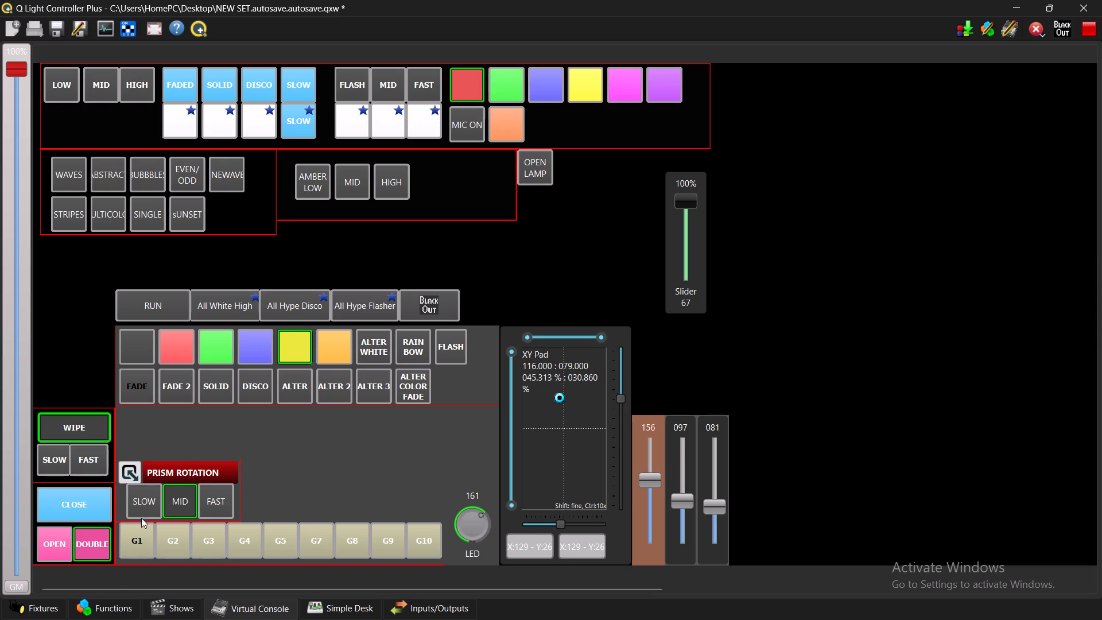
Examine the 18*18 RGBWAuv fixture channels of the LOW and FLASHER FAST scenes in the functions list.
left_click(111, 604)
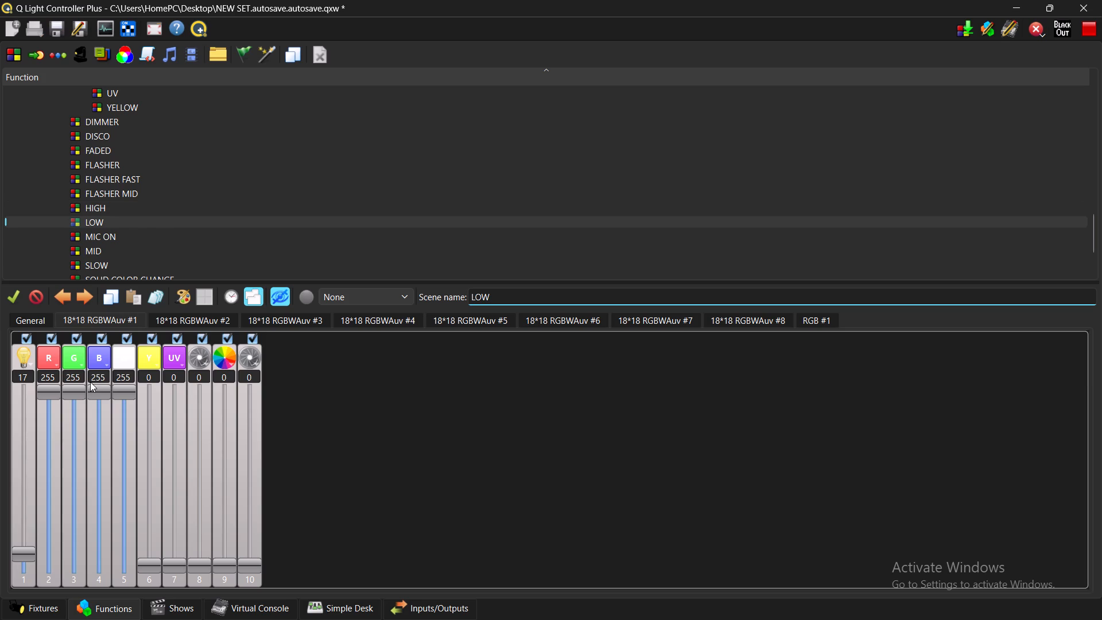
left_click(170, 319)
left_click(84, 320)
left_click(173, 176)
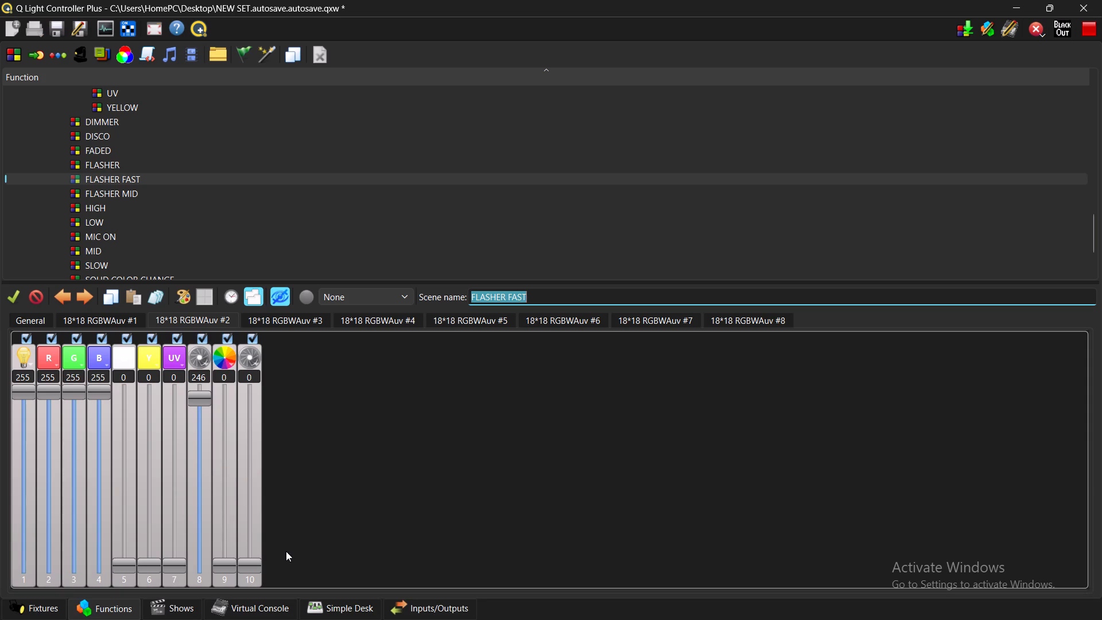
Return to the Virtual Console and trigger the white momentary pad below FLASH three times.
left_click(259, 607)
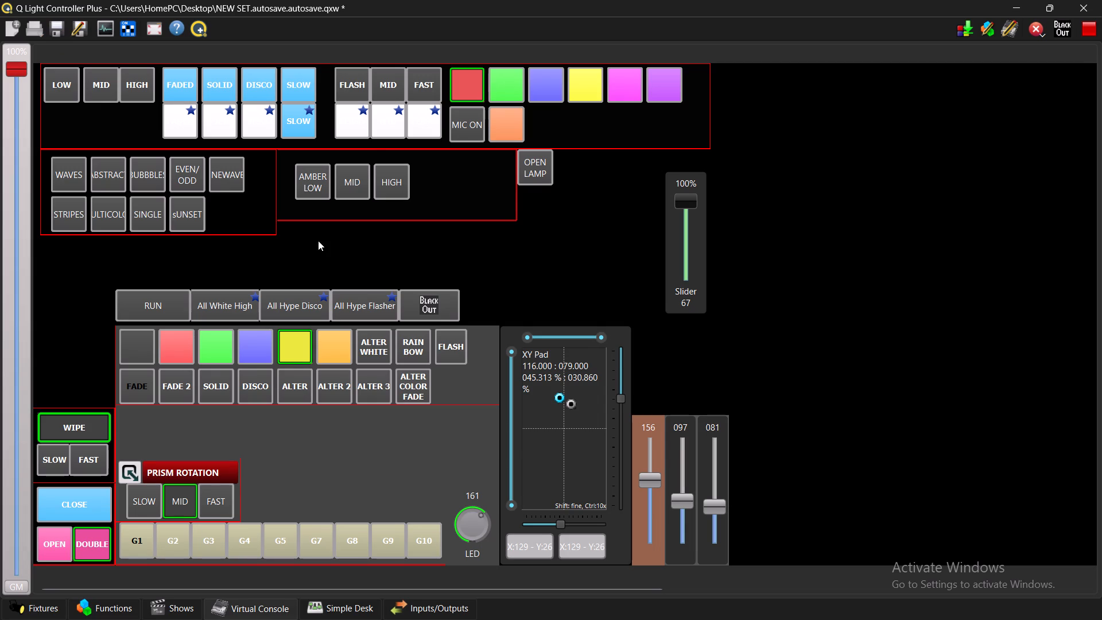
left_click(348, 115)
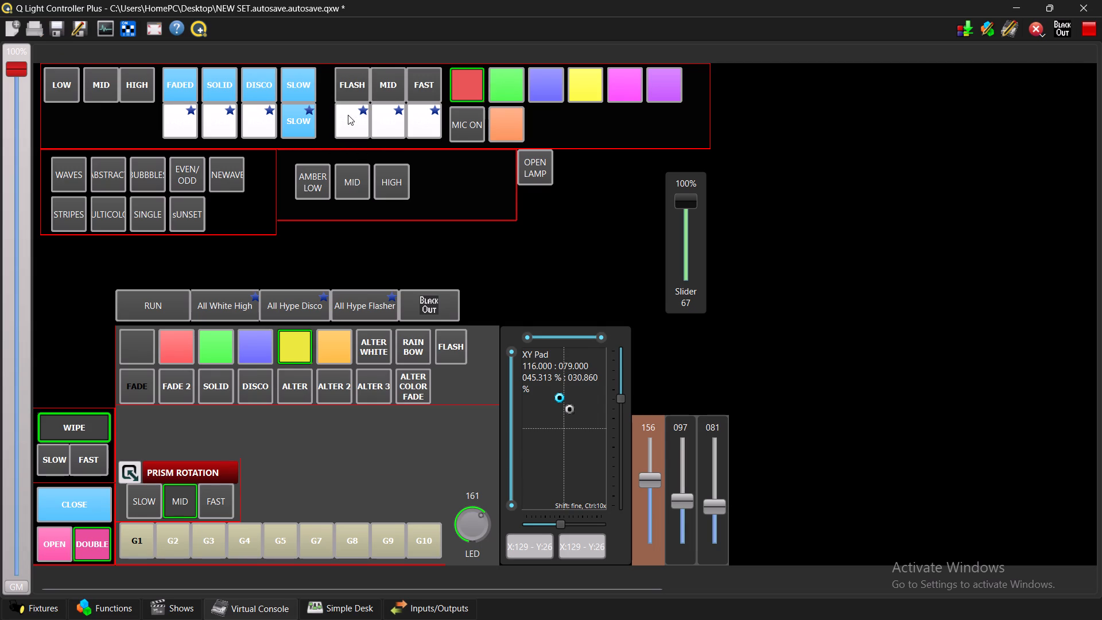
left_click(348, 115)
left_click(348, 115)
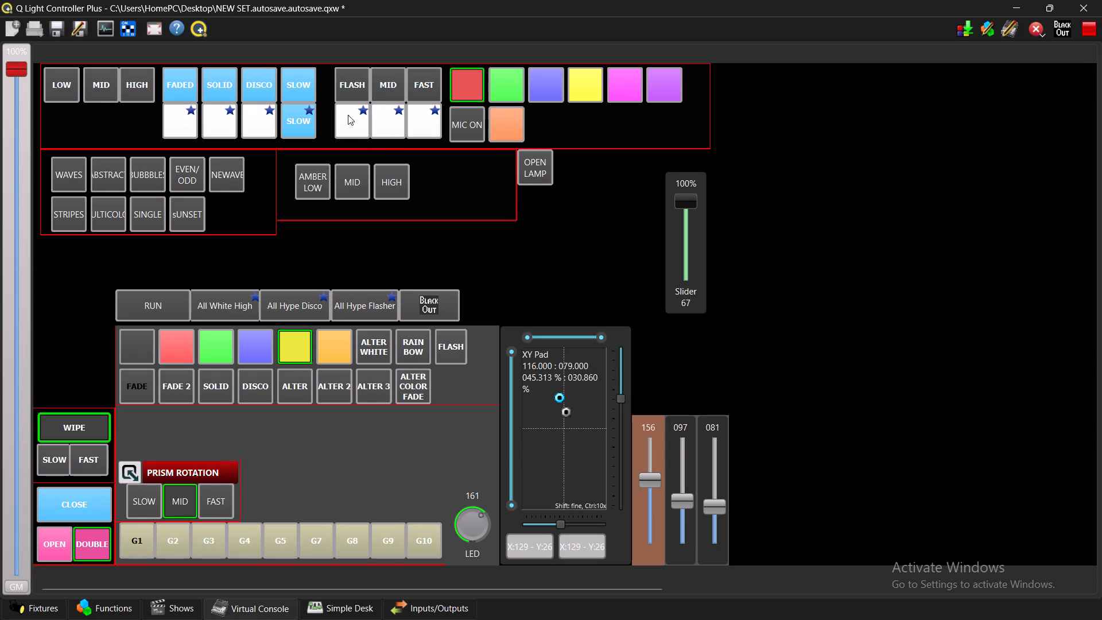
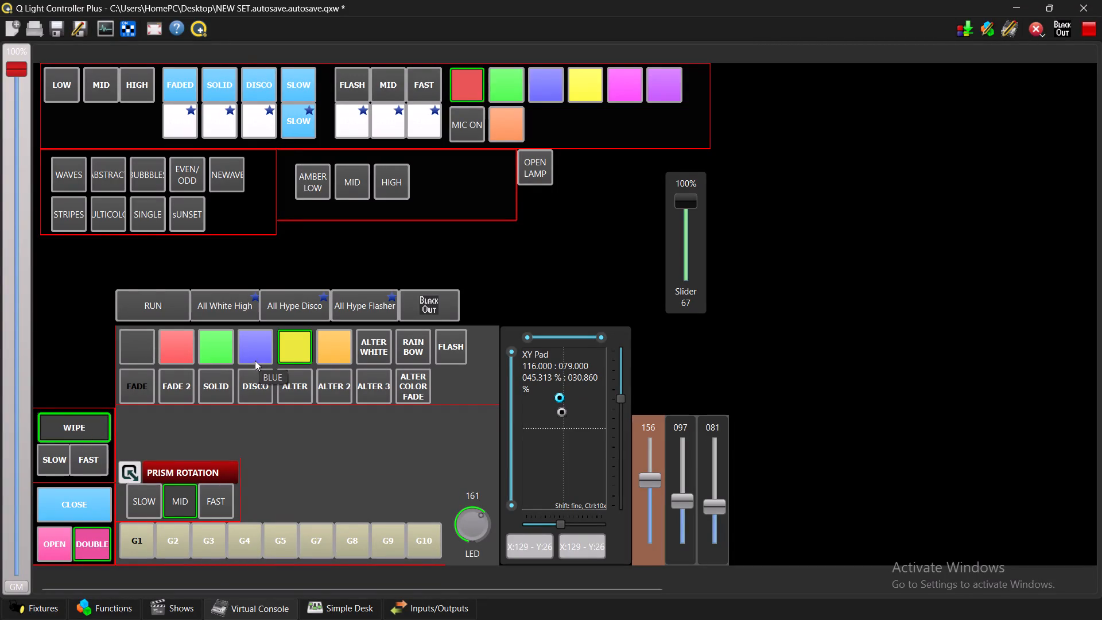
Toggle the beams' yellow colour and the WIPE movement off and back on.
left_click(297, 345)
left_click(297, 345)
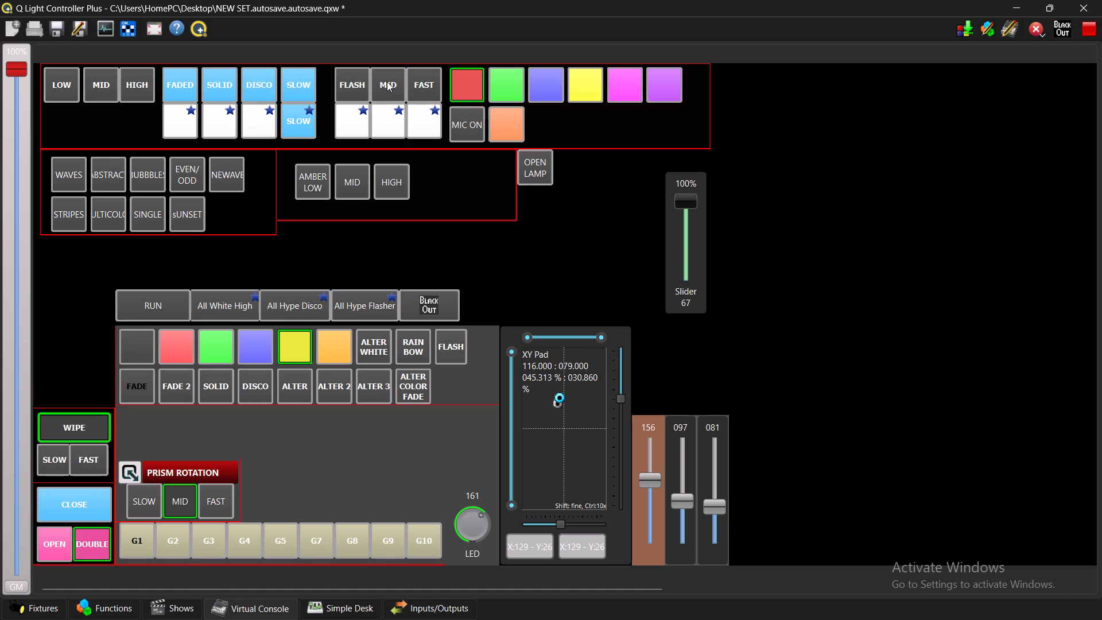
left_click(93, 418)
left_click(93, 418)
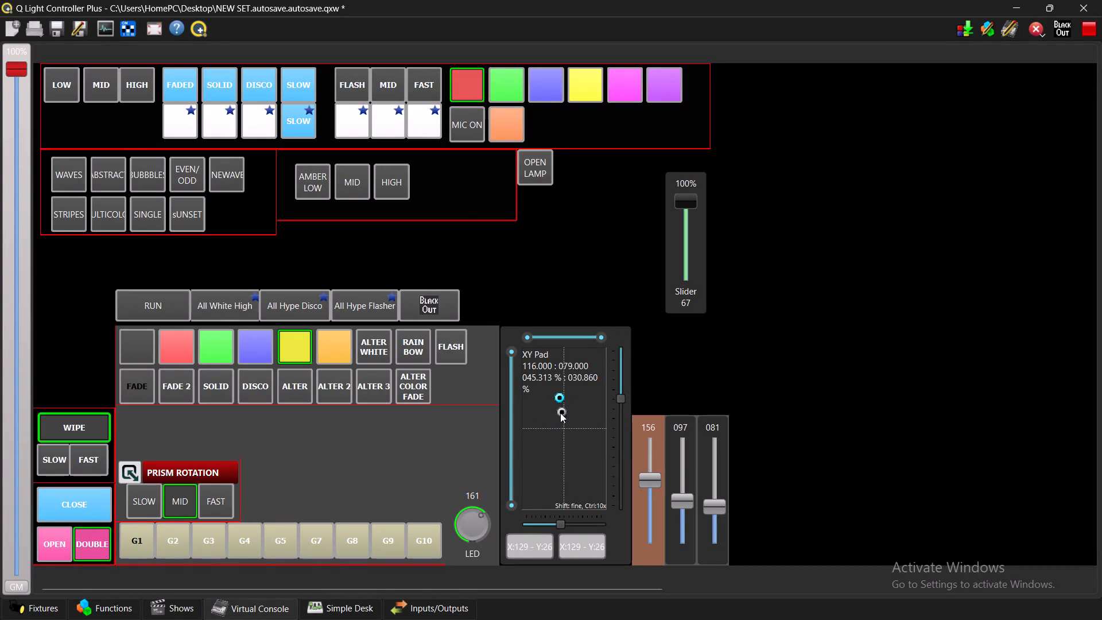
Stop the WIPE movement and re-aim the beams on the XY Pad to about X 204, Y 85.
left_click_drag(560, 397, 567, 447)
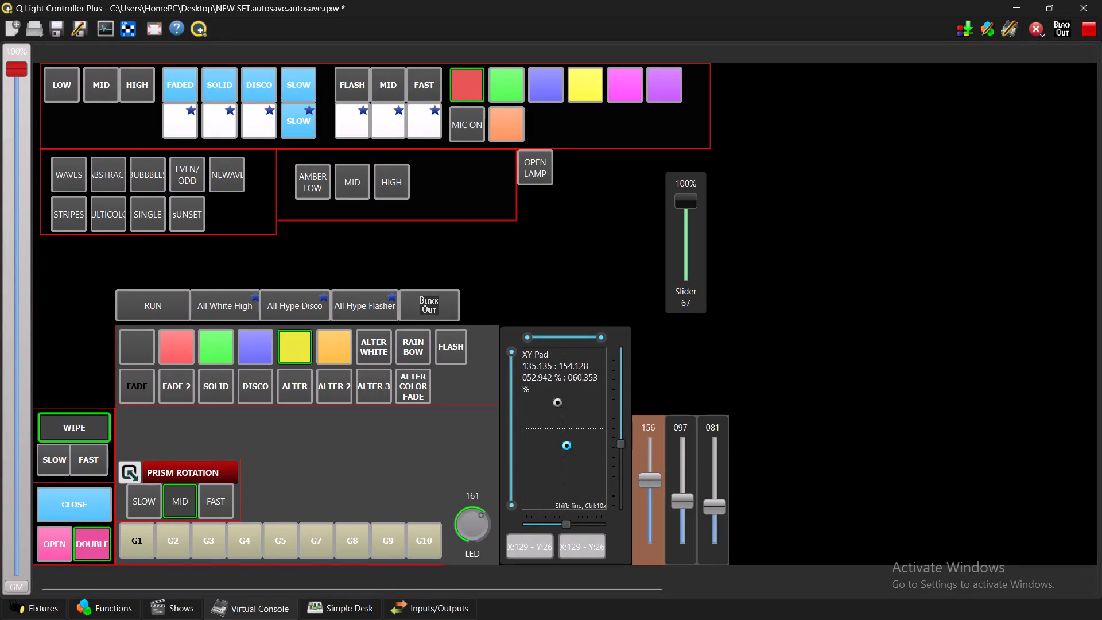
left_click_drag(567, 447, 574, 386)
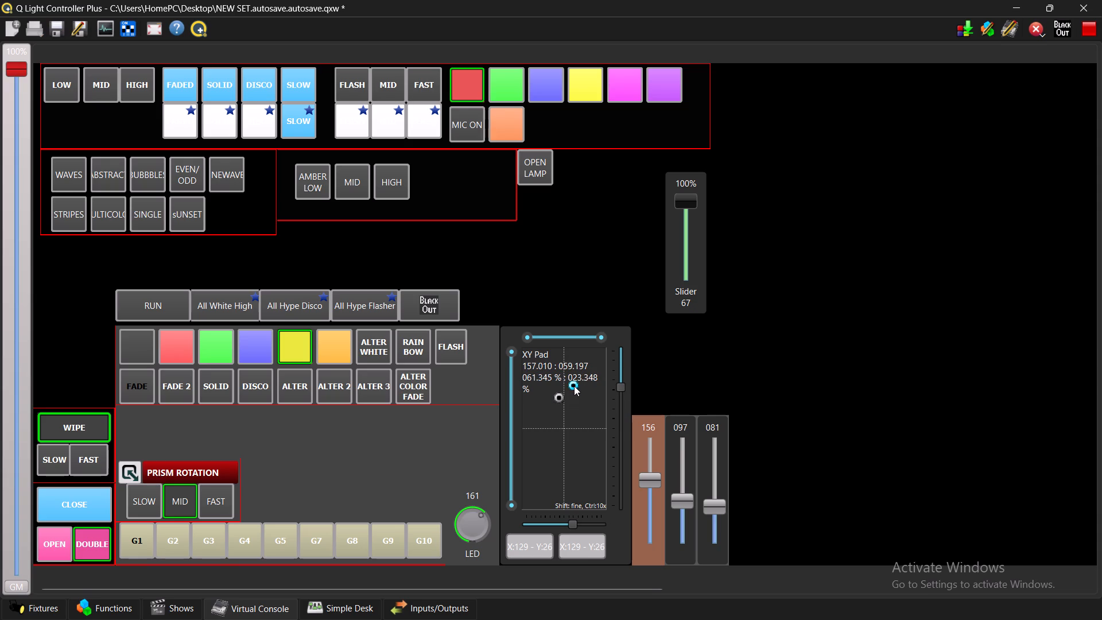
left_click(86, 427)
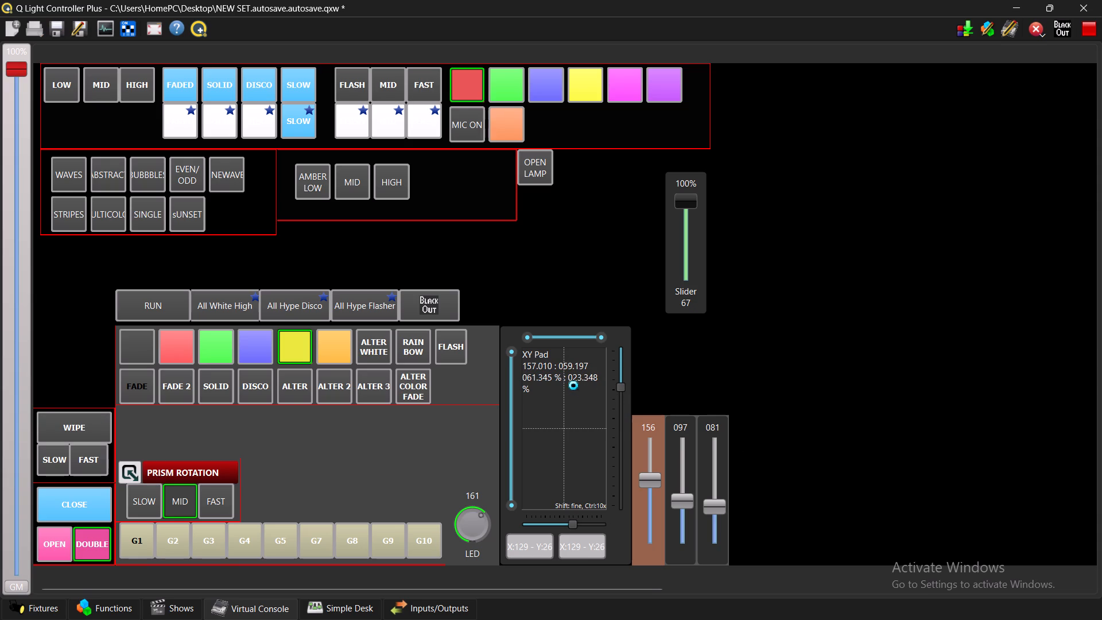
left_click_drag(576, 385, 587, 412)
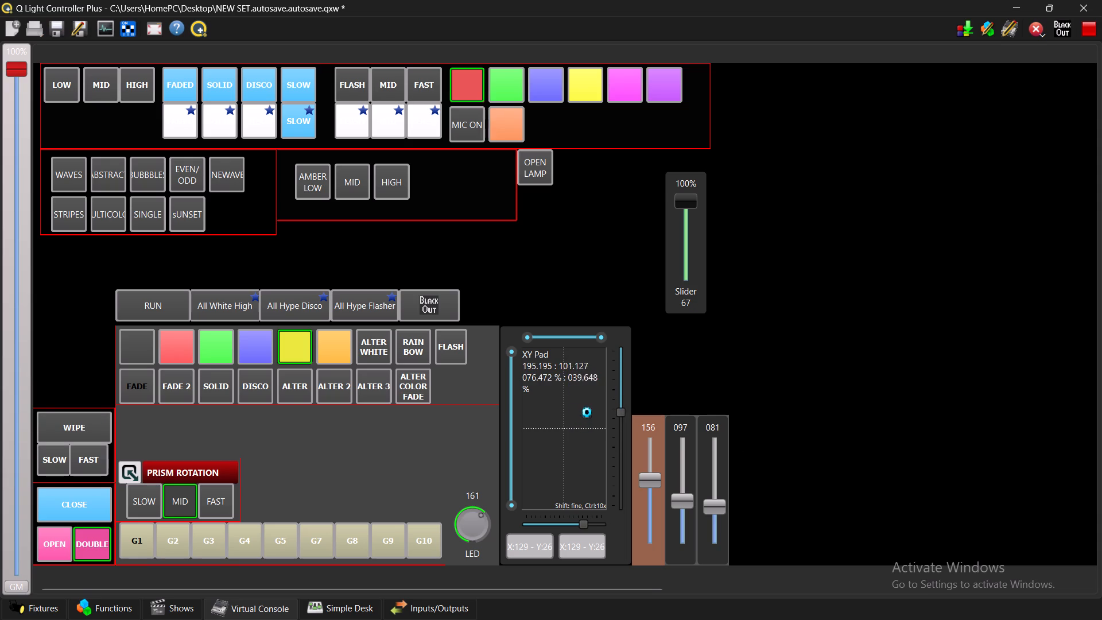
left_click_drag(587, 412, 590, 402)
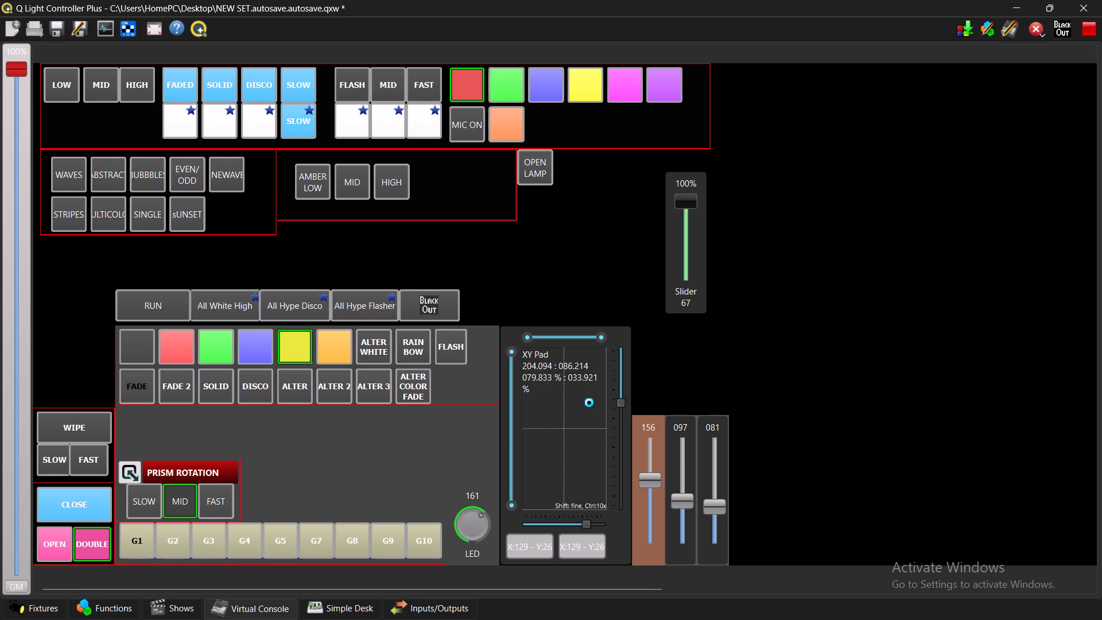
left_click_drag(590, 402, 592, 398)
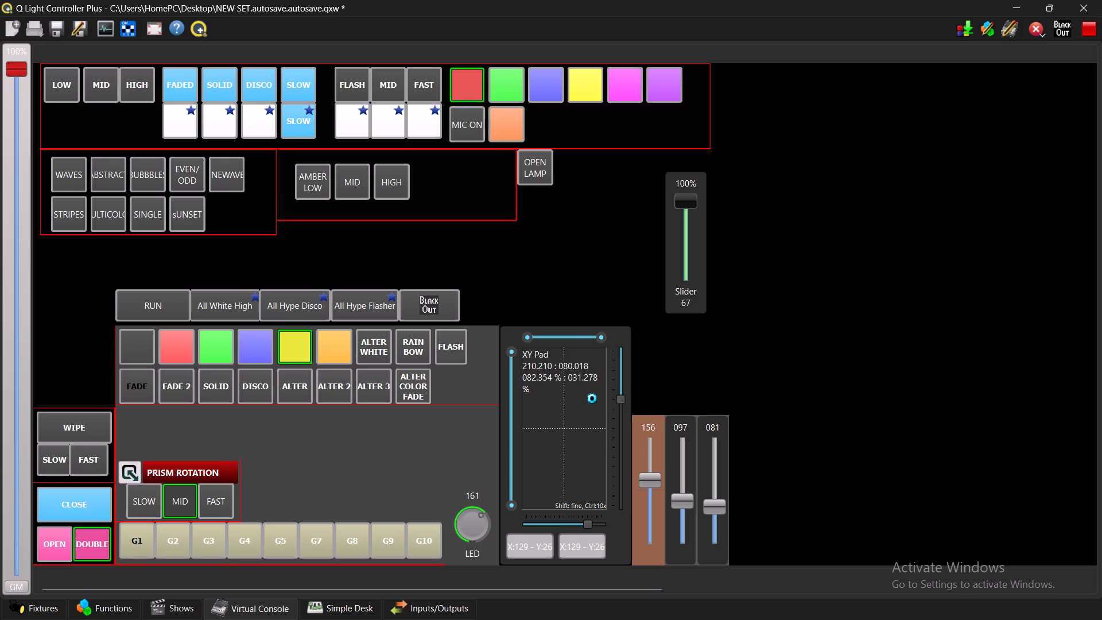
left_click_drag(592, 398, 590, 402)
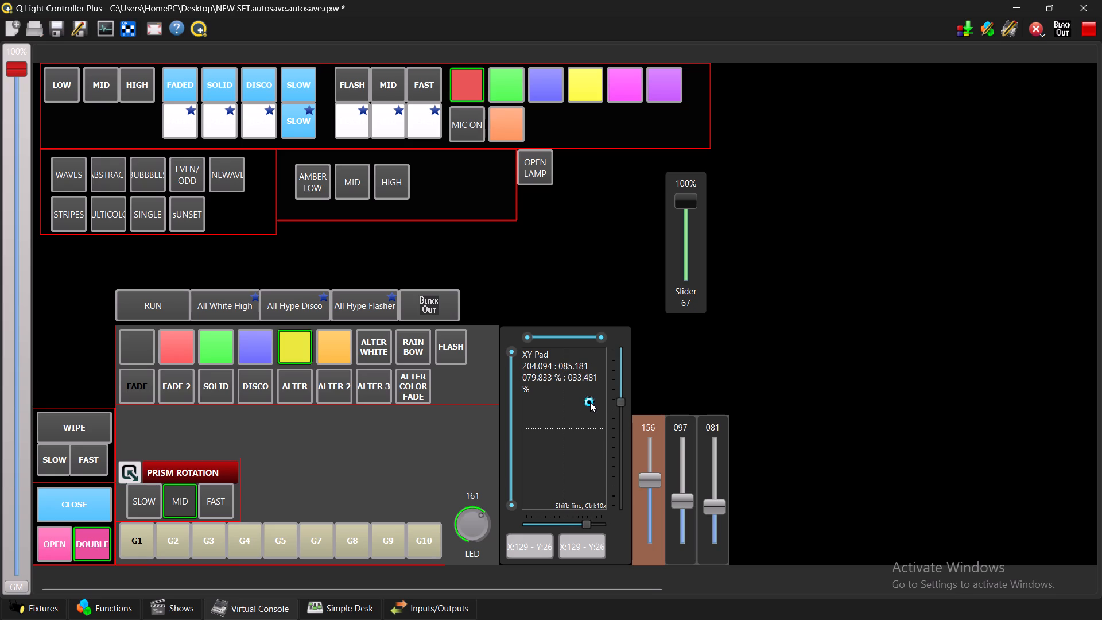
Switch the beams from DOUBLE to OPEN and turn off the MID prism rotation.
left_click(60, 544)
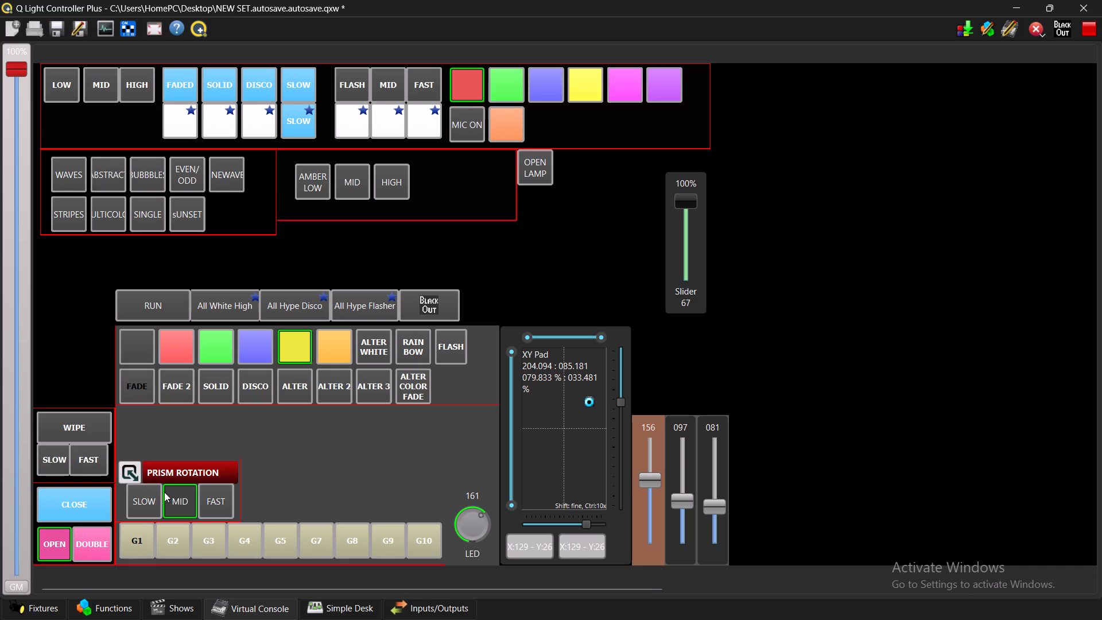
left_click(180, 501)
Set the beams to red and cycle them through CLOSE and DOUBLE before returning to OPEN.
left_click(179, 346)
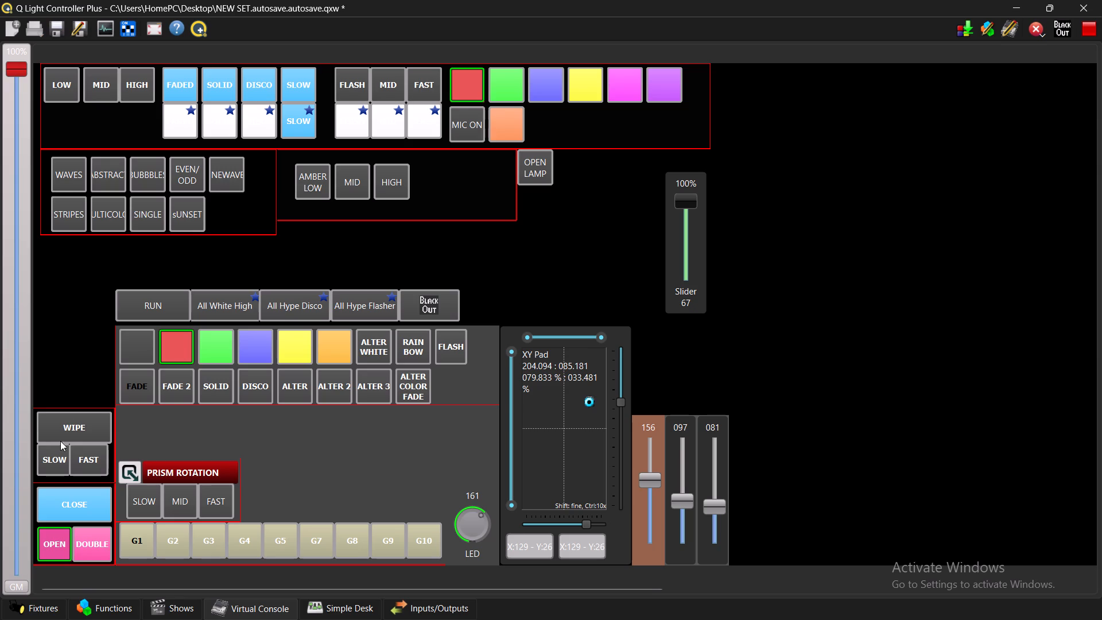
left_click(92, 501)
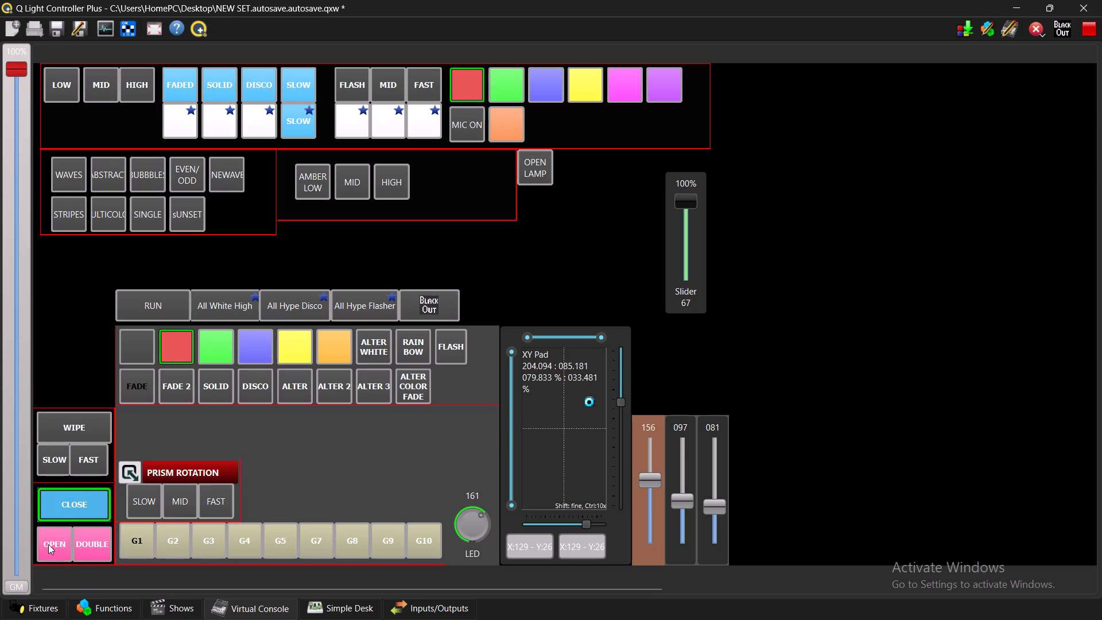
left_click(83, 548)
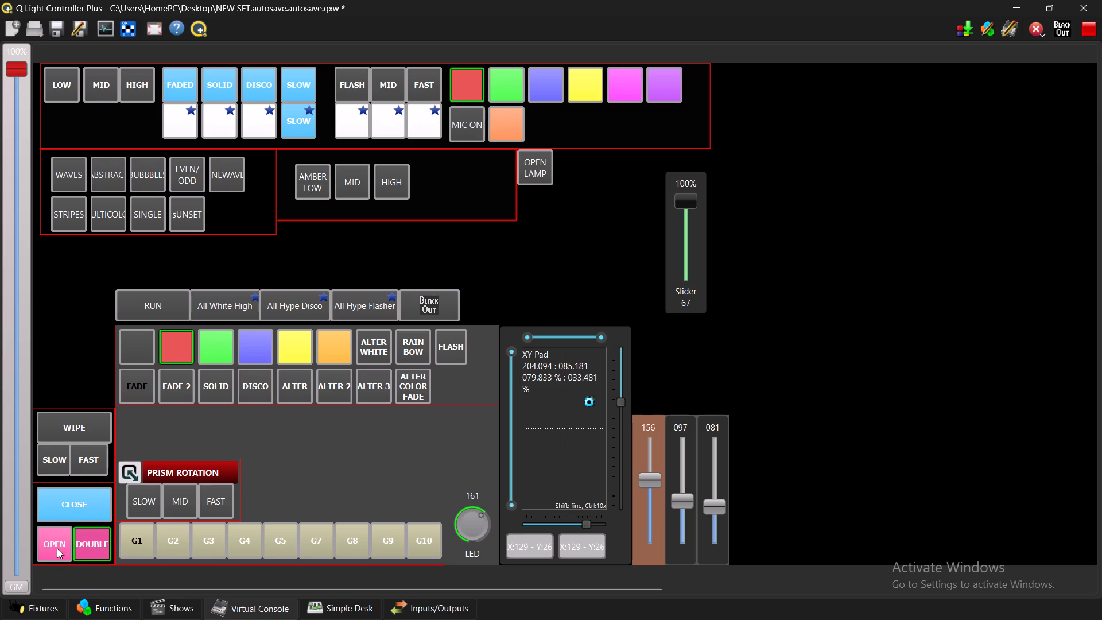
left_click(56, 548)
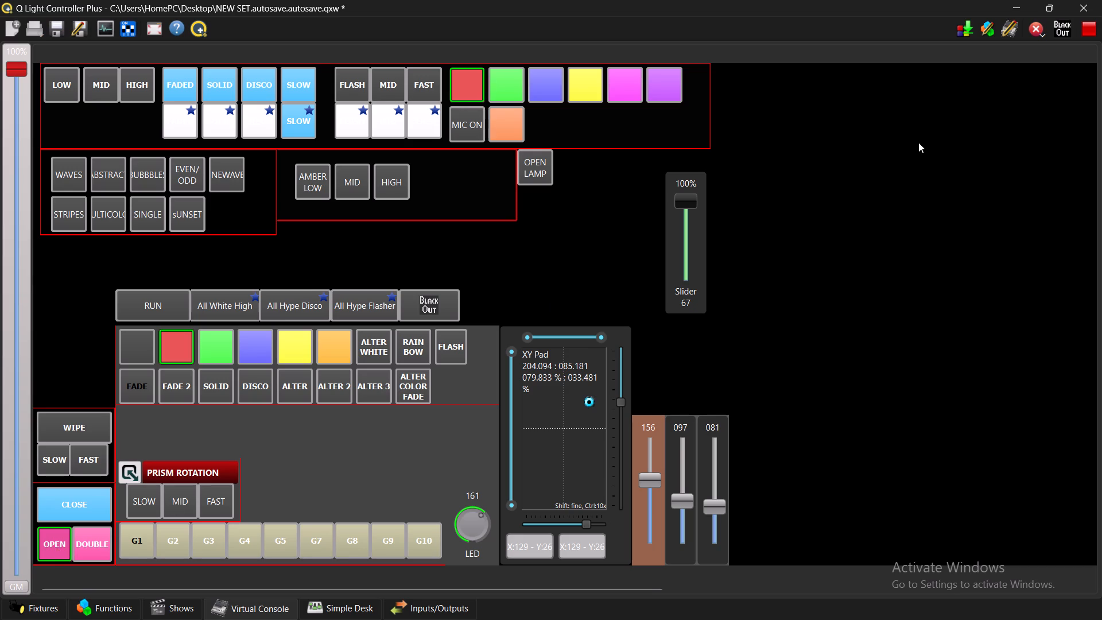
In design mode, inspect the properties of the flasher MID button and the white pad below it, and return to operate mode.
left_click(1010, 28)
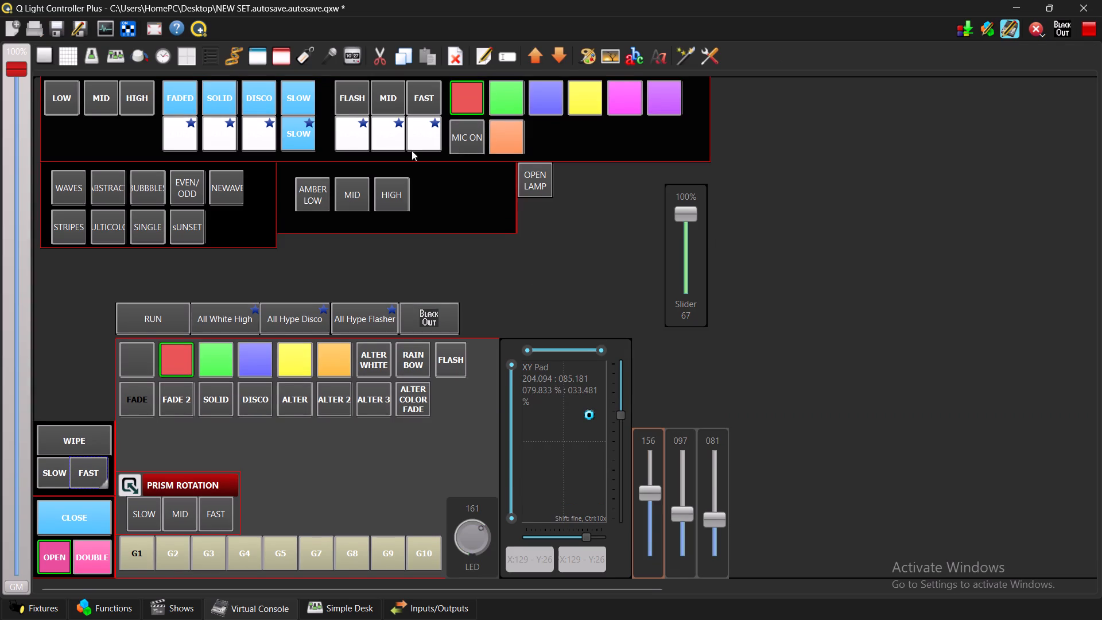
double_click(401, 129)
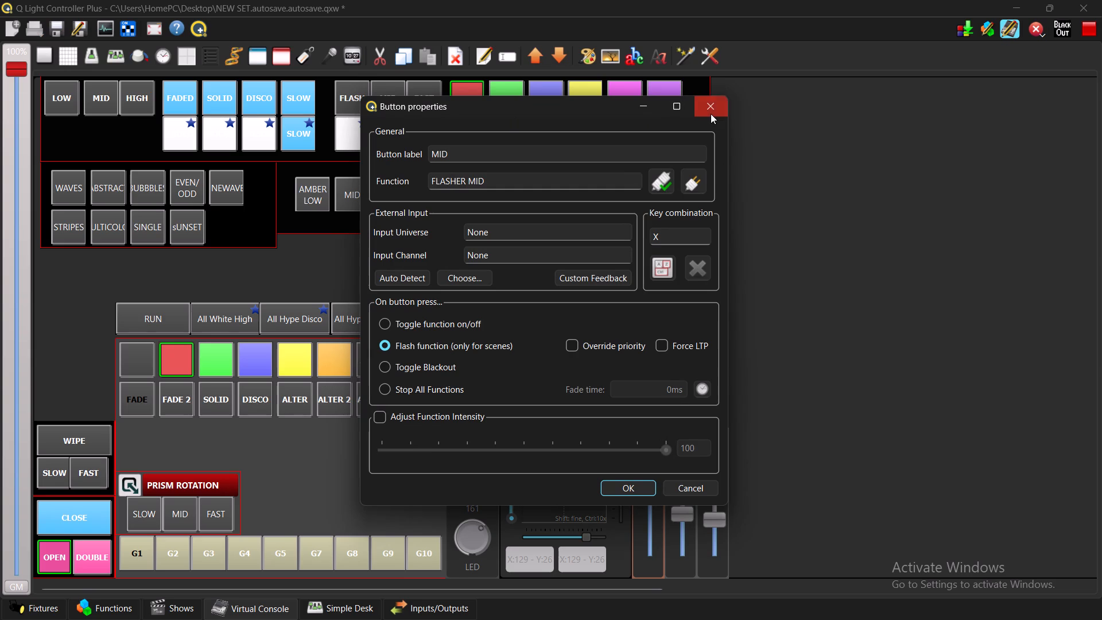
left_click(711, 113)
left_click(762, 210)
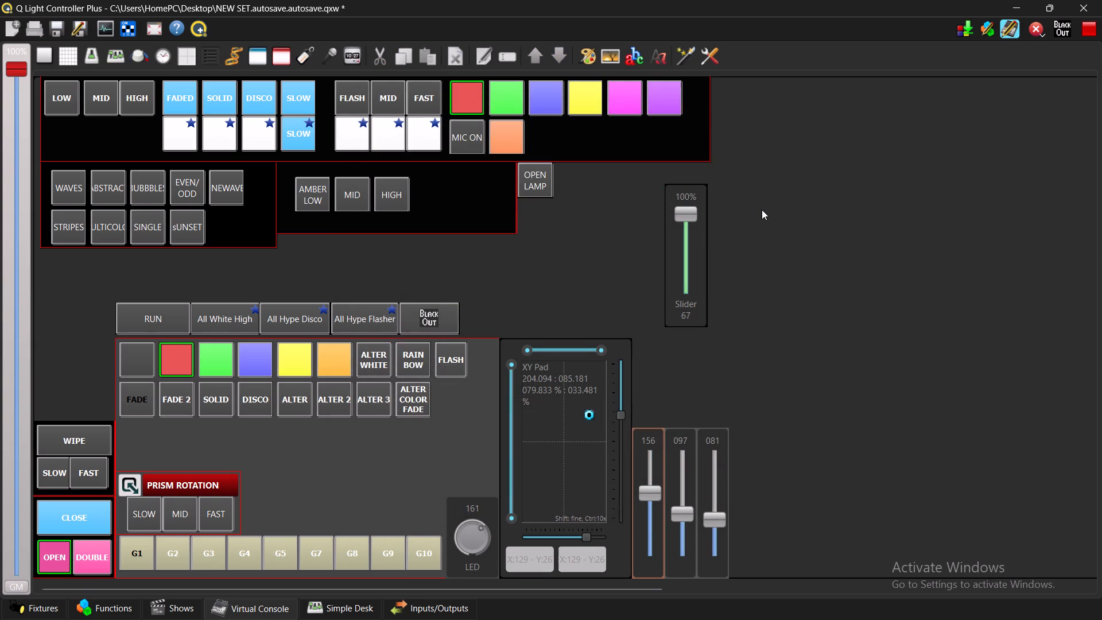
double_click(375, 98)
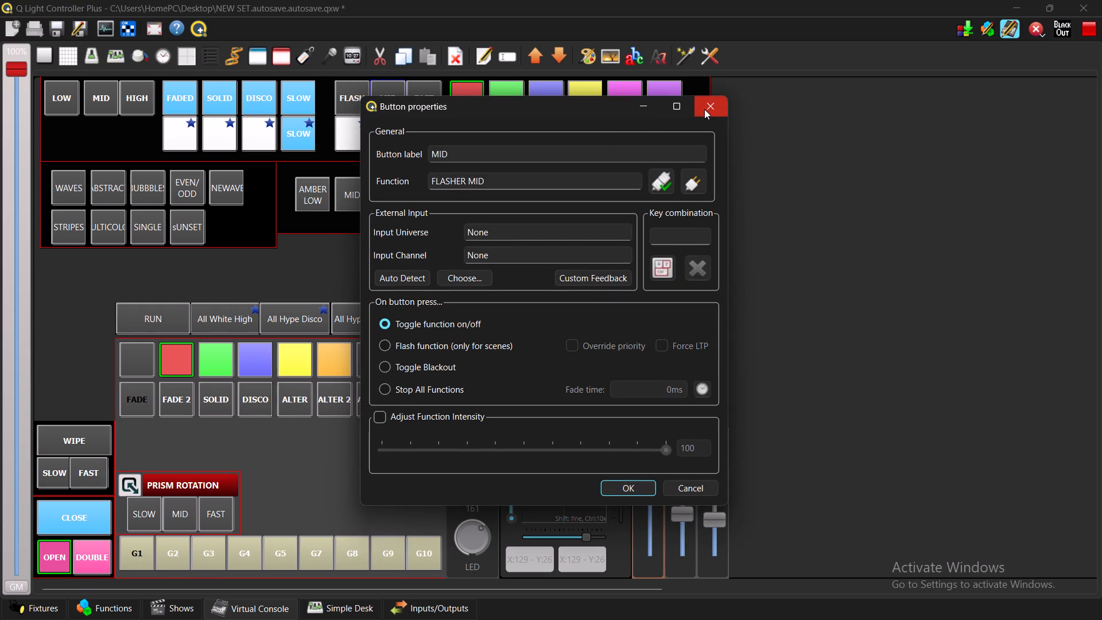
left_click(704, 108)
left_click(1007, 35)
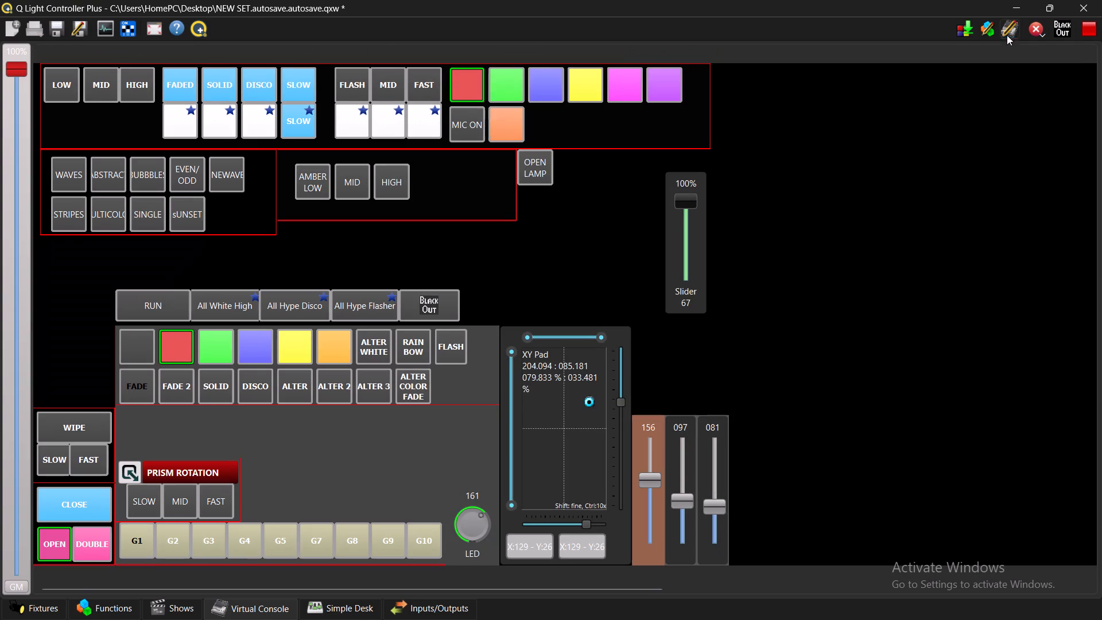
left_click(997, 243)
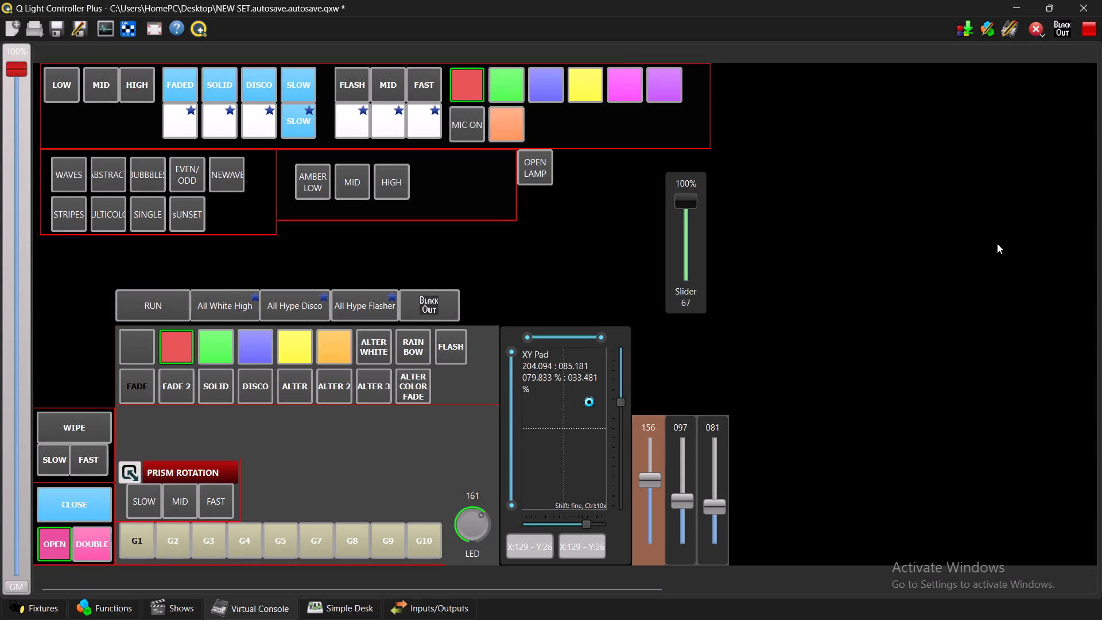
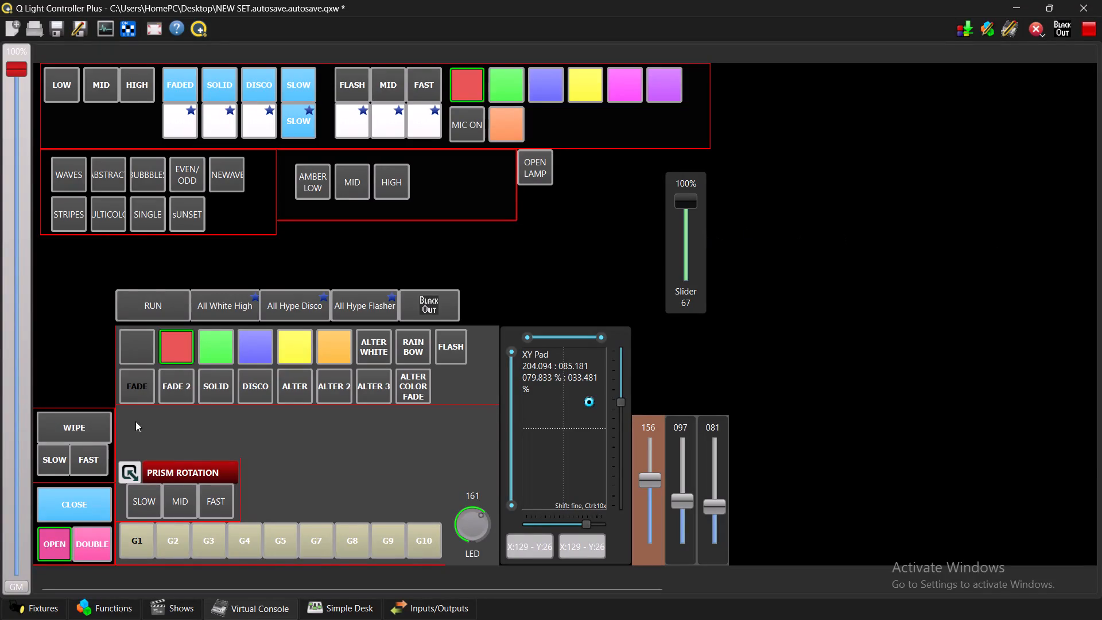
Run the beams in yellow with the FAST movement below WIPE and FAST prism rotation.
left_click(82, 458)
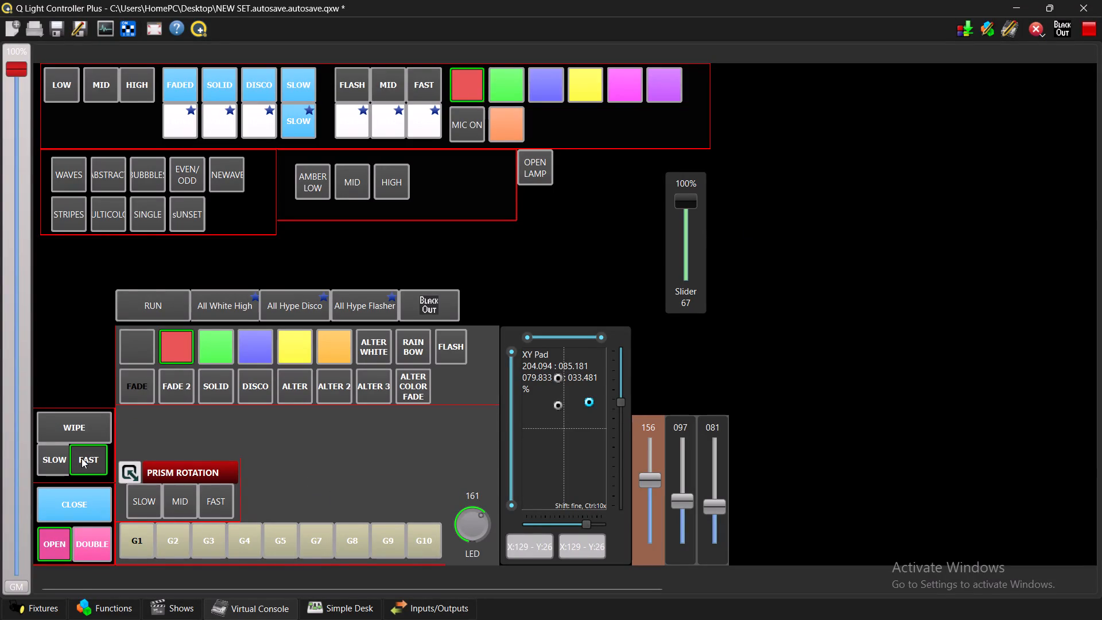
left_click(282, 342)
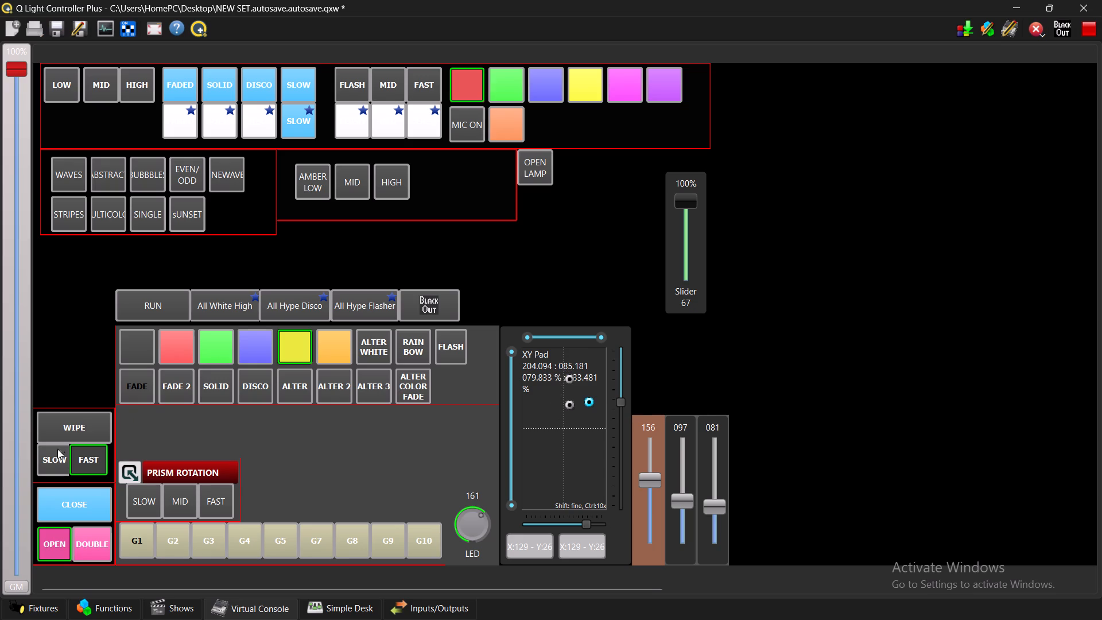
left_click(216, 500)
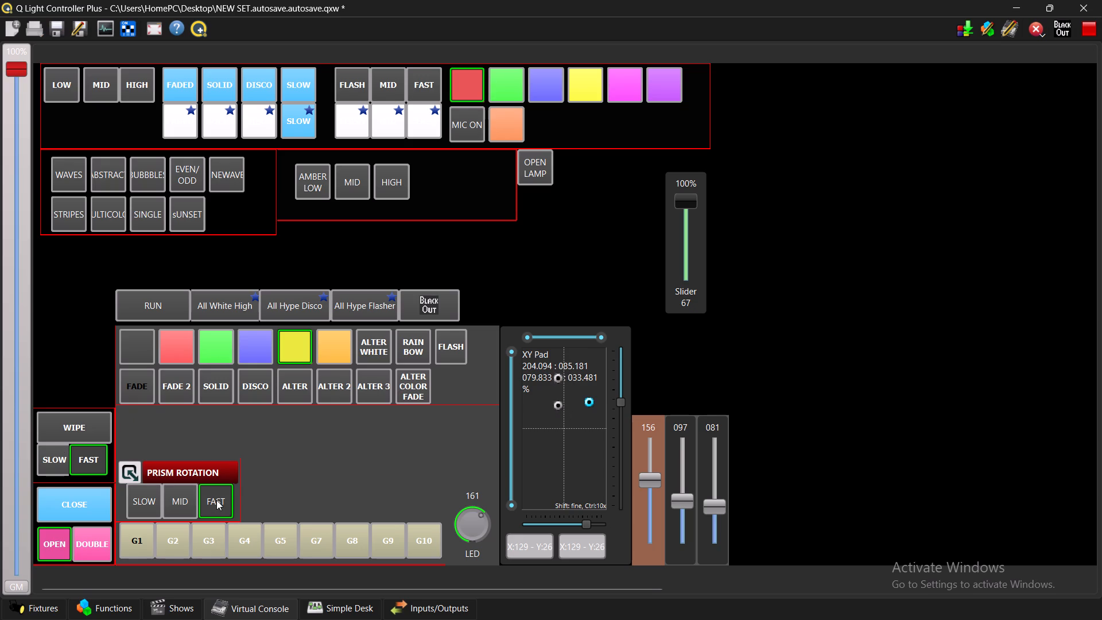
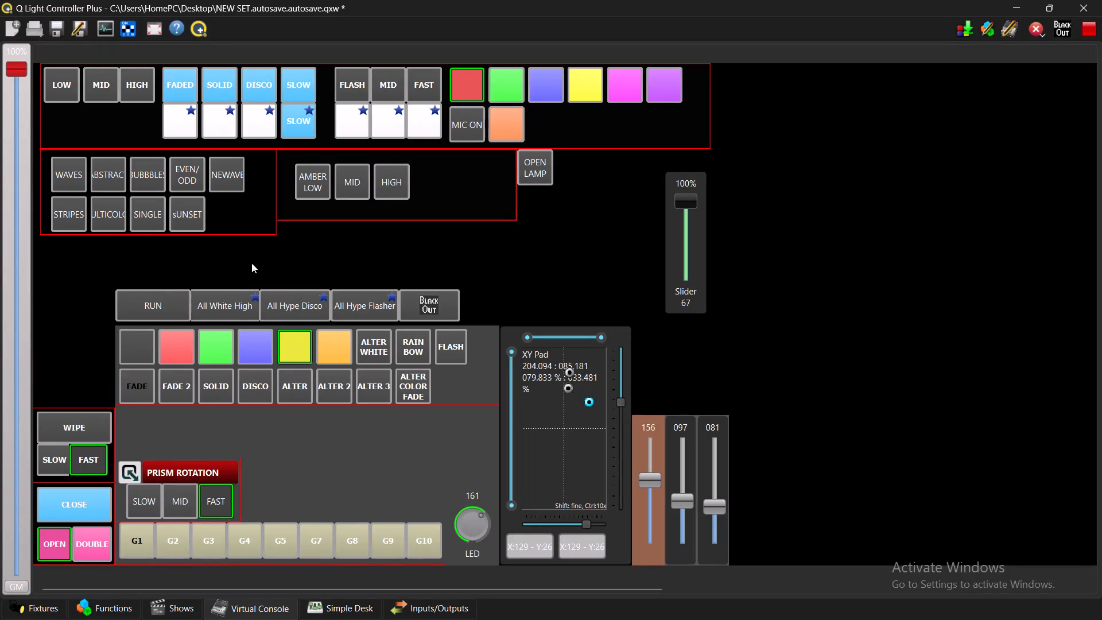
Switch the beam colour live from blue to yellow, to green, and back to yellow.
left_click(252, 341)
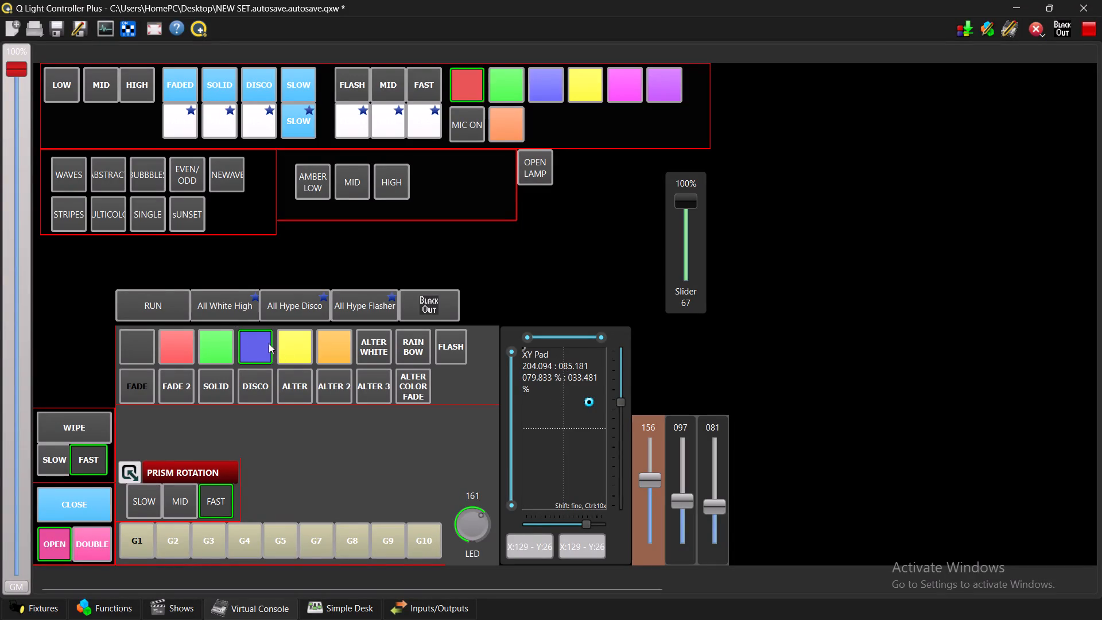
left_click(280, 348)
left_click(207, 346)
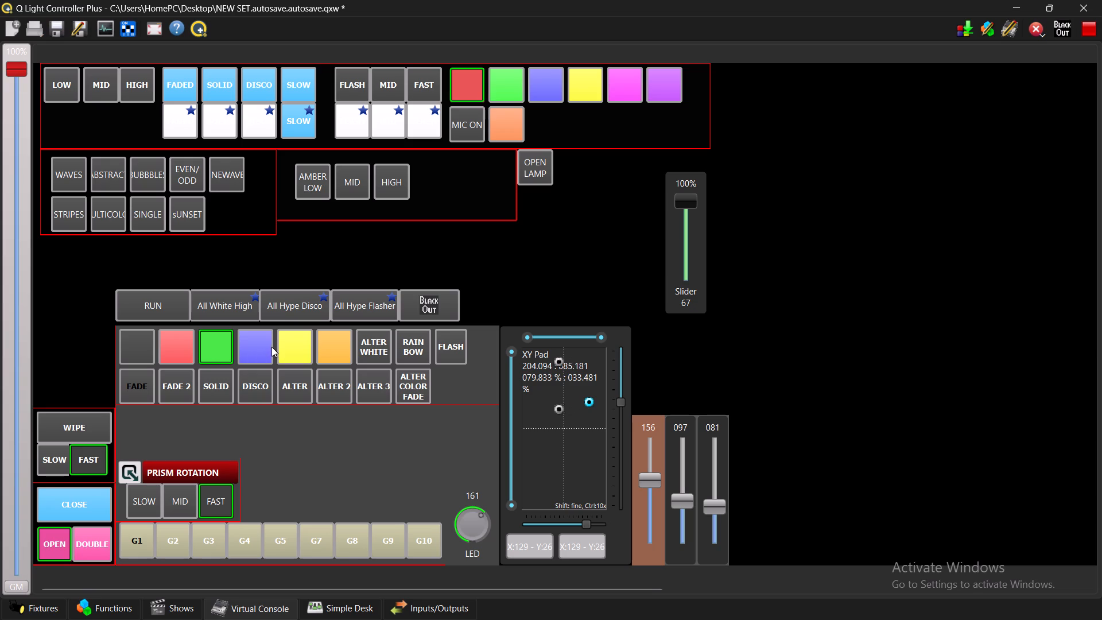
left_click(291, 346)
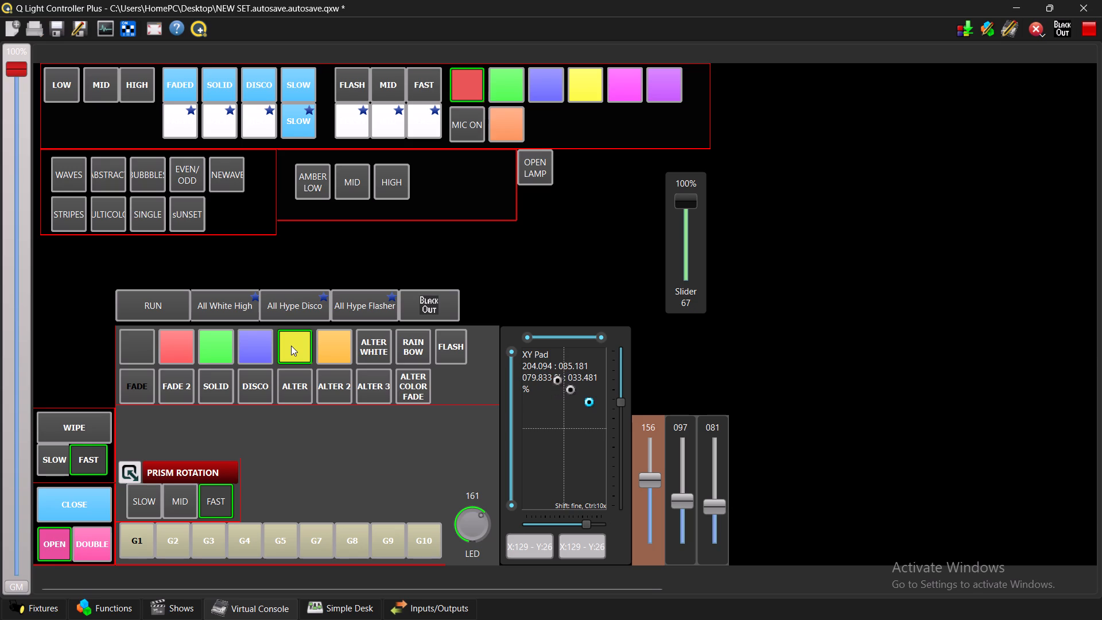
key("Return")
Slow the beams down with the SLOW movement below WIPE and MID prism rotation.
left_click(60, 459)
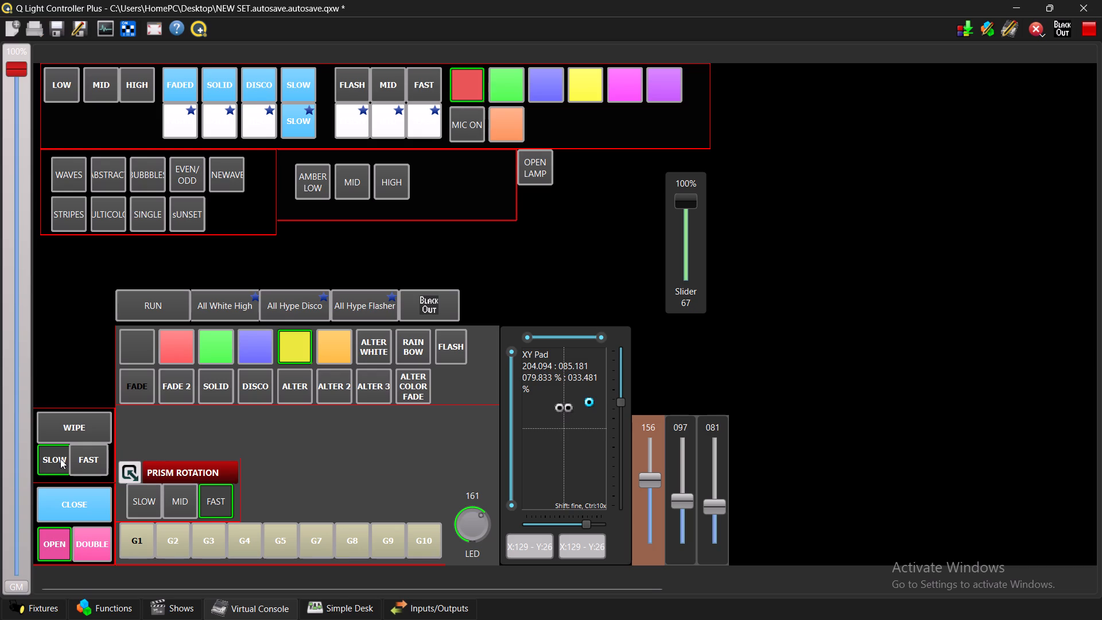
left_click(183, 497)
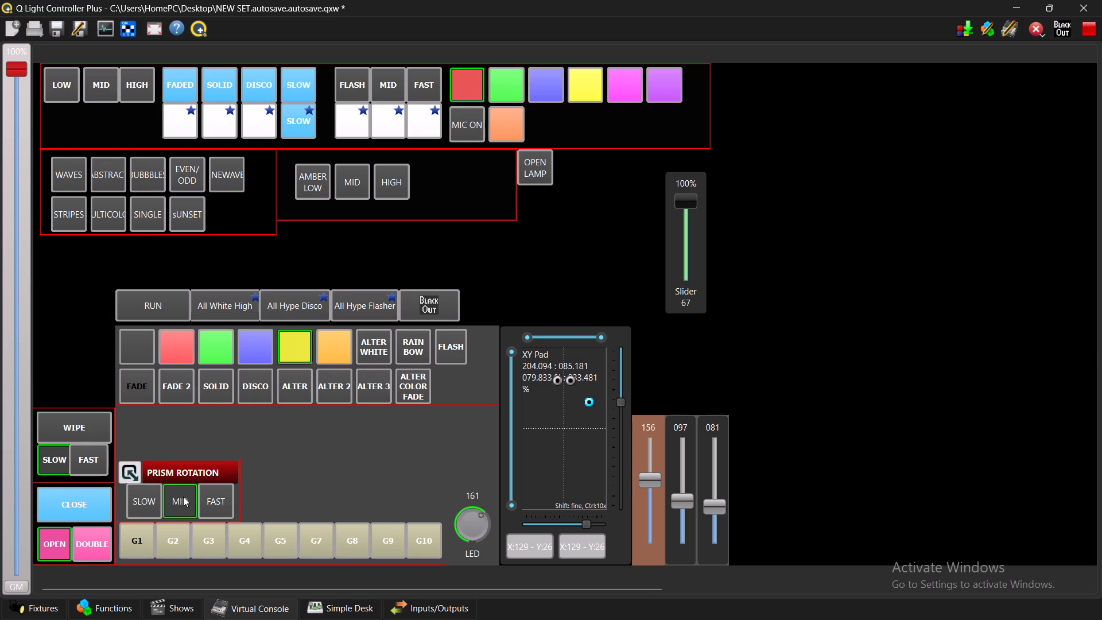
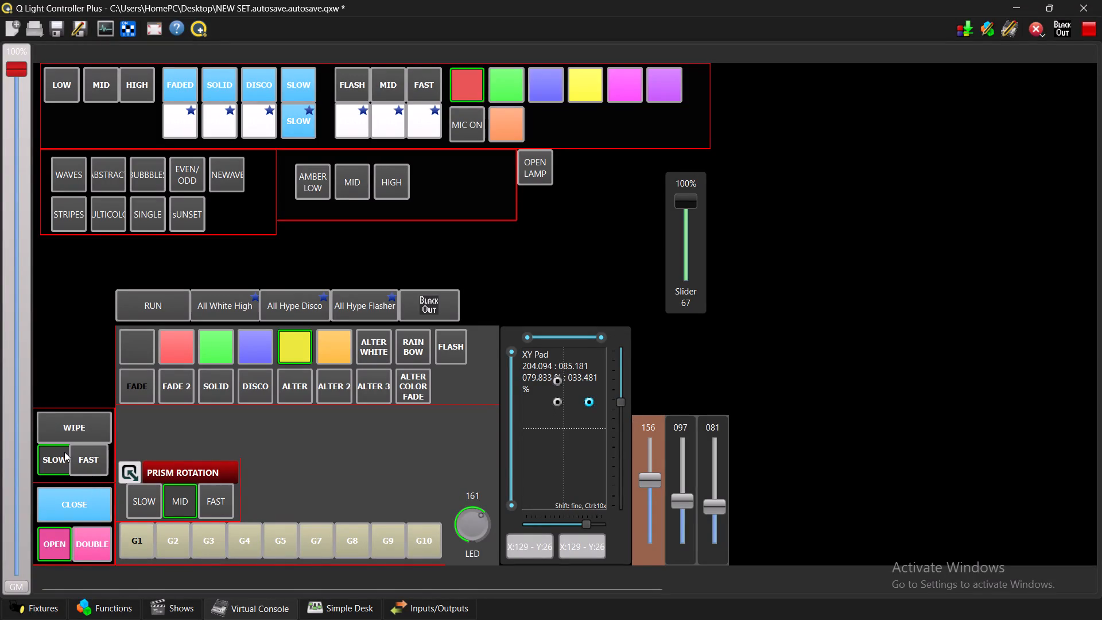
Stop the SLOW beam movement and change the beam colour to red and then to the FADE effect.
left_click(64, 452)
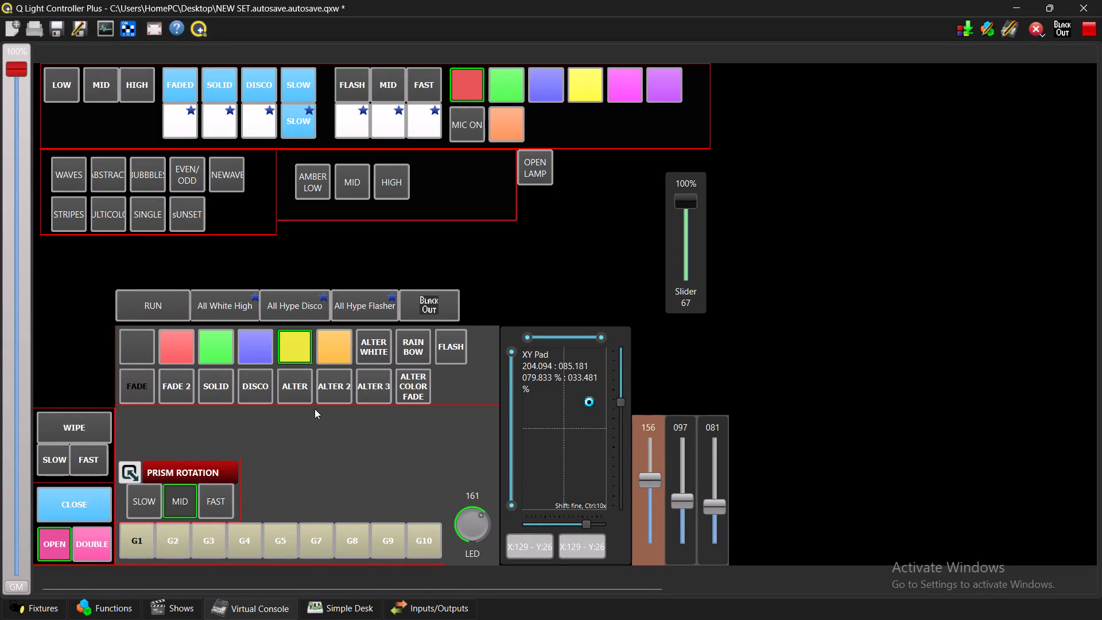
left_click(188, 341)
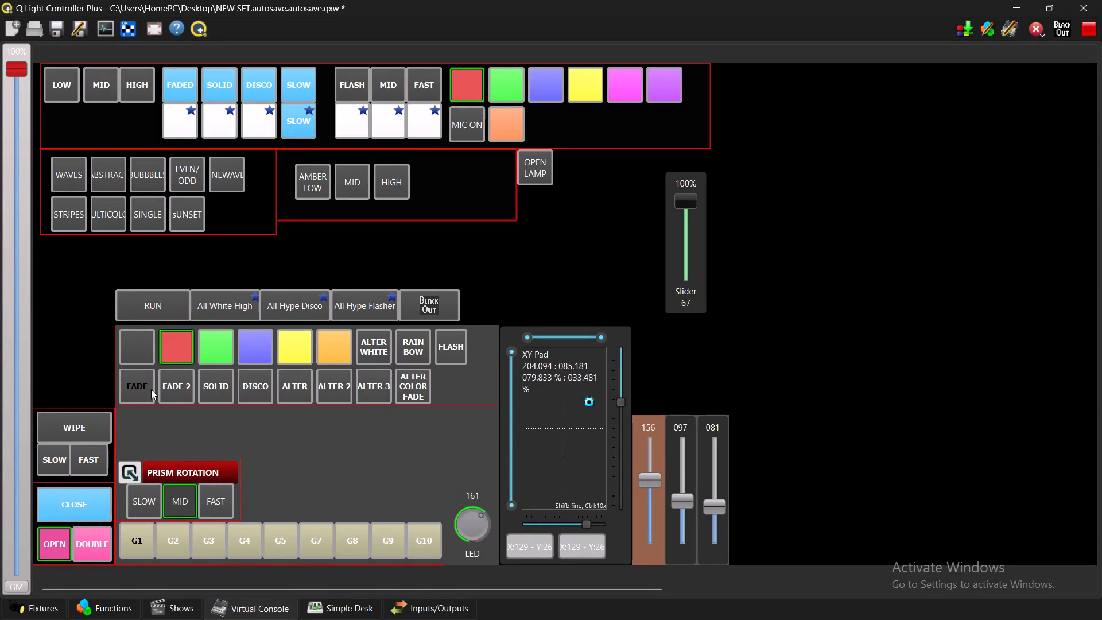
left_click(134, 387)
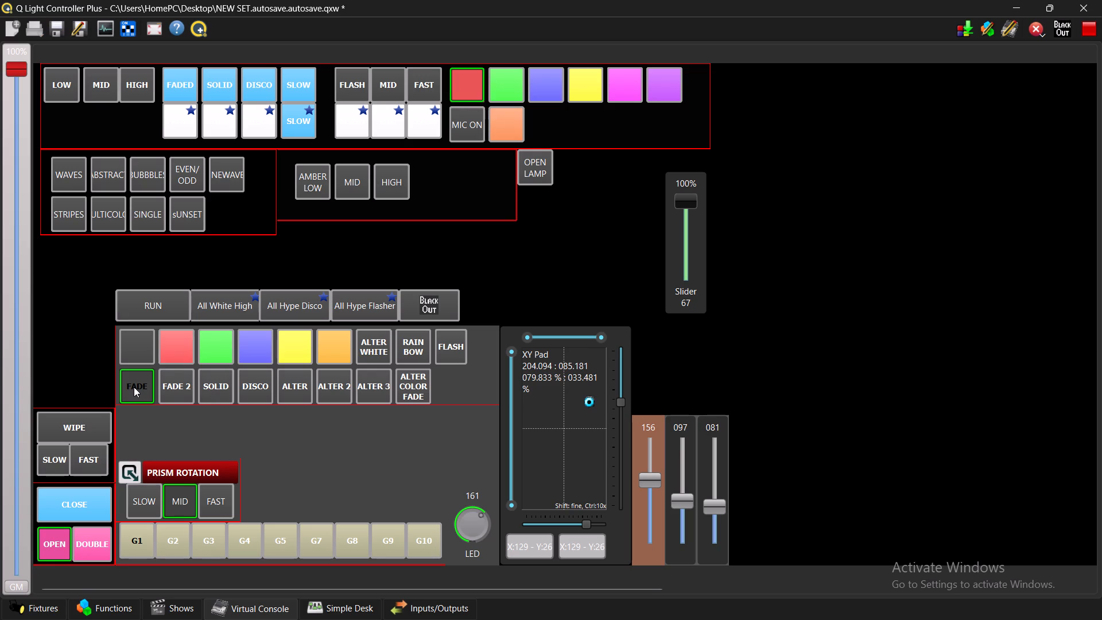
Start the SLOW beam movement and set the prism to DOUBLE.
left_click(57, 460)
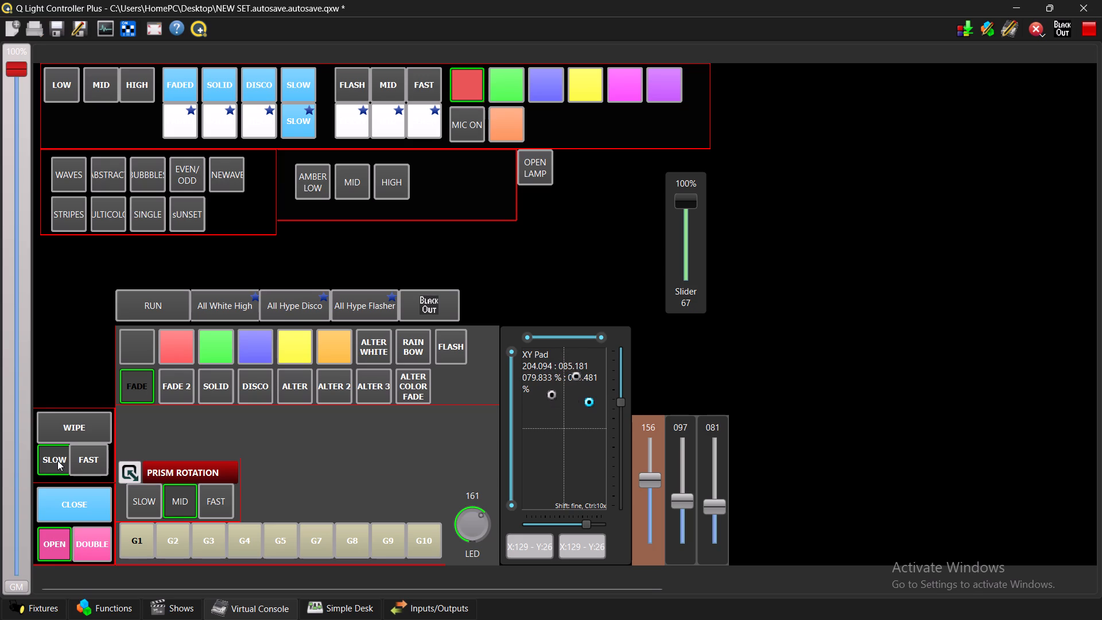
left_click(94, 552)
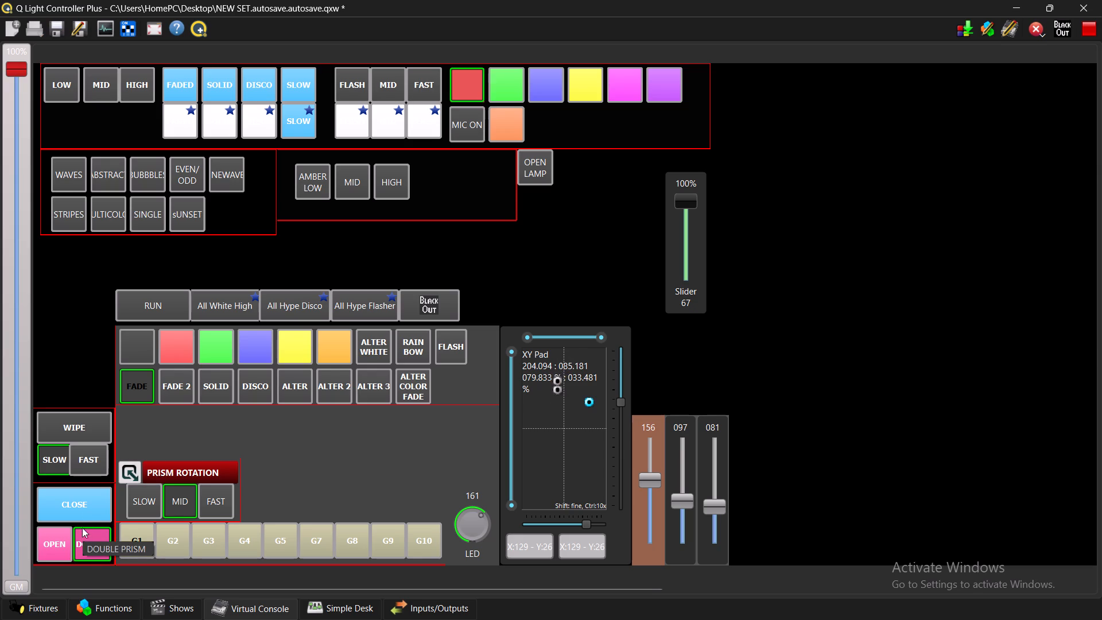
Close the prism and switch the beam movement to WIPE and then to FAST.
left_click(63, 425)
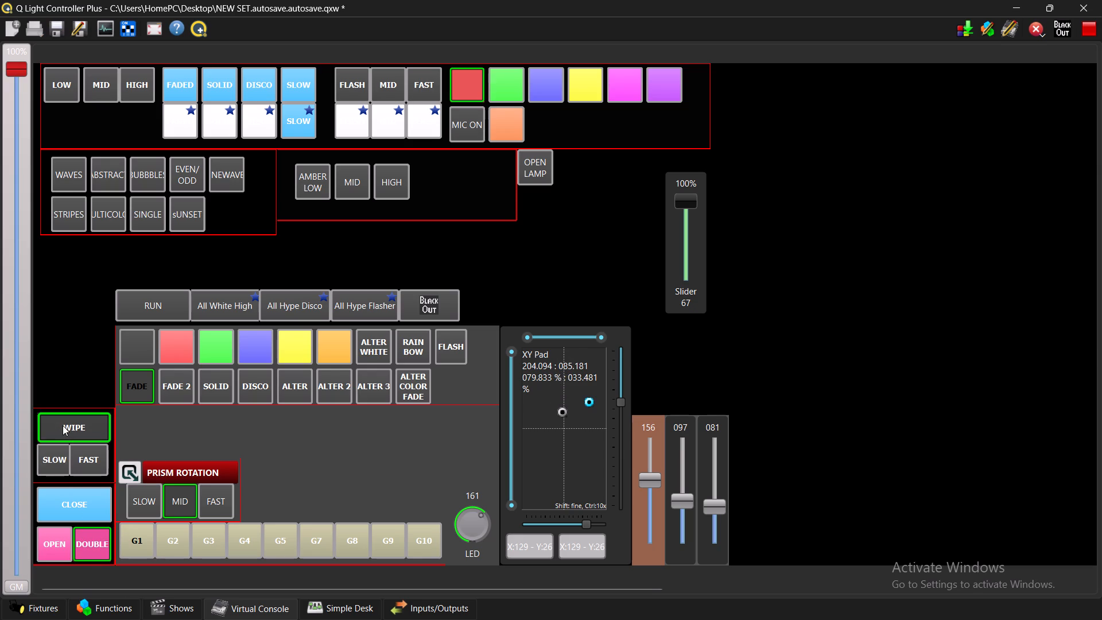
left_click(65, 502)
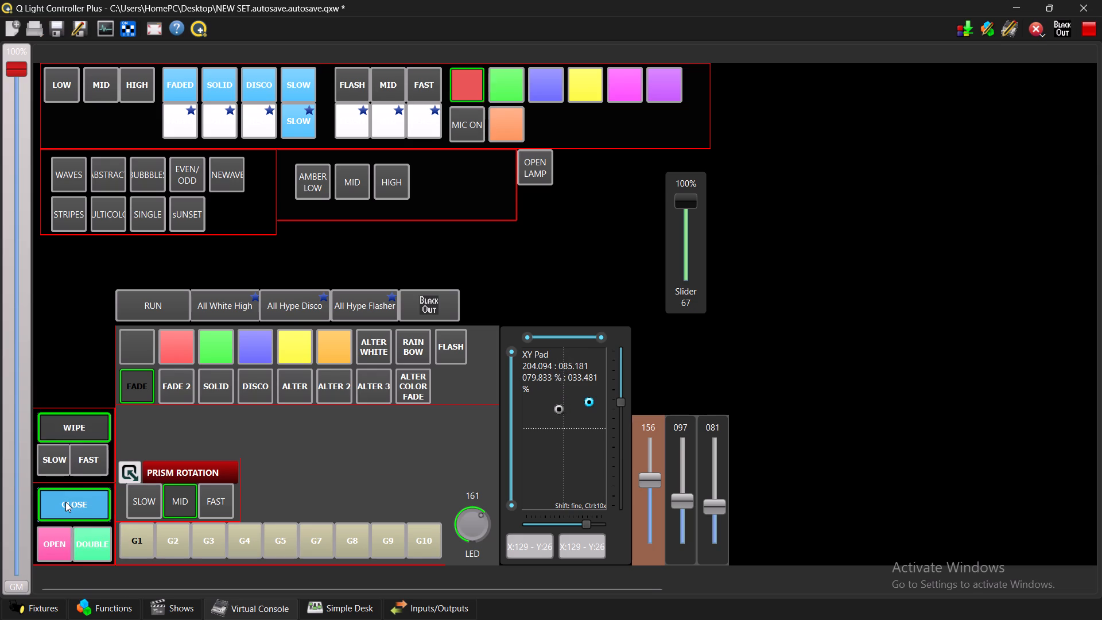
left_click(111, 557)
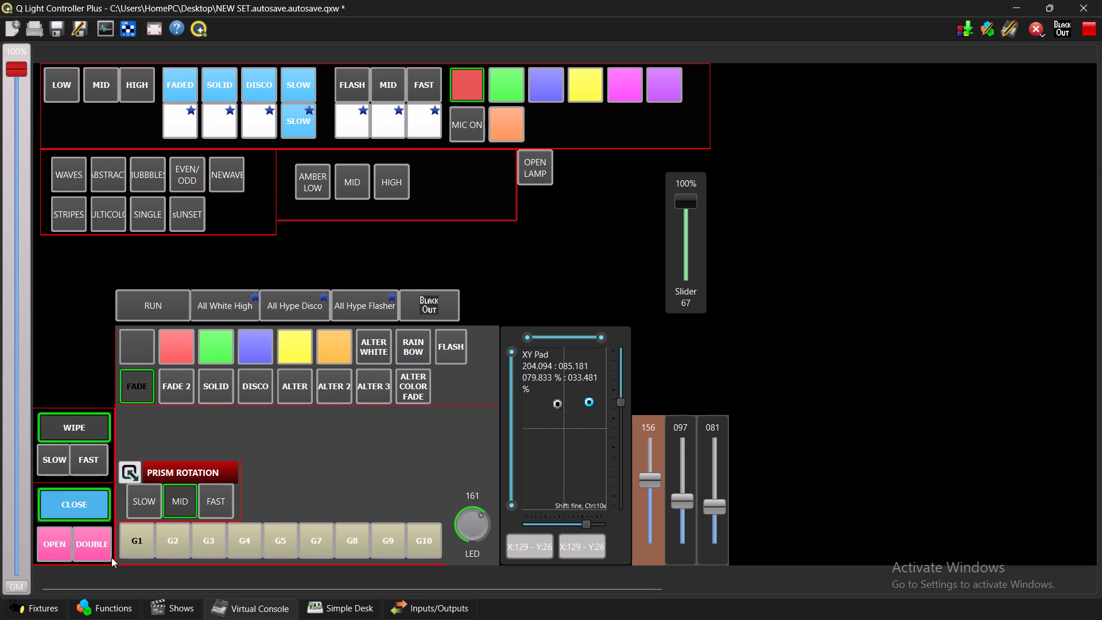
left_click(84, 452)
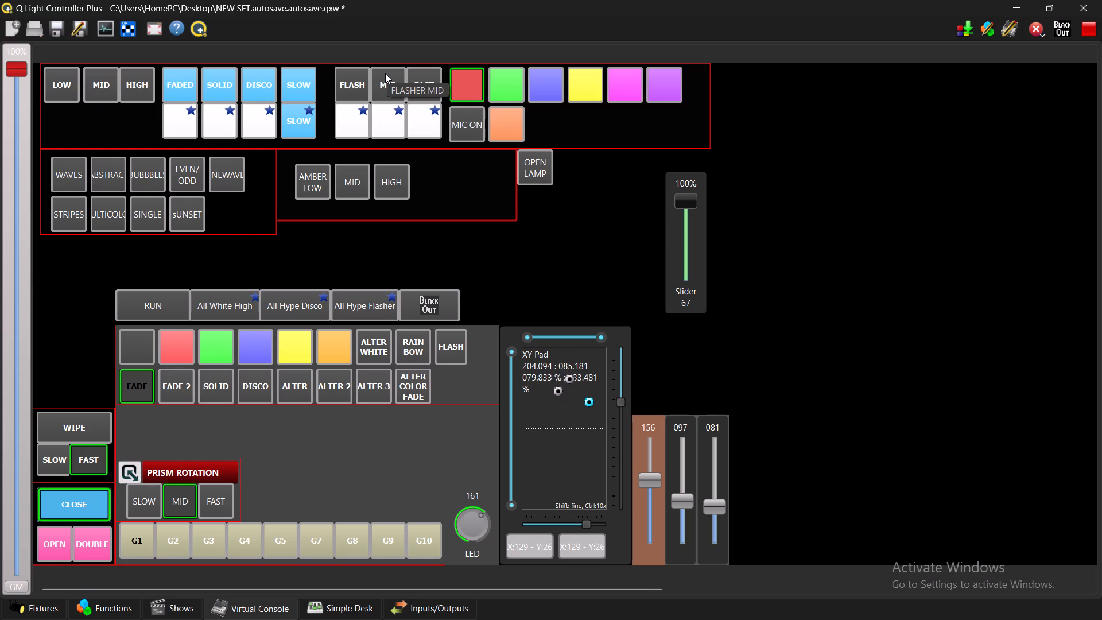
Switch the beams to the SLOW movement and turn off the MULTICOLOR pattern.
key("n")
key("b")
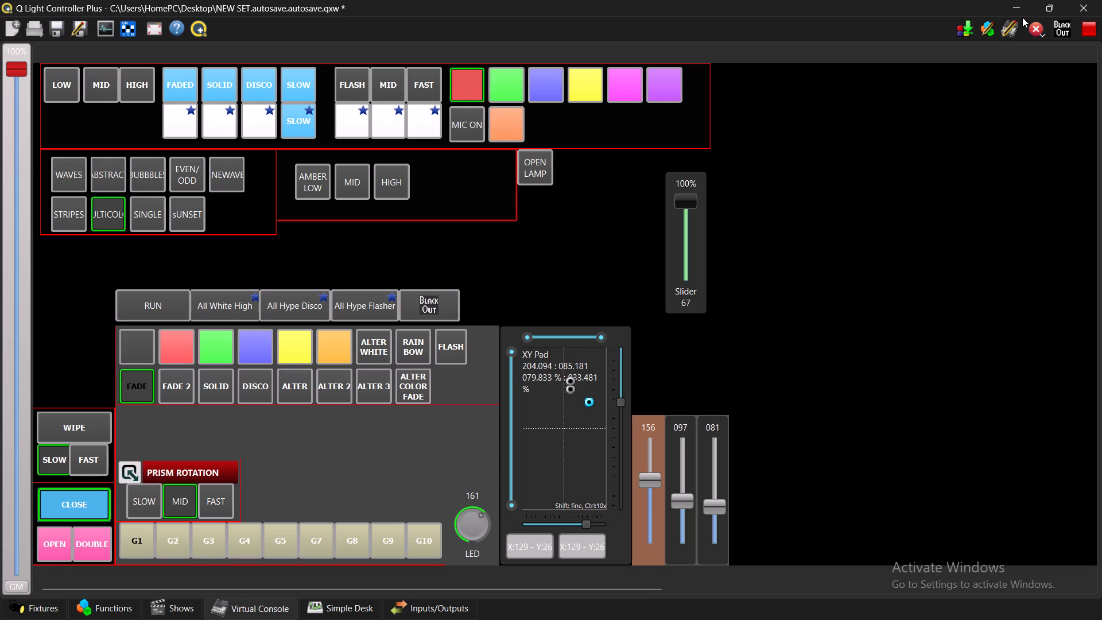
left_click(708, 67)
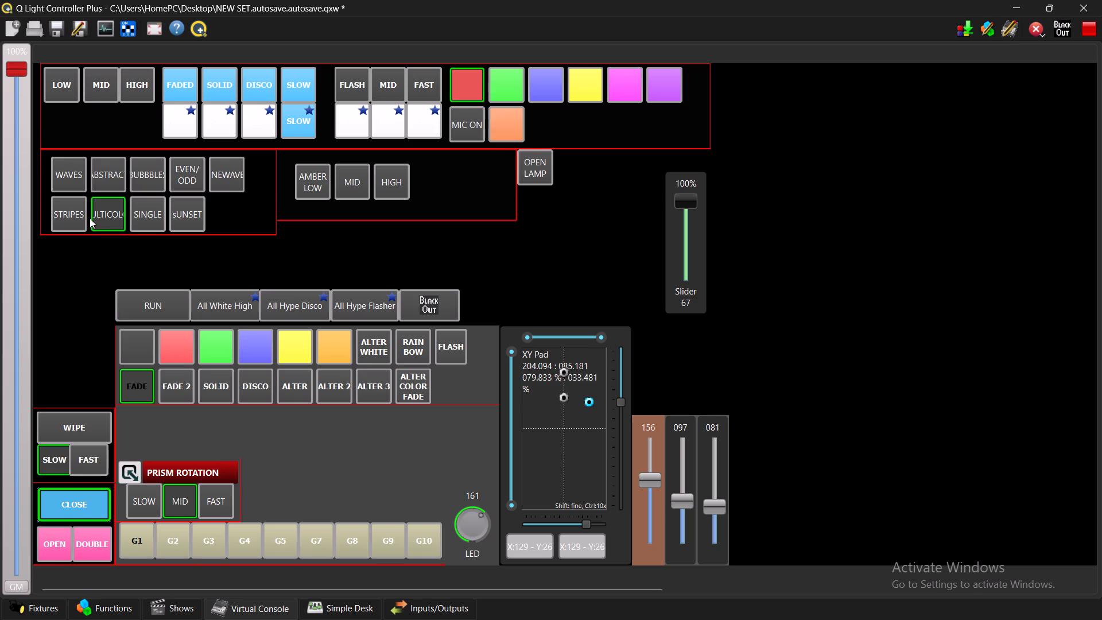
left_click(90, 218)
left_click(96, 218)
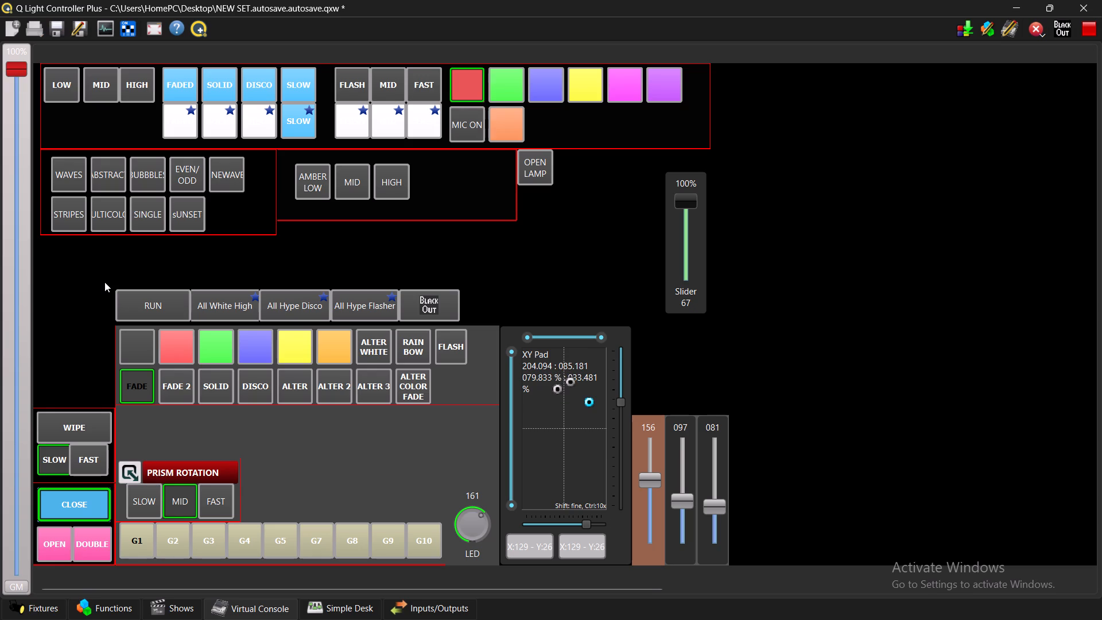
Speed the beams up with the FAST movement below WIPE.
left_click(82, 459)
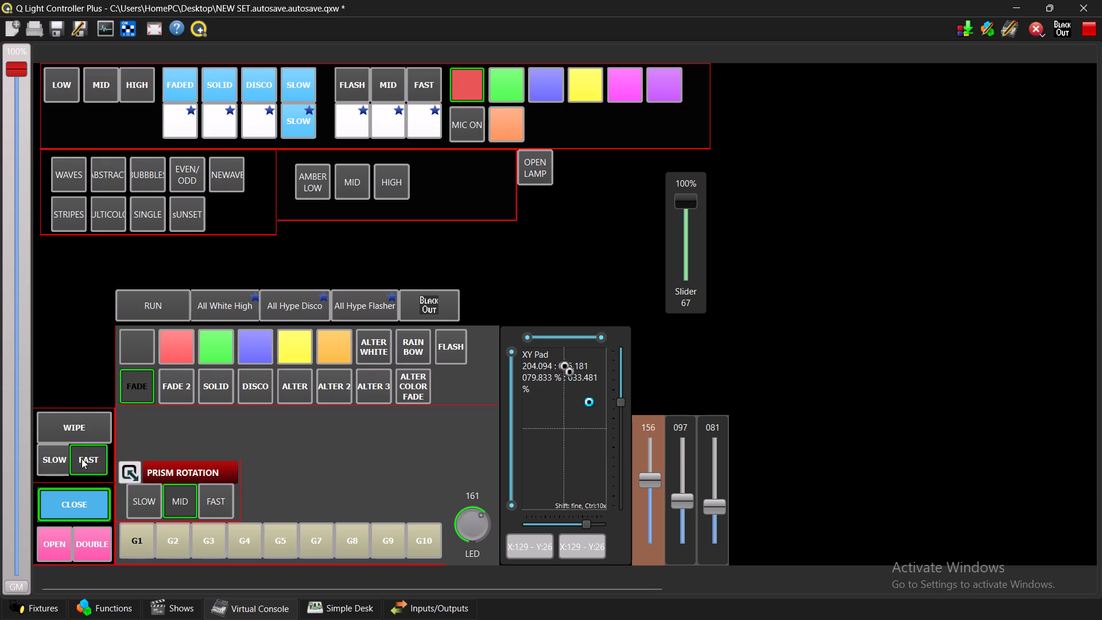
In design mode, remove the key combinations from the MULTICOLOR, SINGLE and STRIPES pattern buttons.
left_click(1007, 28)
double_click(107, 226)
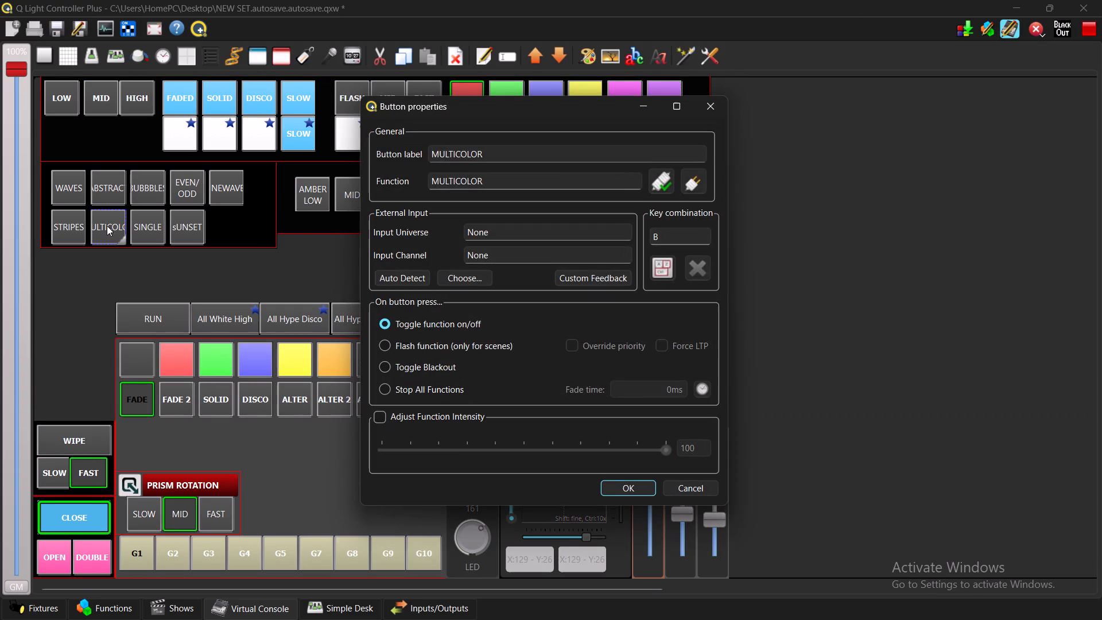
left_click(691, 266)
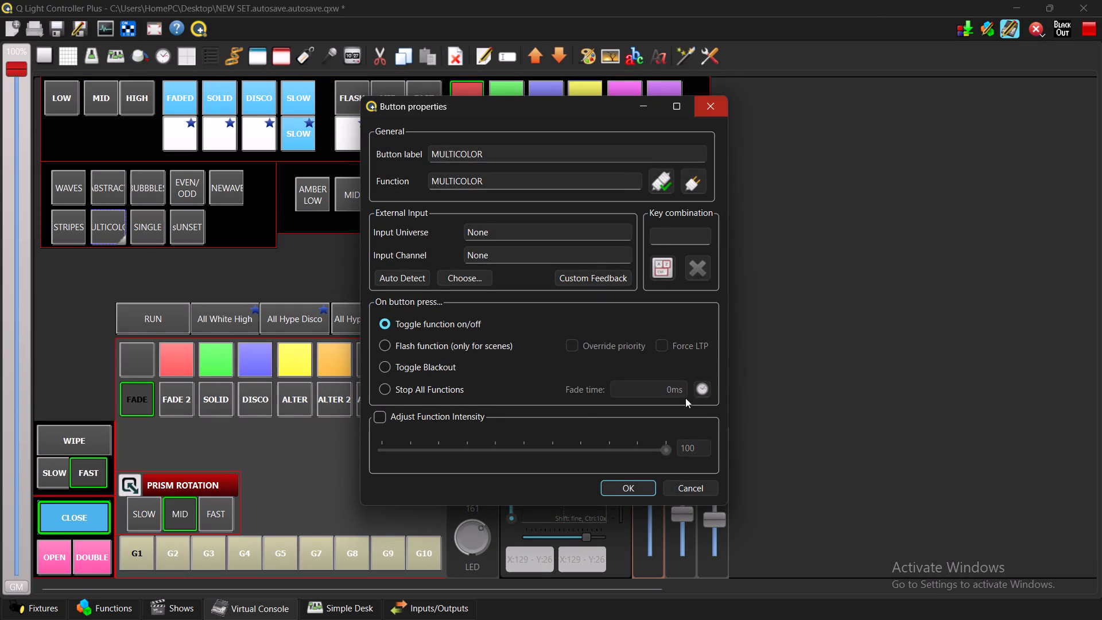
key("Return")
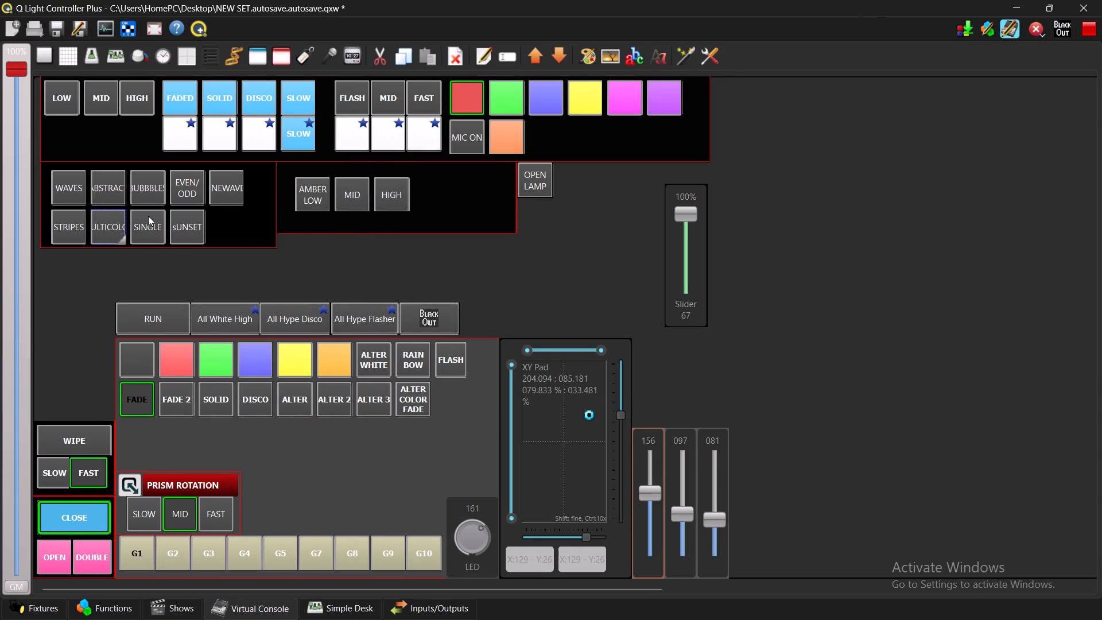
double_click(148, 223)
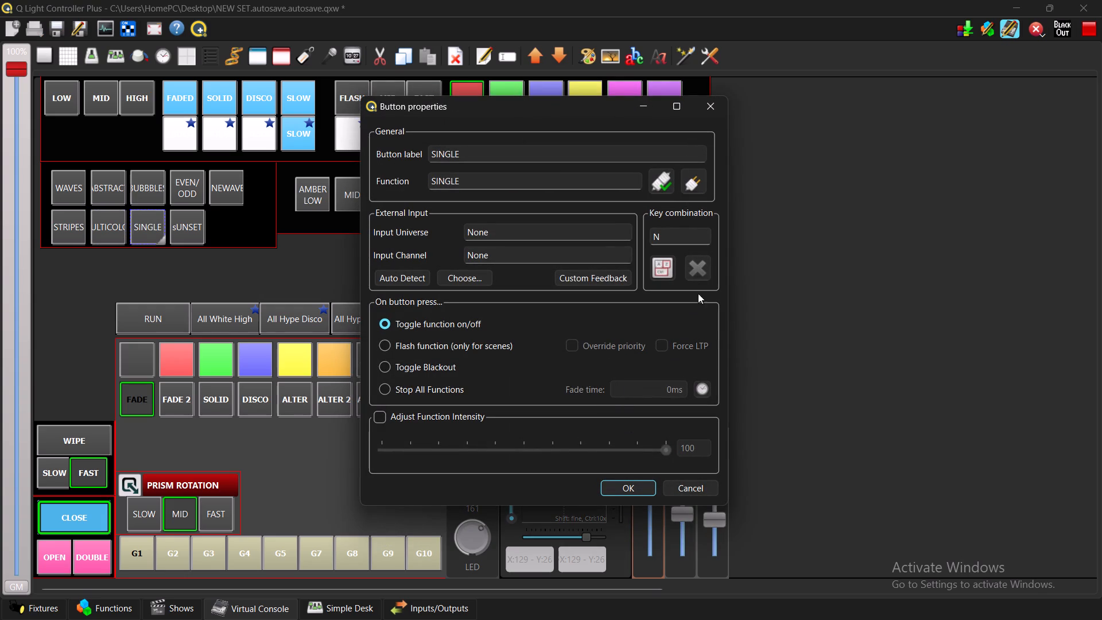
left_click(698, 270)
key("Return")
double_click(66, 216)
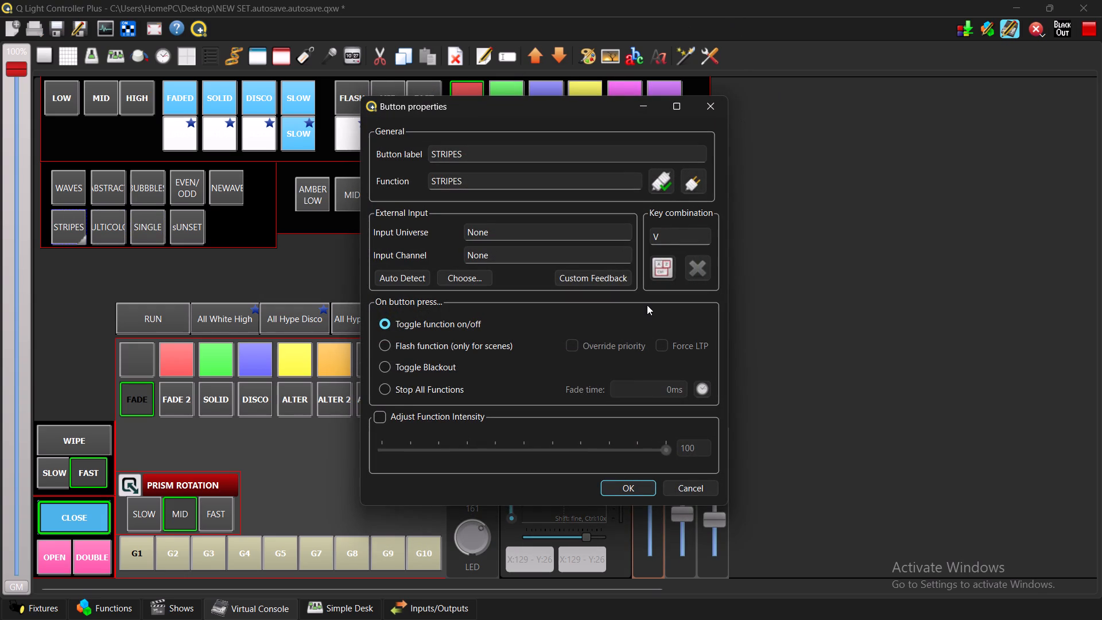
left_click(699, 269)
key("Return")
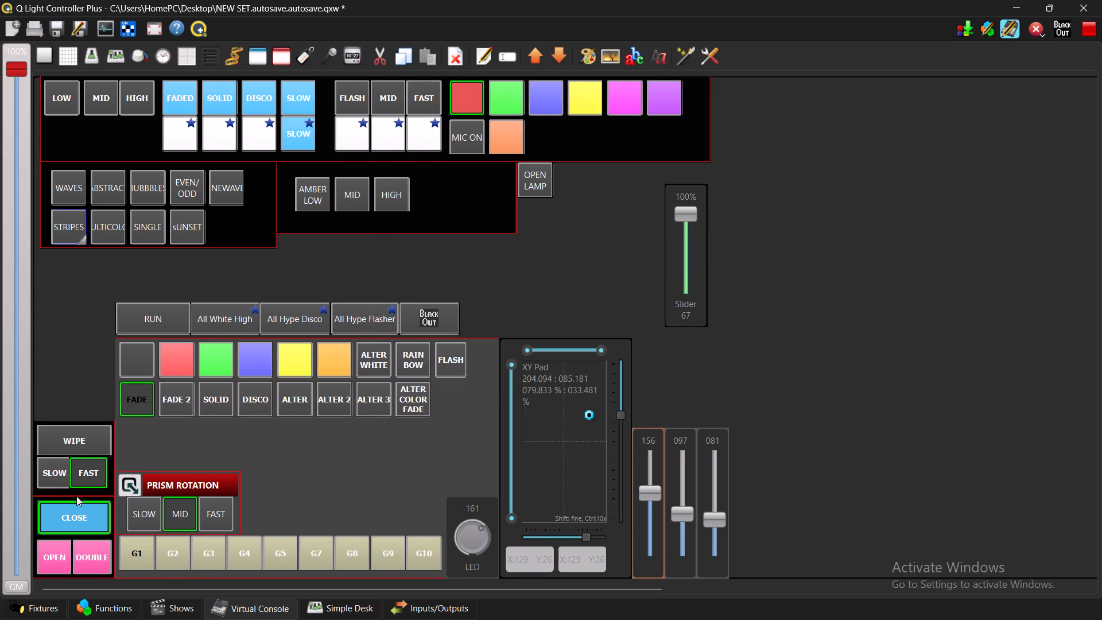
Check the key combinations assigned to the SLOW and WIPE movement buttons, leaving their properties as they are.
double_click(57, 473)
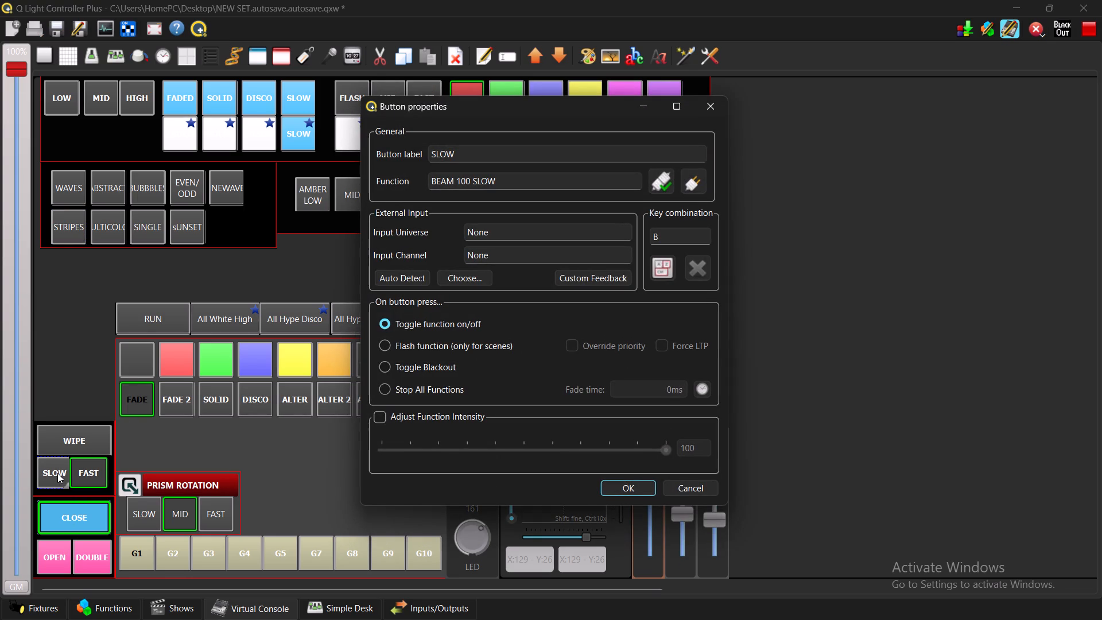
left_click(677, 480)
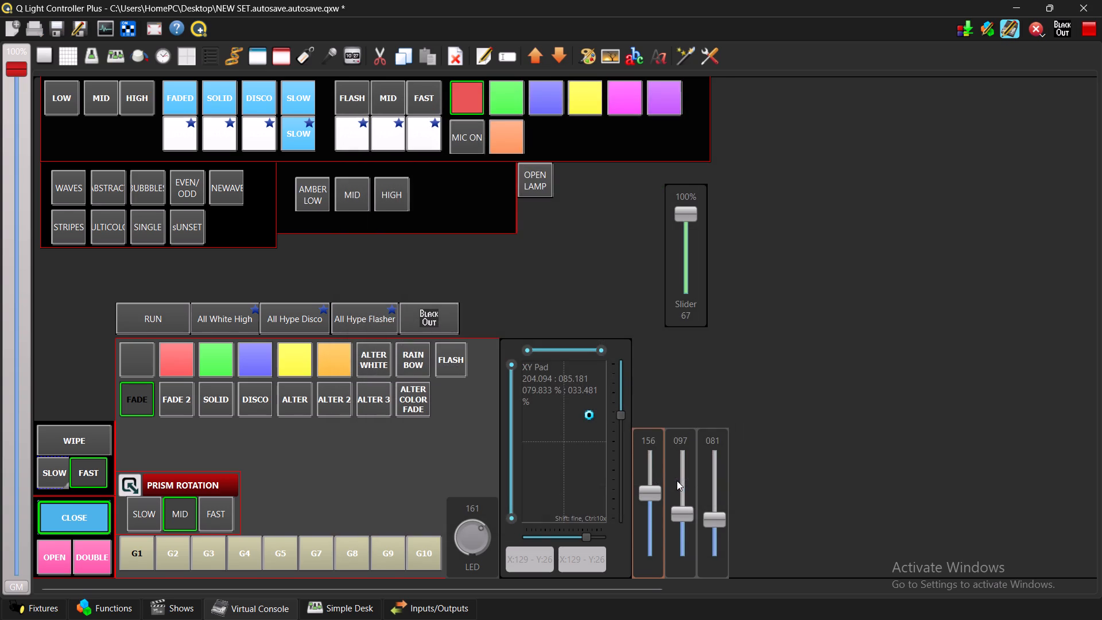
double_click(75, 430)
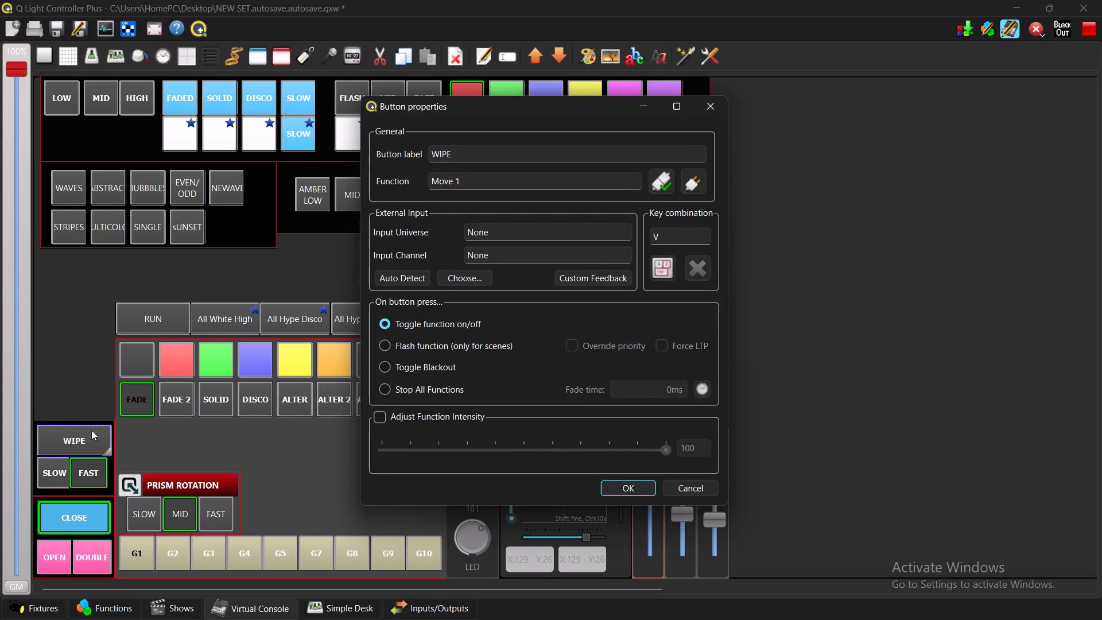
left_click(687, 487)
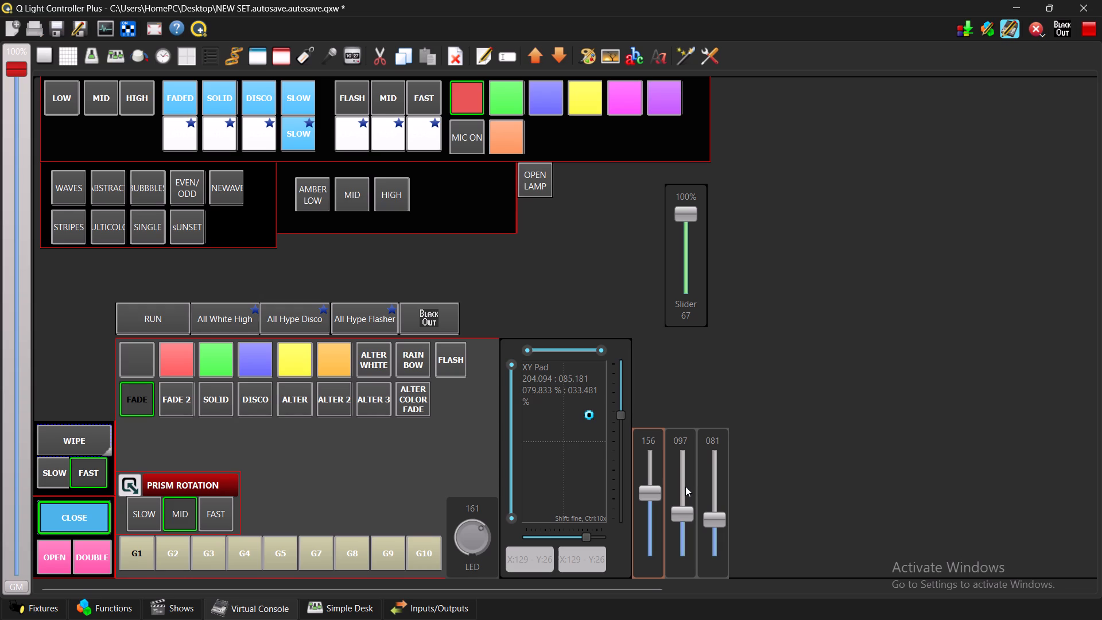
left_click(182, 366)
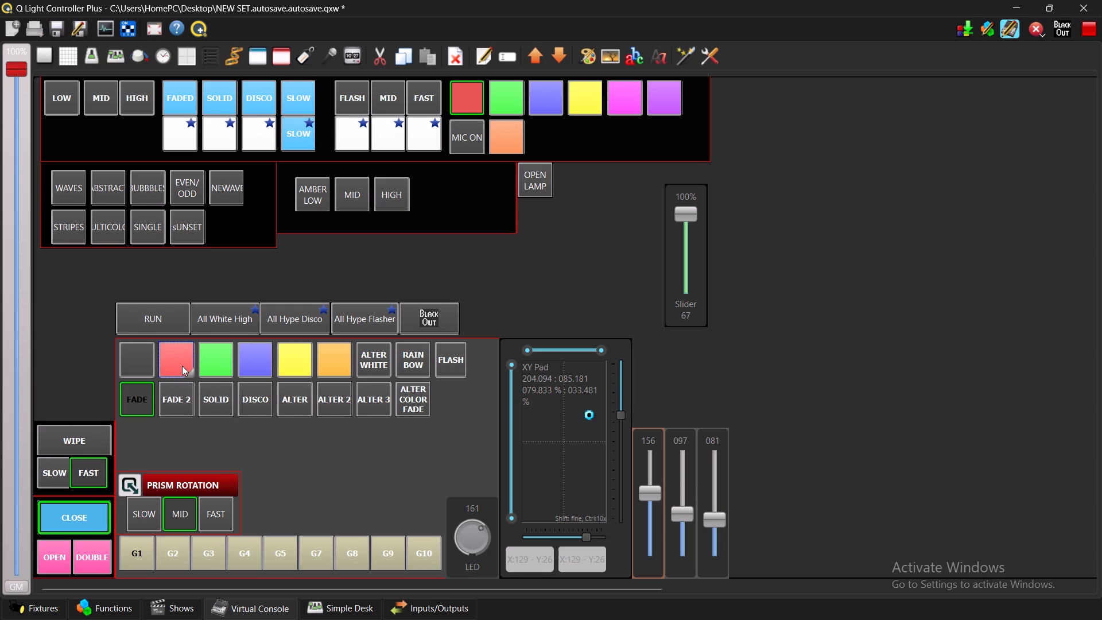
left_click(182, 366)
Return the Virtual Console from design mode to operate mode.
left_click(1006, 13)
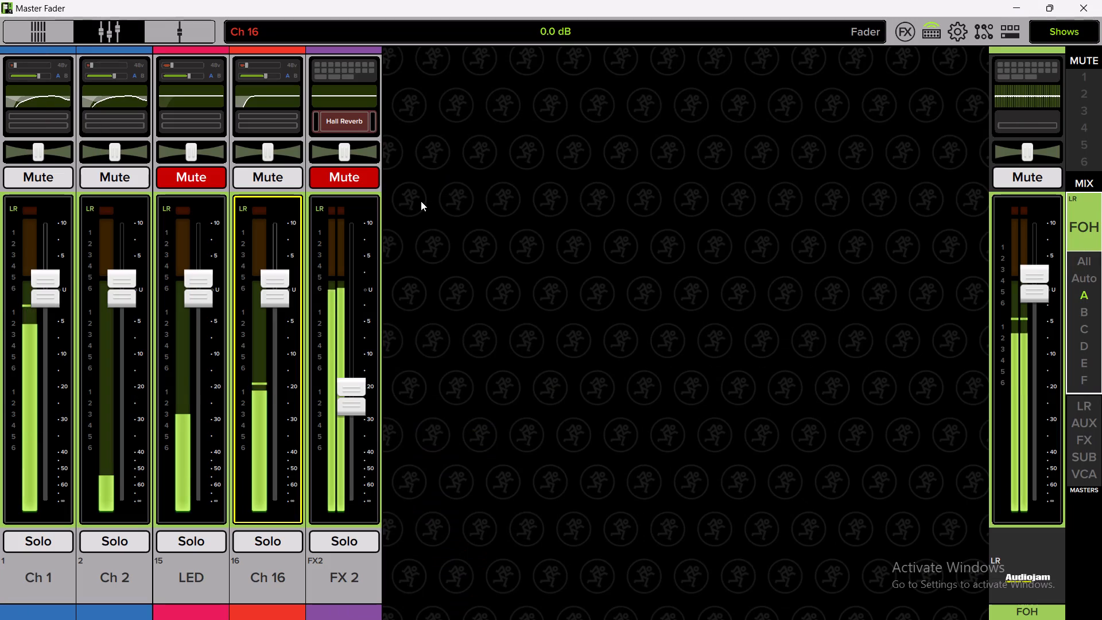
key("alt+Tab")
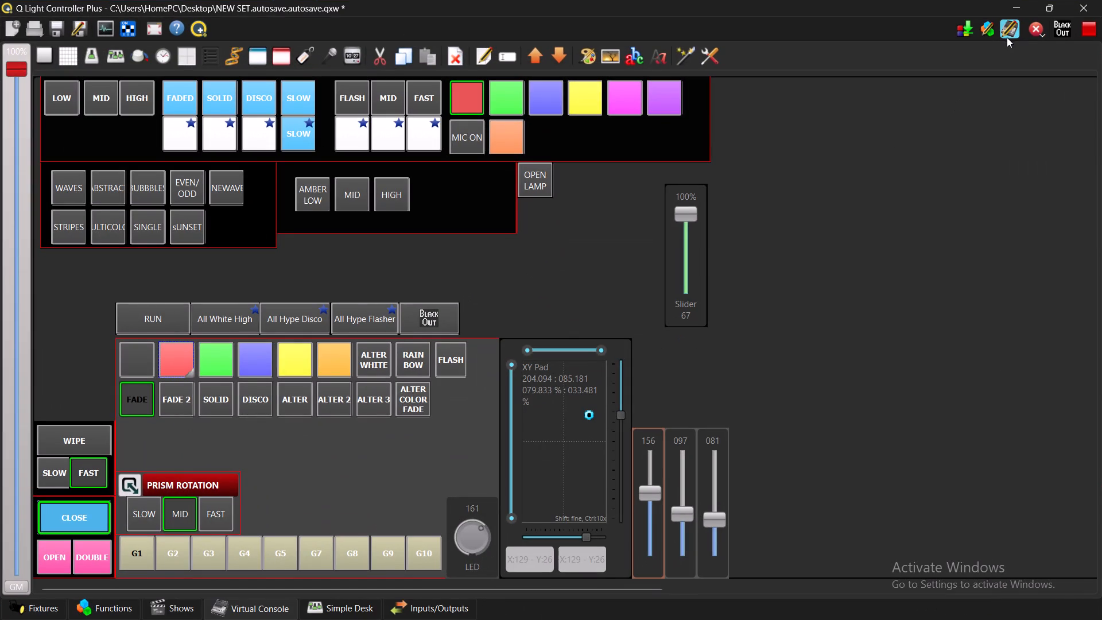
left_click(1007, 37)
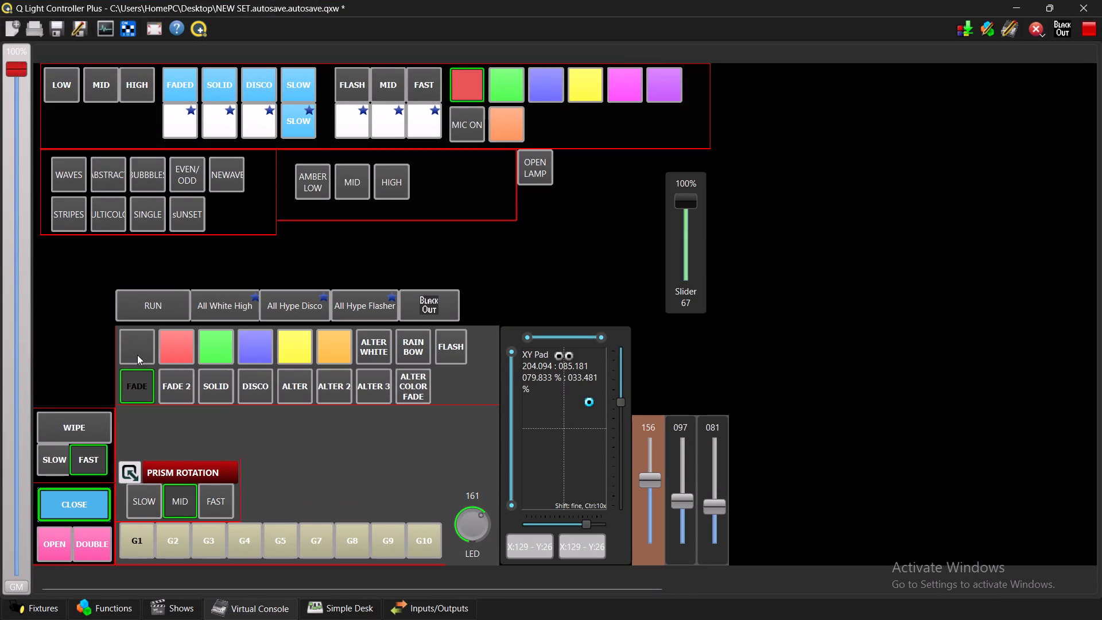
Switch the beam colour from the FADE effect to yellow and then to the unlabelled grey colour preset.
left_click(289, 351)
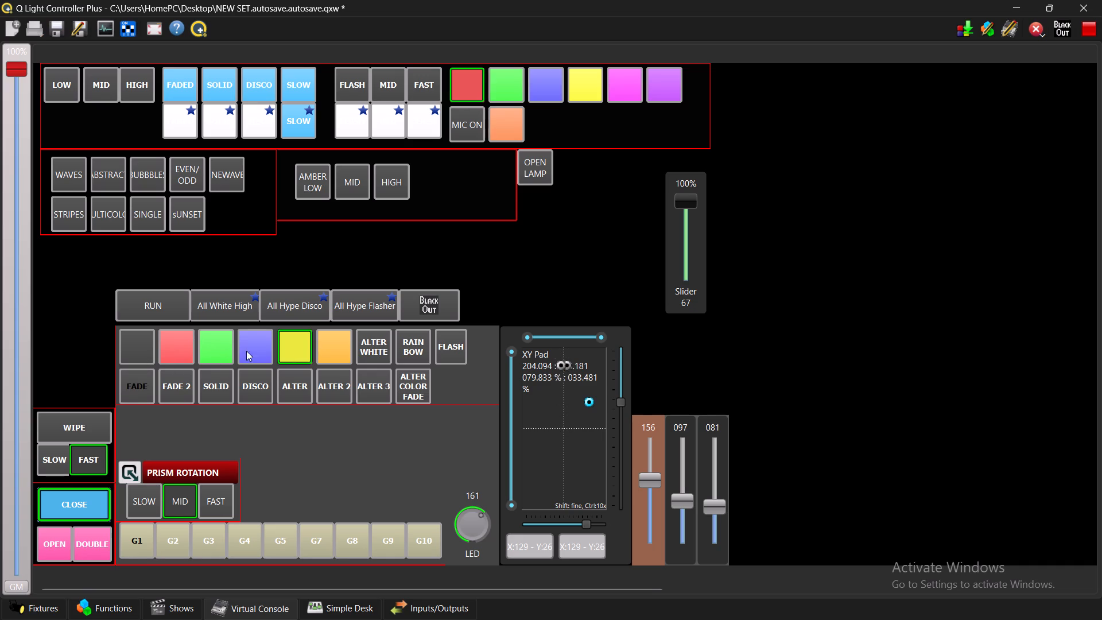
left_click(135, 350)
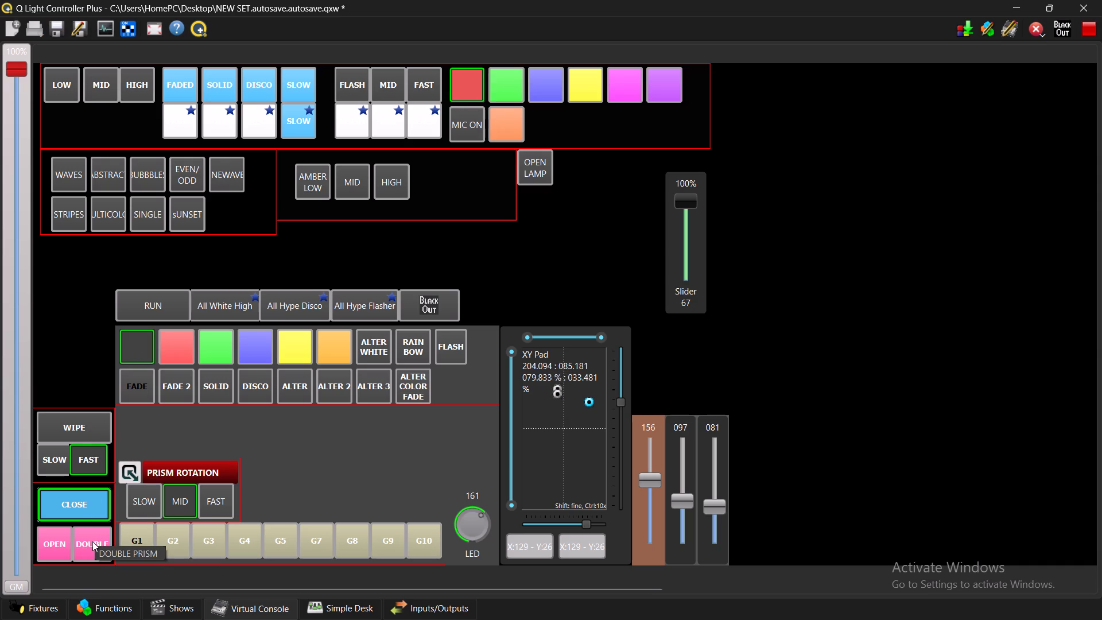
Stop the beam movement and set the prism to OPEN.
double_click(89, 421)
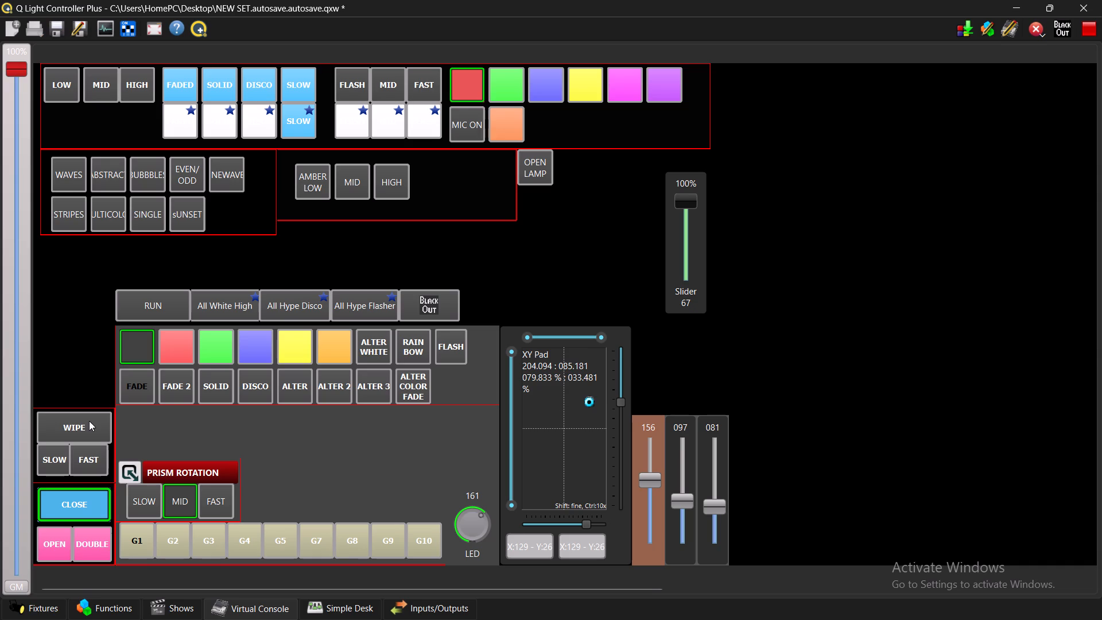
left_click(65, 543)
Set the beam colour to yellow.
left_click(292, 348)
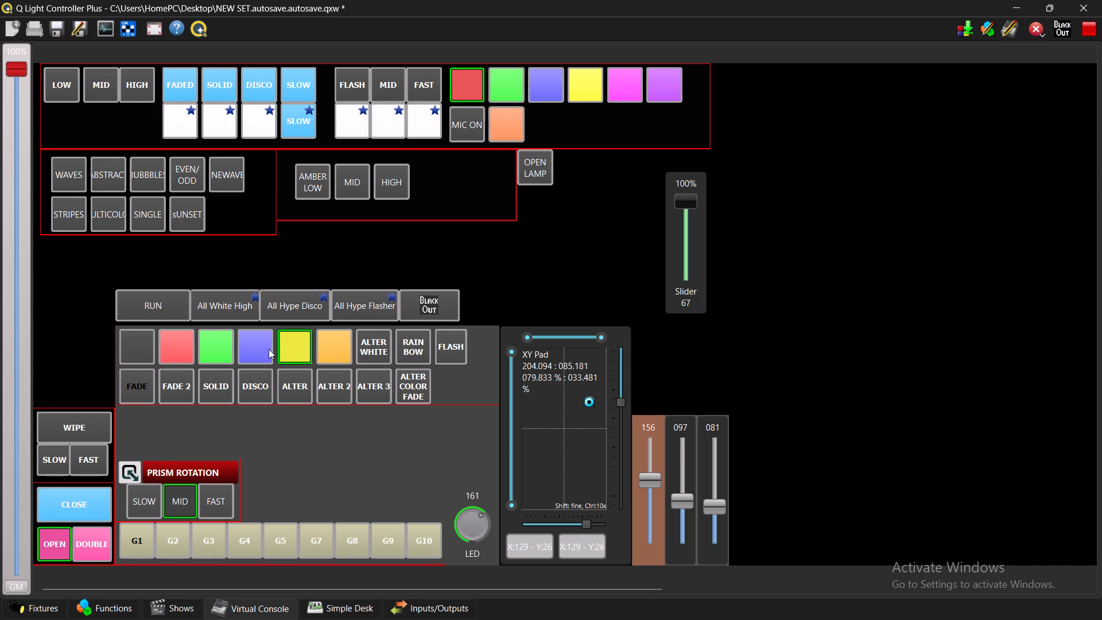
Set the beam colour to red and start the latched FLASHER MID effect.
left_click(184, 348)
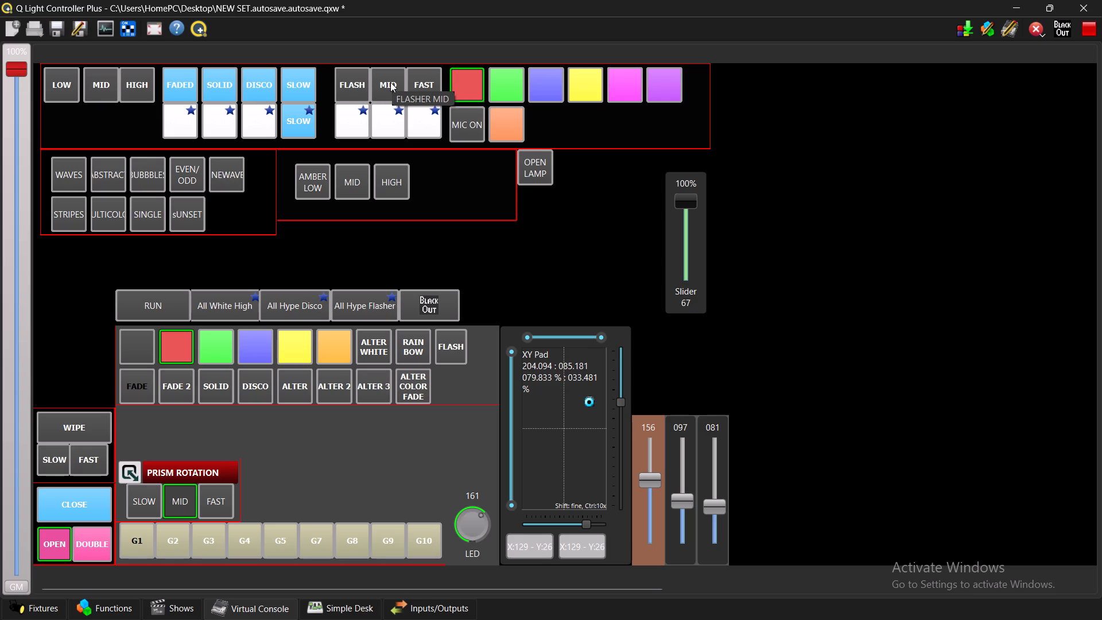
left_click(390, 82)
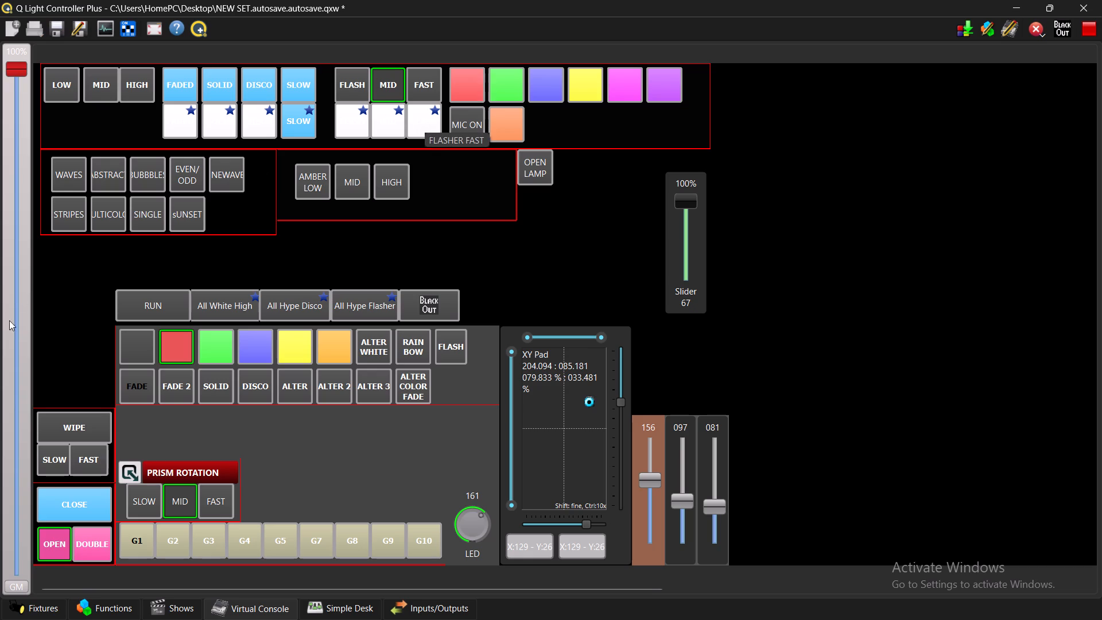
Start the FAST beam movement and set the prism to DOUBLE.
left_click(92, 459)
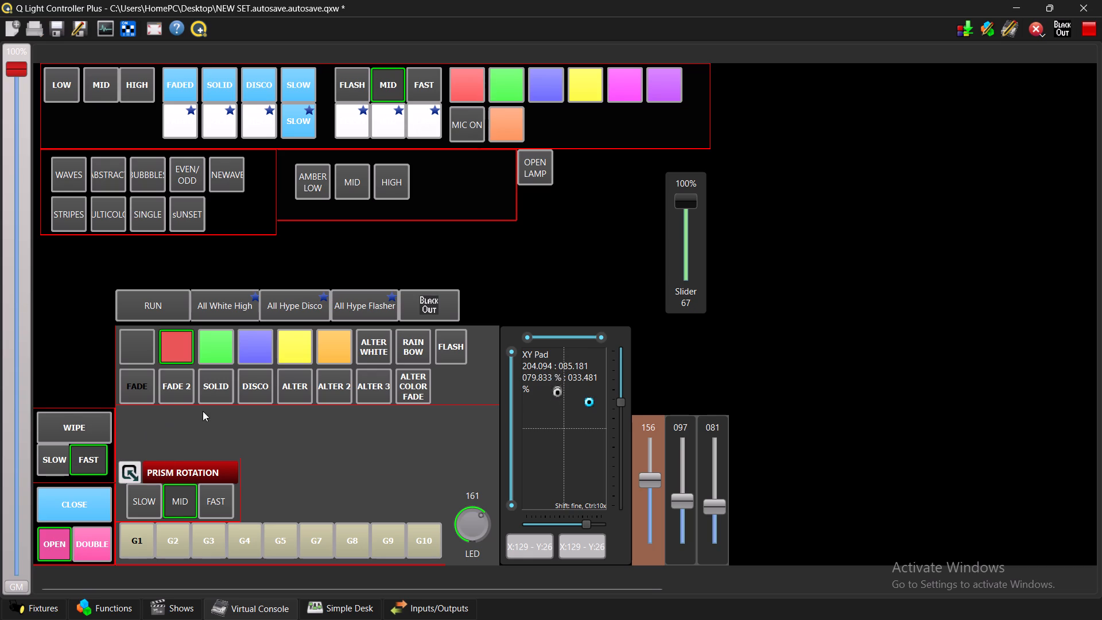
left_click(100, 553)
Set the beam colour to the unlabelled grey preset and fire two momentary FLASHER FAST bursts.
left_click(136, 350)
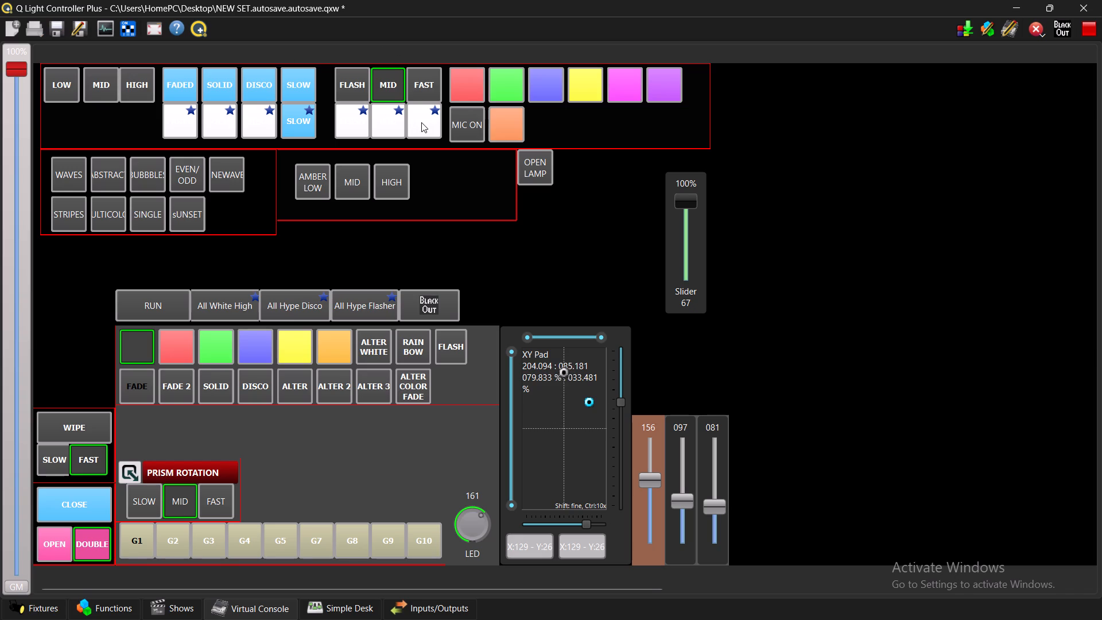
left_click_drag(421, 122, 409, 118)
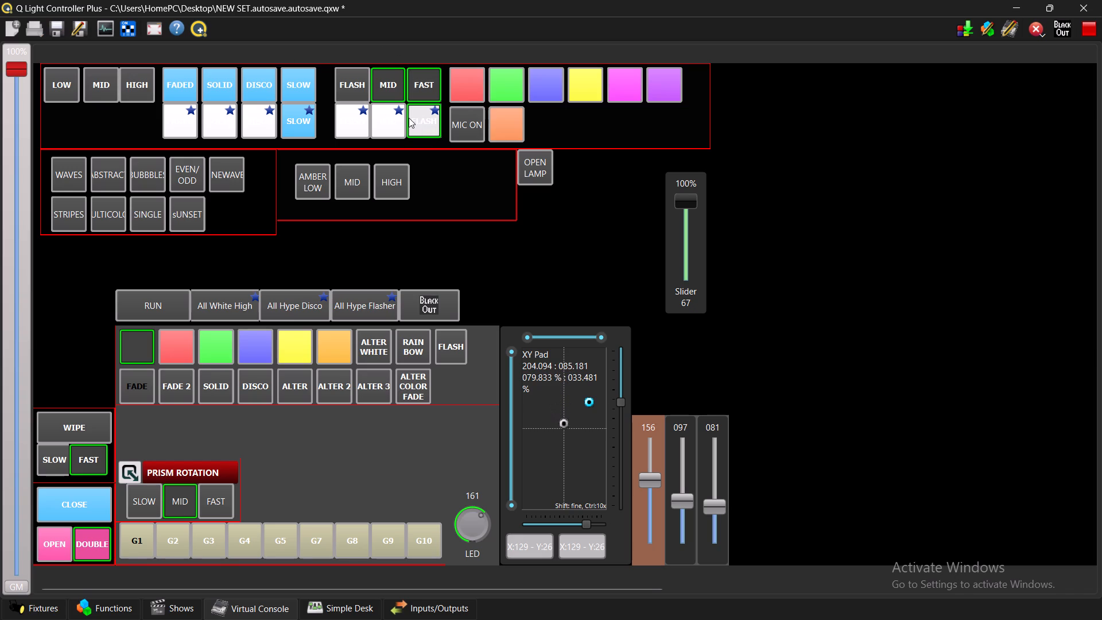
left_click_drag(409, 118, 412, 117)
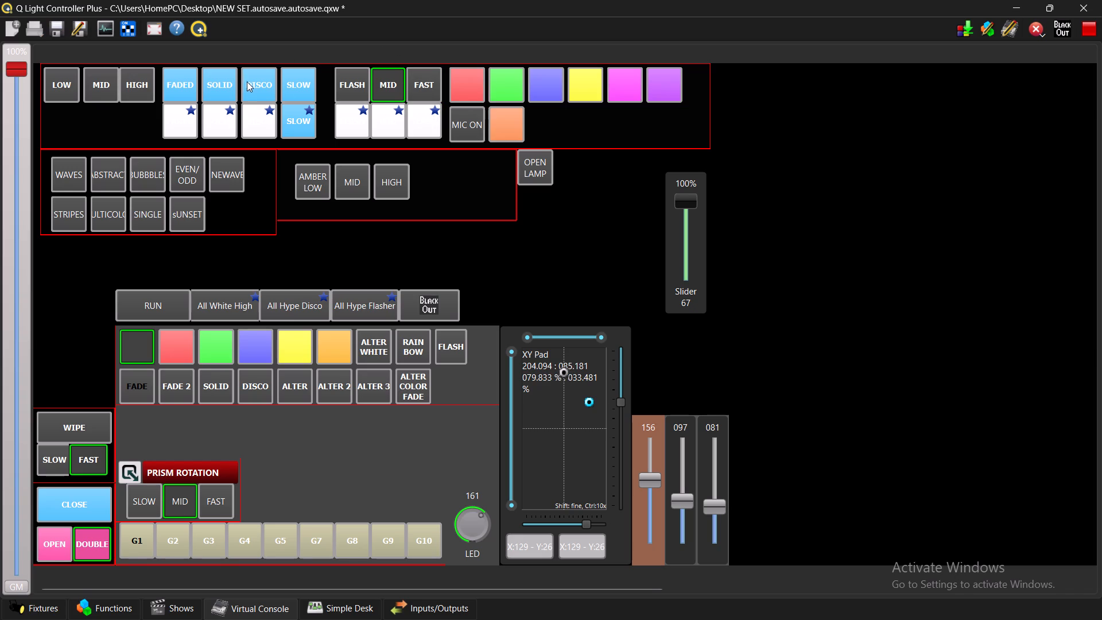
Switch the flasher's light group to HIGH, change it to the SOLID colour change, and fire an All Hype Flasher burst.
left_click(136, 88)
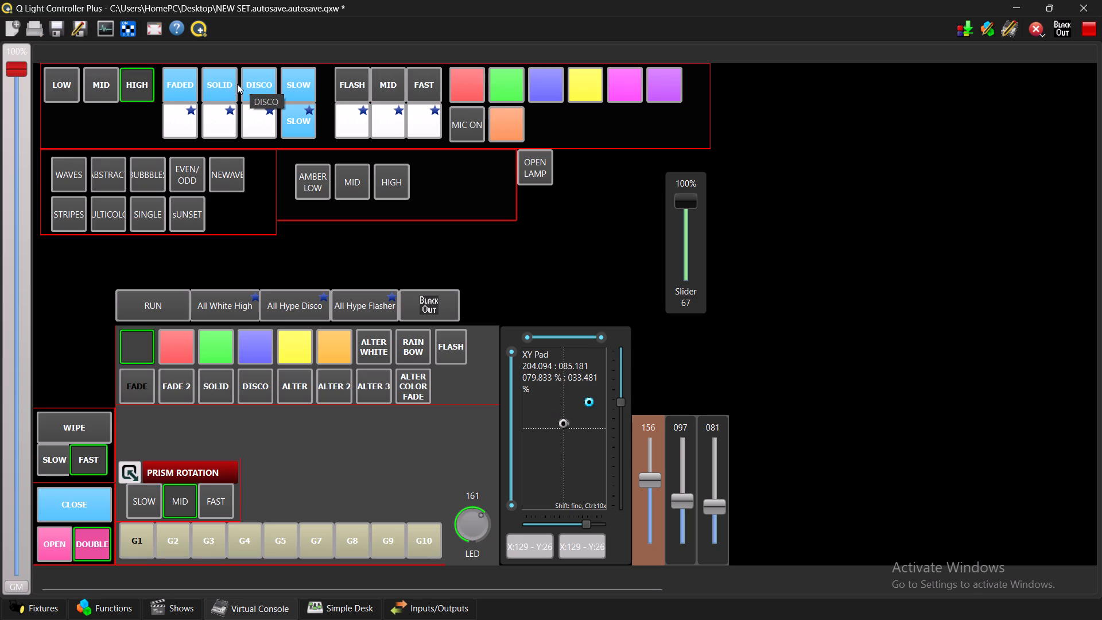
left_click(221, 83)
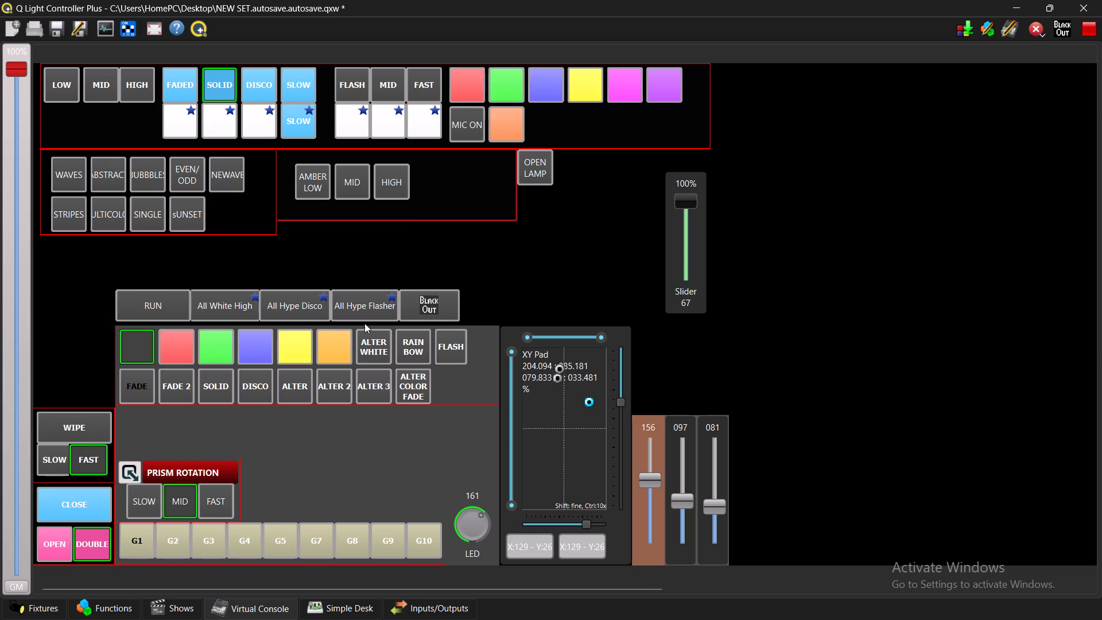
left_click(342, 317)
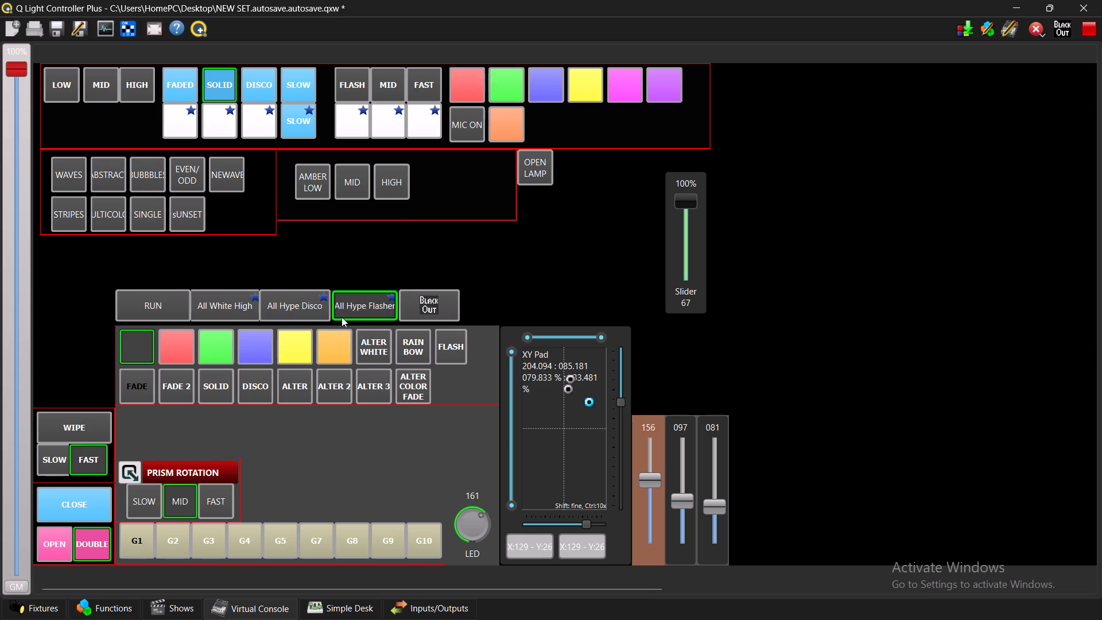
Set the light group with the FLASHER effects to HIGH and switch the beam movement to WIPE.
left_click(142, 91)
left_click(84, 428)
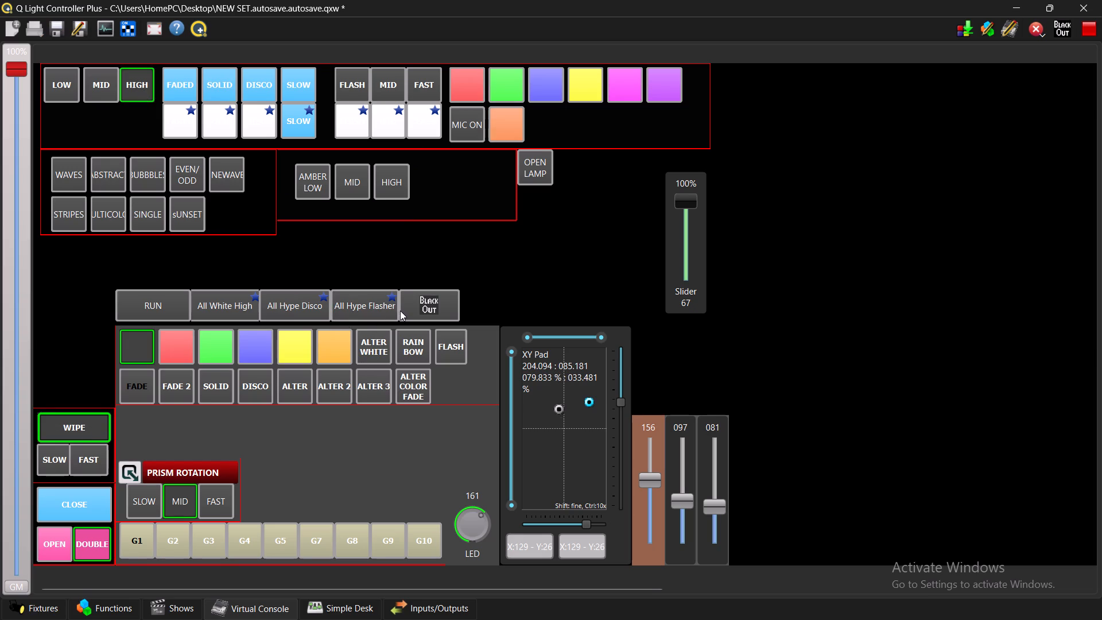
Fire a momentary FLASHER FAST burst followed by repeated All Hype Flasher bursts.
left_click(422, 120)
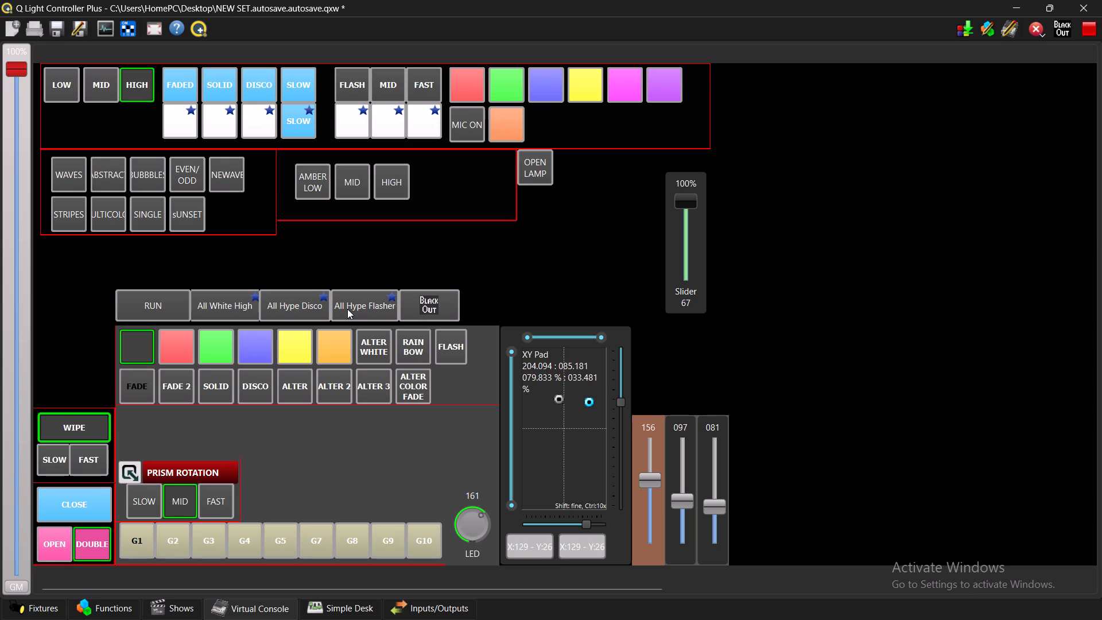
left_click(347, 309)
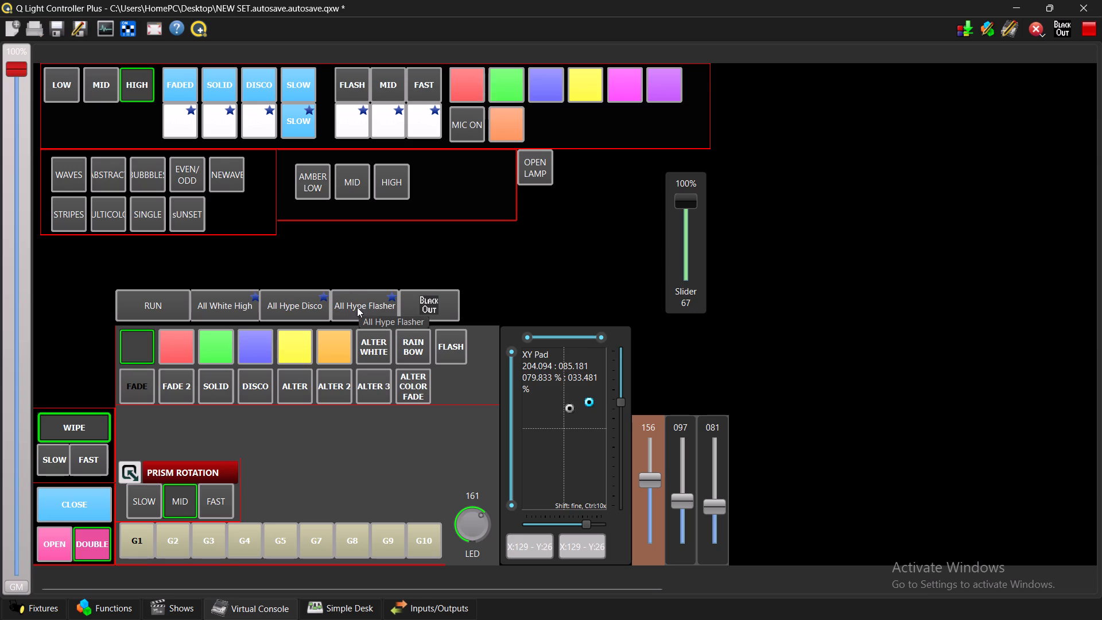
left_click(357, 307)
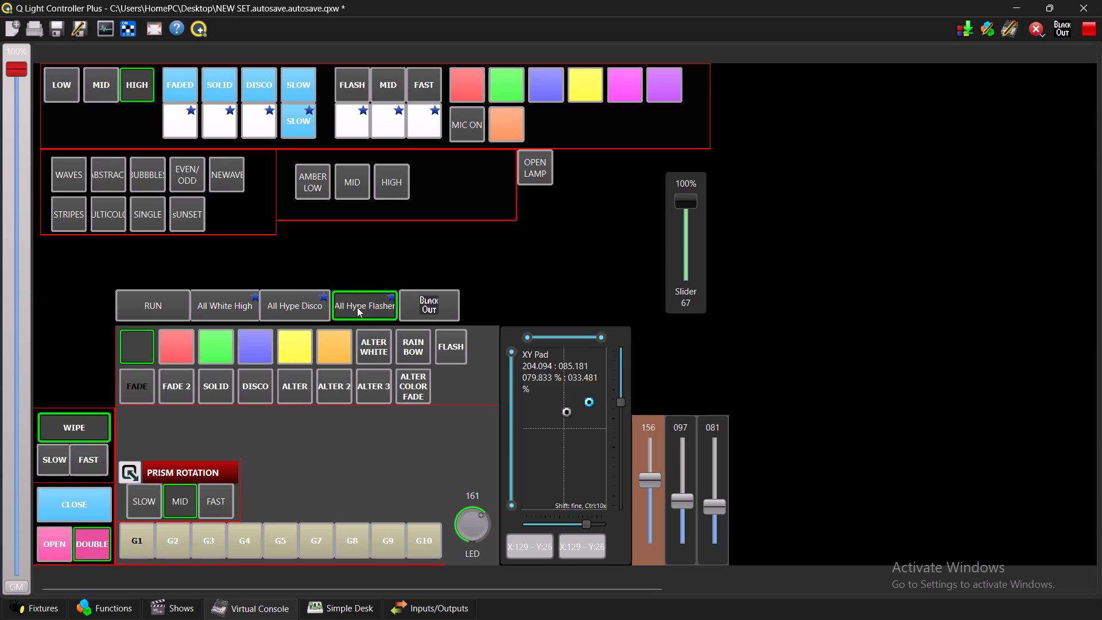
triple_click(357, 307)
triple_click(357, 307)
triple_click(357, 307)
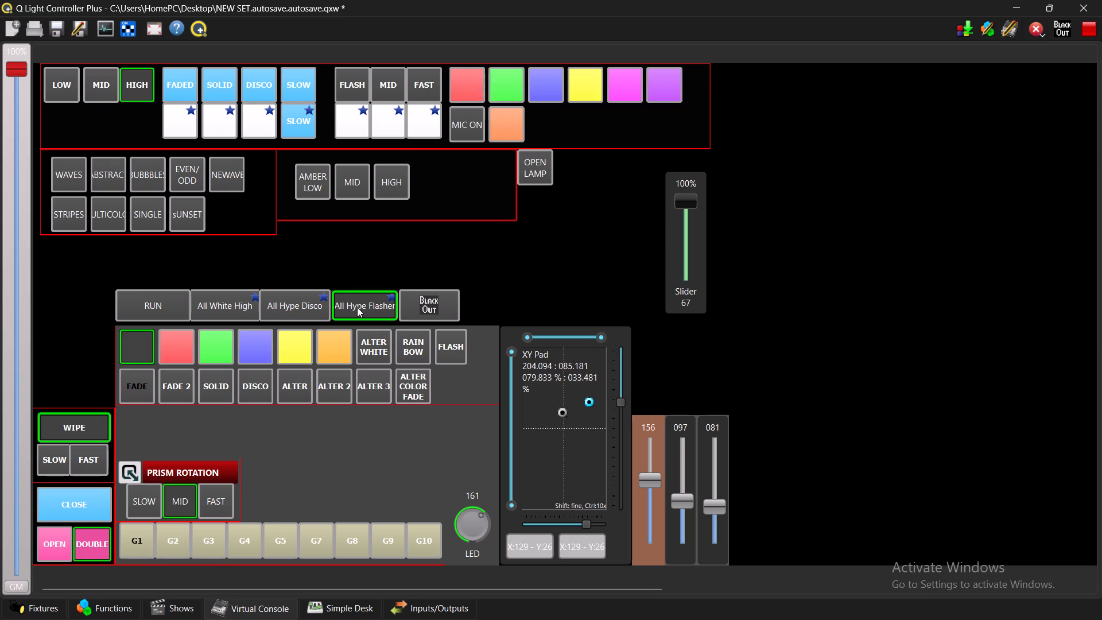
double_click(357, 307)
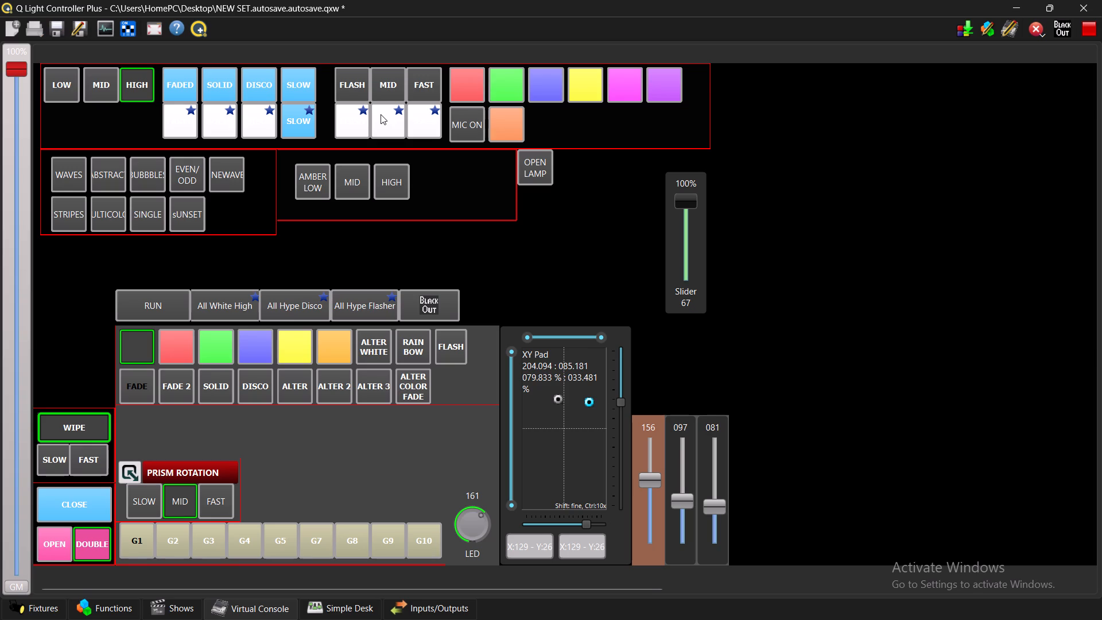
Switch the beam movement to FAST and fire a momentary FLASHER FAST burst.
left_click(86, 458)
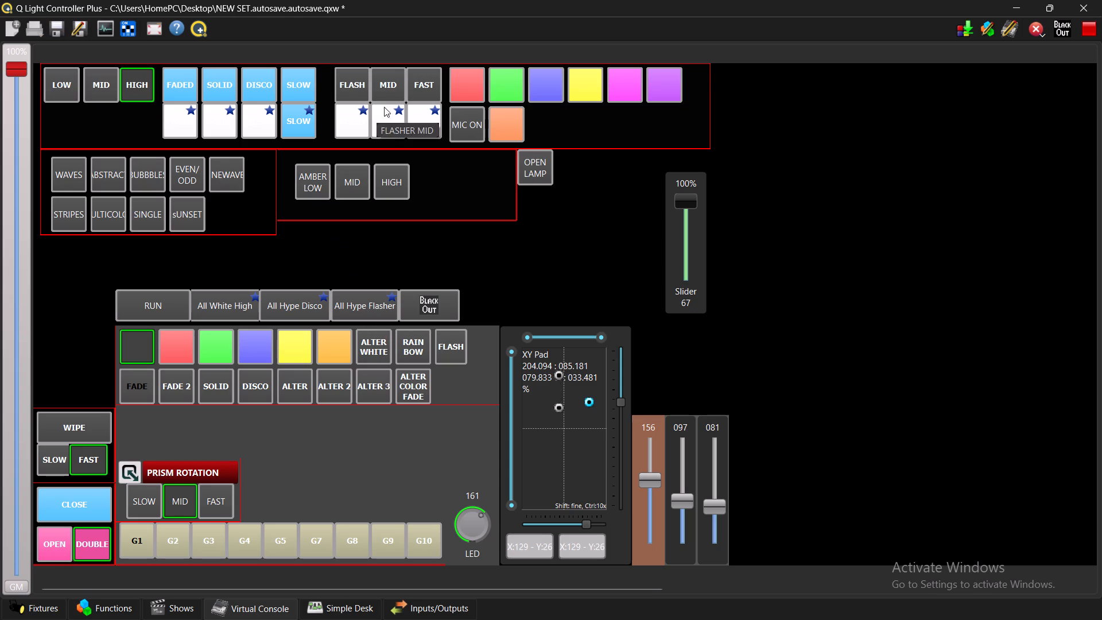
left_click(421, 108)
Stop the beam movement and turn off the MID prism rotation.
double_click(57, 433)
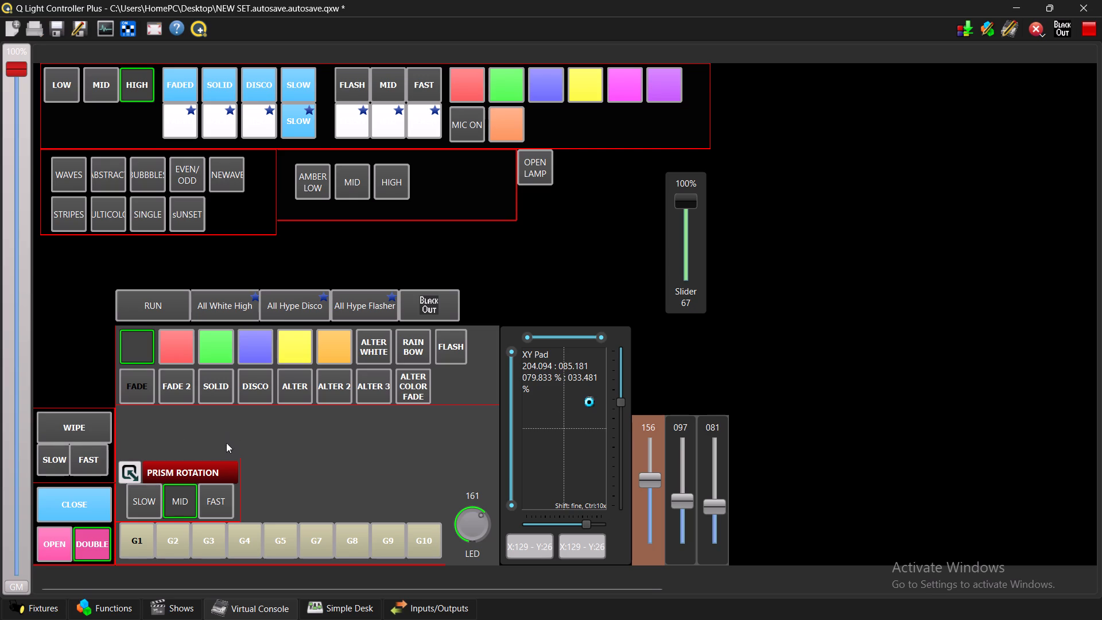
left_click(182, 495)
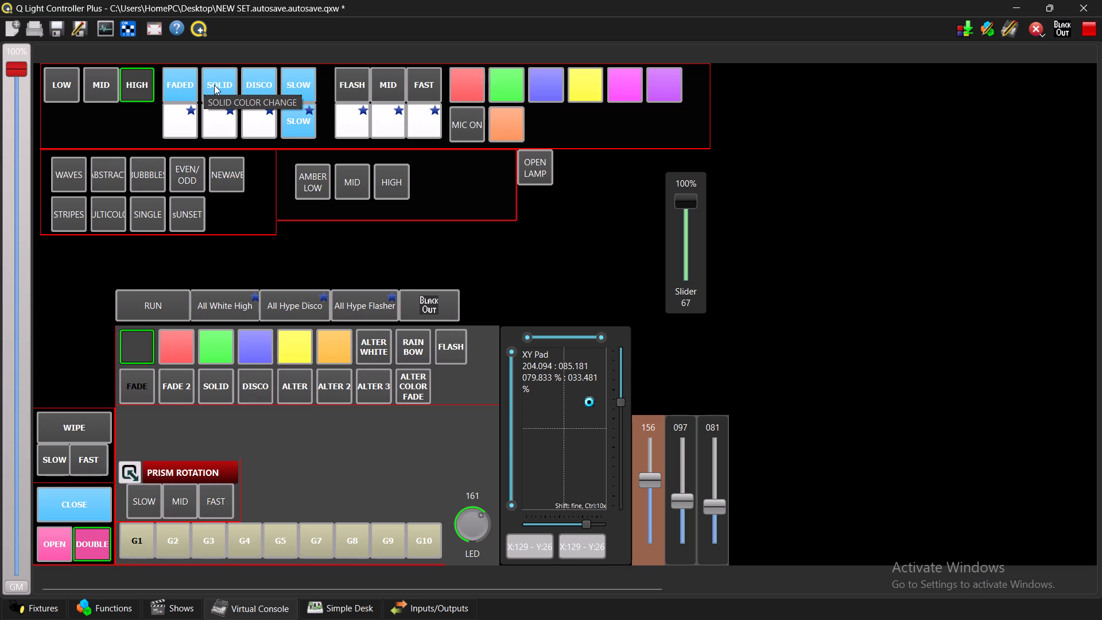
Start the SOLID colour change on the light group at HIGH and set the beam colour effect to SOLID.
left_click_drag(214, 85, 222, 373)
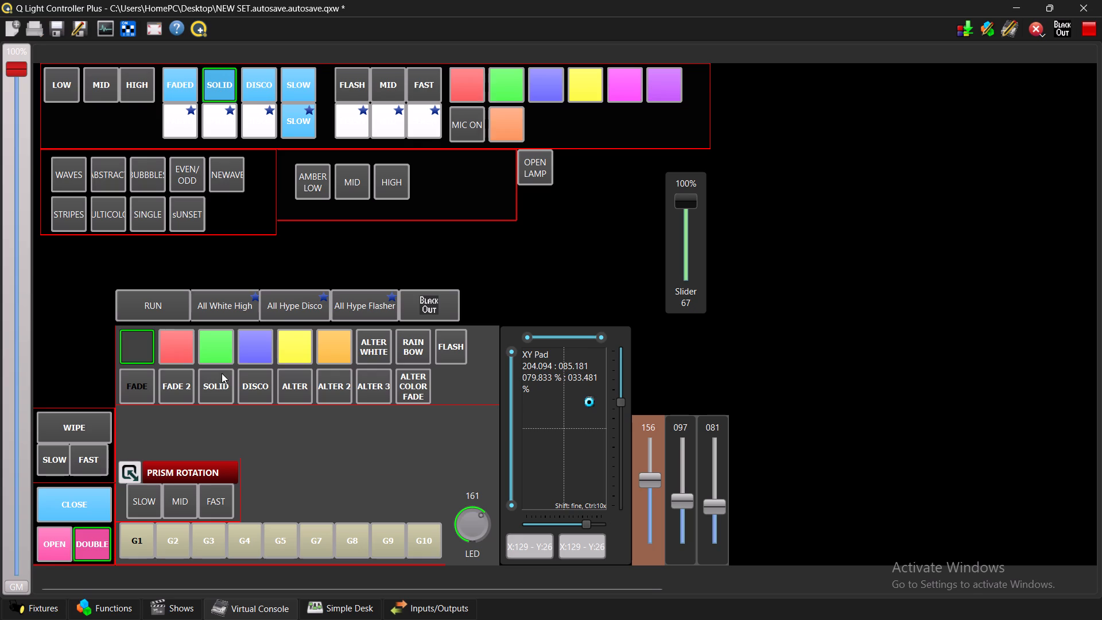
left_click_drag(222, 373, 222, 373)
left_click(222, 373)
Start the FAST beam movement and set the beam colour effect to DISCO.
left_click(84, 462)
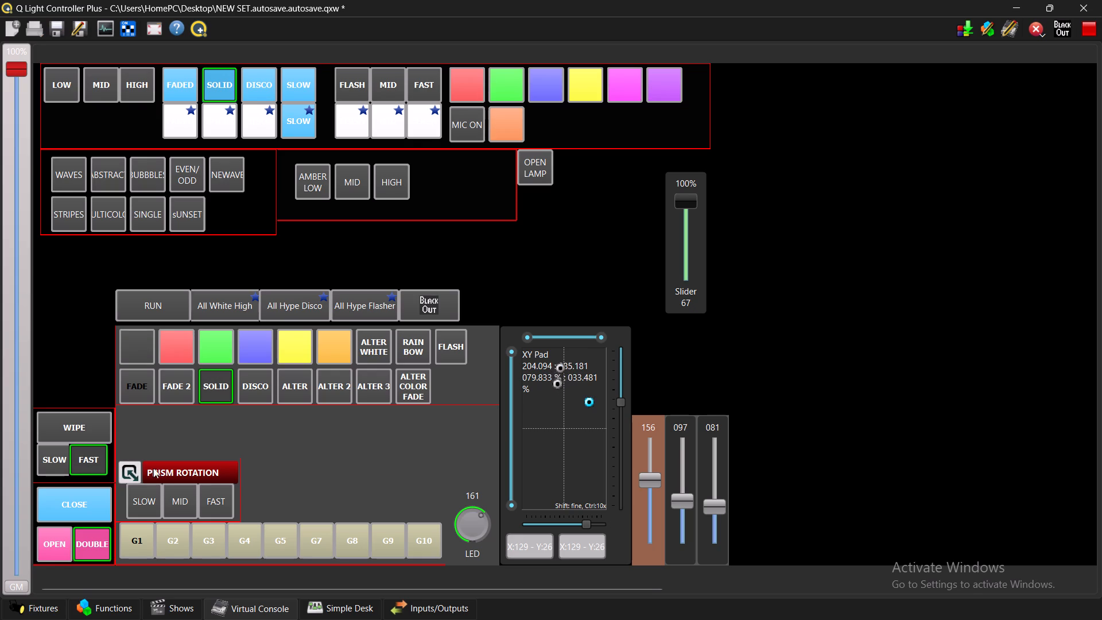
left_click(249, 382)
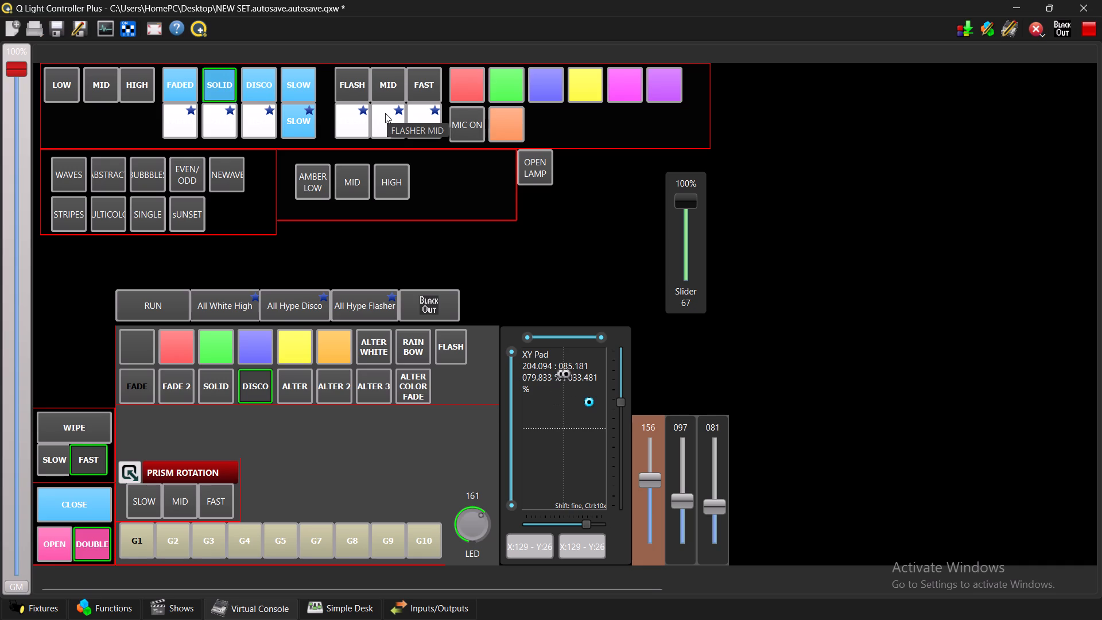
Switch the light group running the SOLID colour change to FADED, on to HIGH, and back to SOLID.
left_click(183, 88)
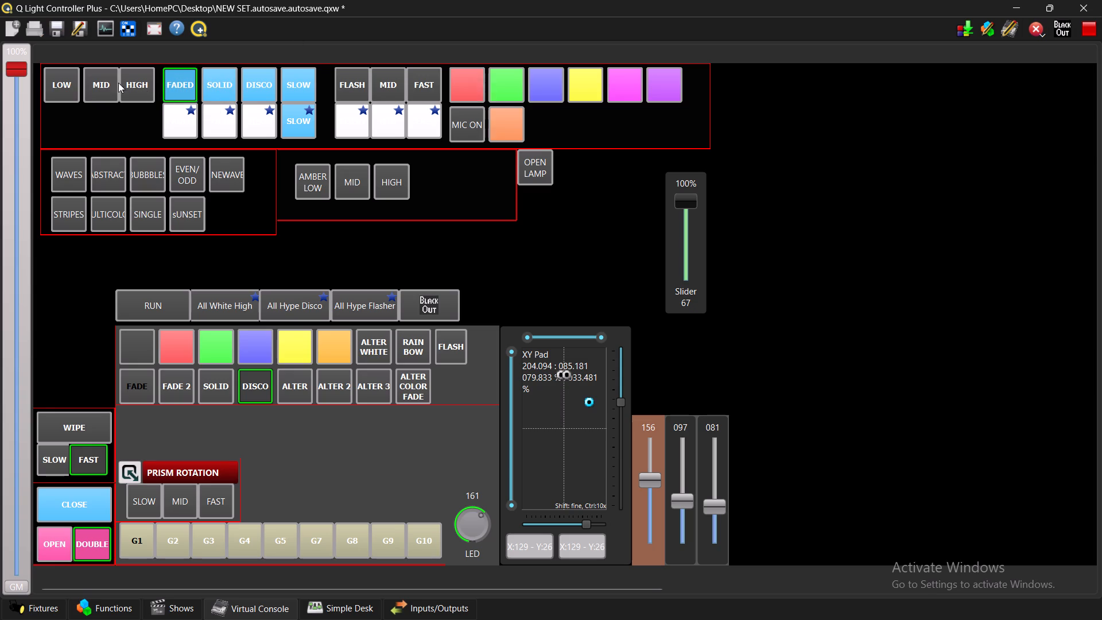
left_click(146, 92)
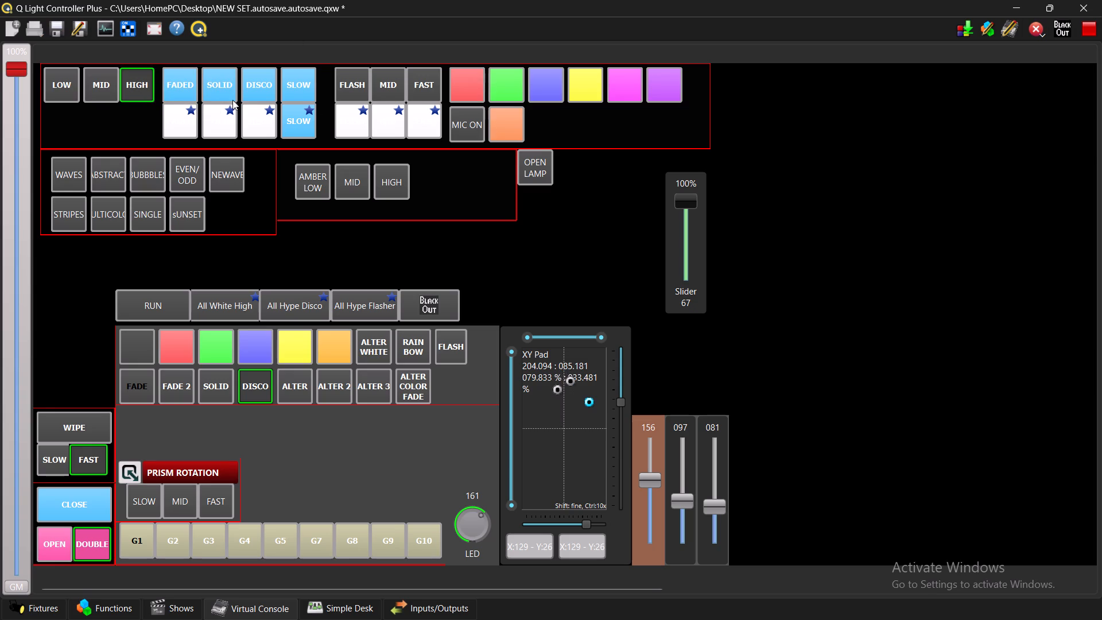
left_click(231, 84)
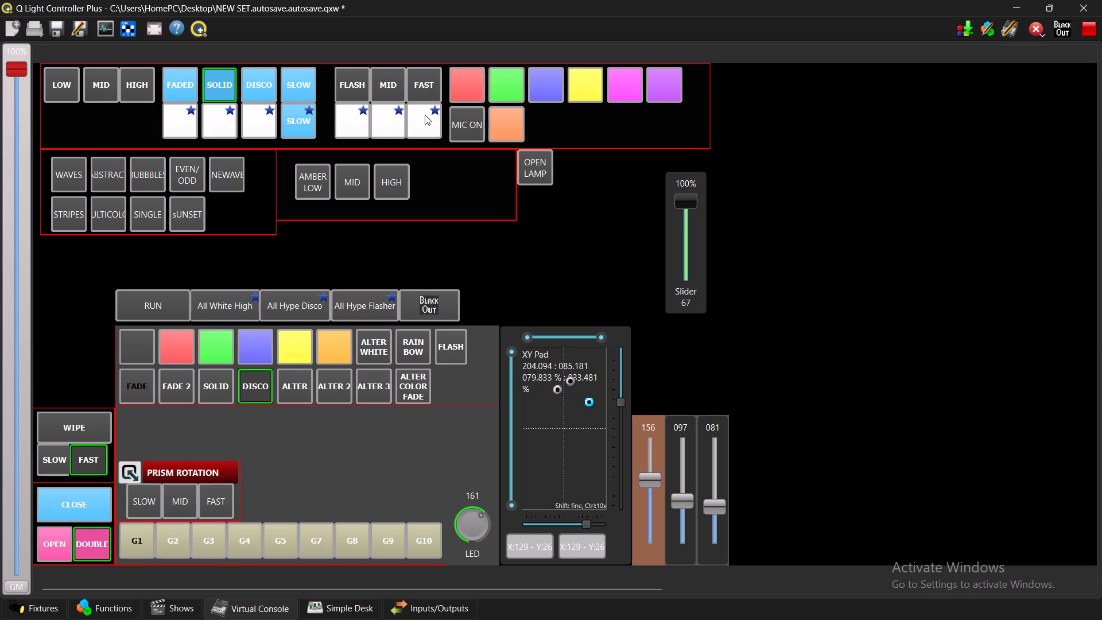
Fire momentary FLASHER MID and All Hype Flasher bursts, changing the beam colour to orange between them.
left_click(390, 122)
left_click(348, 334)
left_click(351, 303)
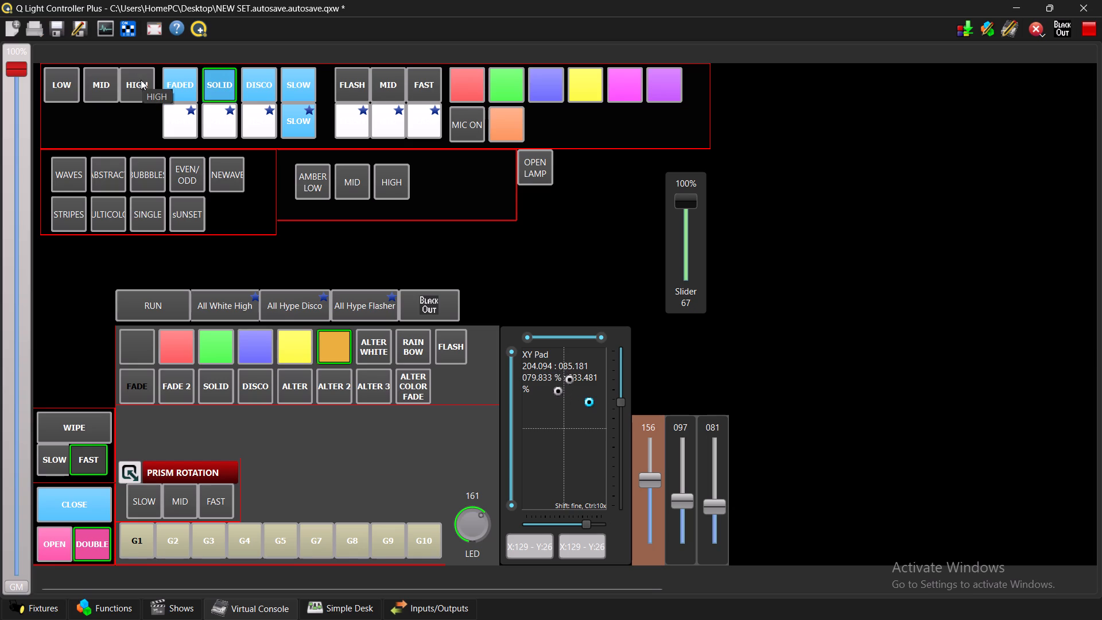
Switch the light group from the SOLID colour change to HIGH and set the beam movement to WIPE.
key("3")
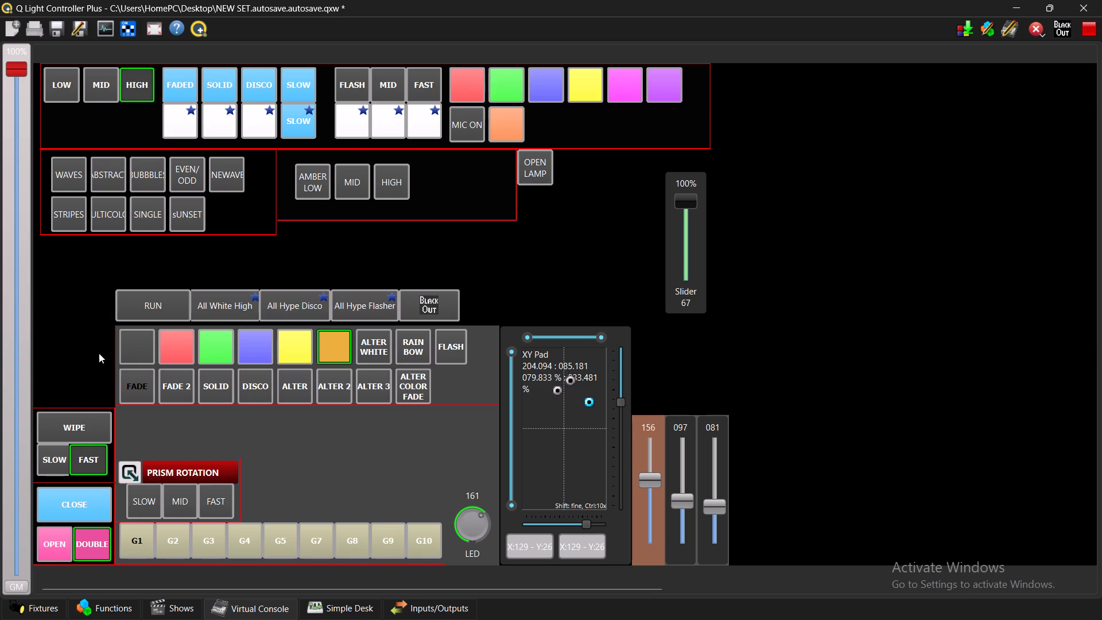
left_click(72, 428)
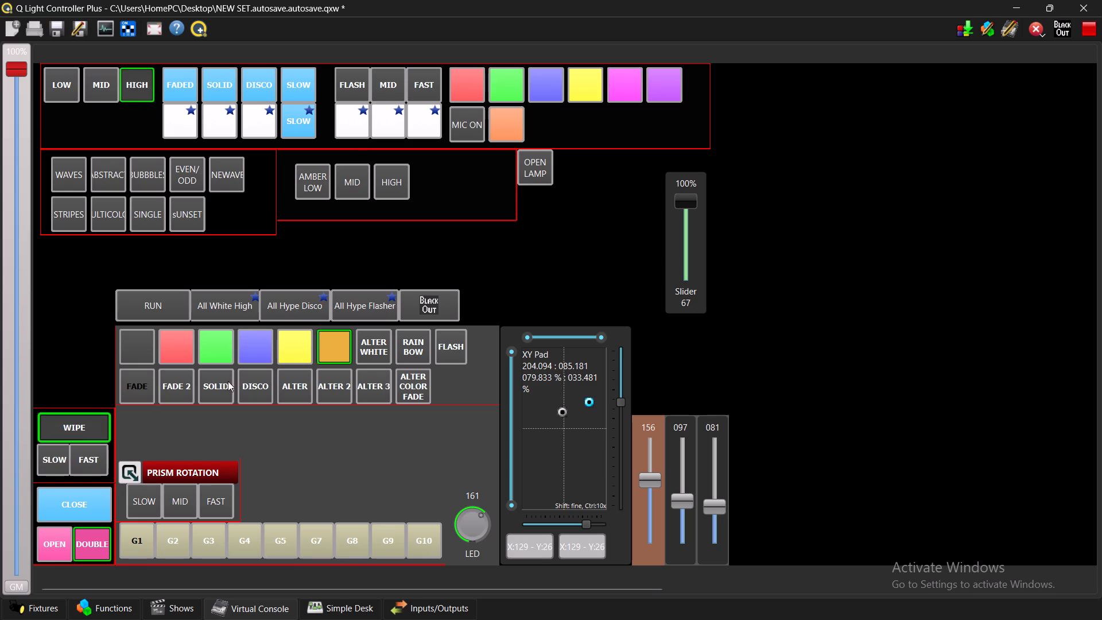
Set the beam colour to the unlabelled grey preset and stop the WIPE movement.
left_click(135, 352)
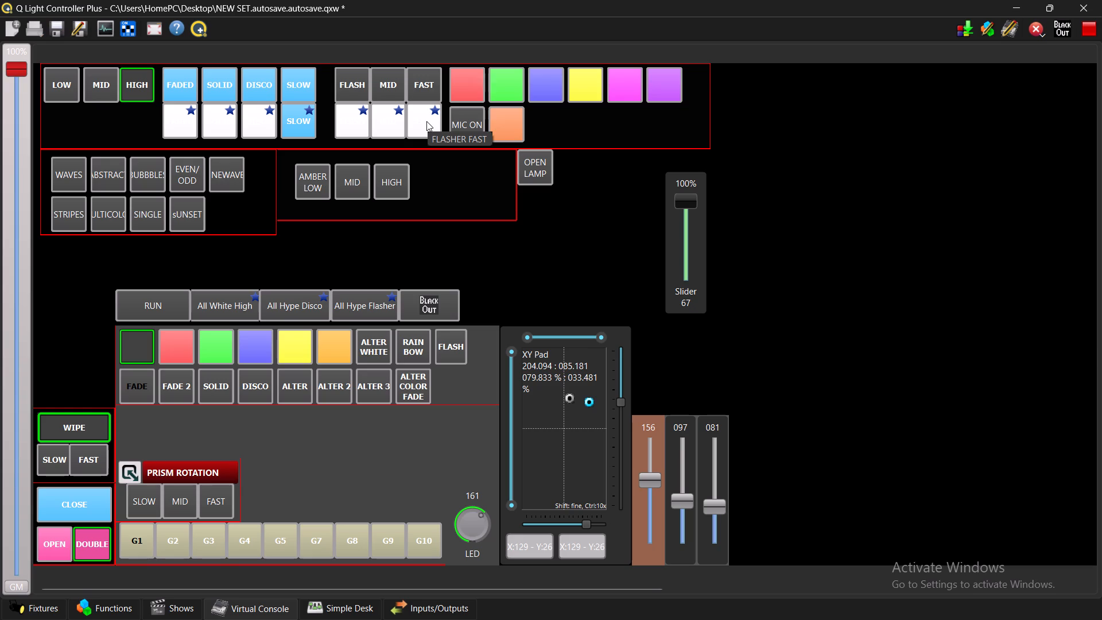
left_click(55, 433)
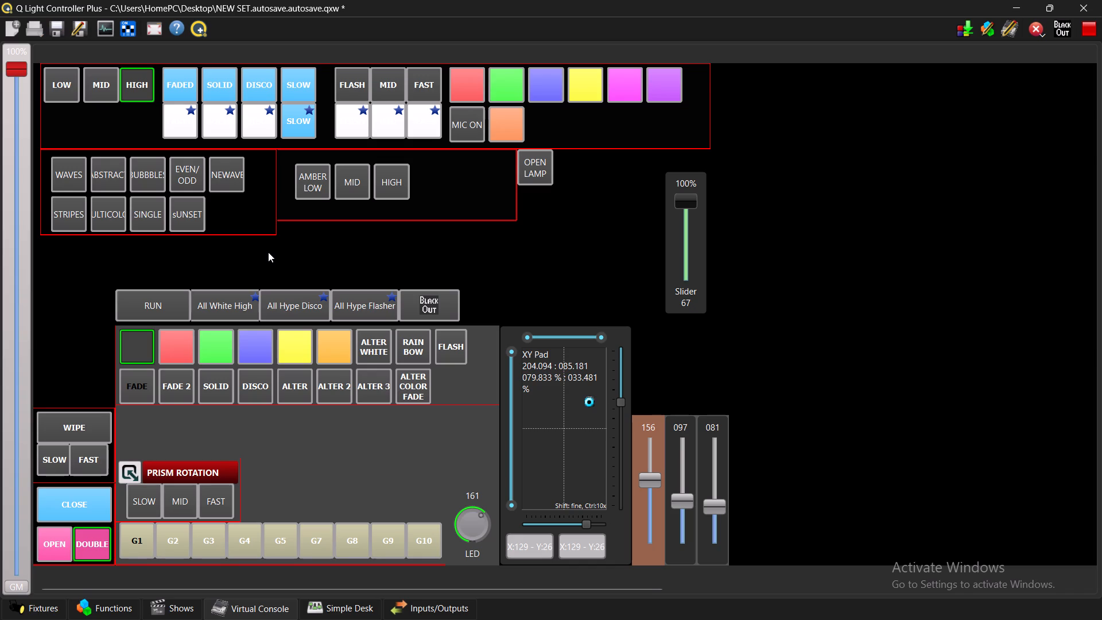
Switch to Master Fader to check the mixer's channel levels, and return to Q Light Controller Plus.
key("alt+Tab")
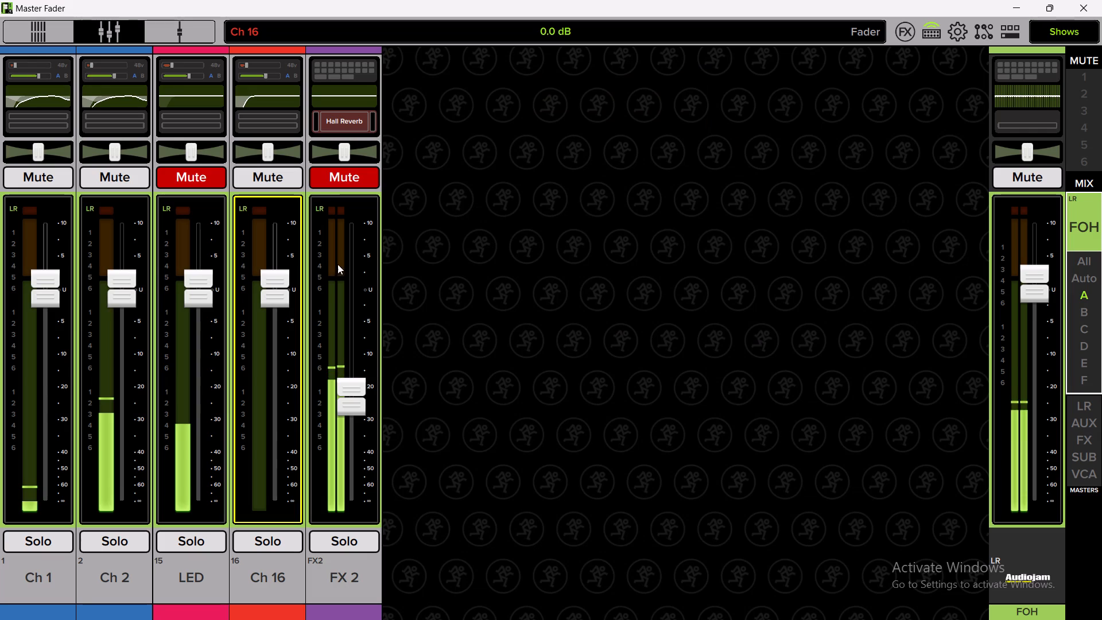
left_click(553, 325)
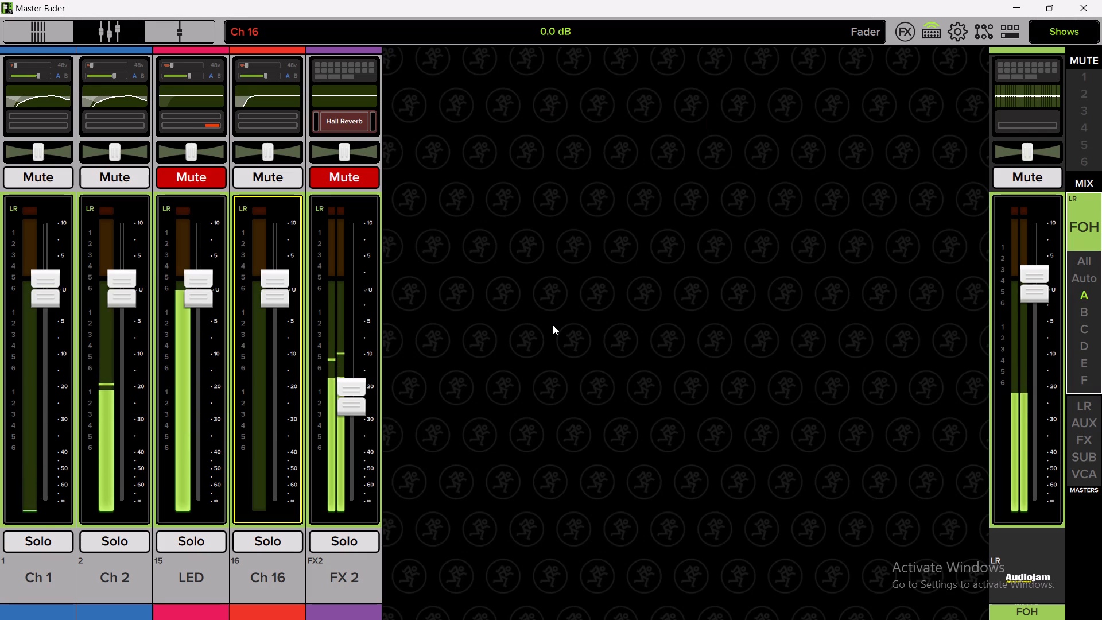
key("alt+Tab")
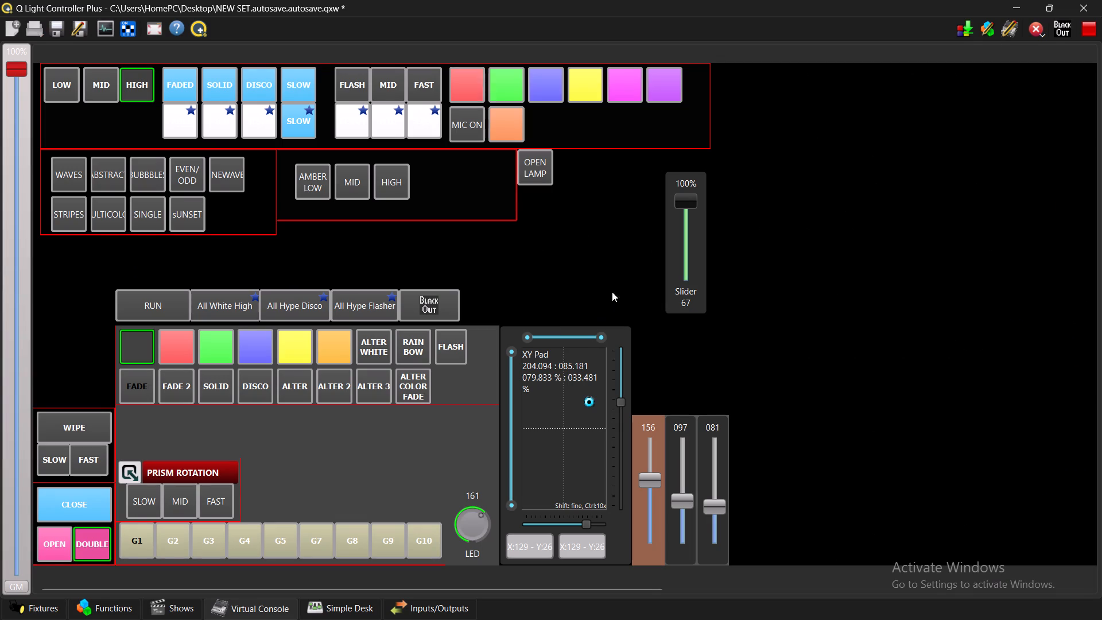
Turn on the MID prism rotation.
left_click(180, 503)
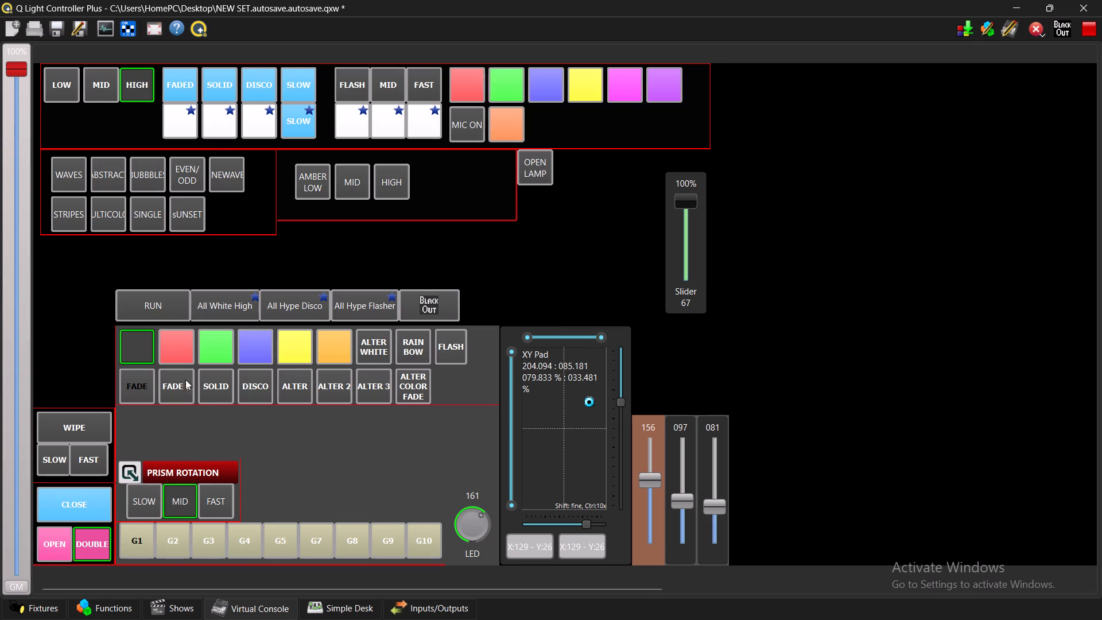
Change the beam colour to green, followed by yellow.
left_click(207, 350)
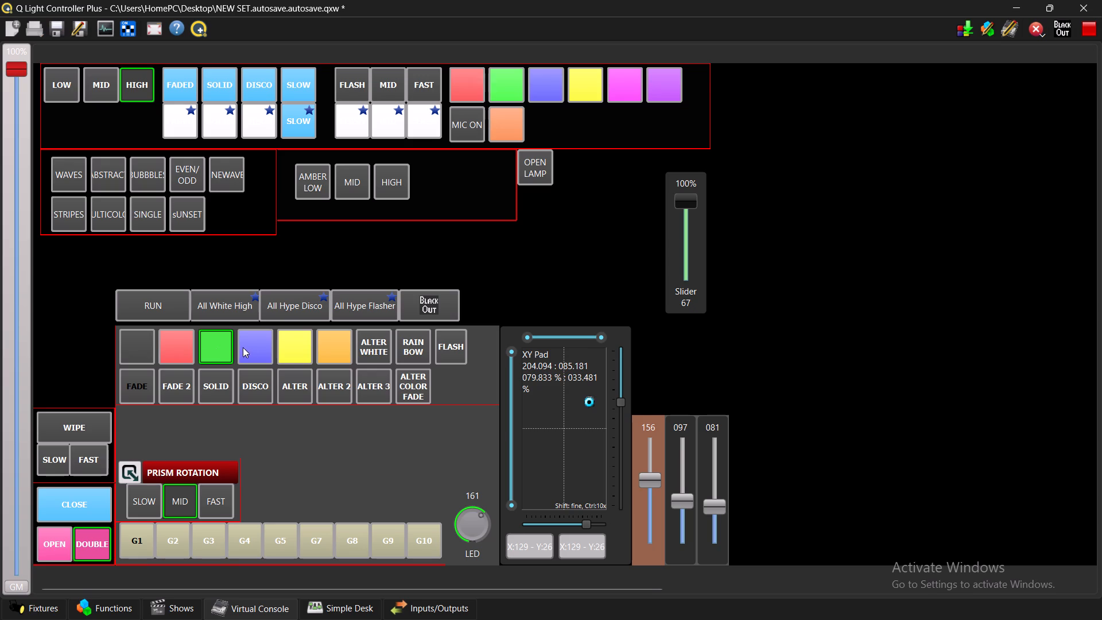
left_click(288, 348)
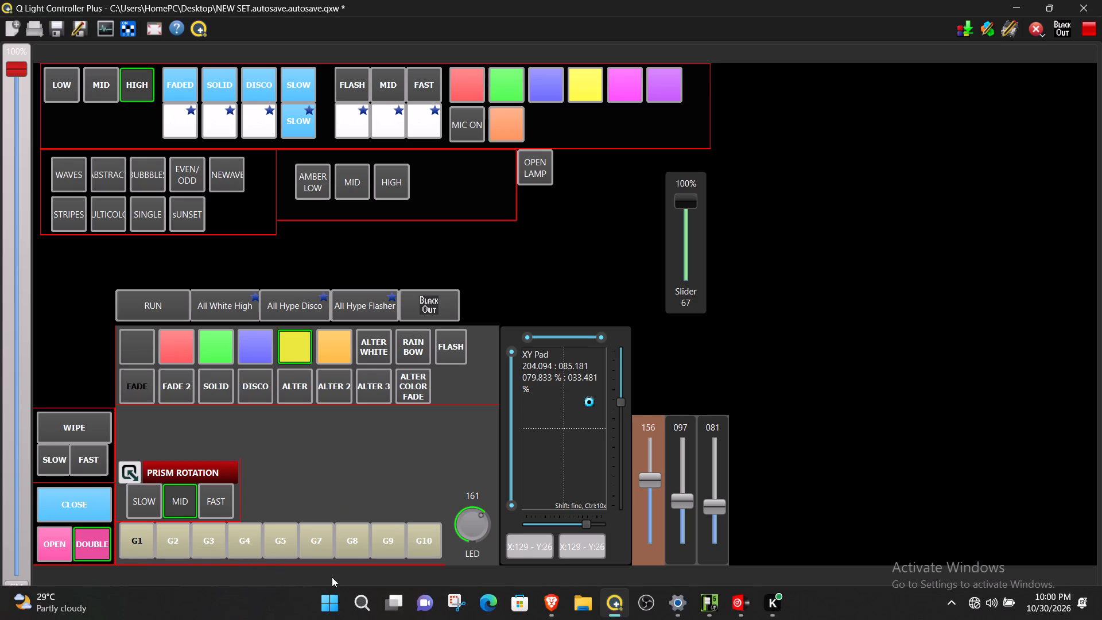
left_click(641, 356)
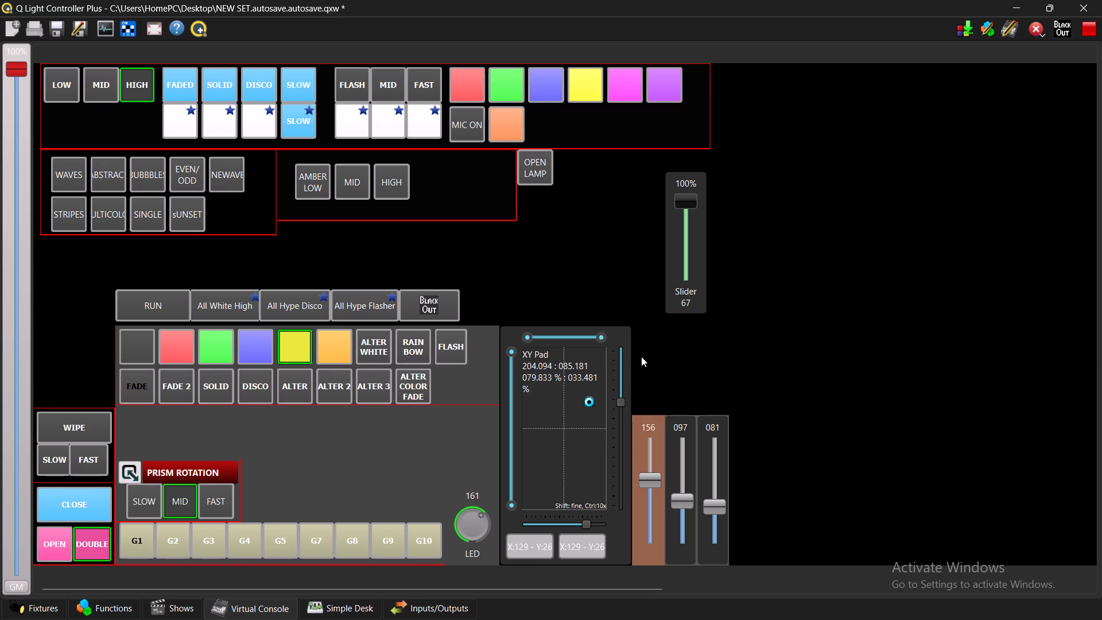
Switch to Master Fader, set the Ch 2 input trim to 3.0 dB, and go back to the mixer overview.
key("alt+Tab")
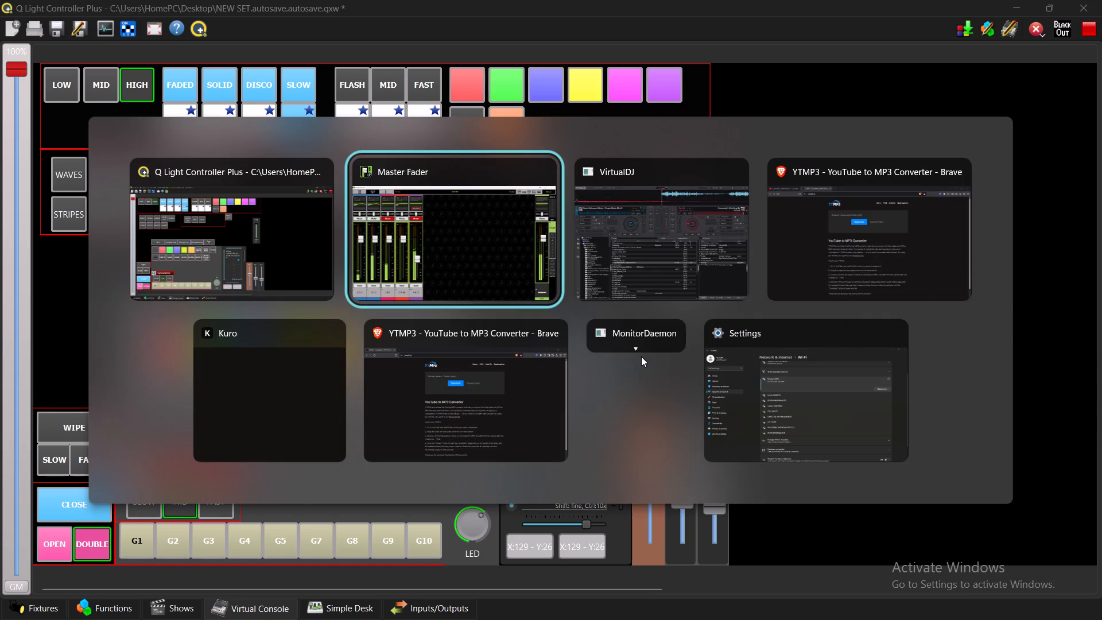
left_click(107, 69)
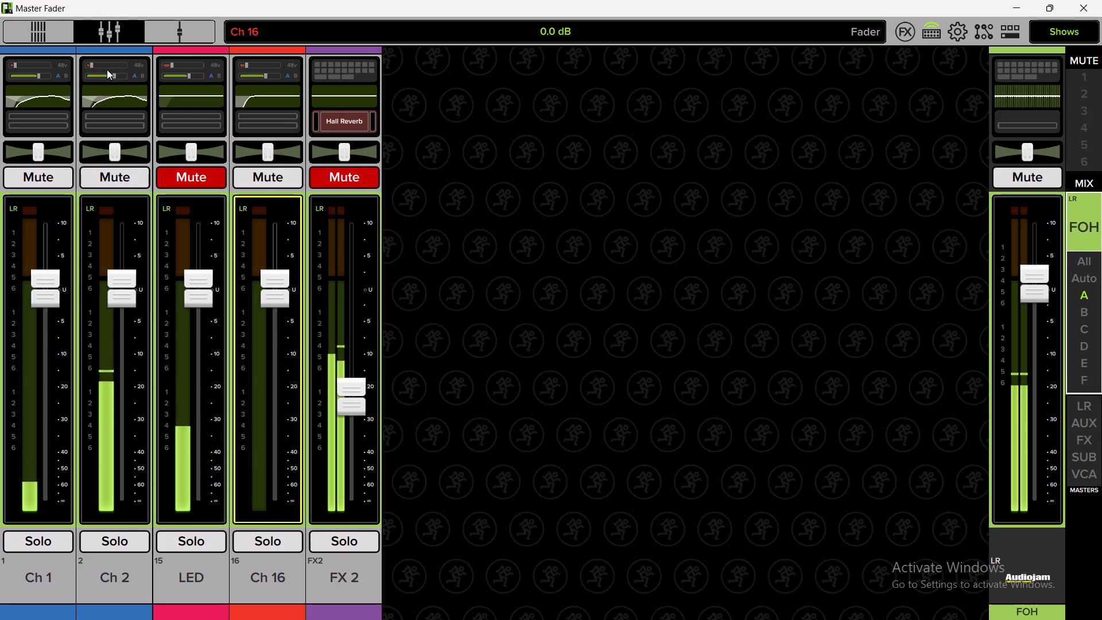
left_click(184, 156)
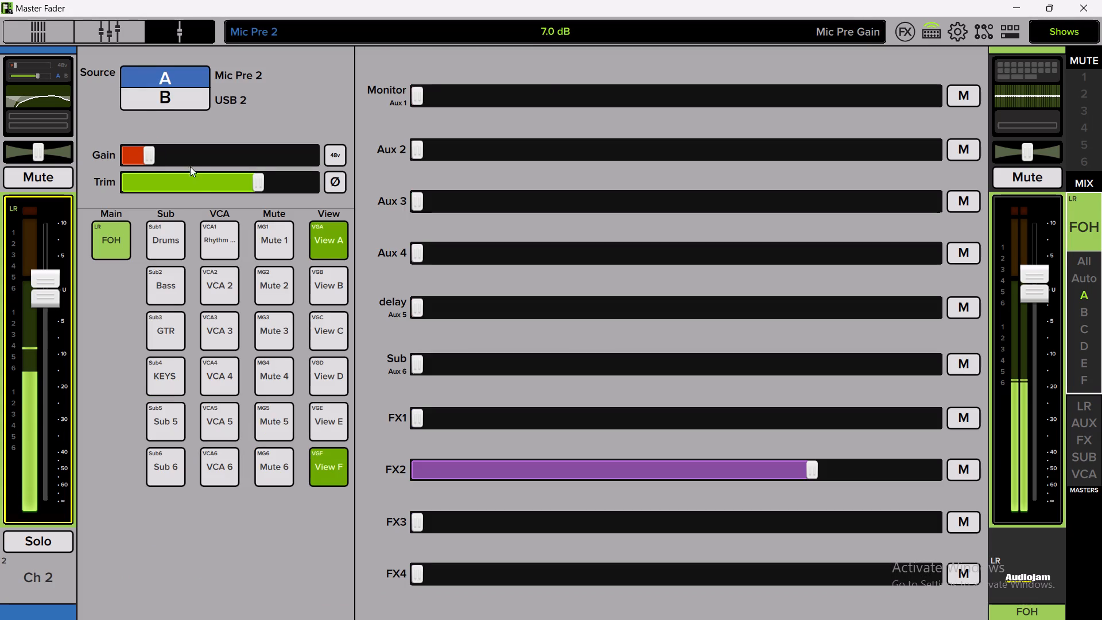
left_click(199, 183)
left_click(199, 183)
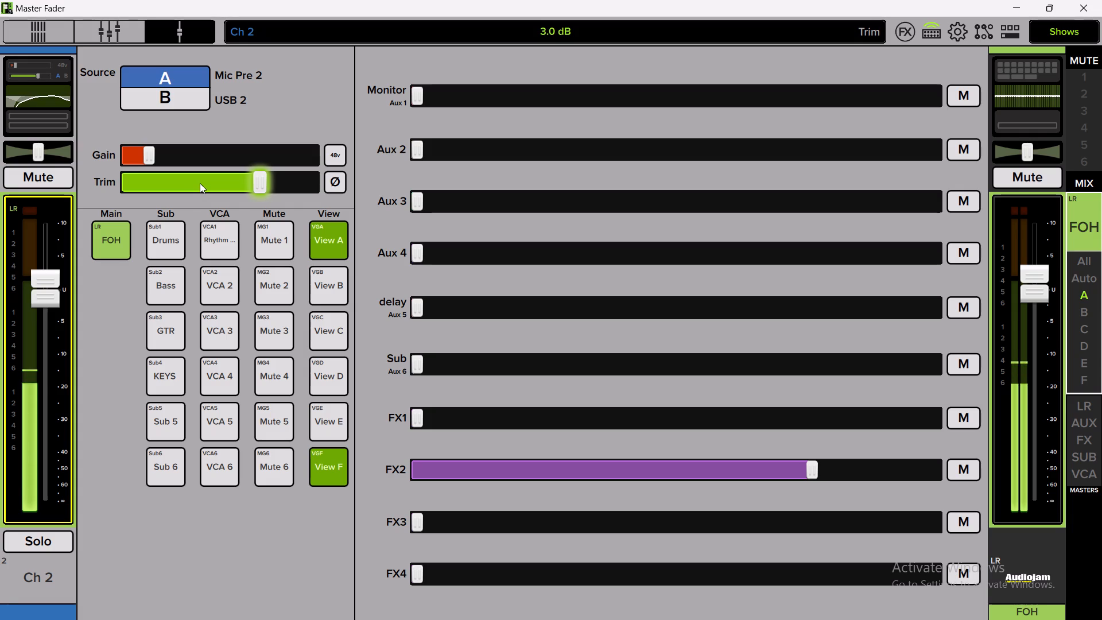
left_click(82, 37)
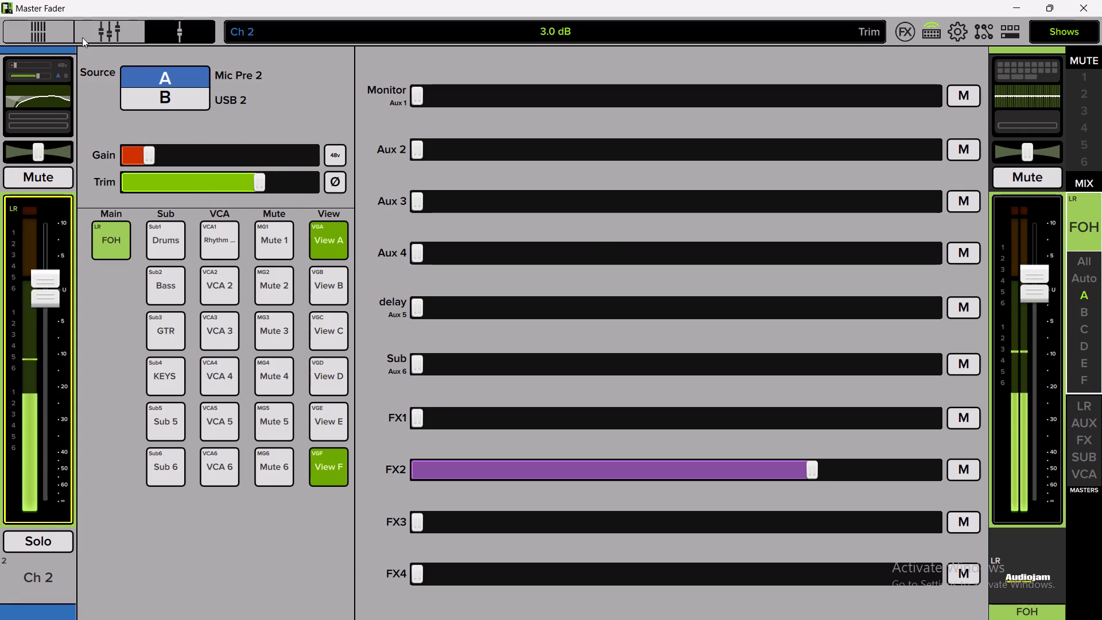
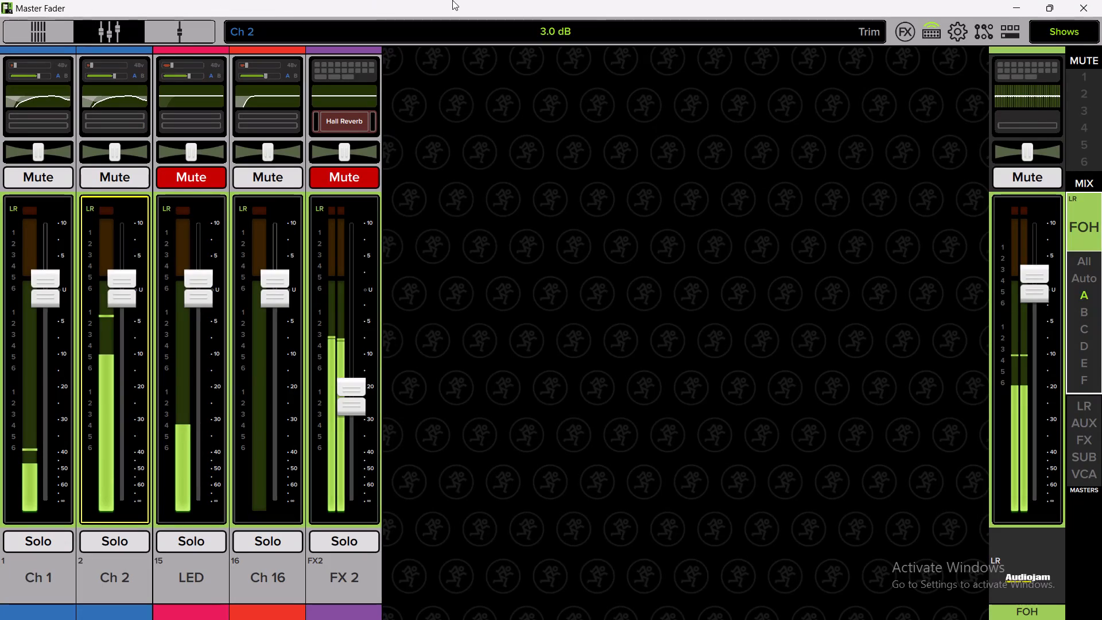
Set the Ch 2 mic preamp gain to 9.0 dB and return to the mixer overview.
left_click(110, 71)
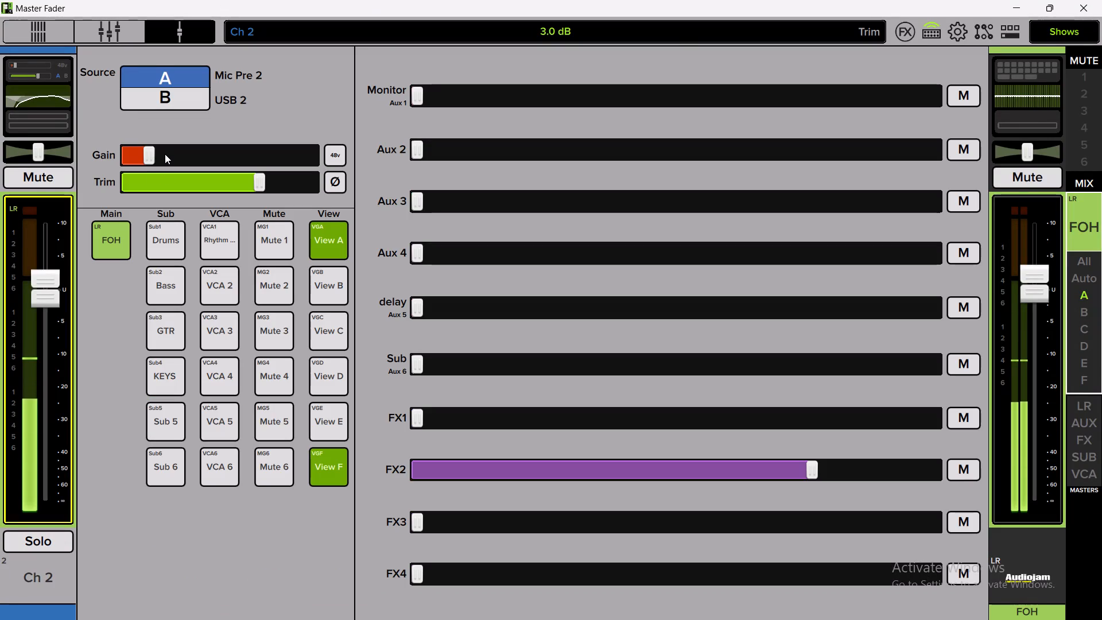
left_click_drag(165, 154, 169, 153)
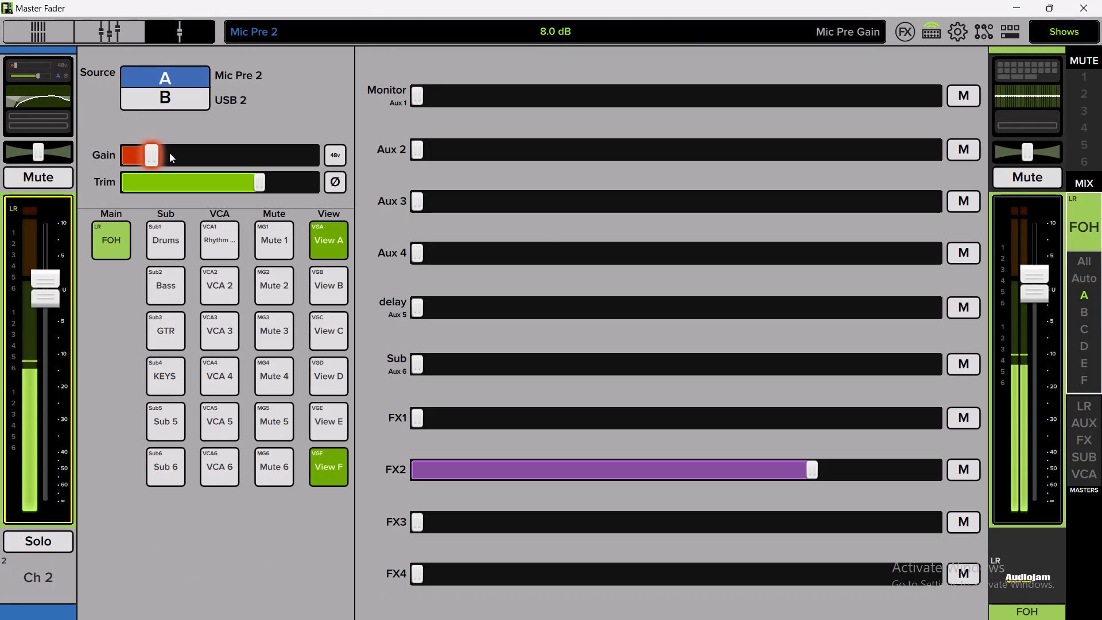
left_click_drag(169, 153, 171, 153)
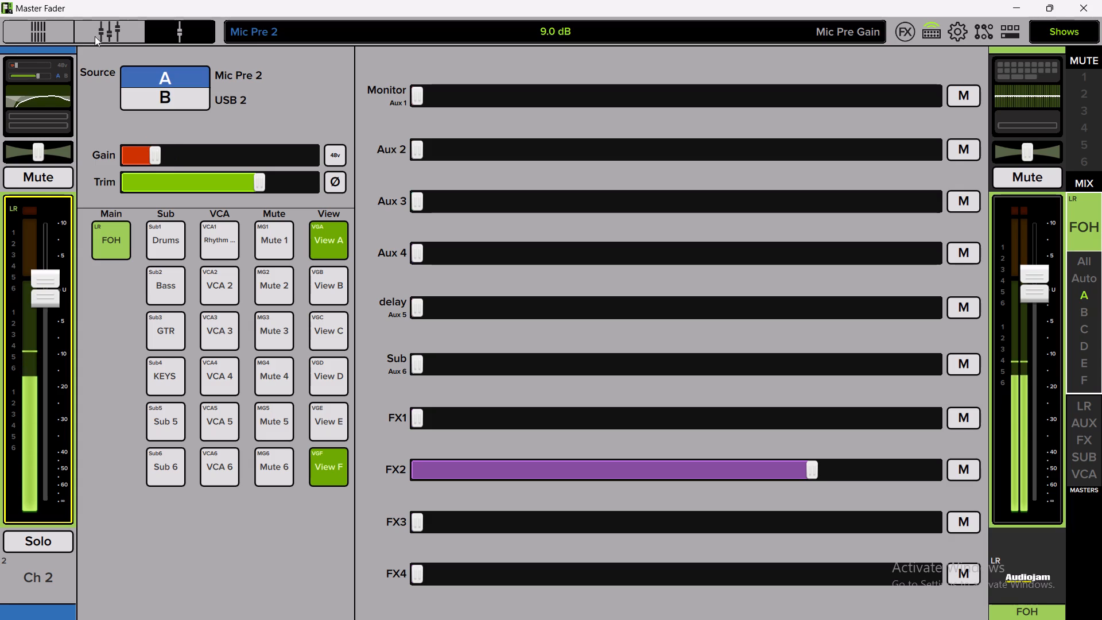
left_click(100, 37)
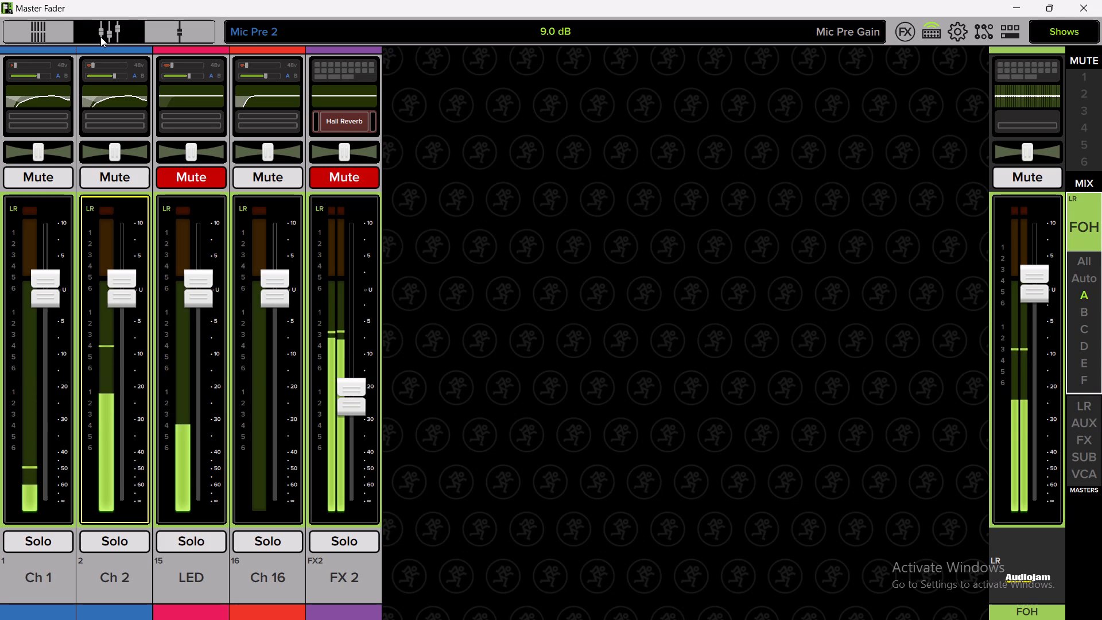
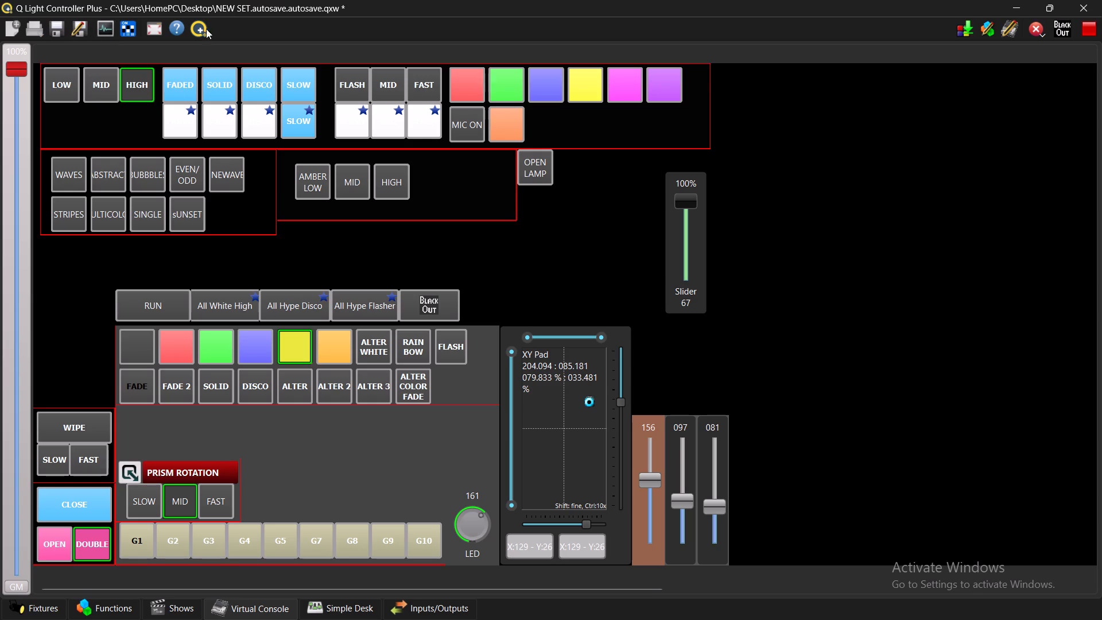
Start the FAST beam movement, accenting it with the fast flasher and All Hype Flasher.
left_click_drag(422, 118, 408, 119)
left_click(88, 451)
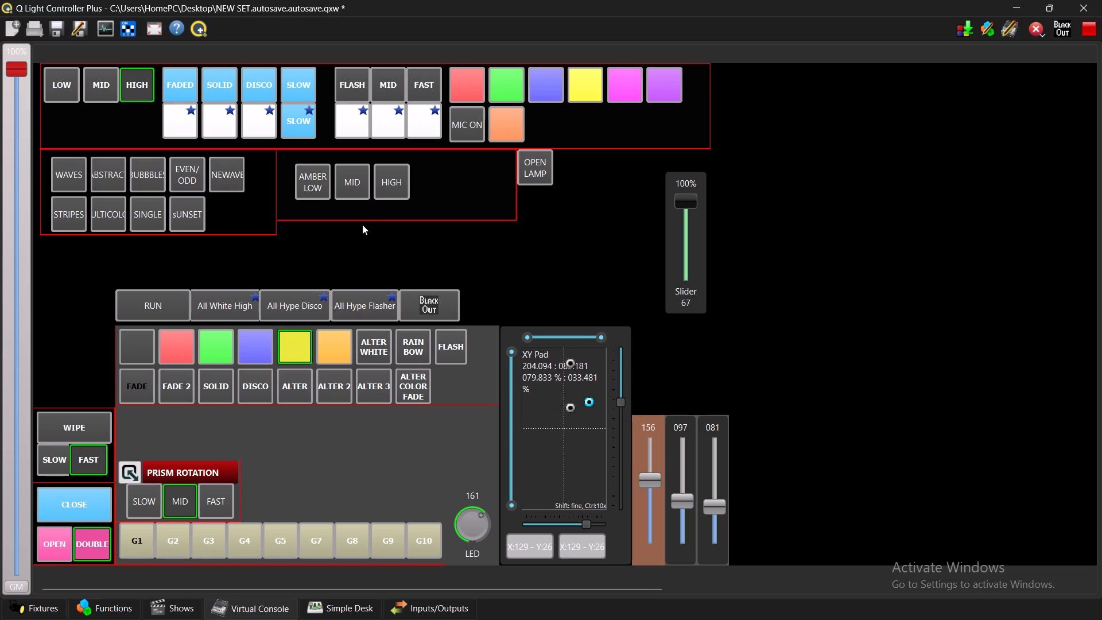
right_click(359, 307)
right_click(359, 307)
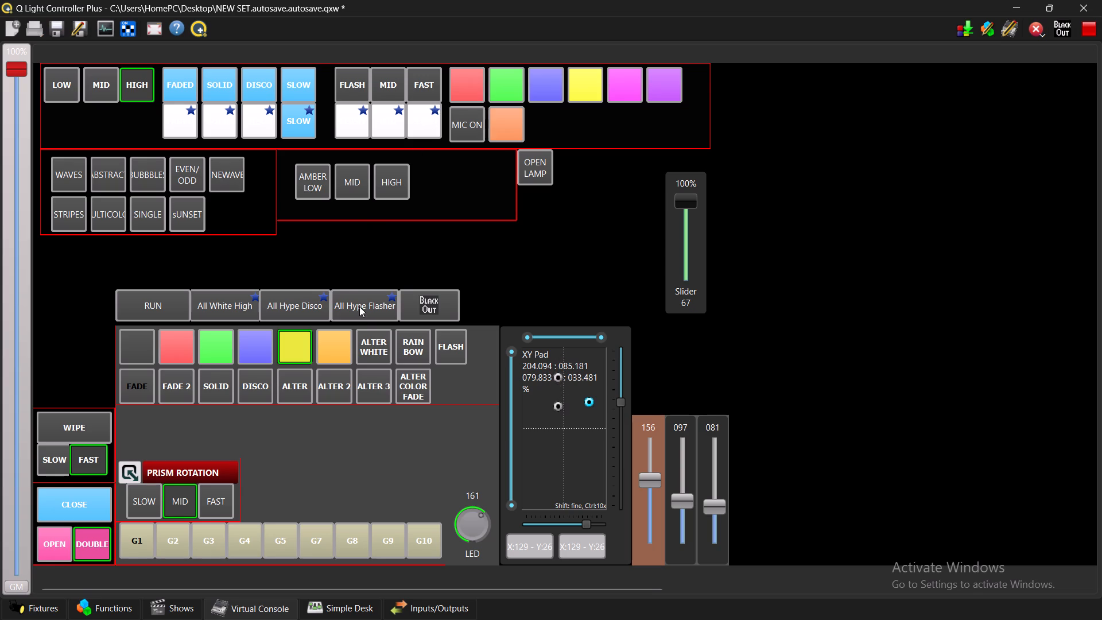
left_click(359, 307)
Stop the beam movement, fire All Hype Flasher, and restart the movement at FAST.
double_click(76, 427)
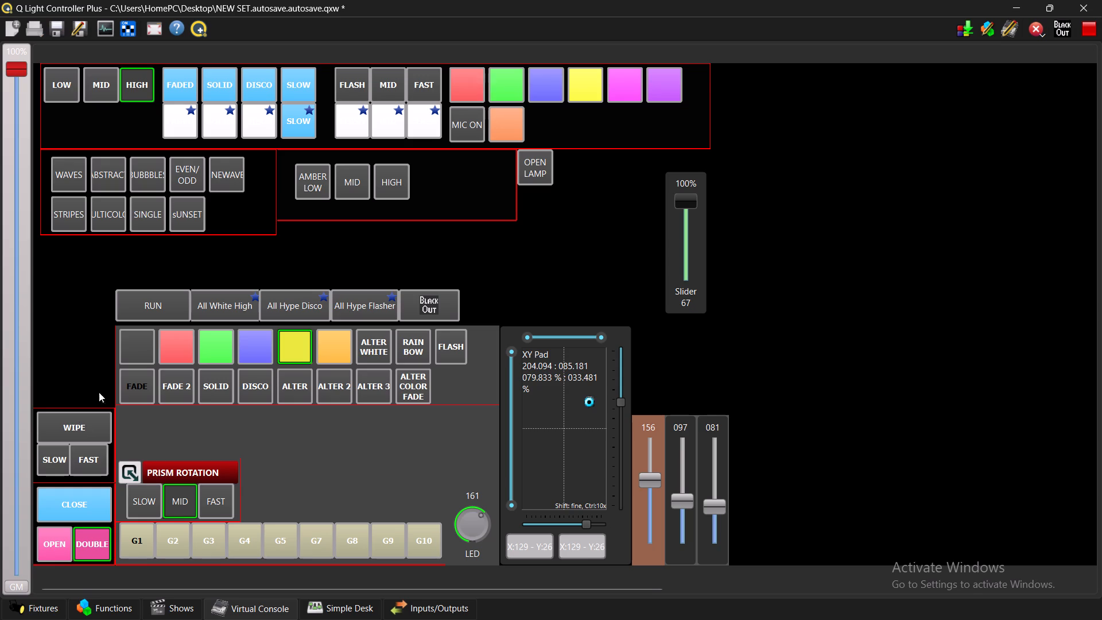
left_click(371, 303)
left_click(83, 458)
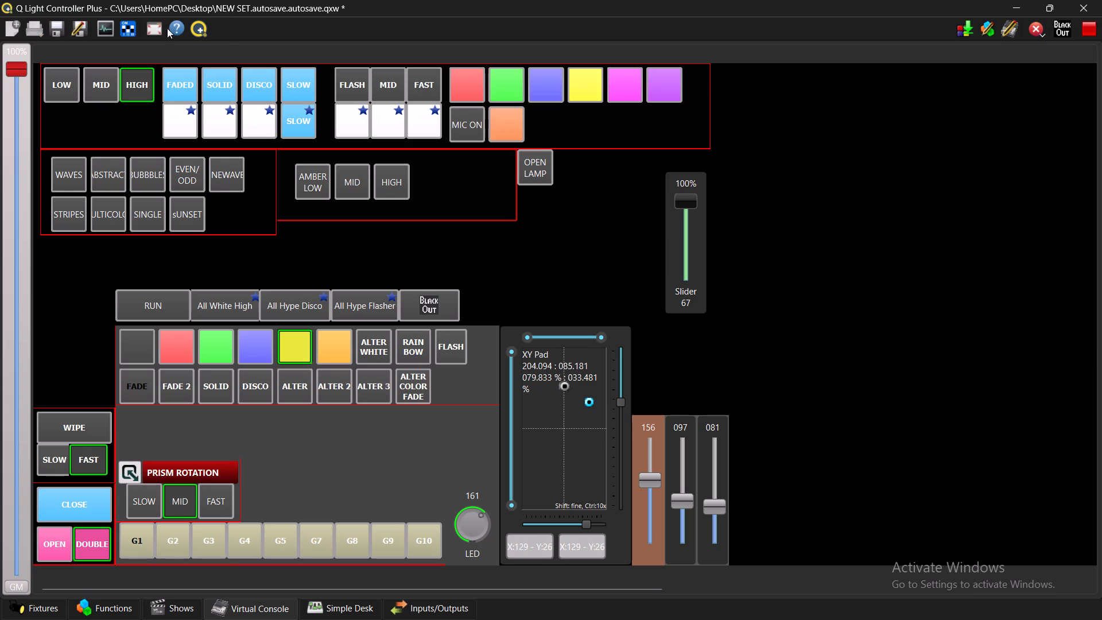
Run the WIPE movement with the beam FADE effect, ending on the unlabelled dark beam colour preset beside red.
left_click(146, 383)
left_click(77, 425)
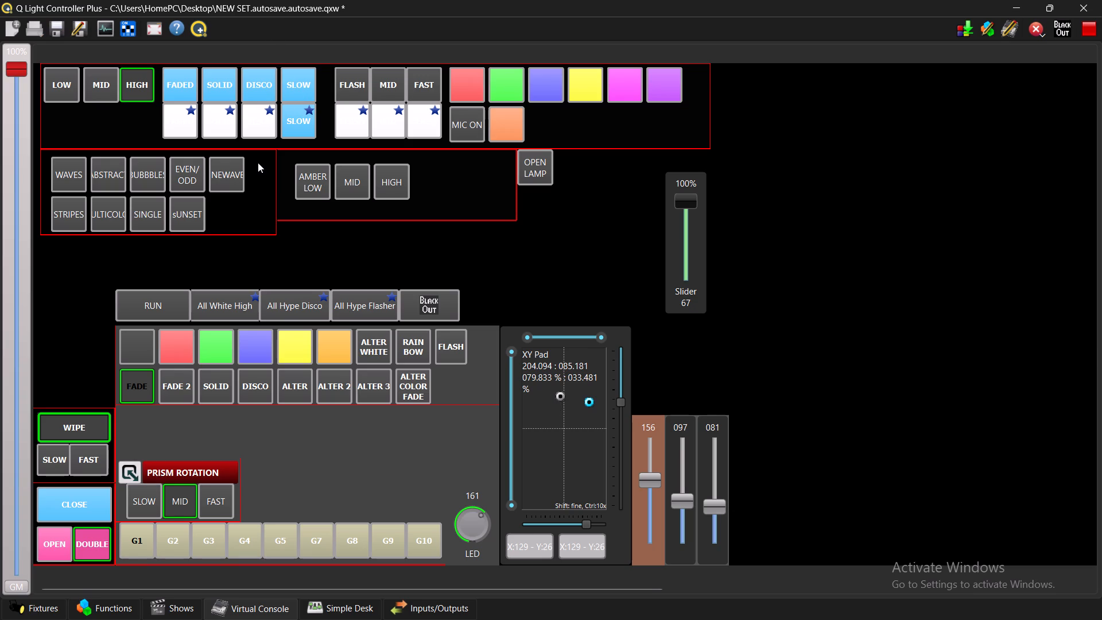
left_click(139, 346)
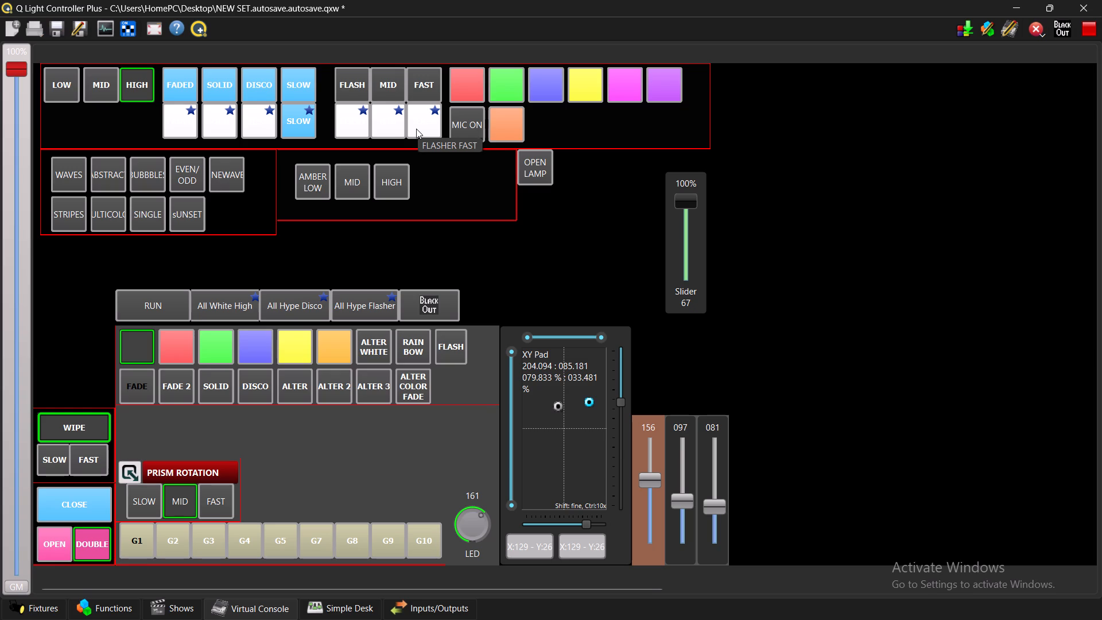
Fire the FLASHER FAST accent twice.
left_click_drag(416, 129, 406, 130)
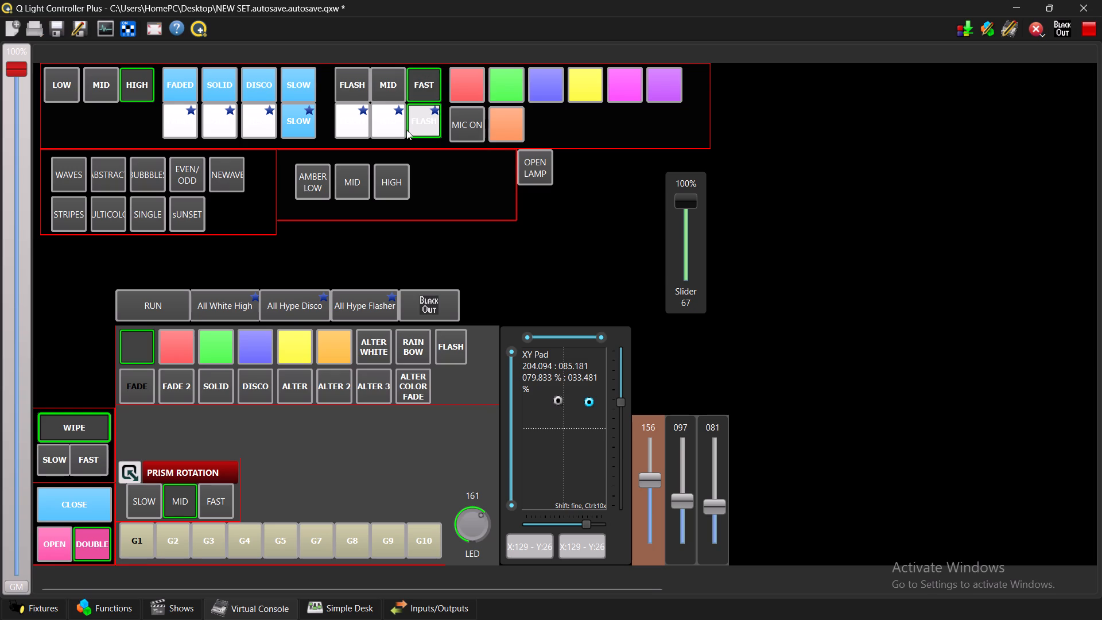
left_click_drag(406, 130, 405, 130)
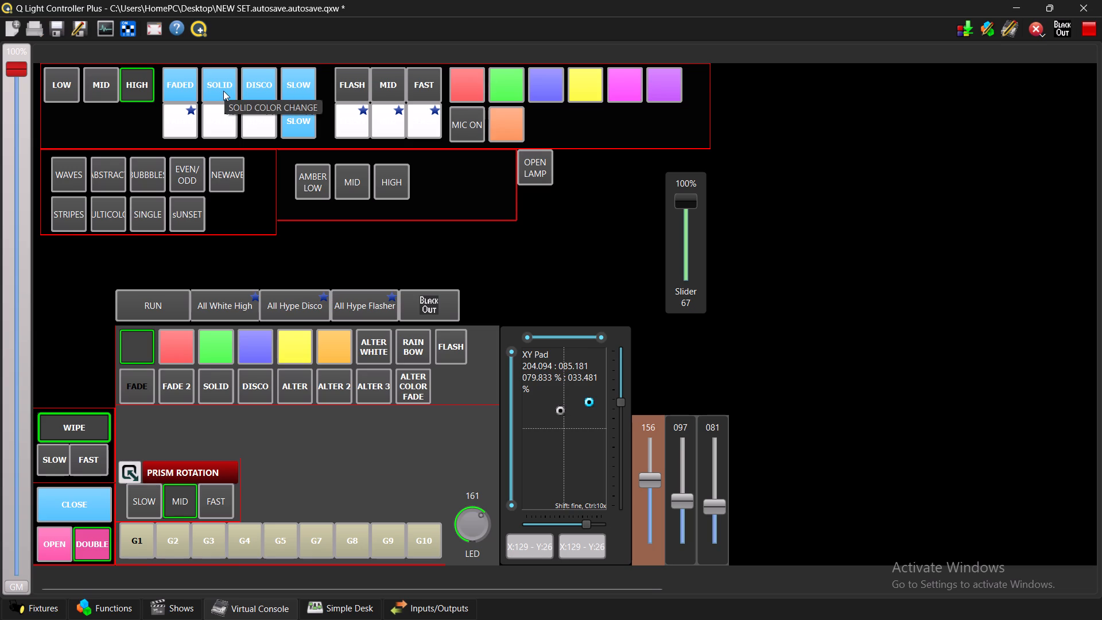
Build the disco look with FAST movement and DISCO for both the upper colour group and the beams.
key("n")
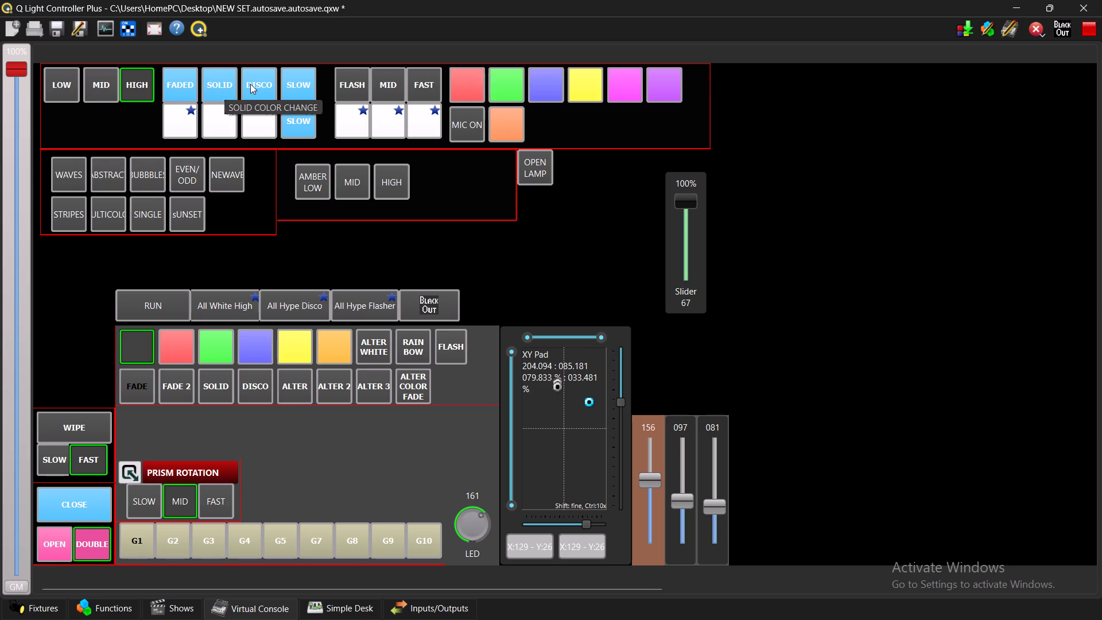
left_click(250, 86)
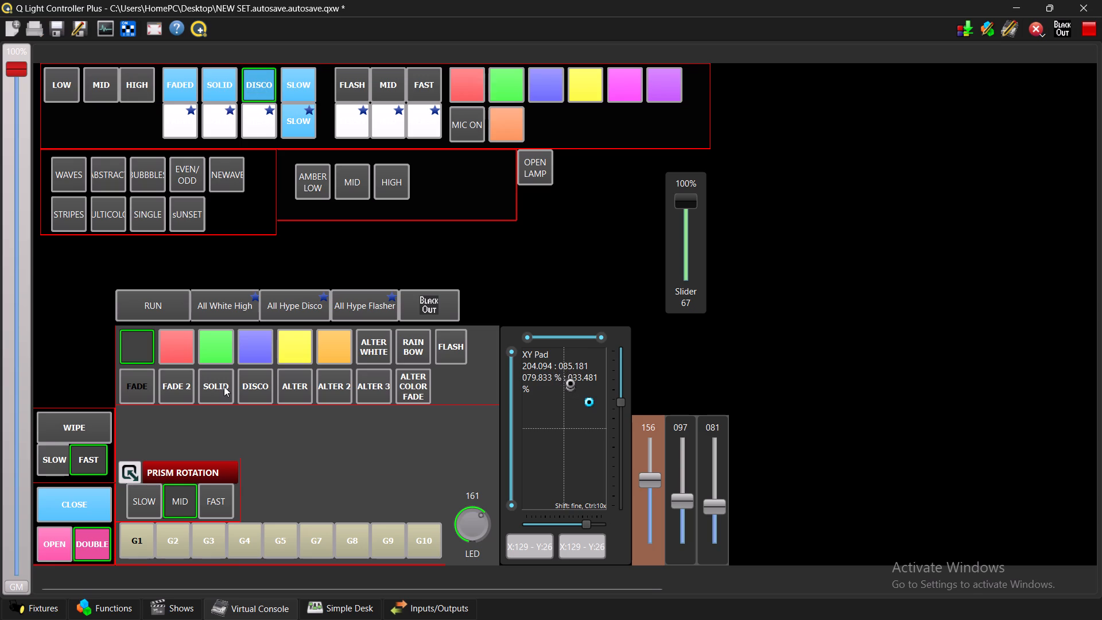
left_click_drag(224, 386, 258, 384)
left_click(258, 384)
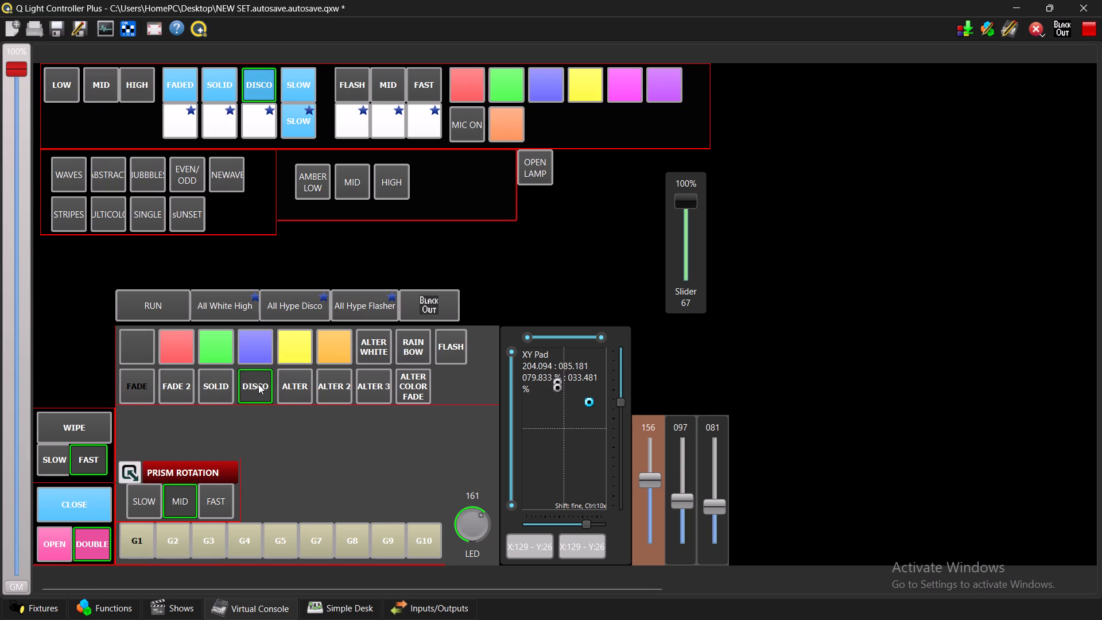
Fire All Hype Flasher three times and FLASHER FAST three times over the disco look.
left_click_drag(378, 307, 374, 307)
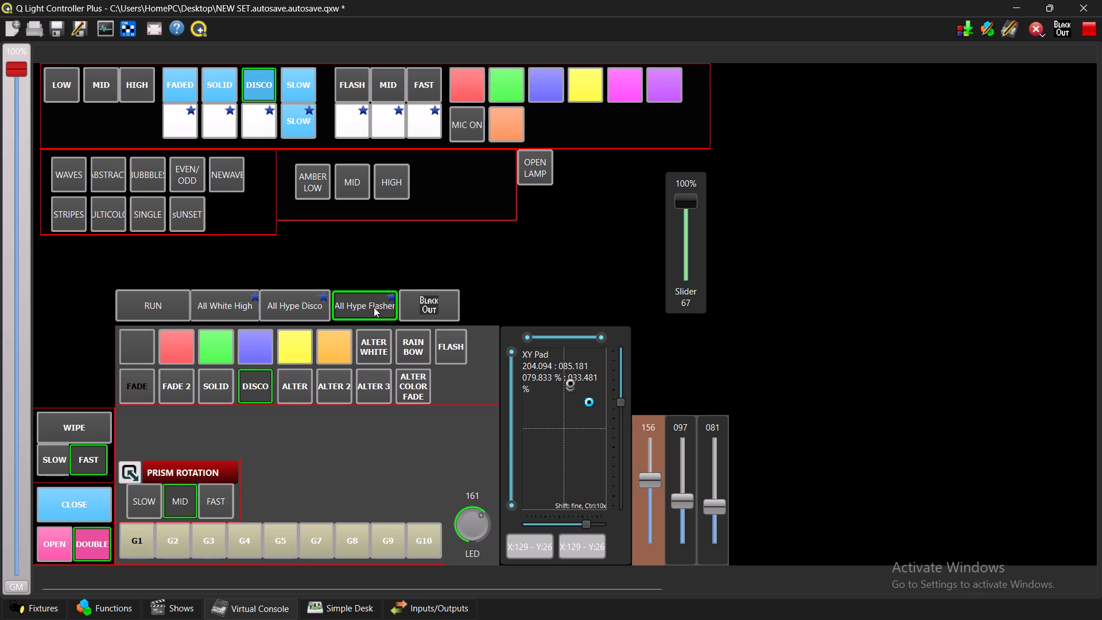
left_click_drag(374, 307, 374, 313)
left_click_drag(374, 313, 380, 317)
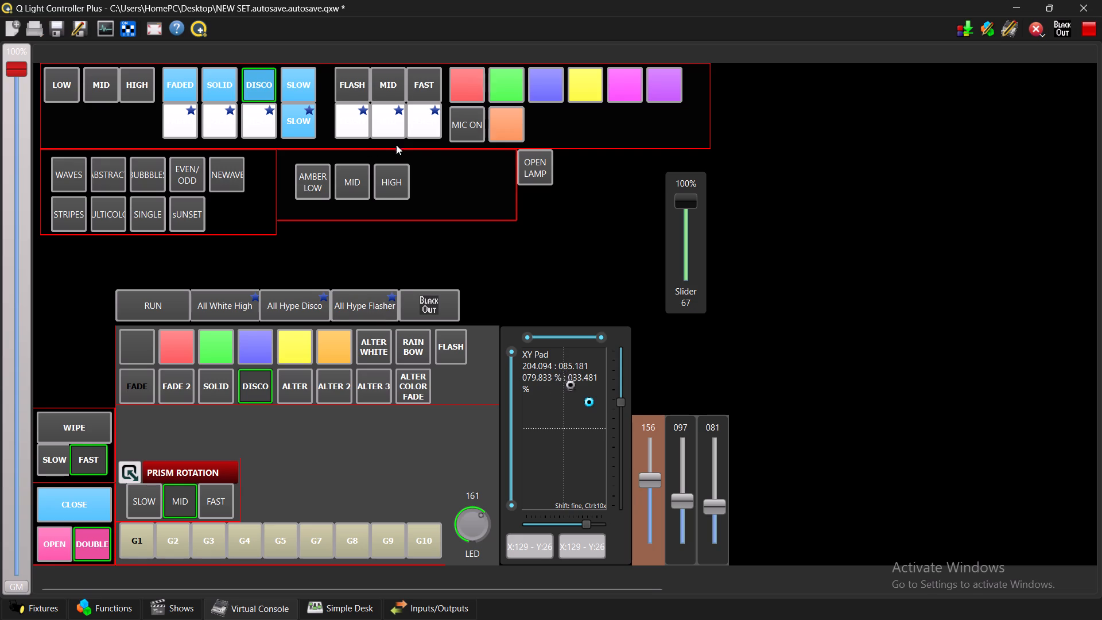
left_click(422, 129)
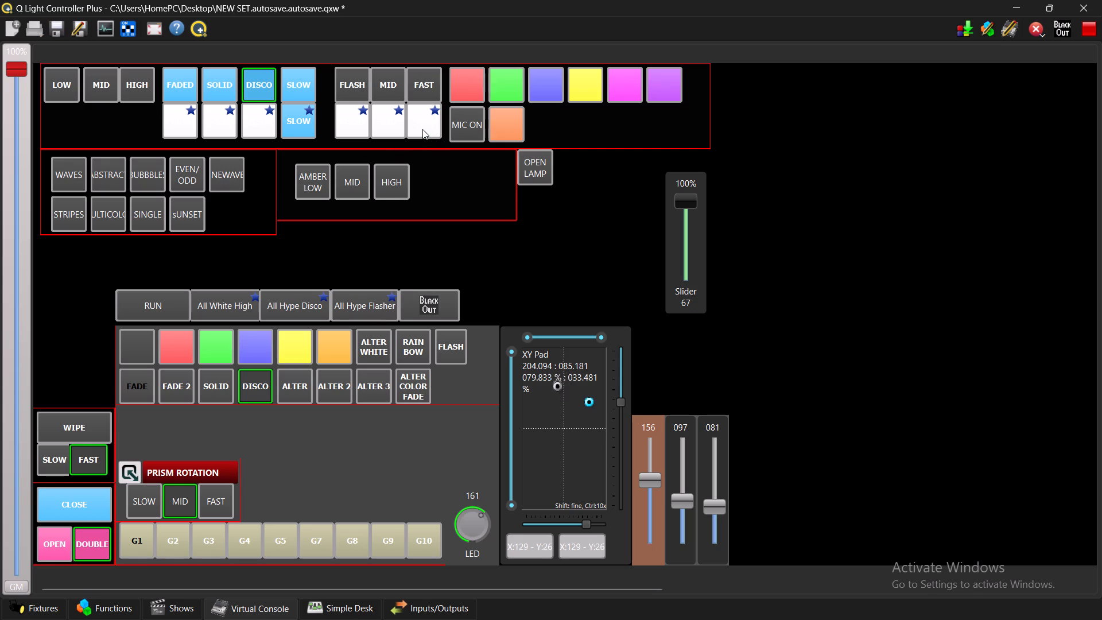
left_click(422, 129)
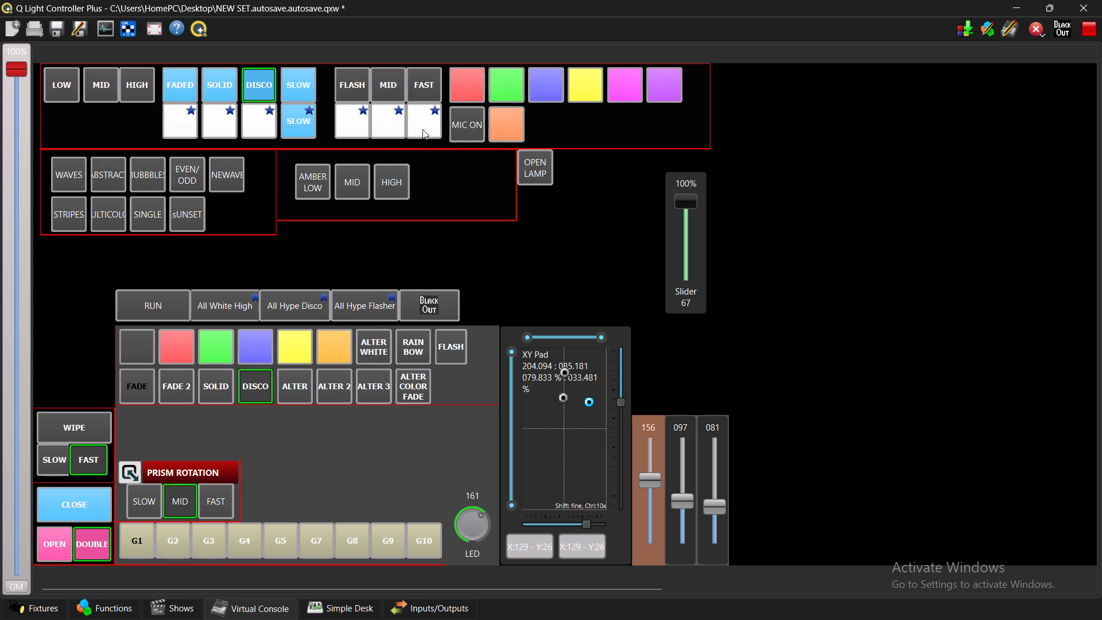
left_click(422, 129)
Return to the WIPE movement with the HIGH look and the unlabelled dark beam colour preset beside red.
left_click(96, 424)
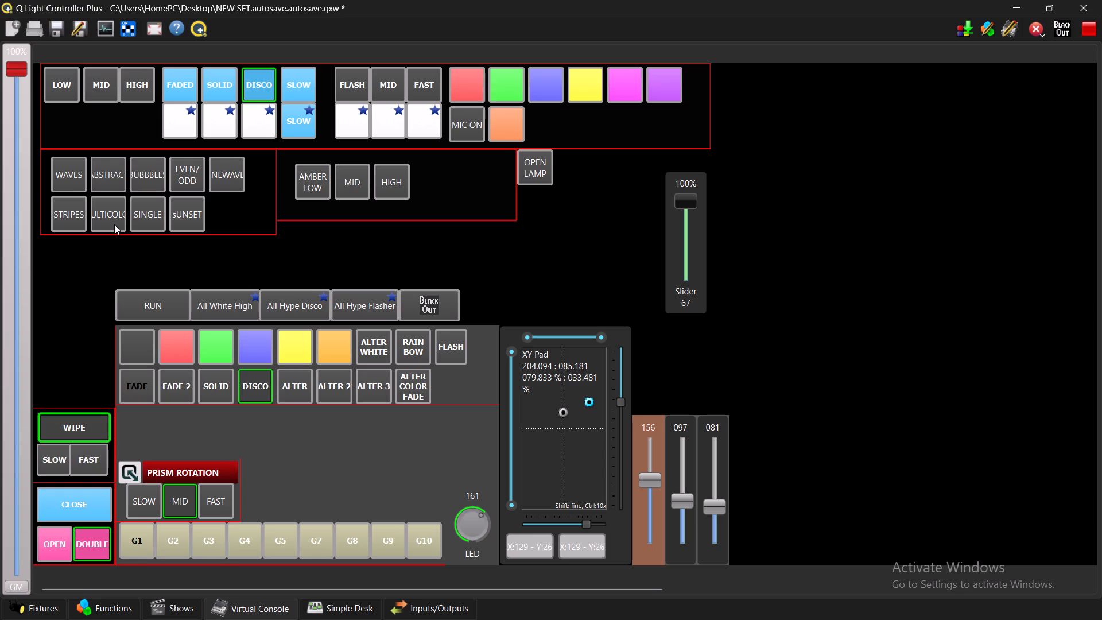
key("3")
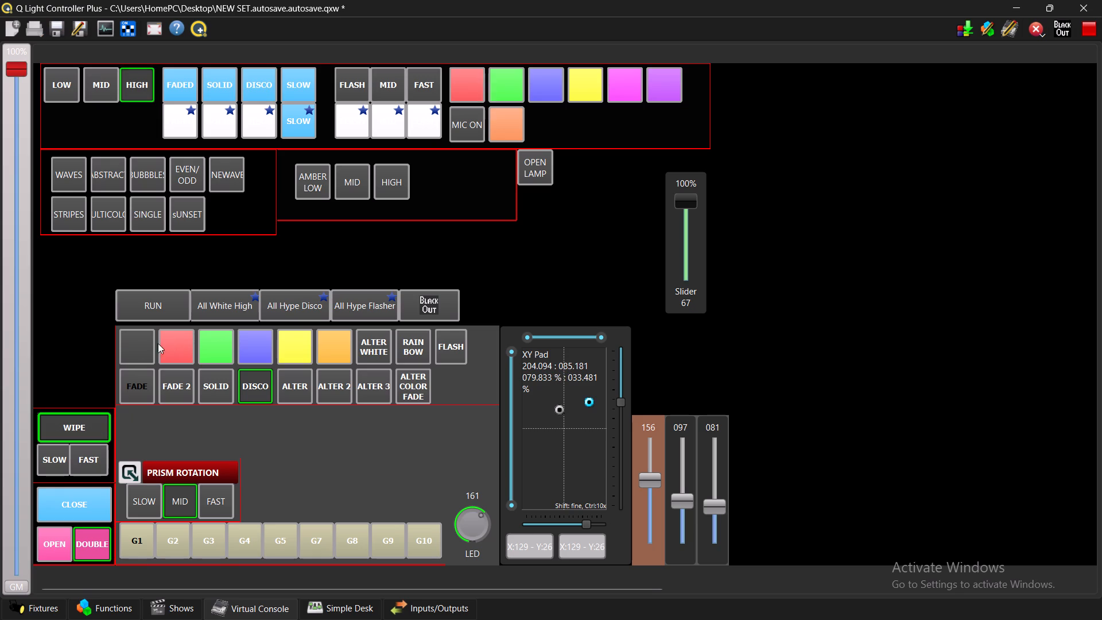
left_click(142, 342)
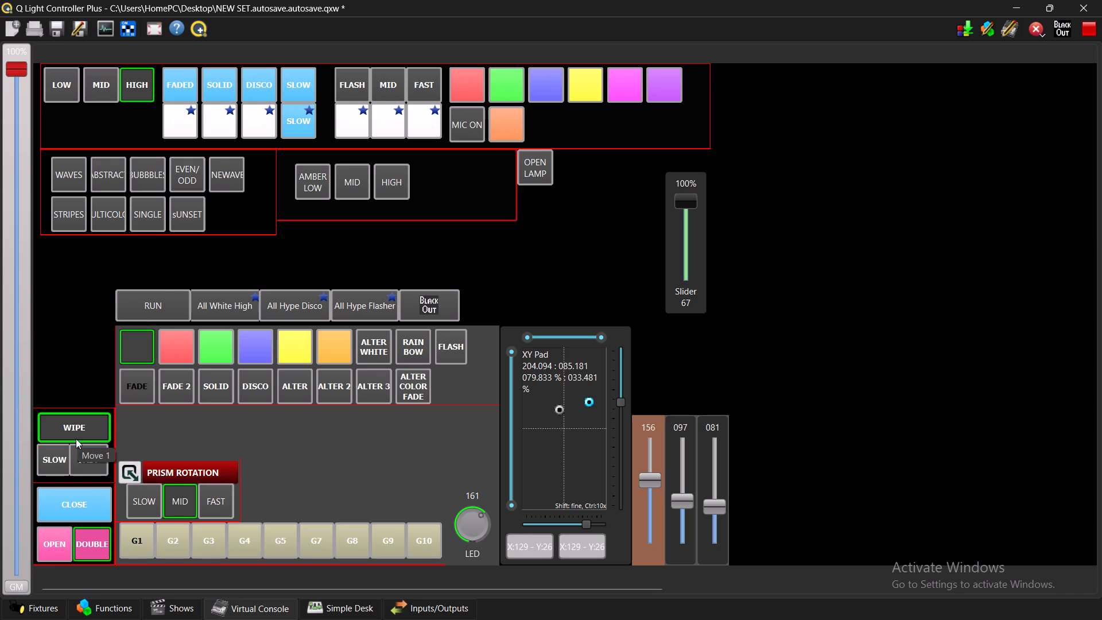
Alternate the beam movement between FAST and WIPE twice, ending on WIPE.
key("n")
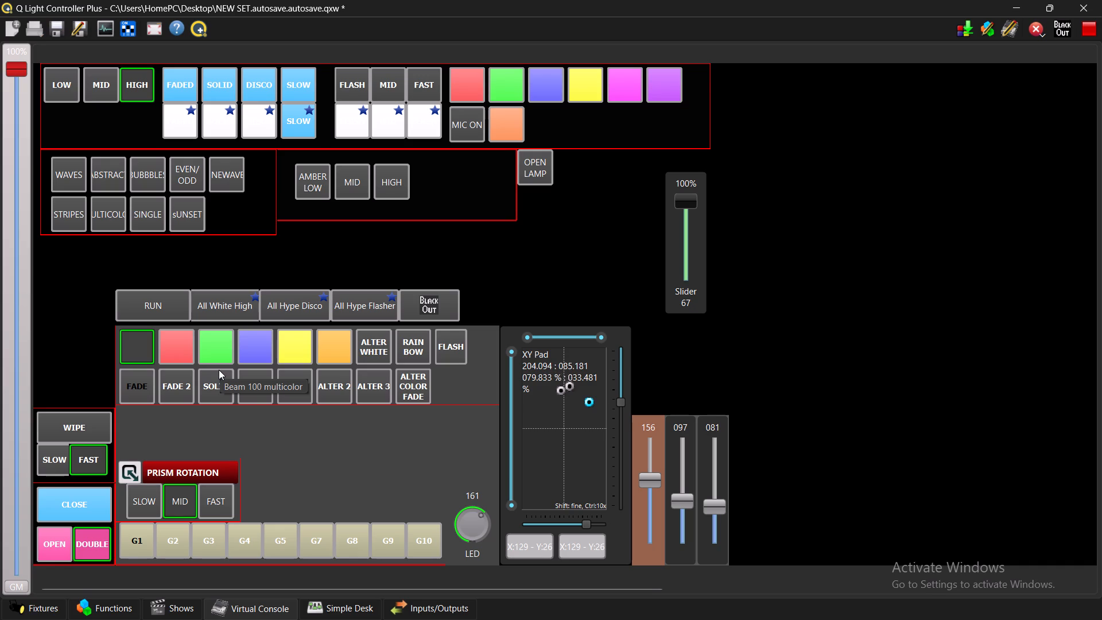
left_click(63, 426)
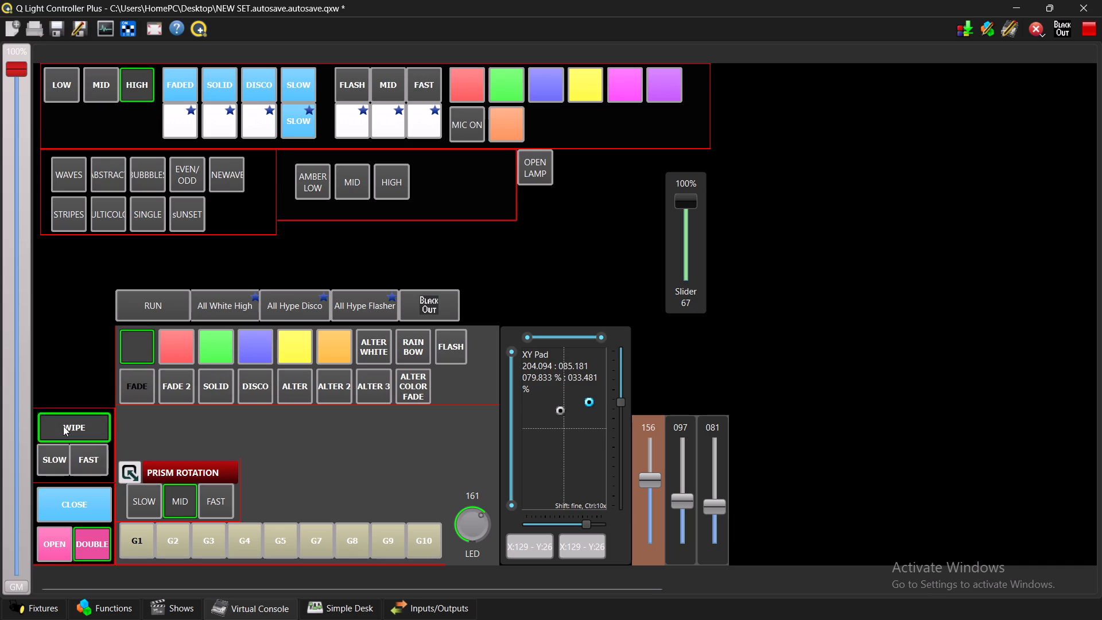
left_click(96, 463)
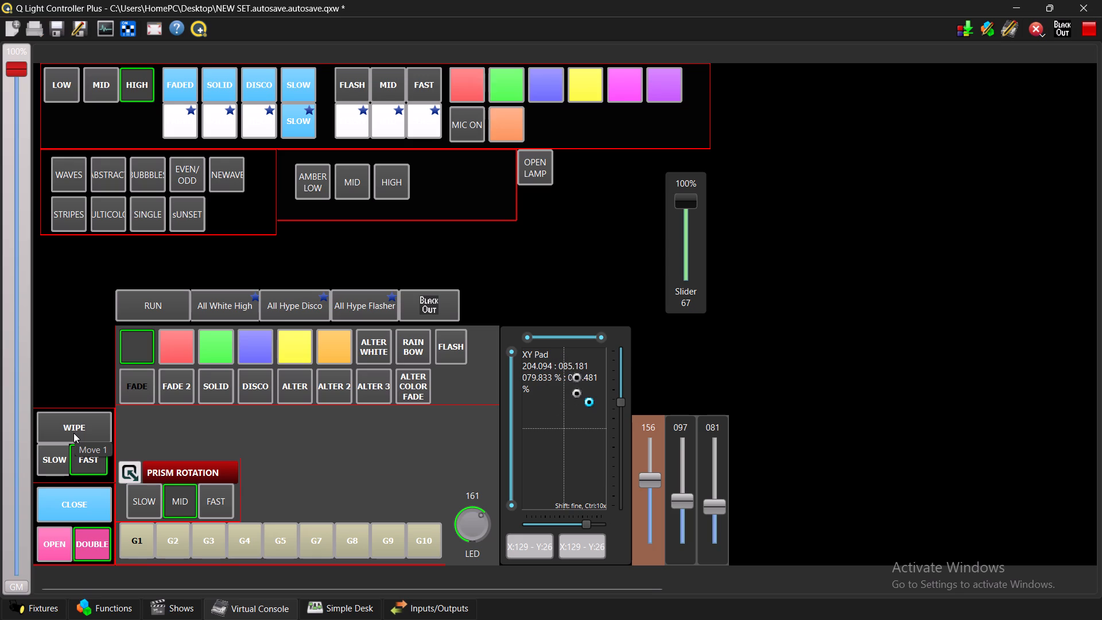
left_click(73, 433)
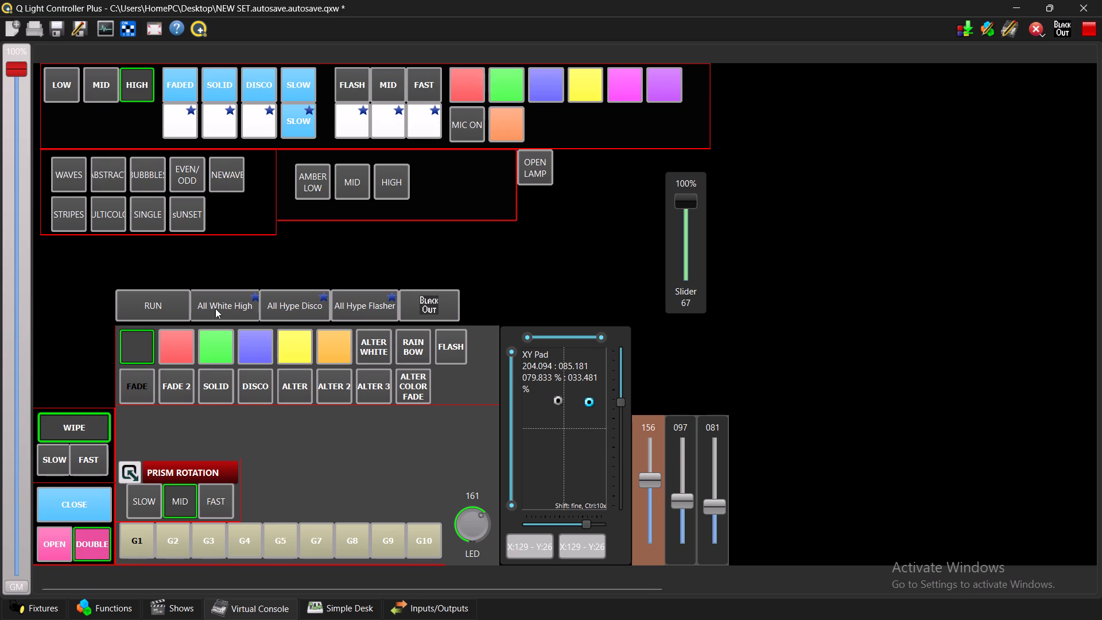
Bring back the disco look with FAST movement and DISCO for both the upper colour group and the beams.
left_click(254, 87)
key("n")
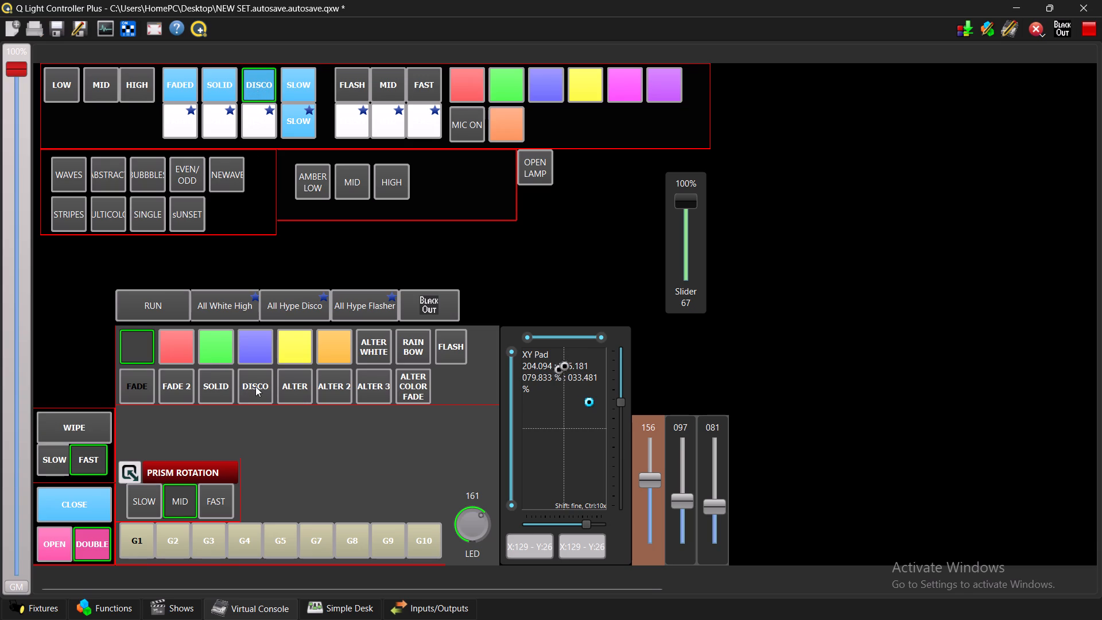
left_click(255, 386)
Accent the disco look with repeated MID flasher hits, one FLASHER FAST hit and two All Hype Flasher hits.
left_click(386, 129)
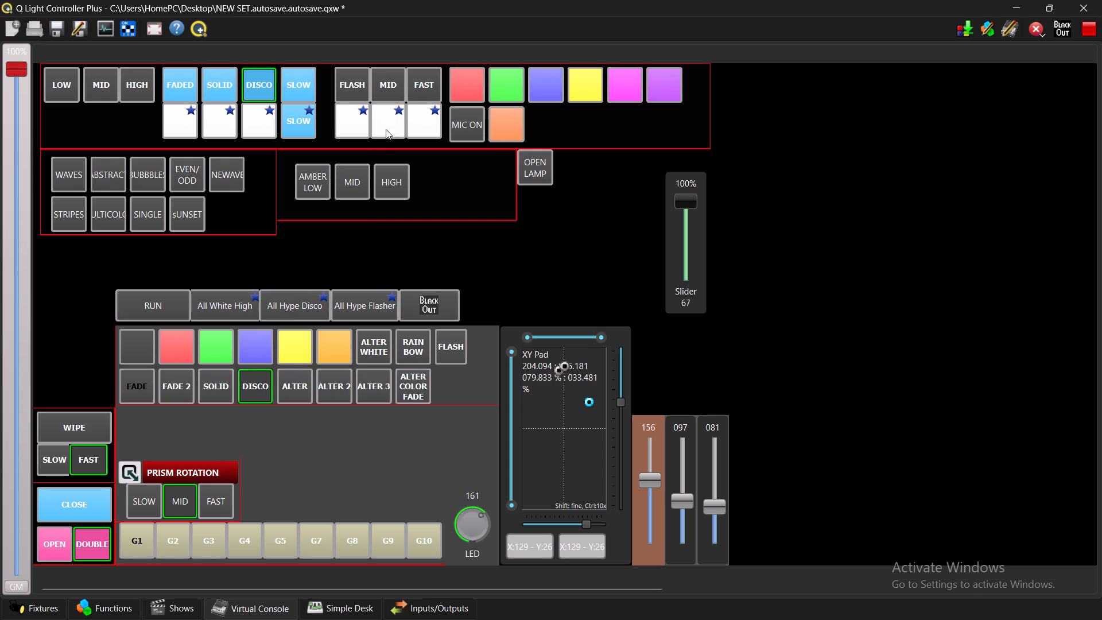
left_click(386, 129)
left_click(386, 129)
left_click_drag(383, 129, 370, 129)
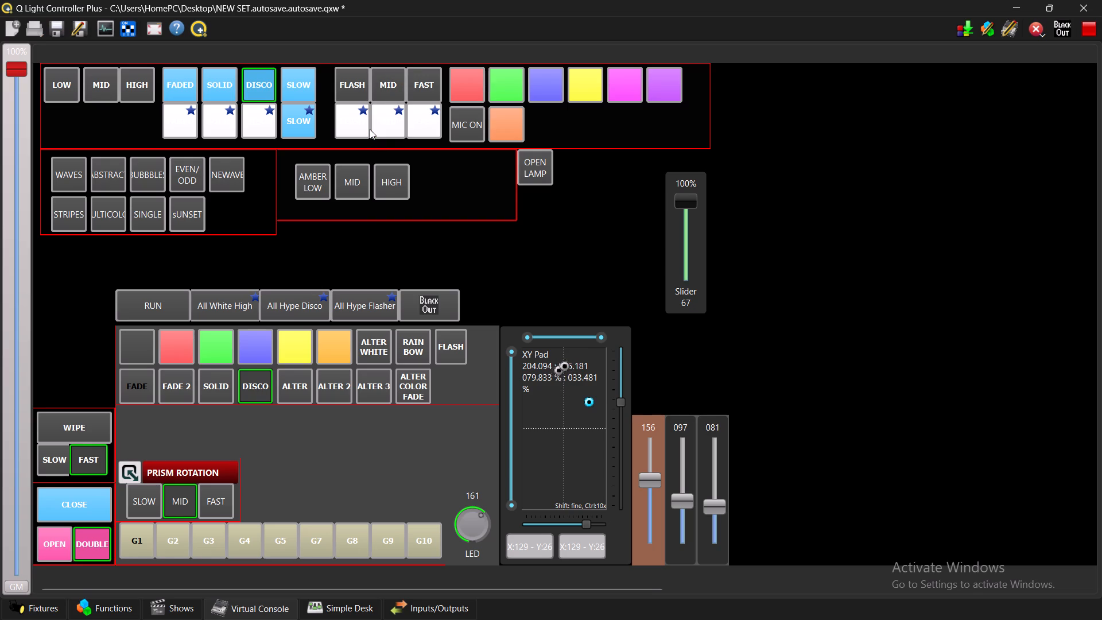
left_click(409, 124)
left_click(343, 300)
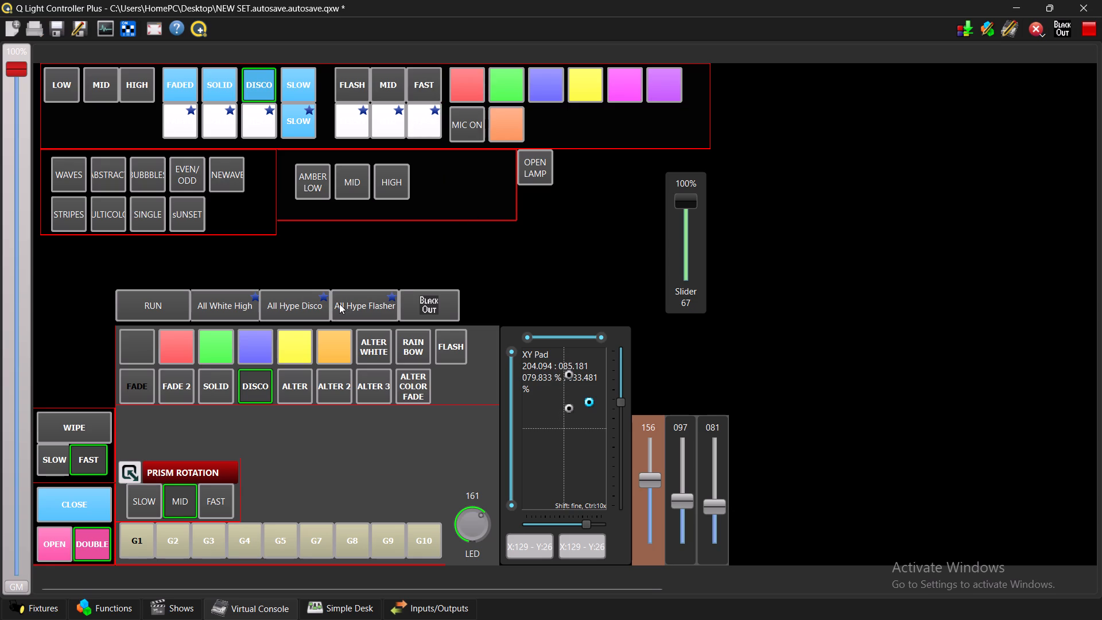
left_click_drag(339, 304, 317, 303)
Return to the HIGH look with WIPE movement and the unlabelled dark beam colour preset beside red.
key("3")
left_click(79, 434)
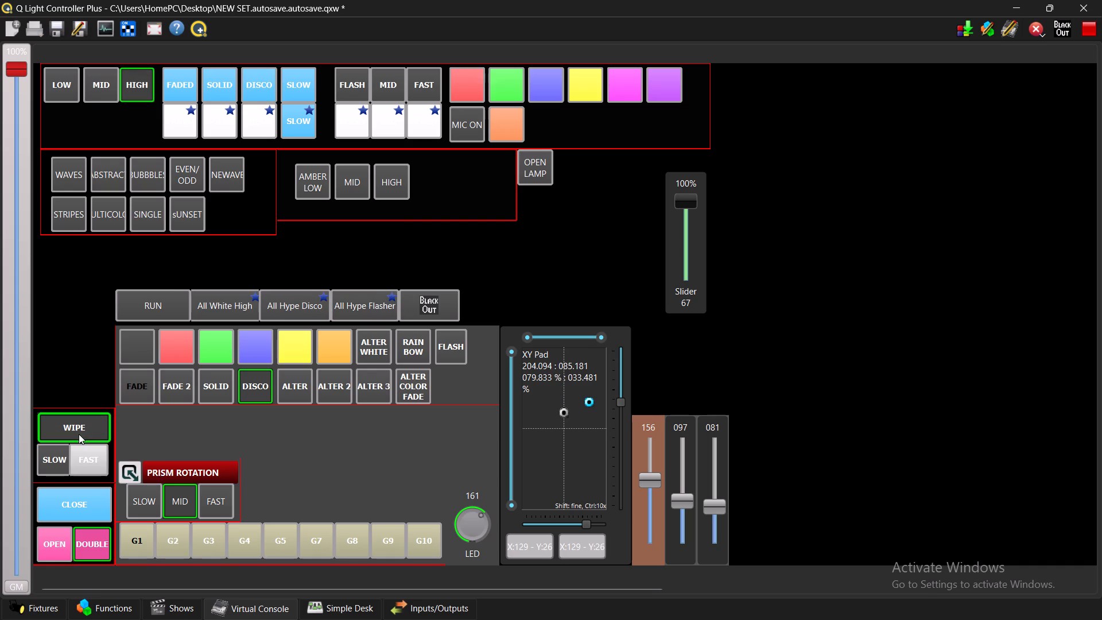
left_click(129, 348)
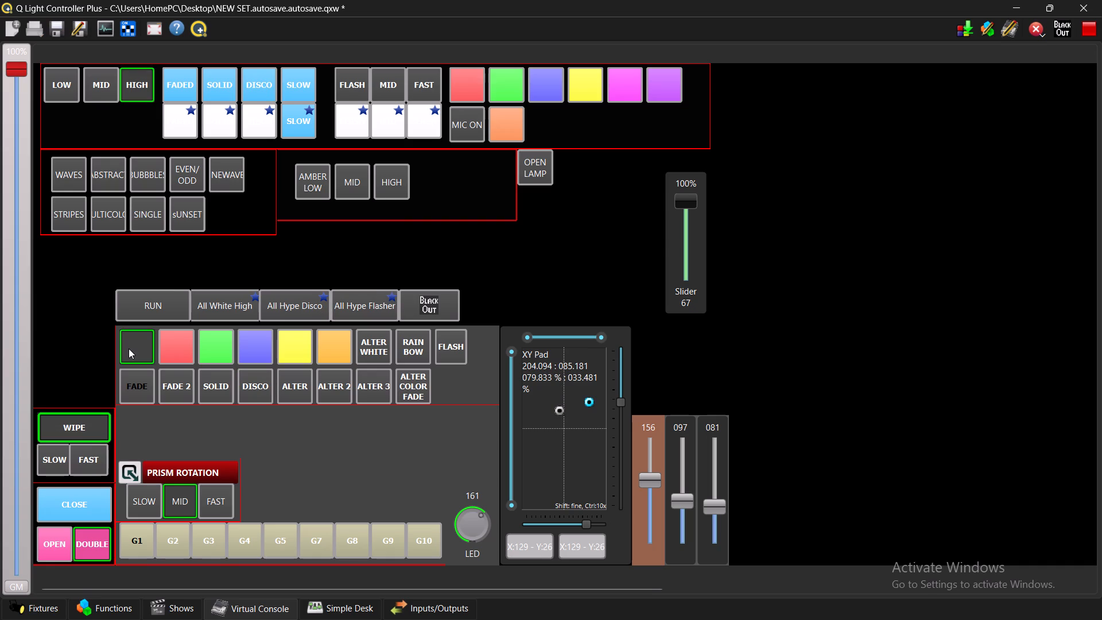